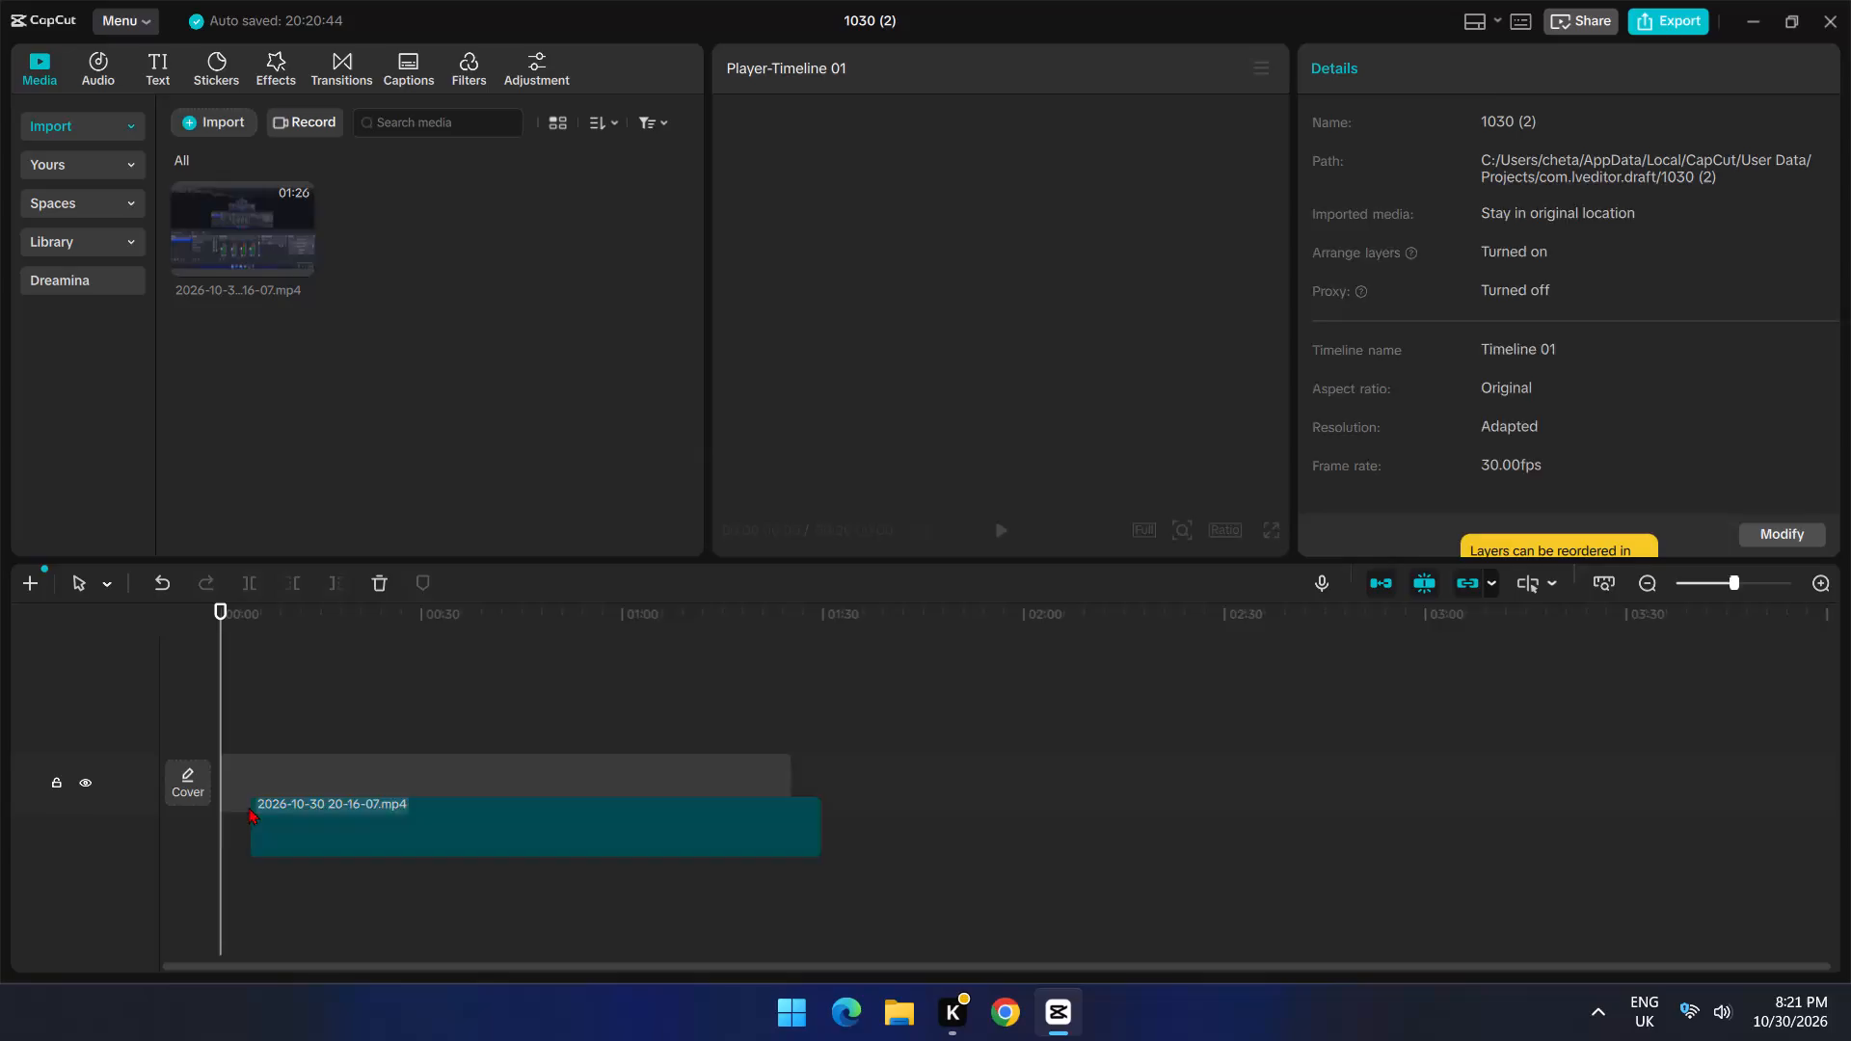
Move the playhead to the gameplay footage at about 3 seconds and set the project's aspect ratio to 9:16.
click(1714, 582)
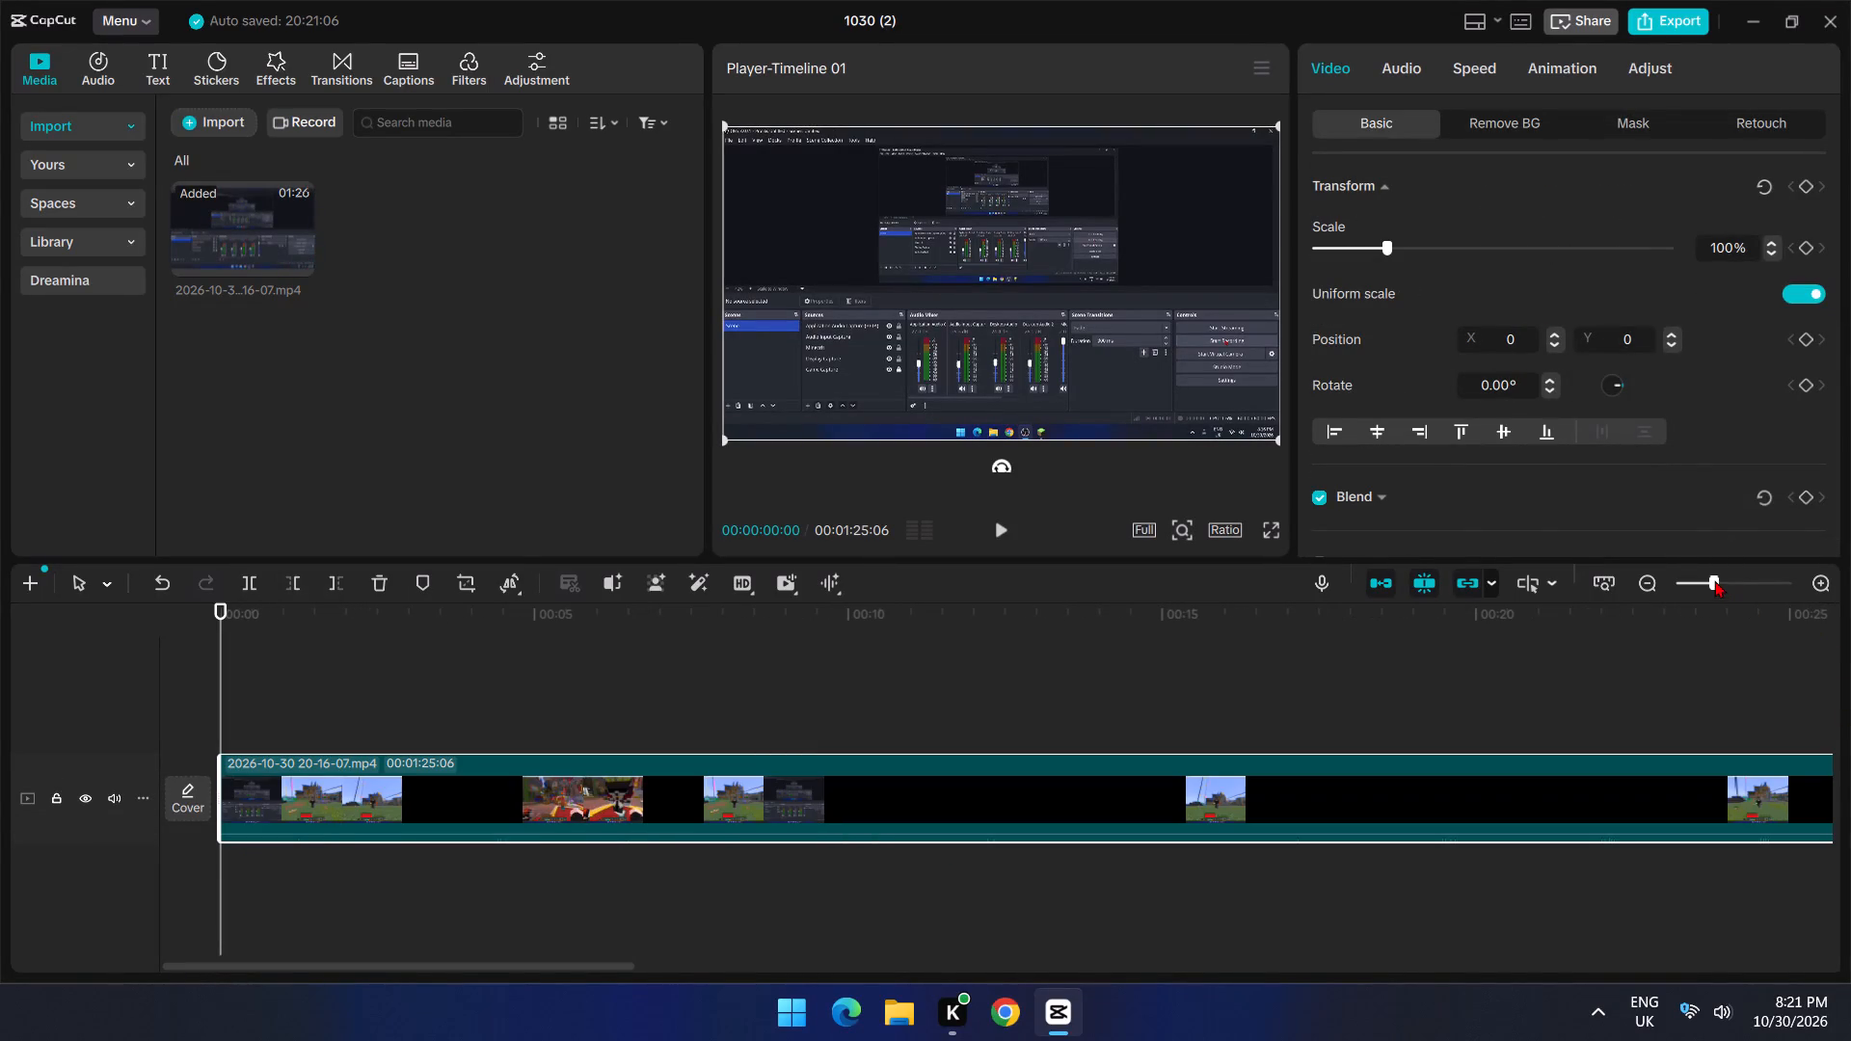
key(space)
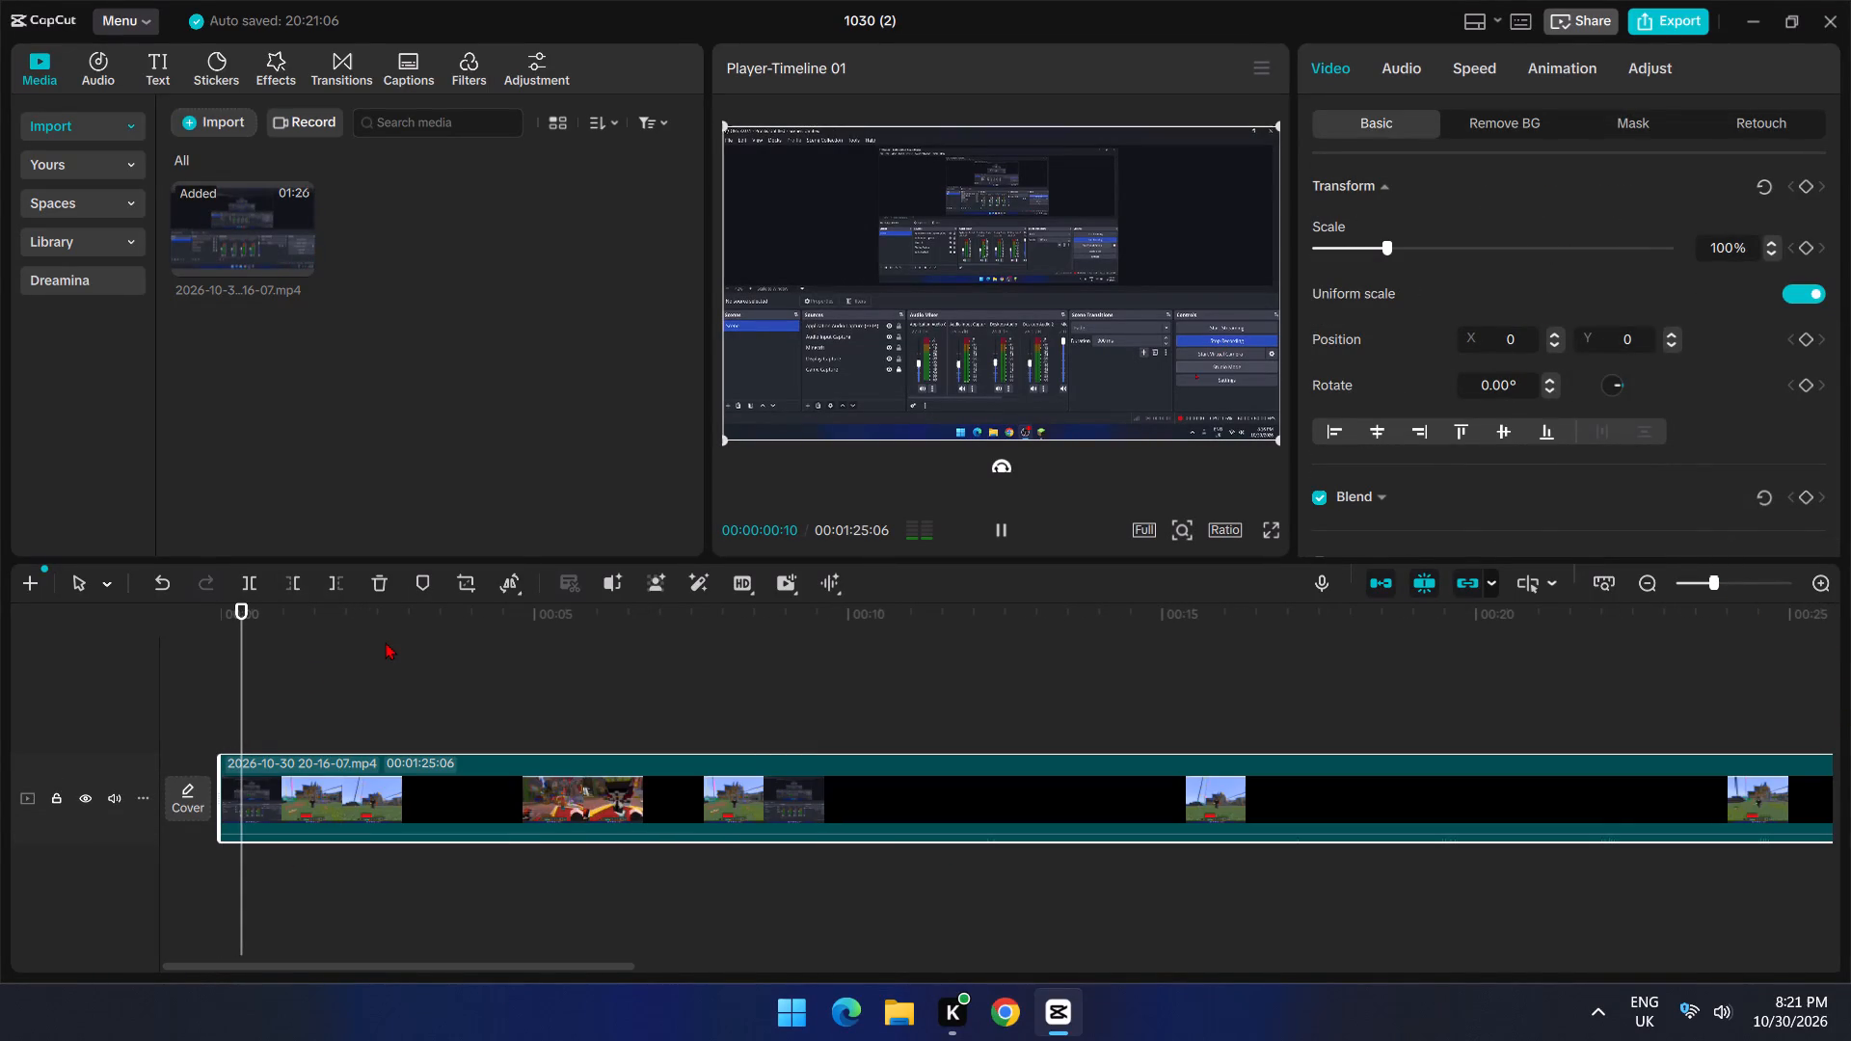
click(340, 661)
drag(338, 661, 426, 672)
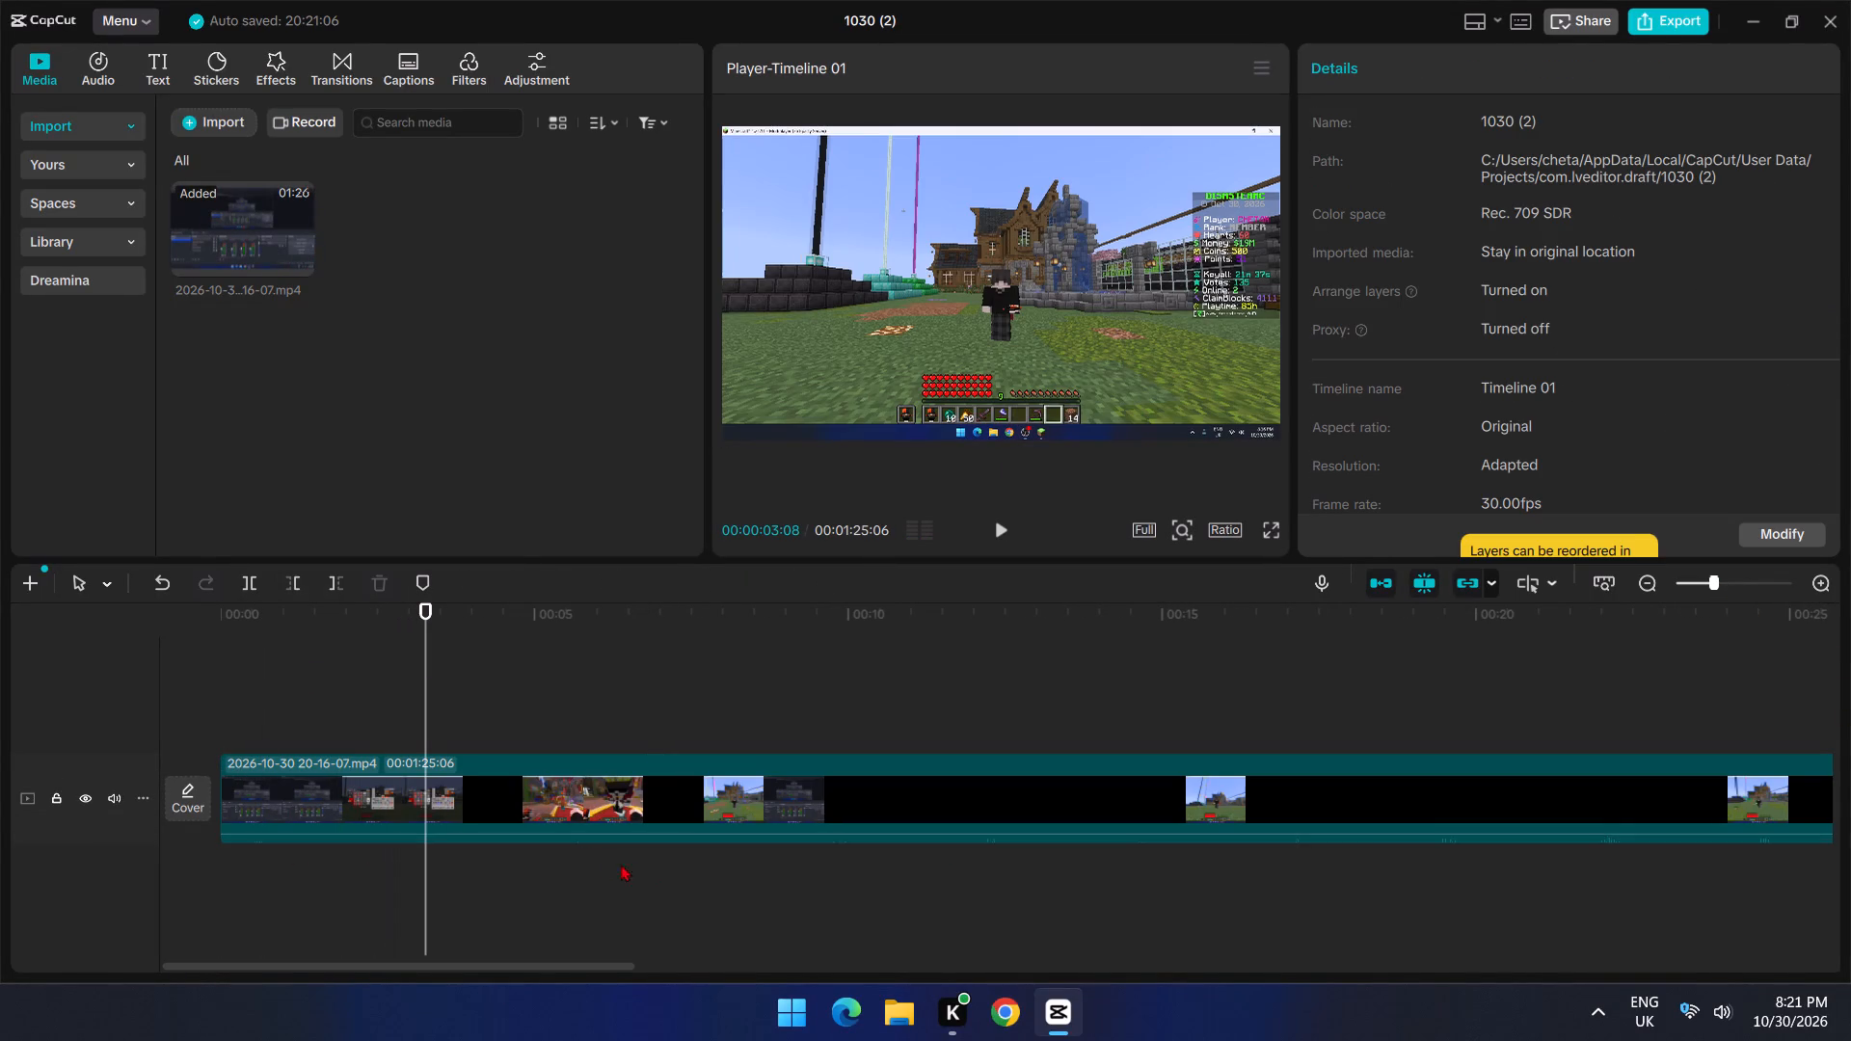
click(573, 803)
click(1222, 530)
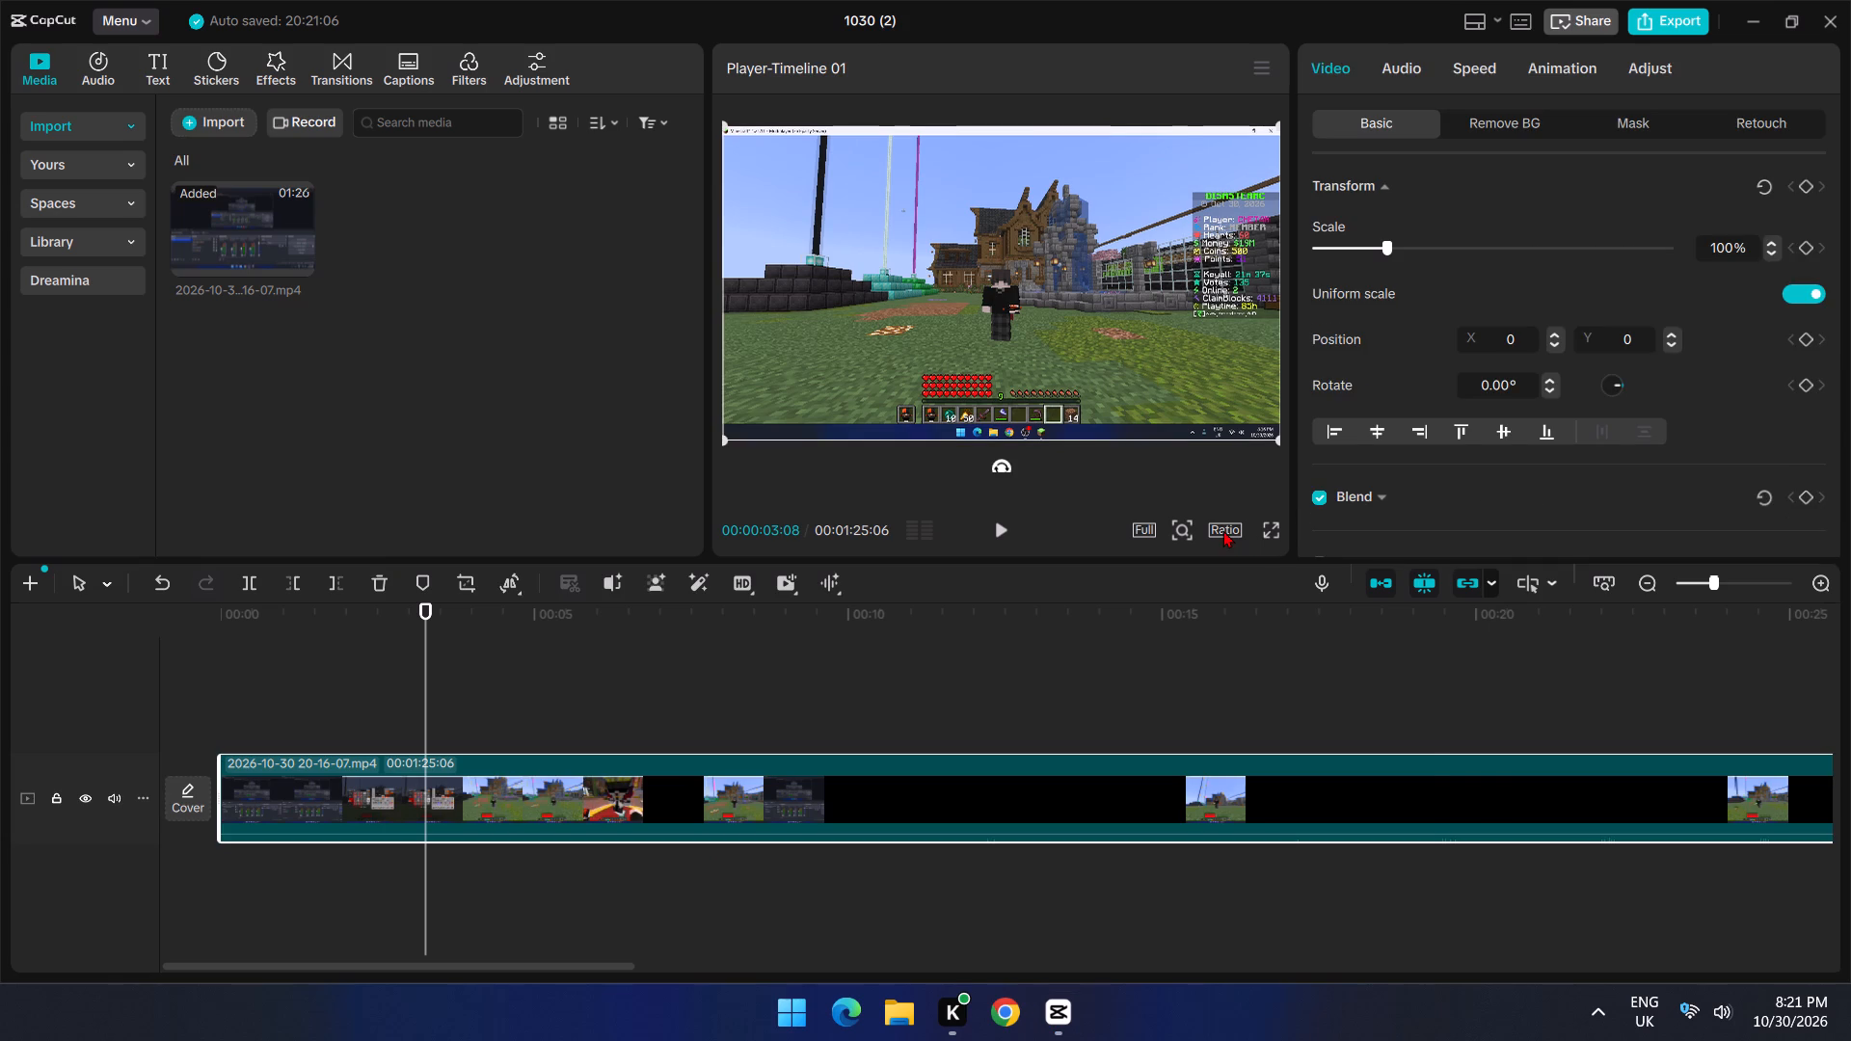
click(1290, 794)
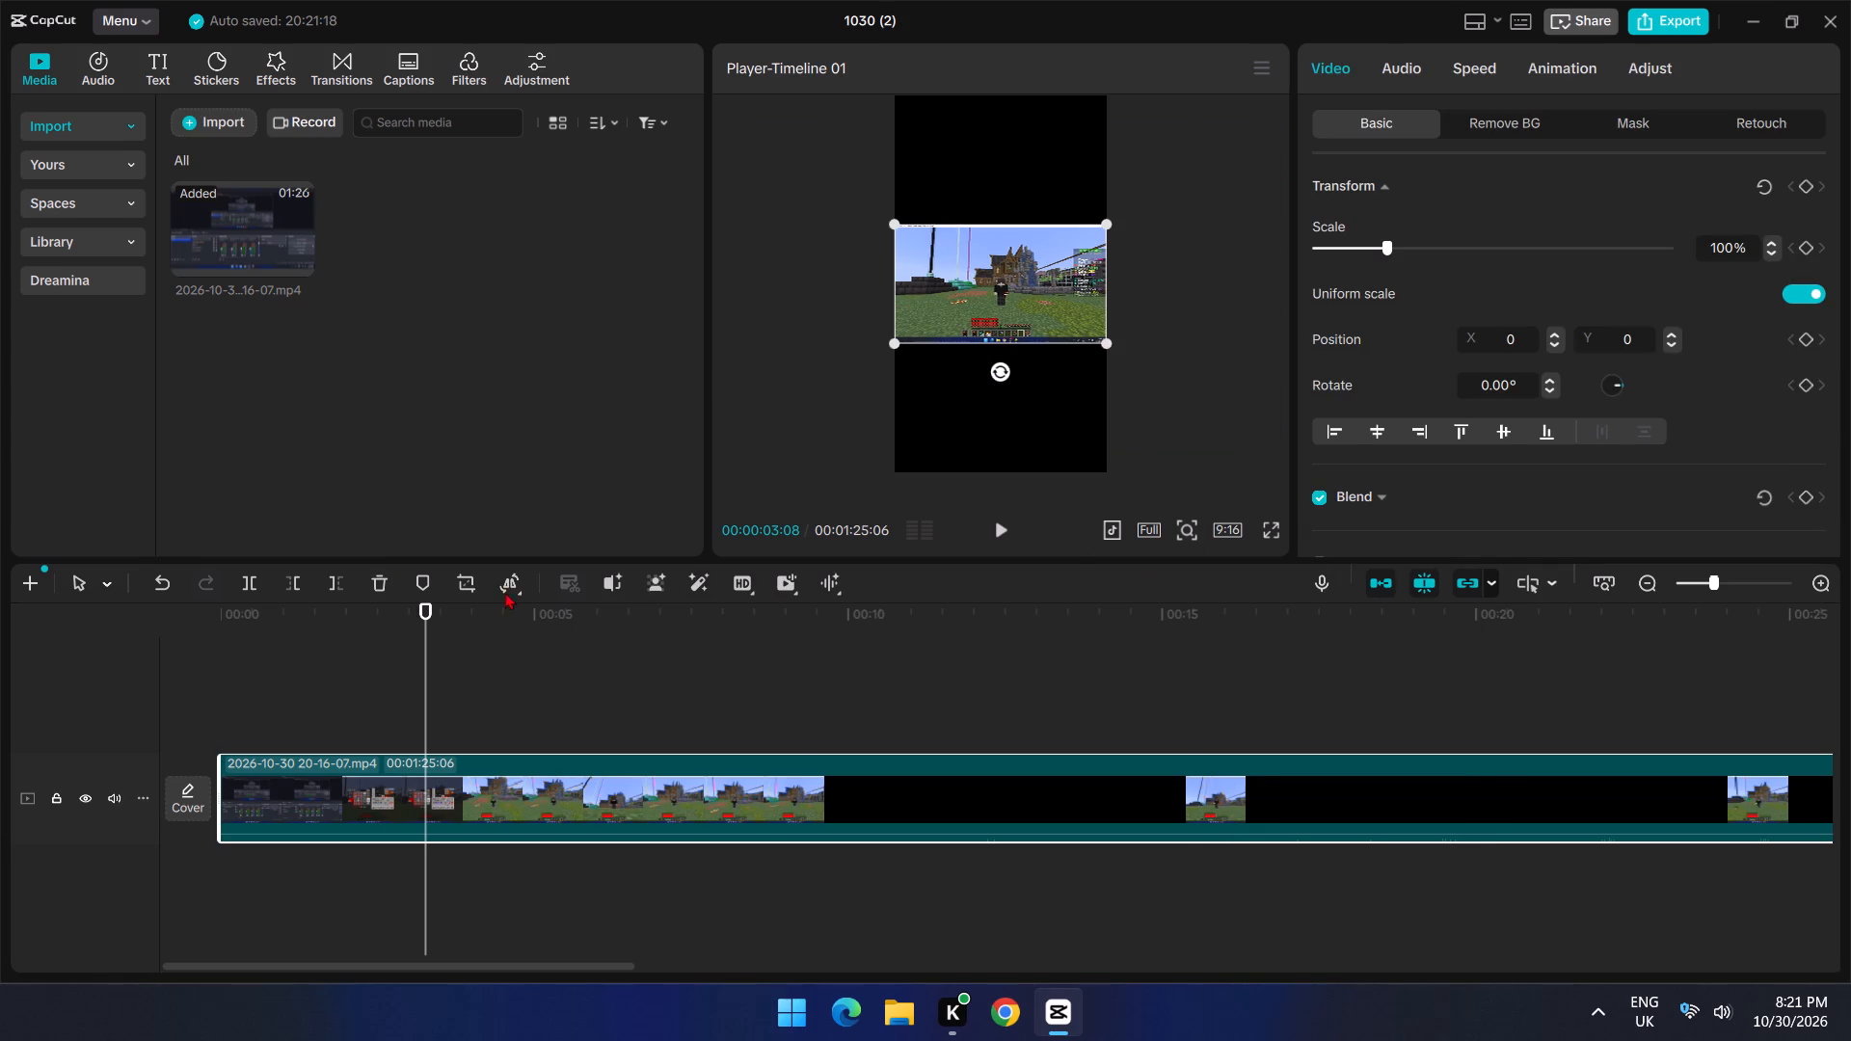
Crop both sides of the gameplay clip freehand to a tall portrait area around the player character.
click(465, 587)
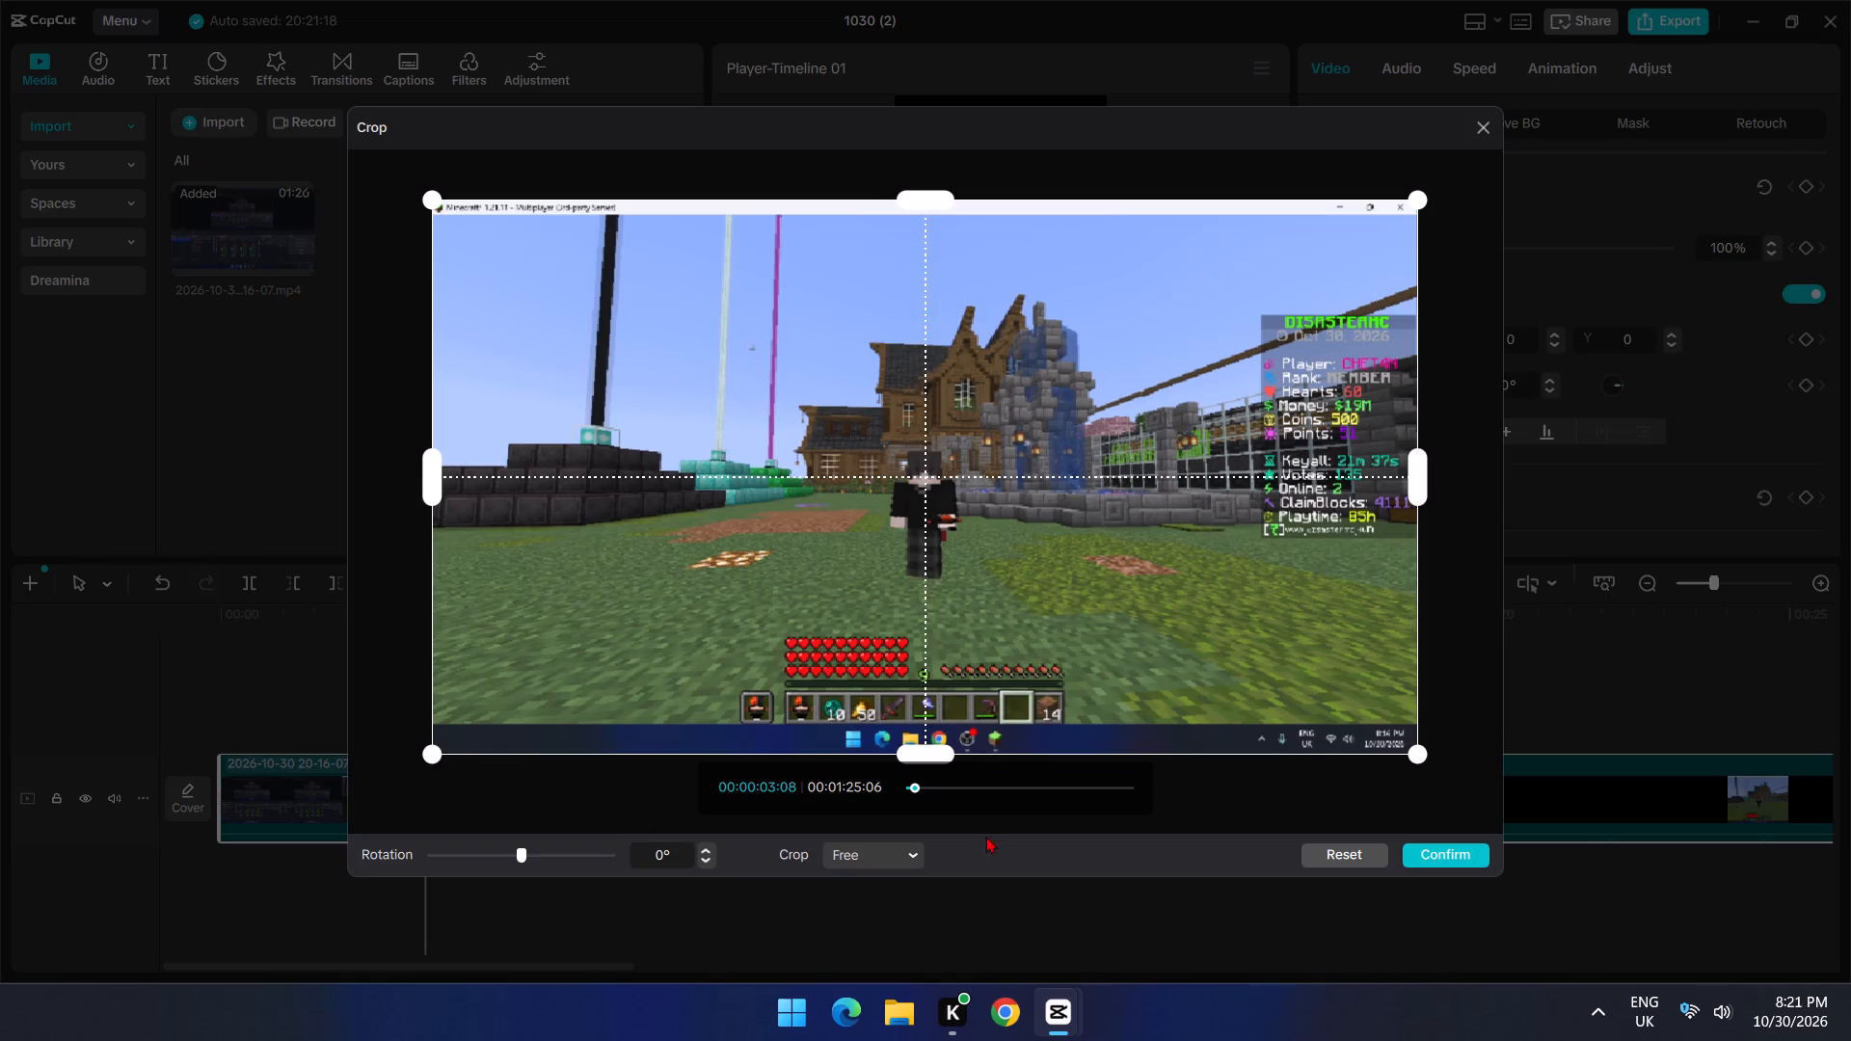
drag(423, 469, 690, 509)
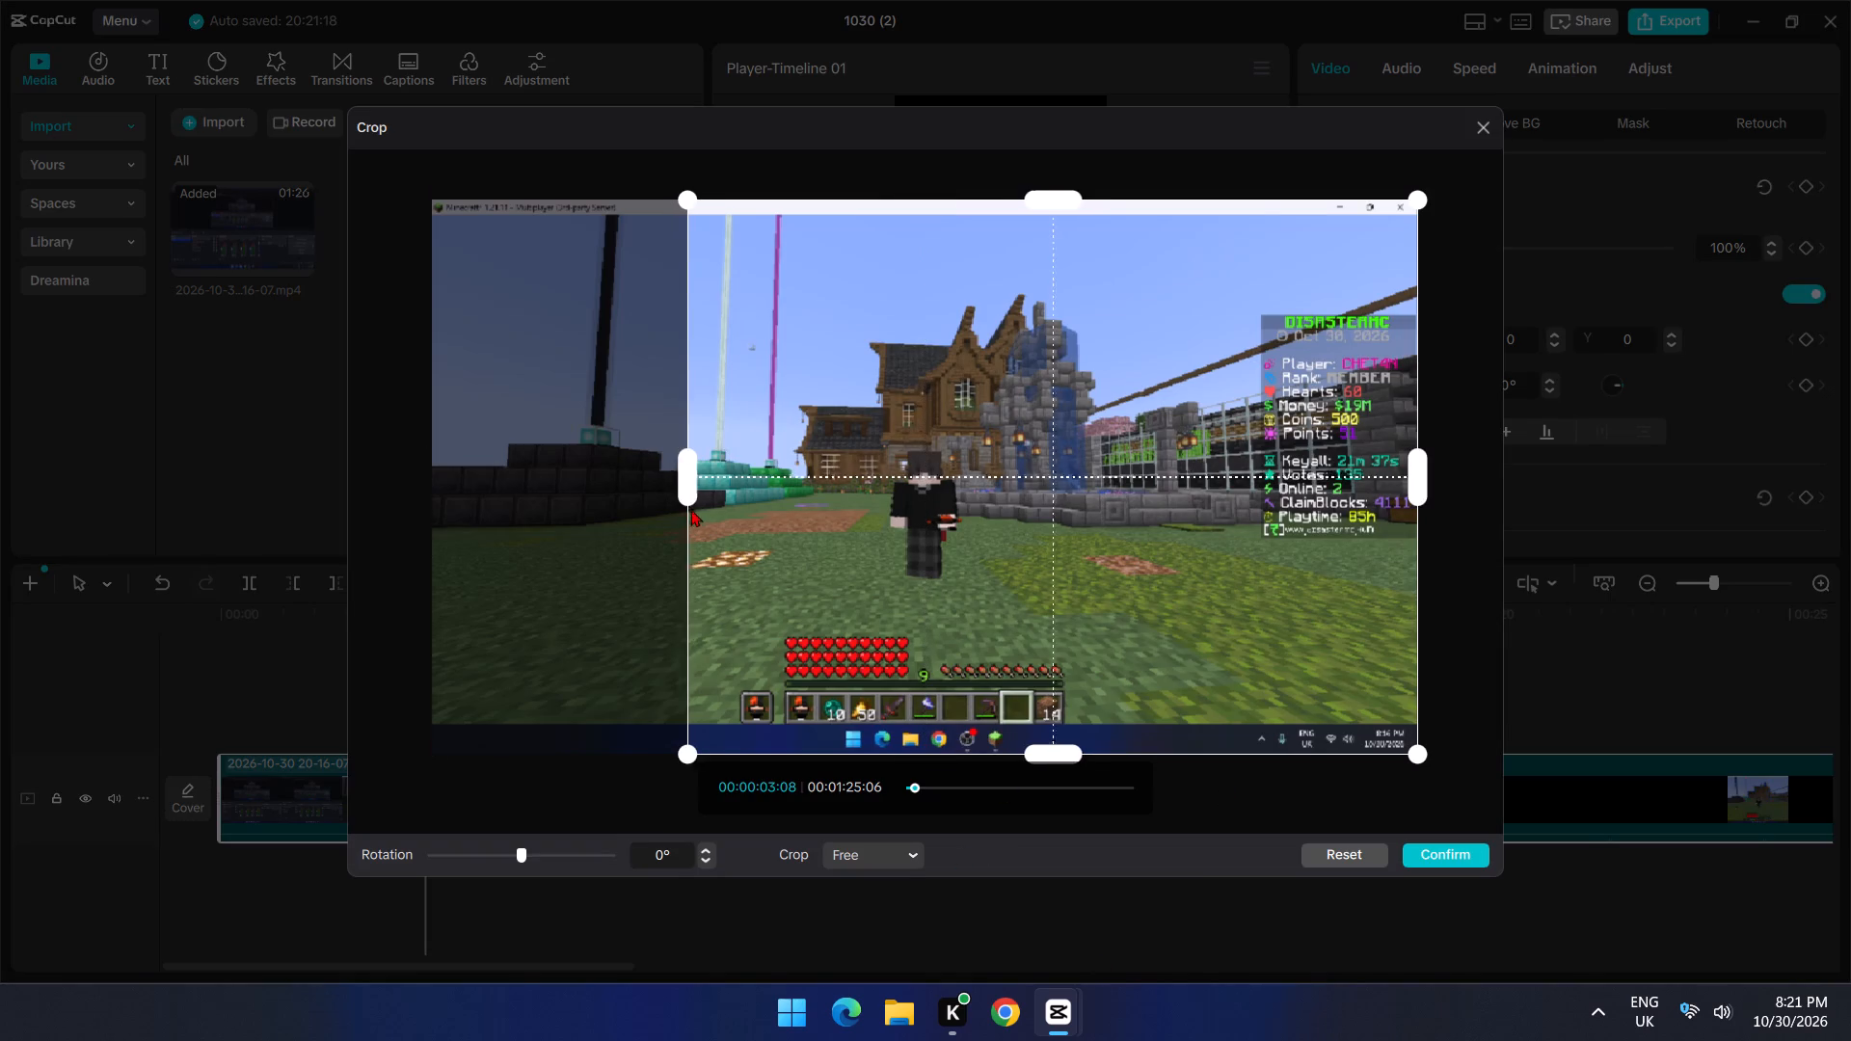
drag(690, 509, 722, 513)
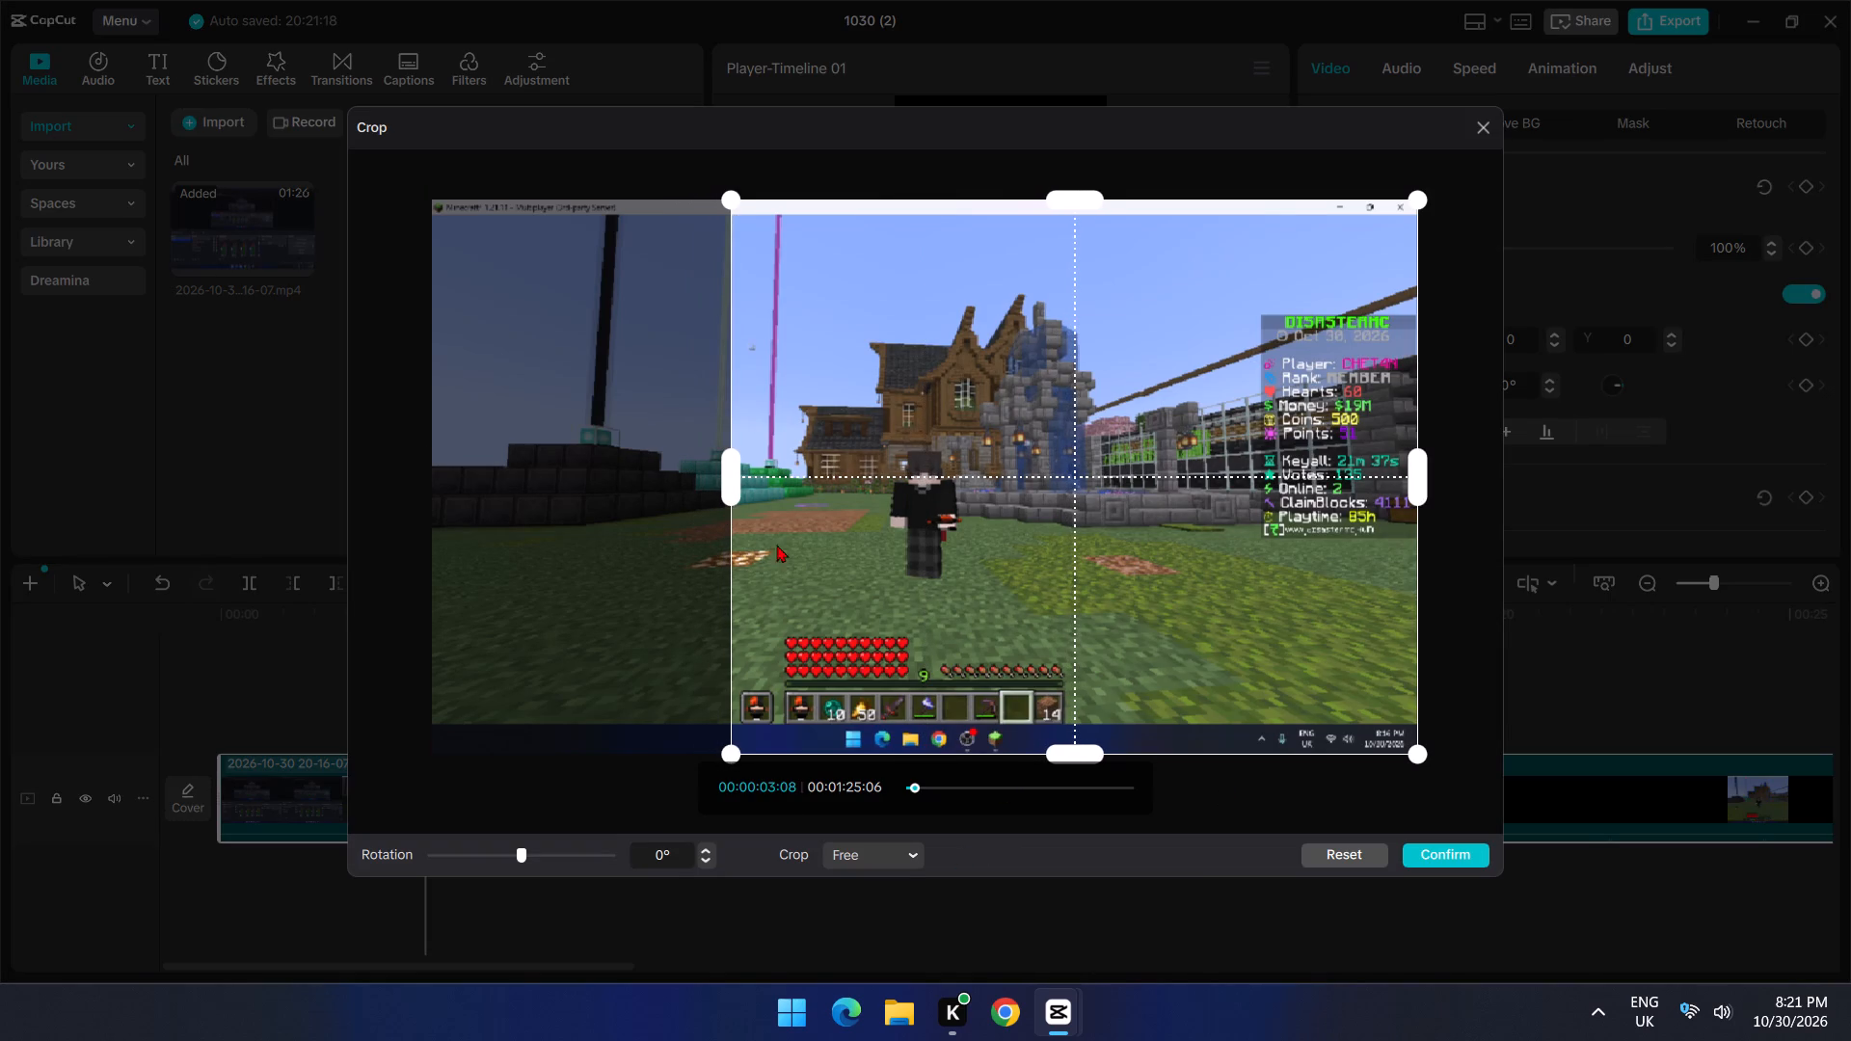
drag(1425, 475, 1094, 503)
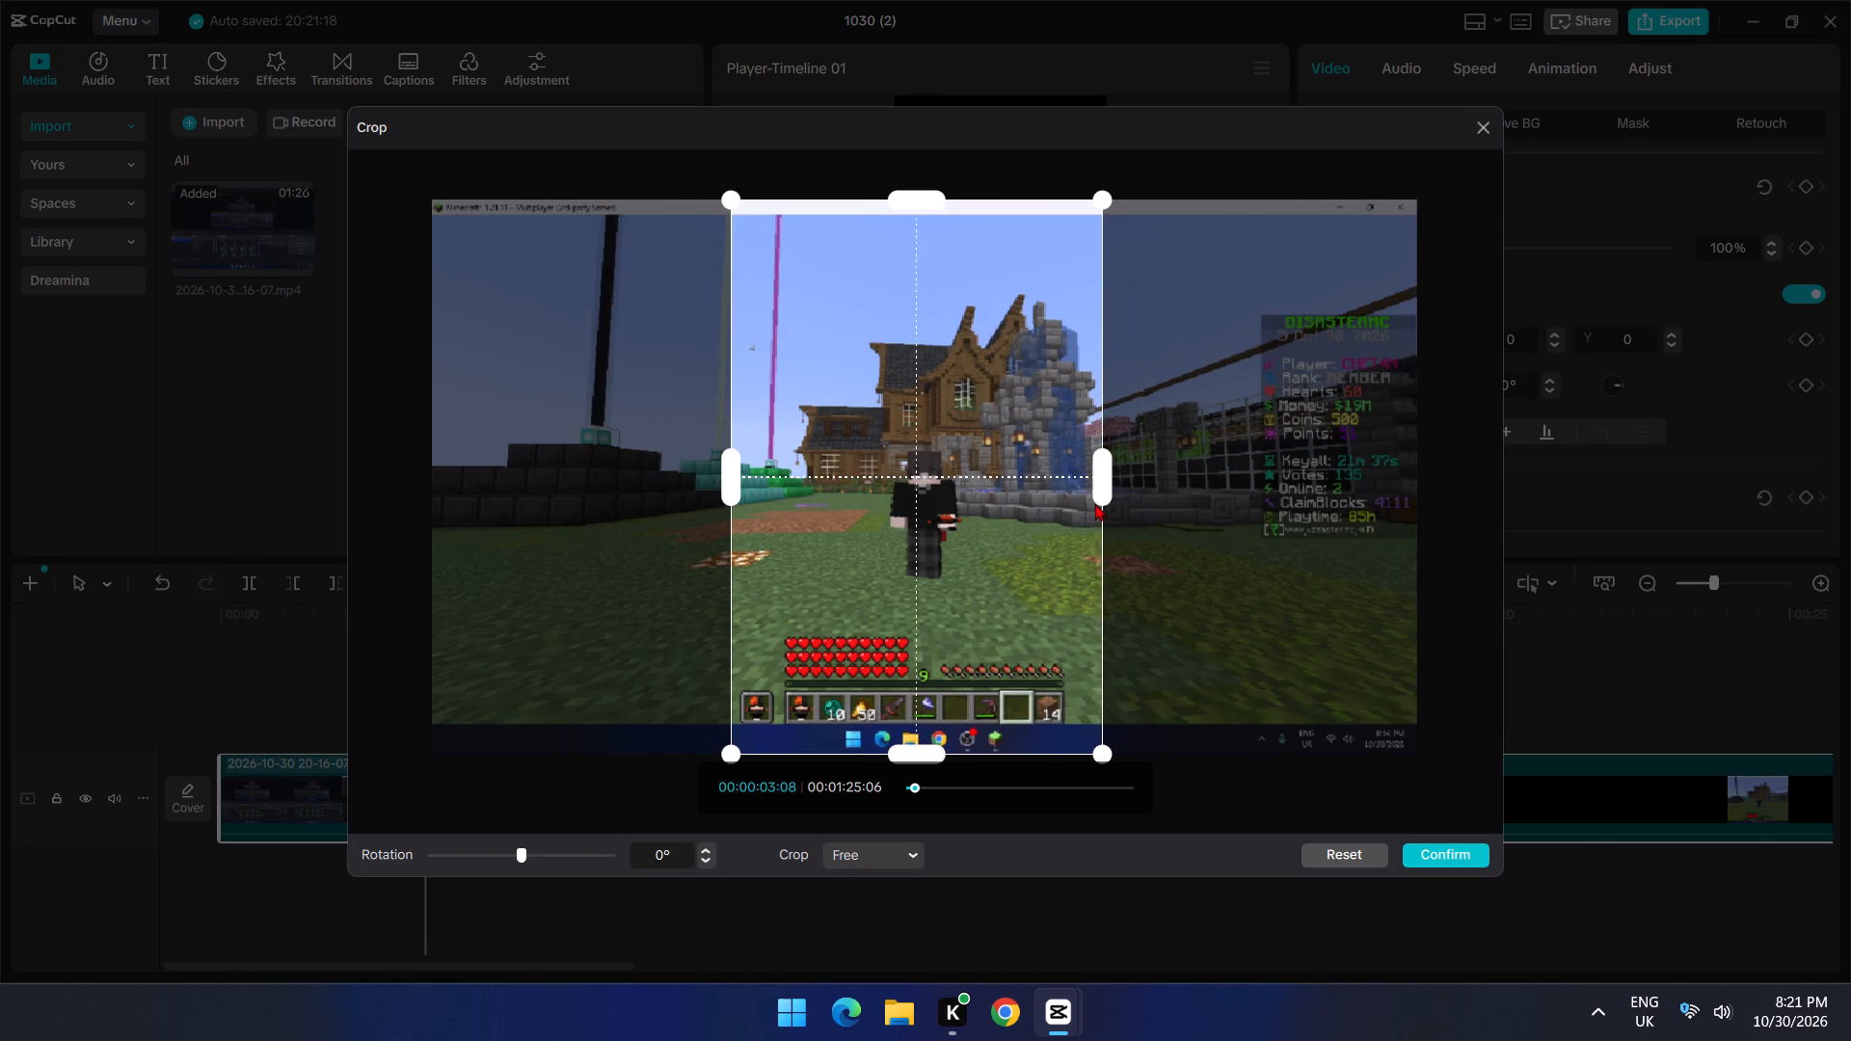
drag(1094, 503, 1077, 503)
click(1446, 853)
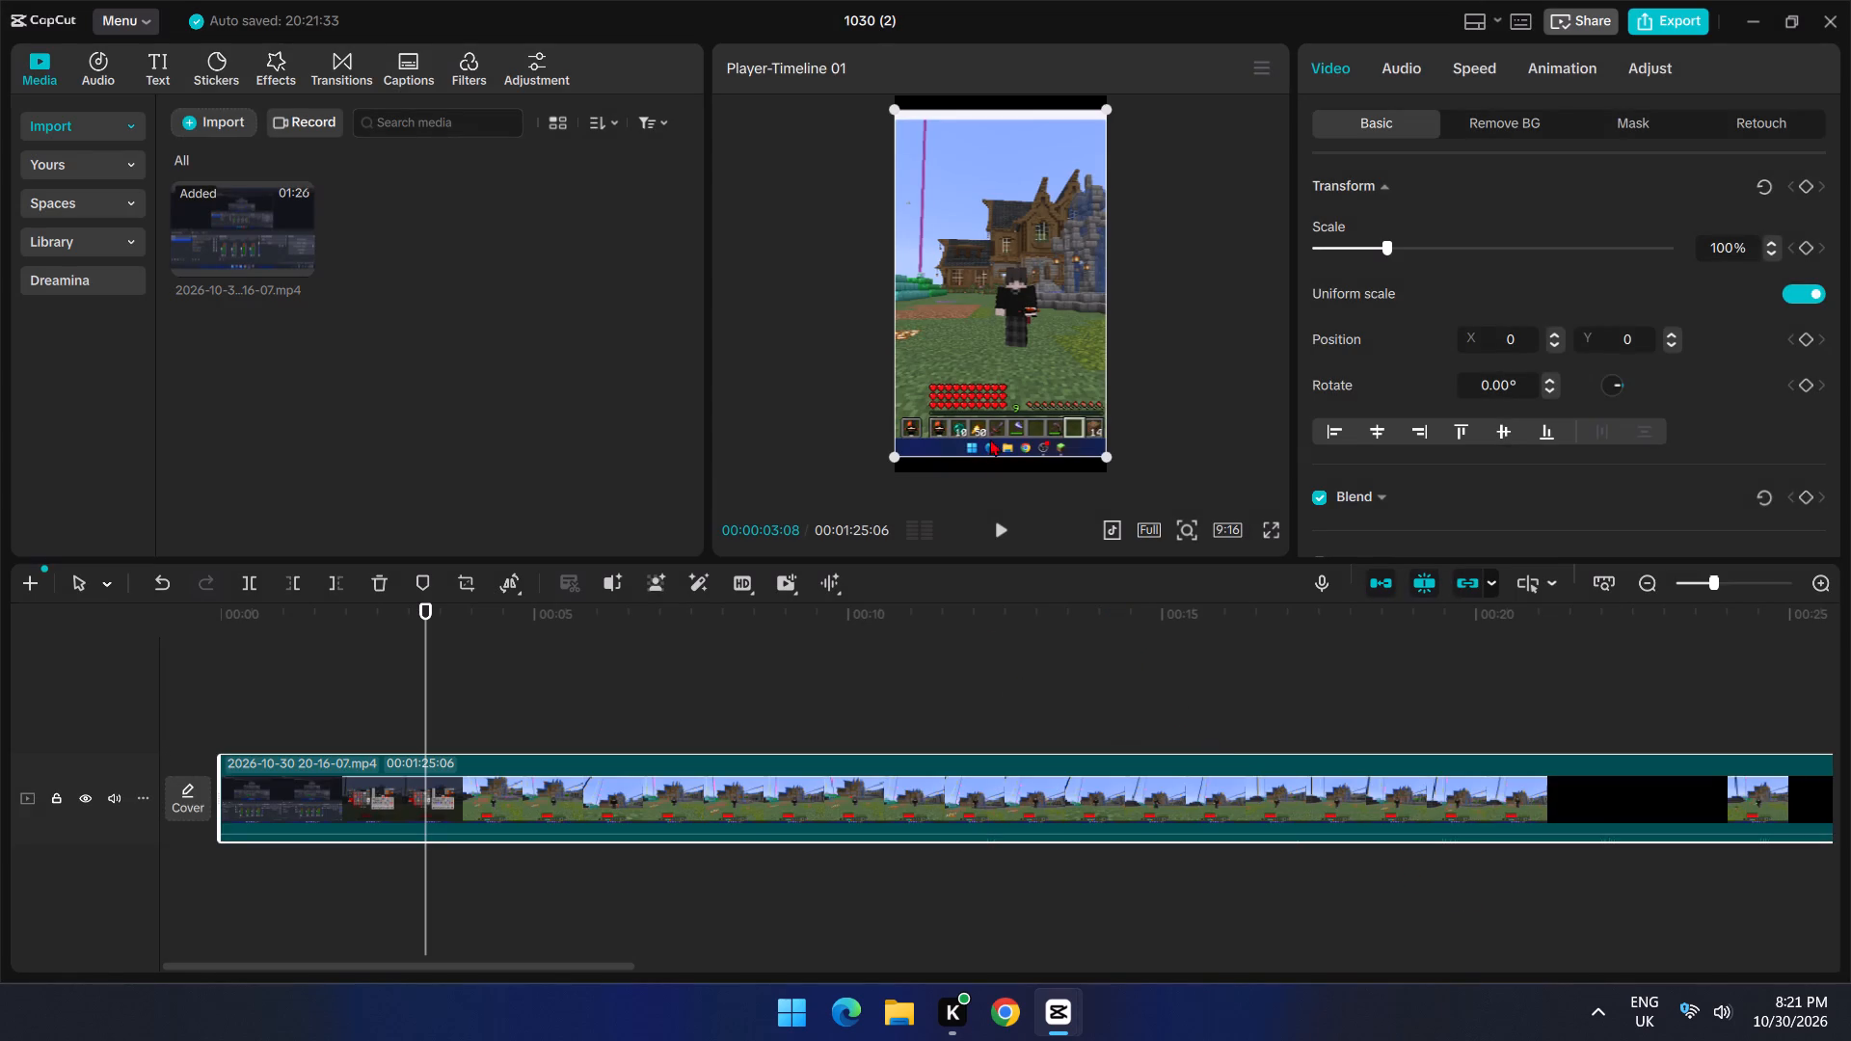
Crop the clip's top and bottom edges to cut off the game window's title bar and the recorded taskbar.
click(466, 580)
drag(902, 748, 910, 723)
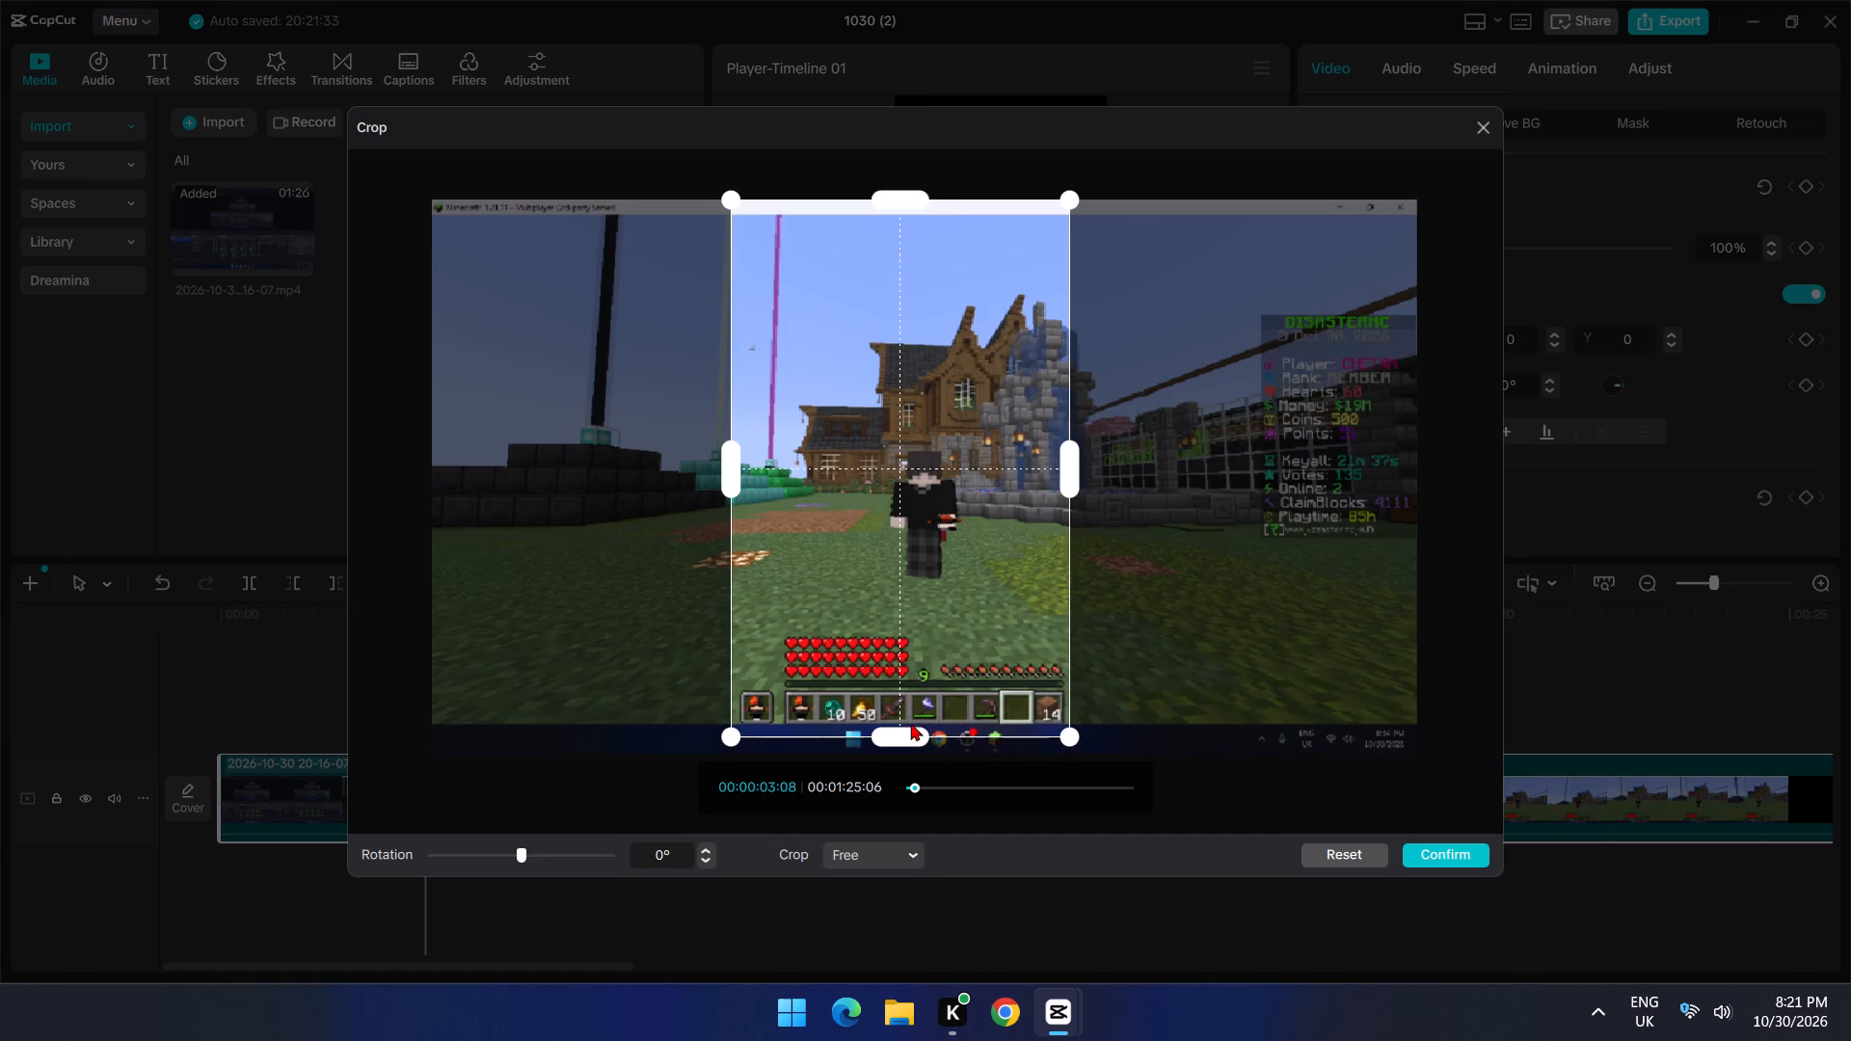
drag(910, 723, 916, 690)
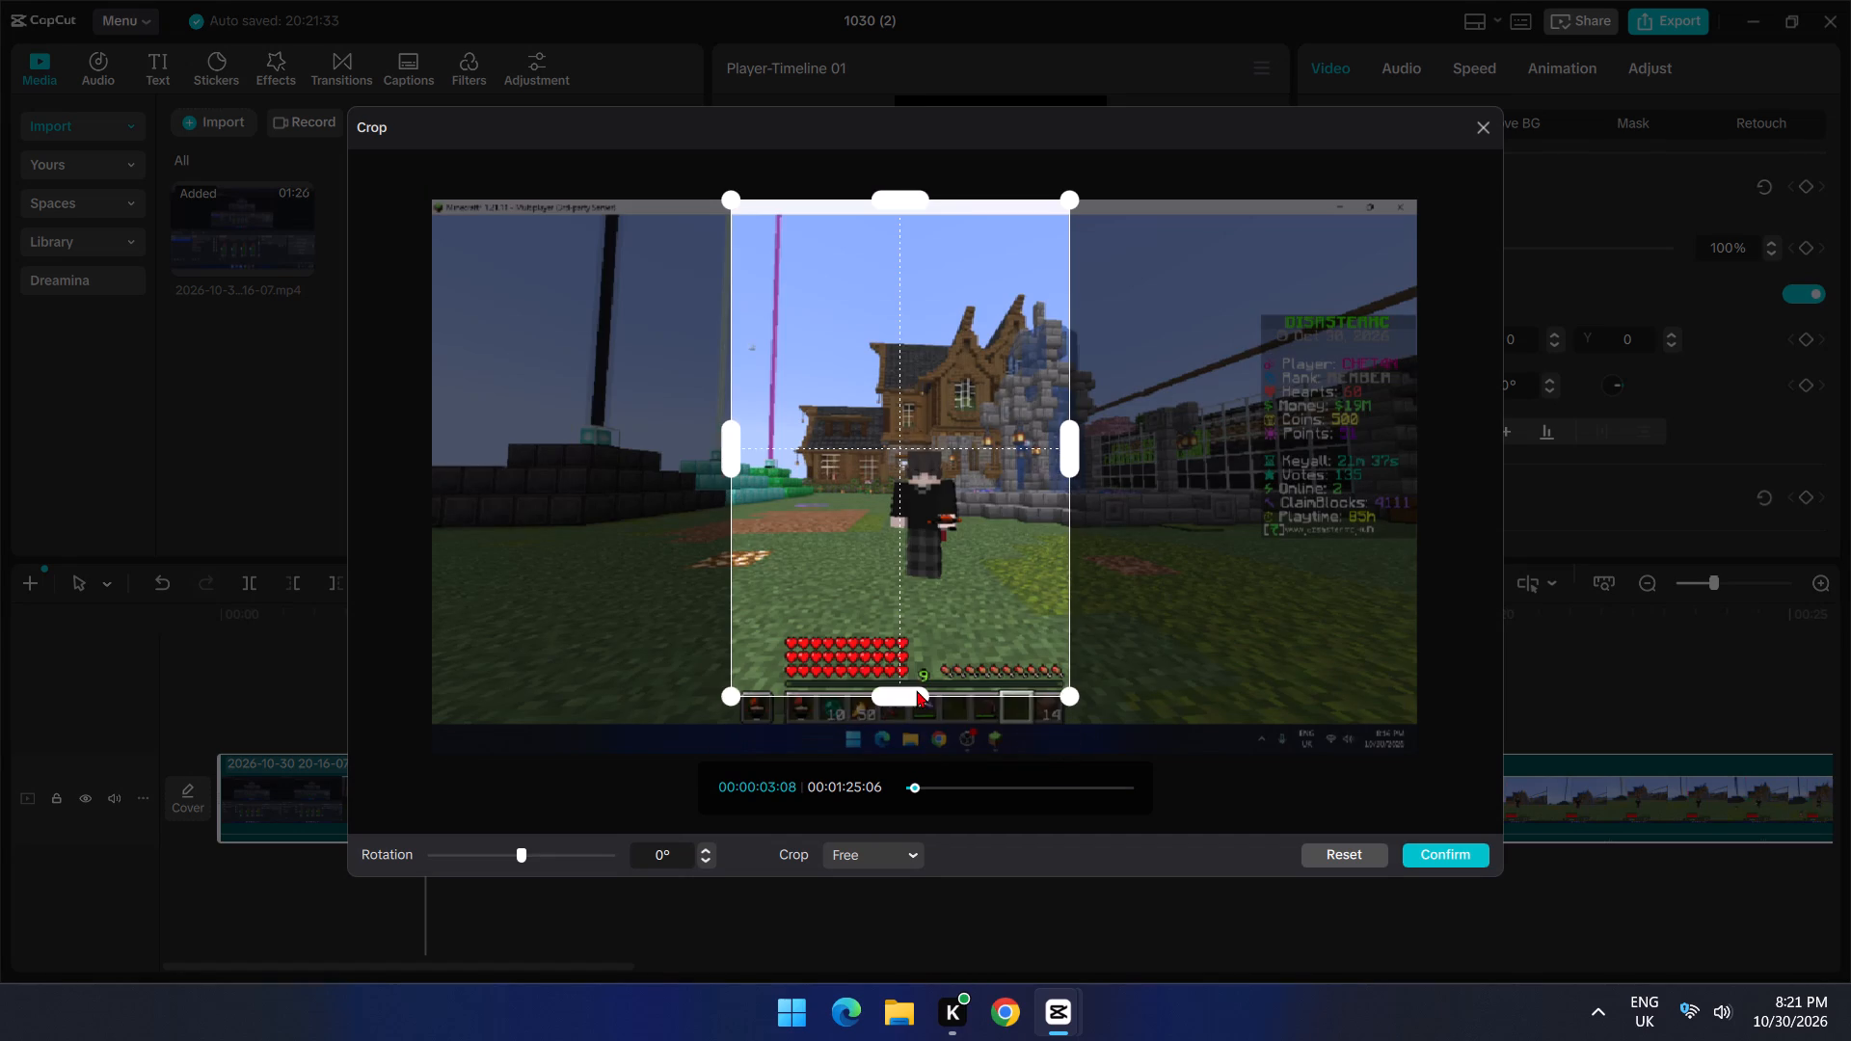
drag(916, 690, 911, 718)
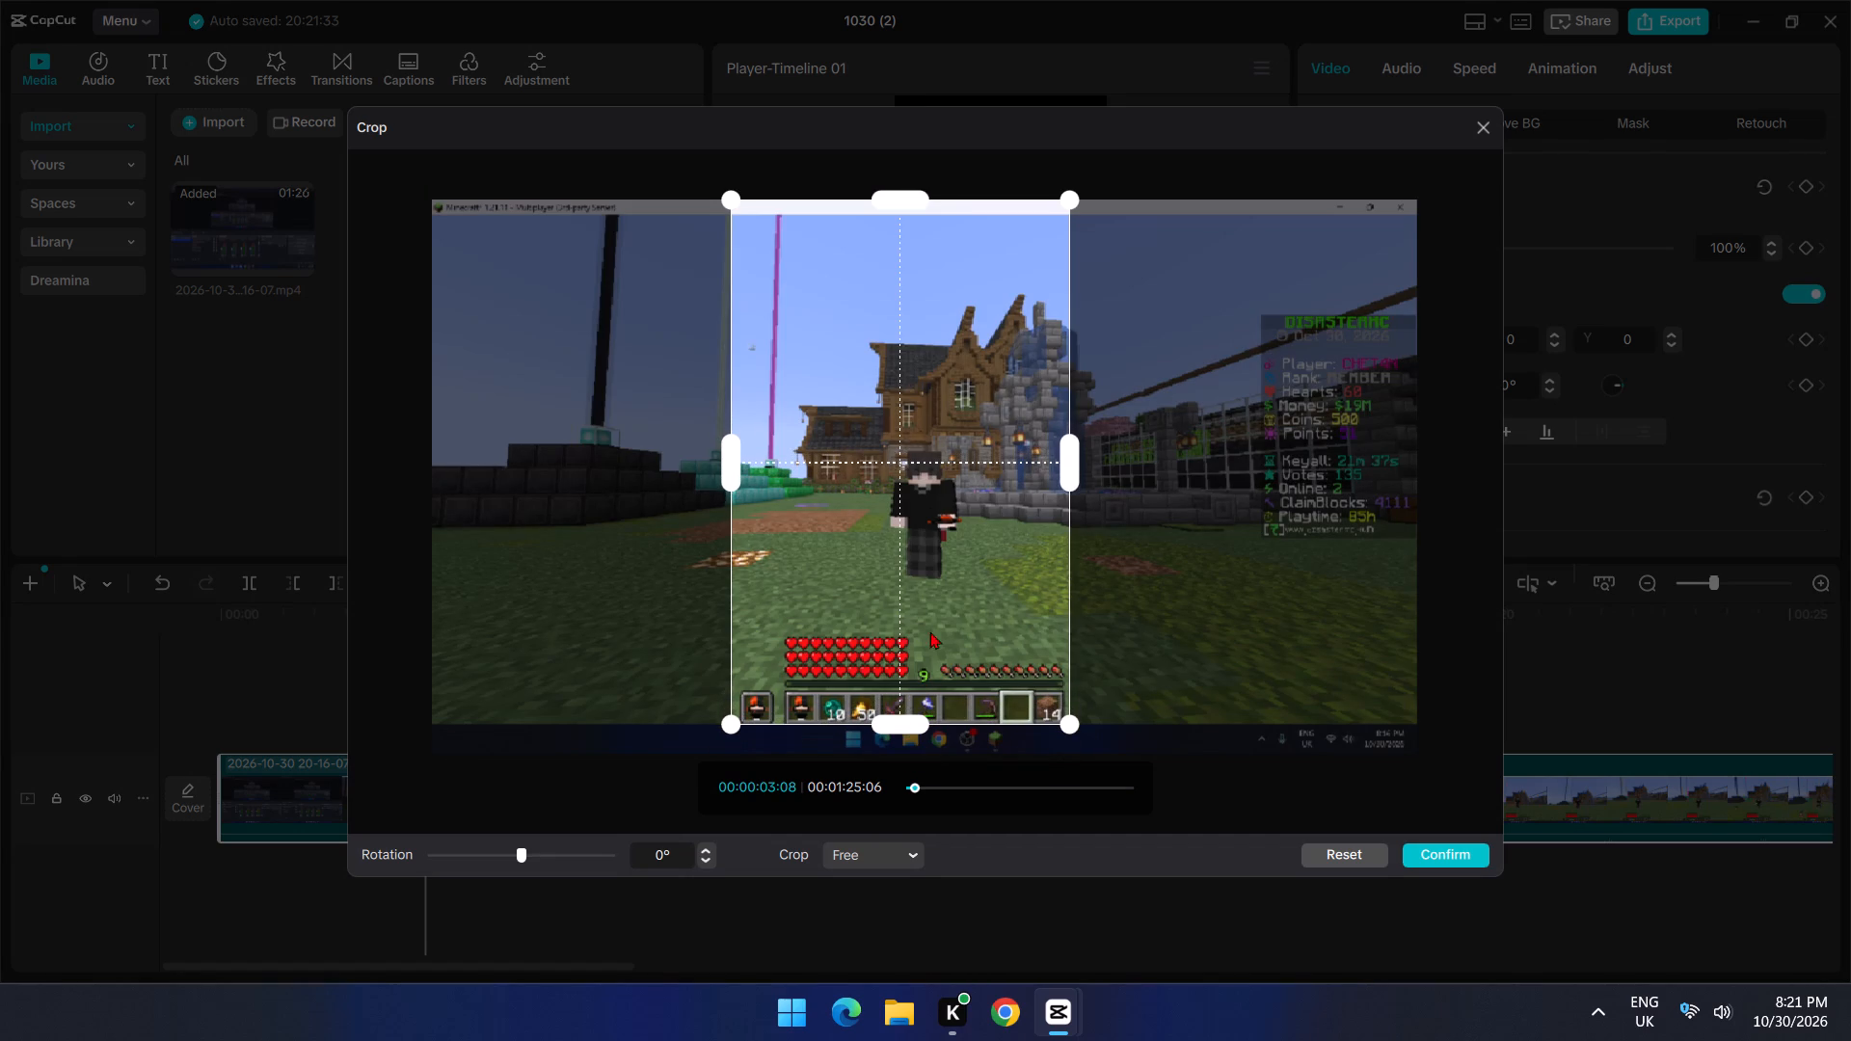
drag(885, 194, 890, 214)
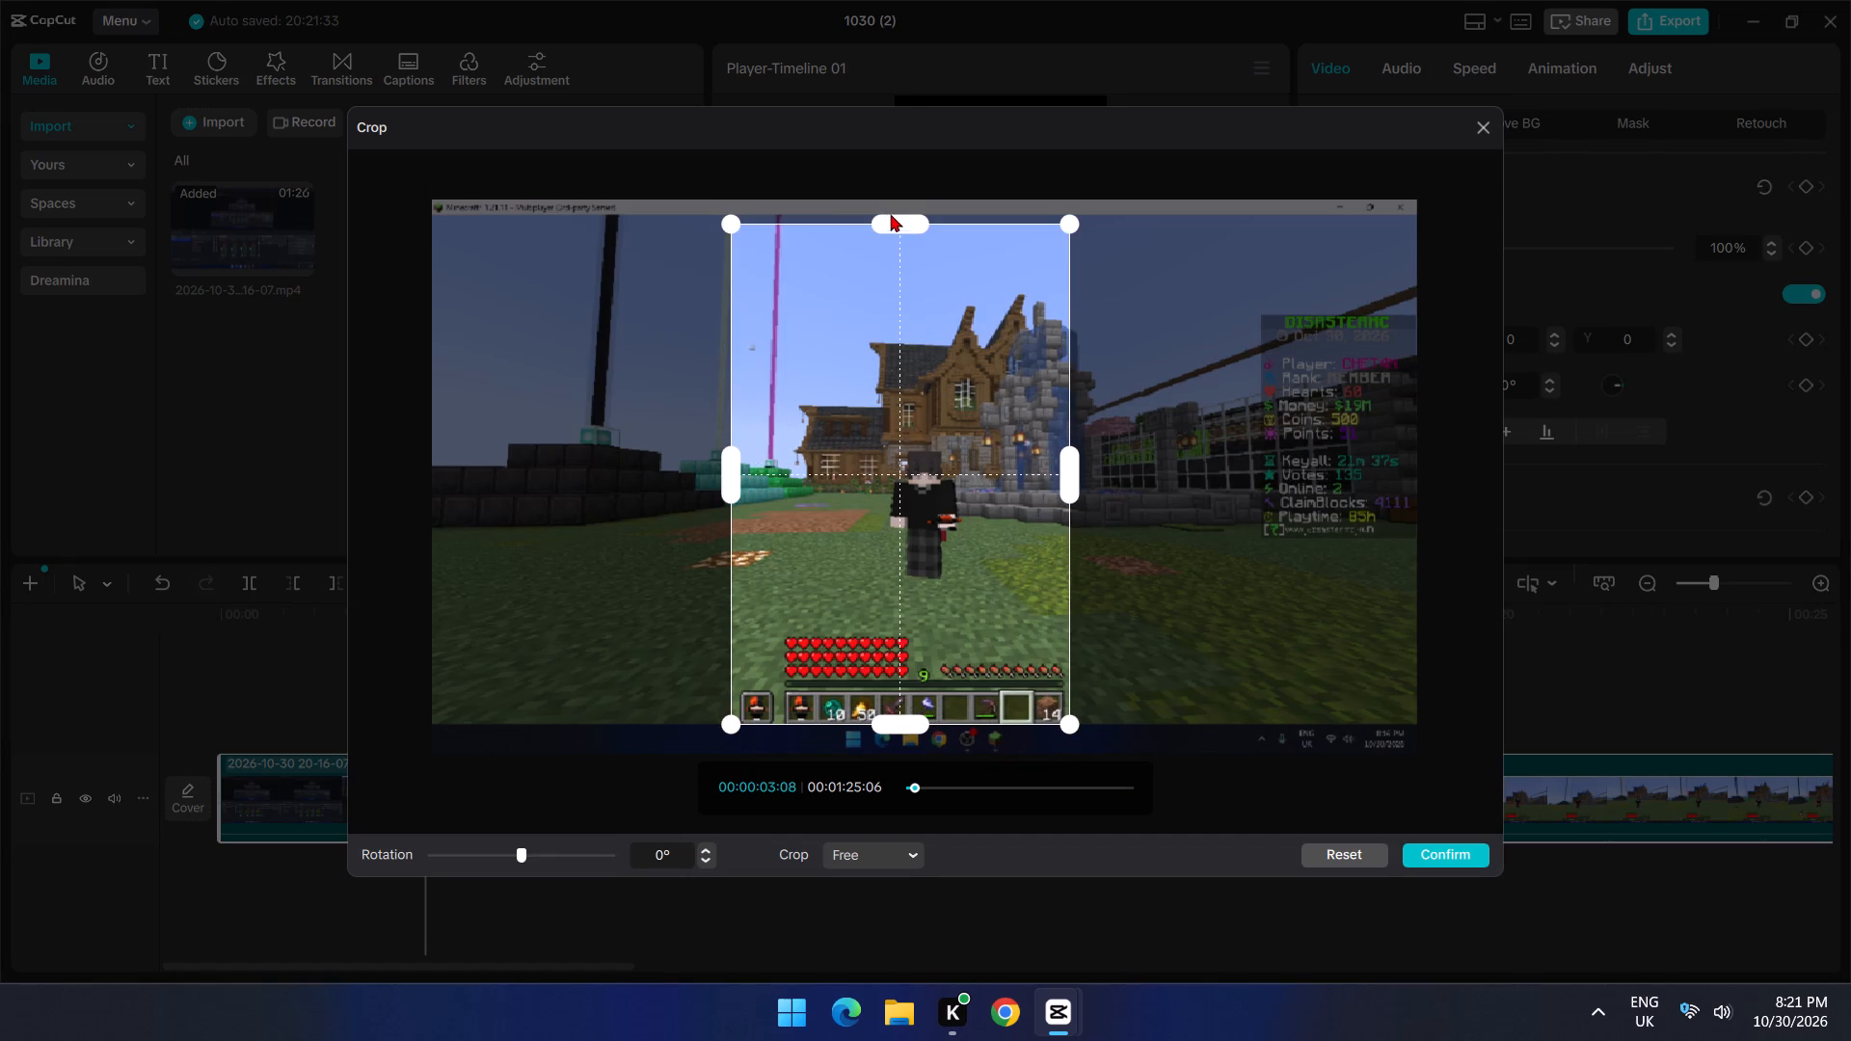
drag(890, 214, 890, 213)
click(892, 717)
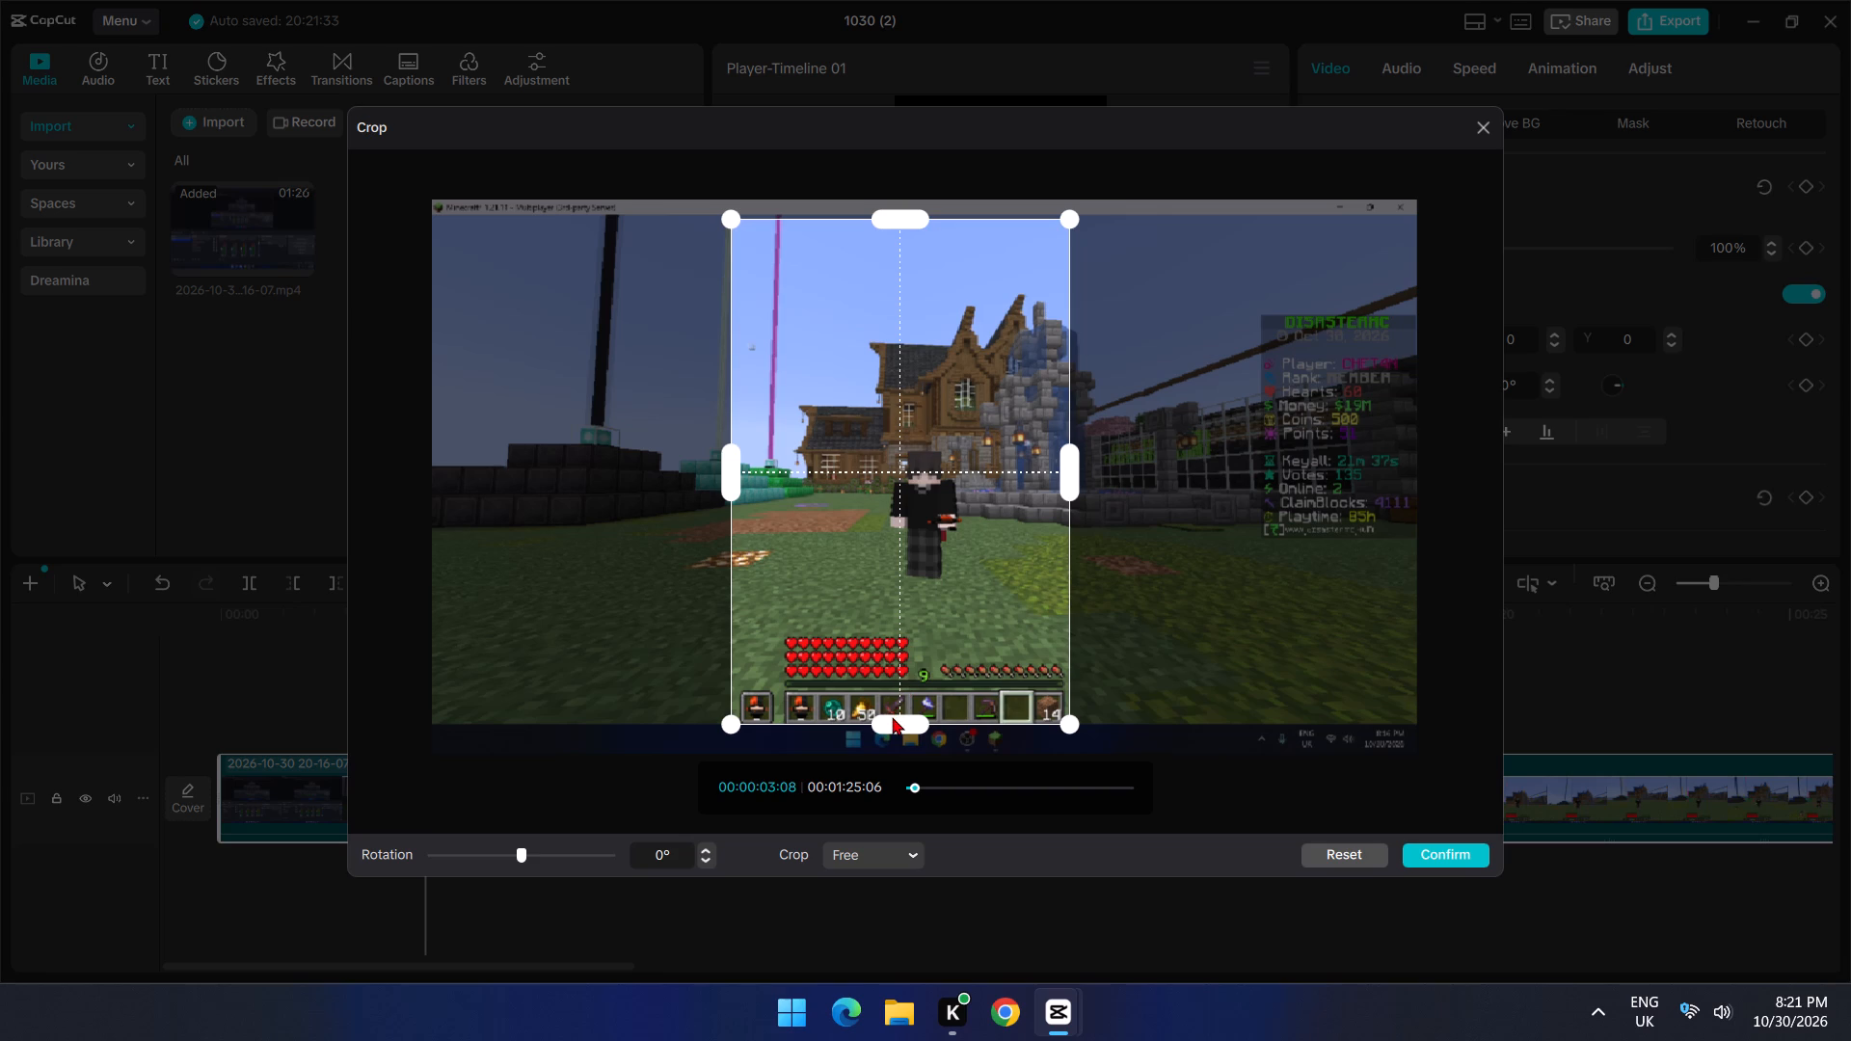
click(1449, 854)
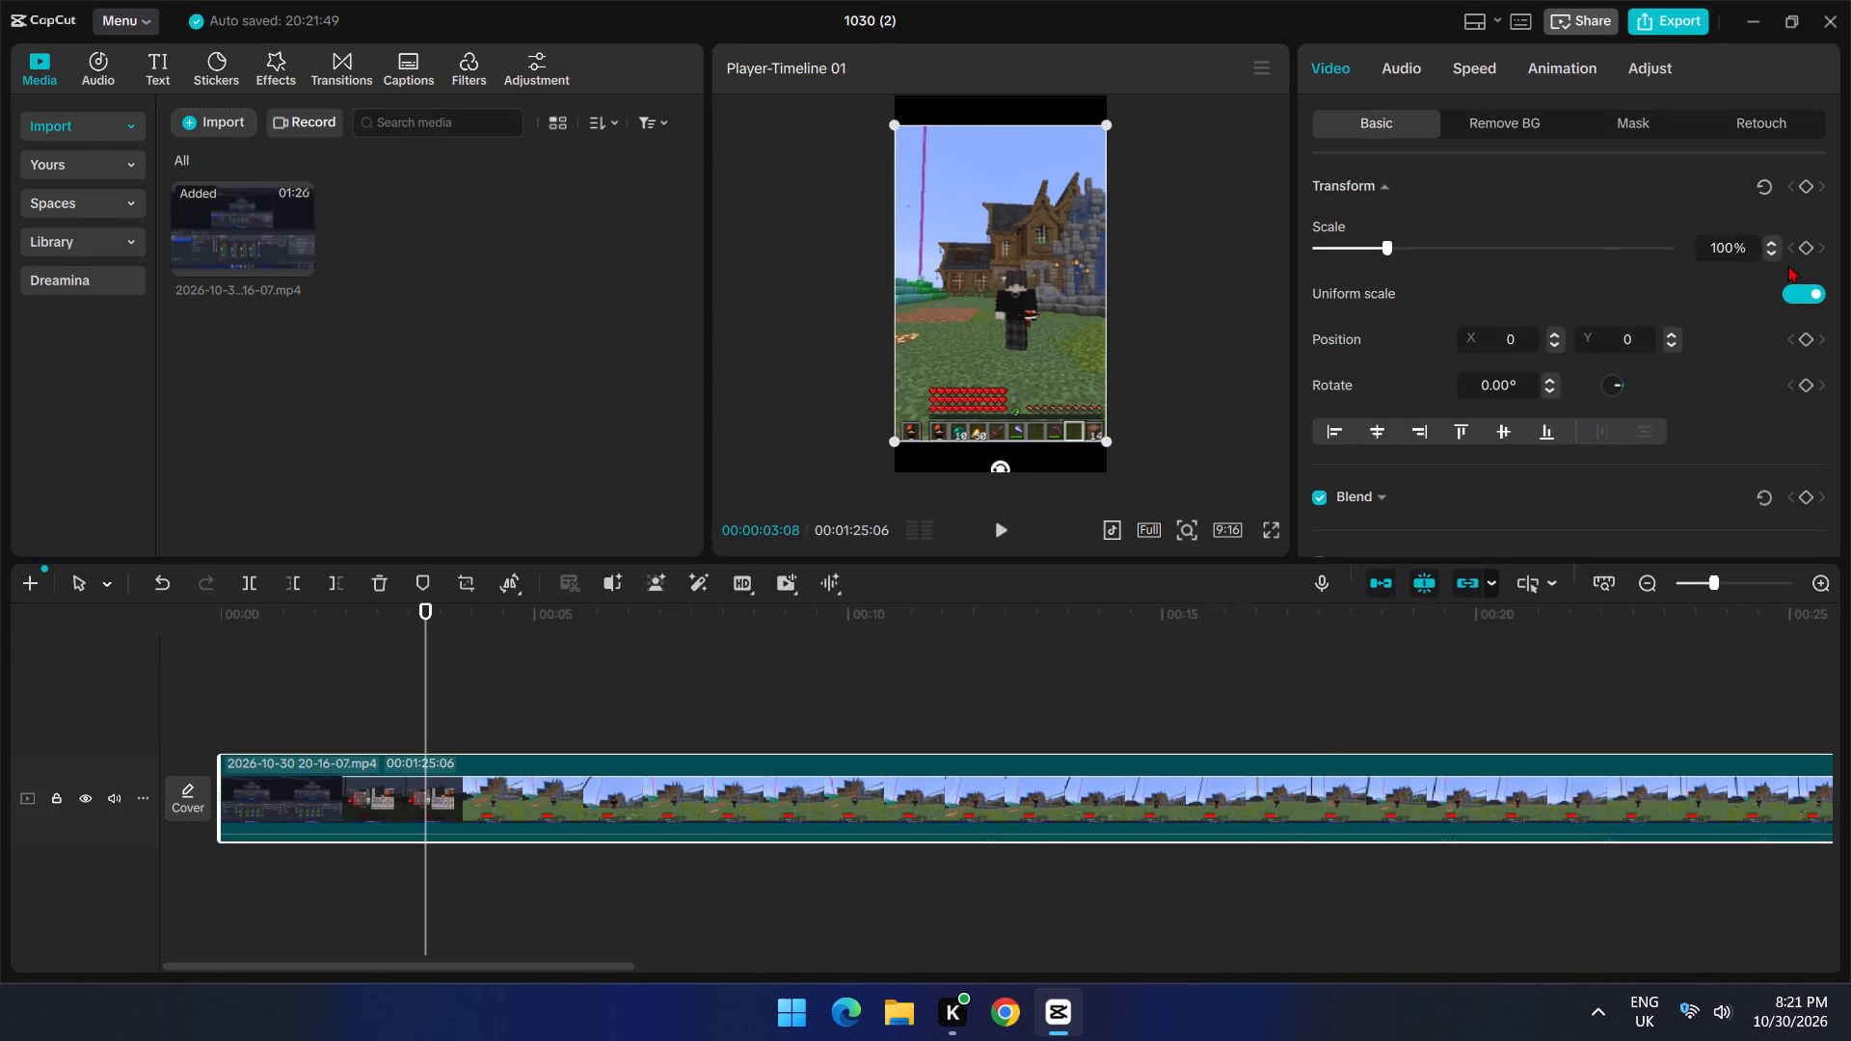
Set the clip's uniform scale to 120% so it fills the height of the vertical frame.
triple_click(1770, 248)
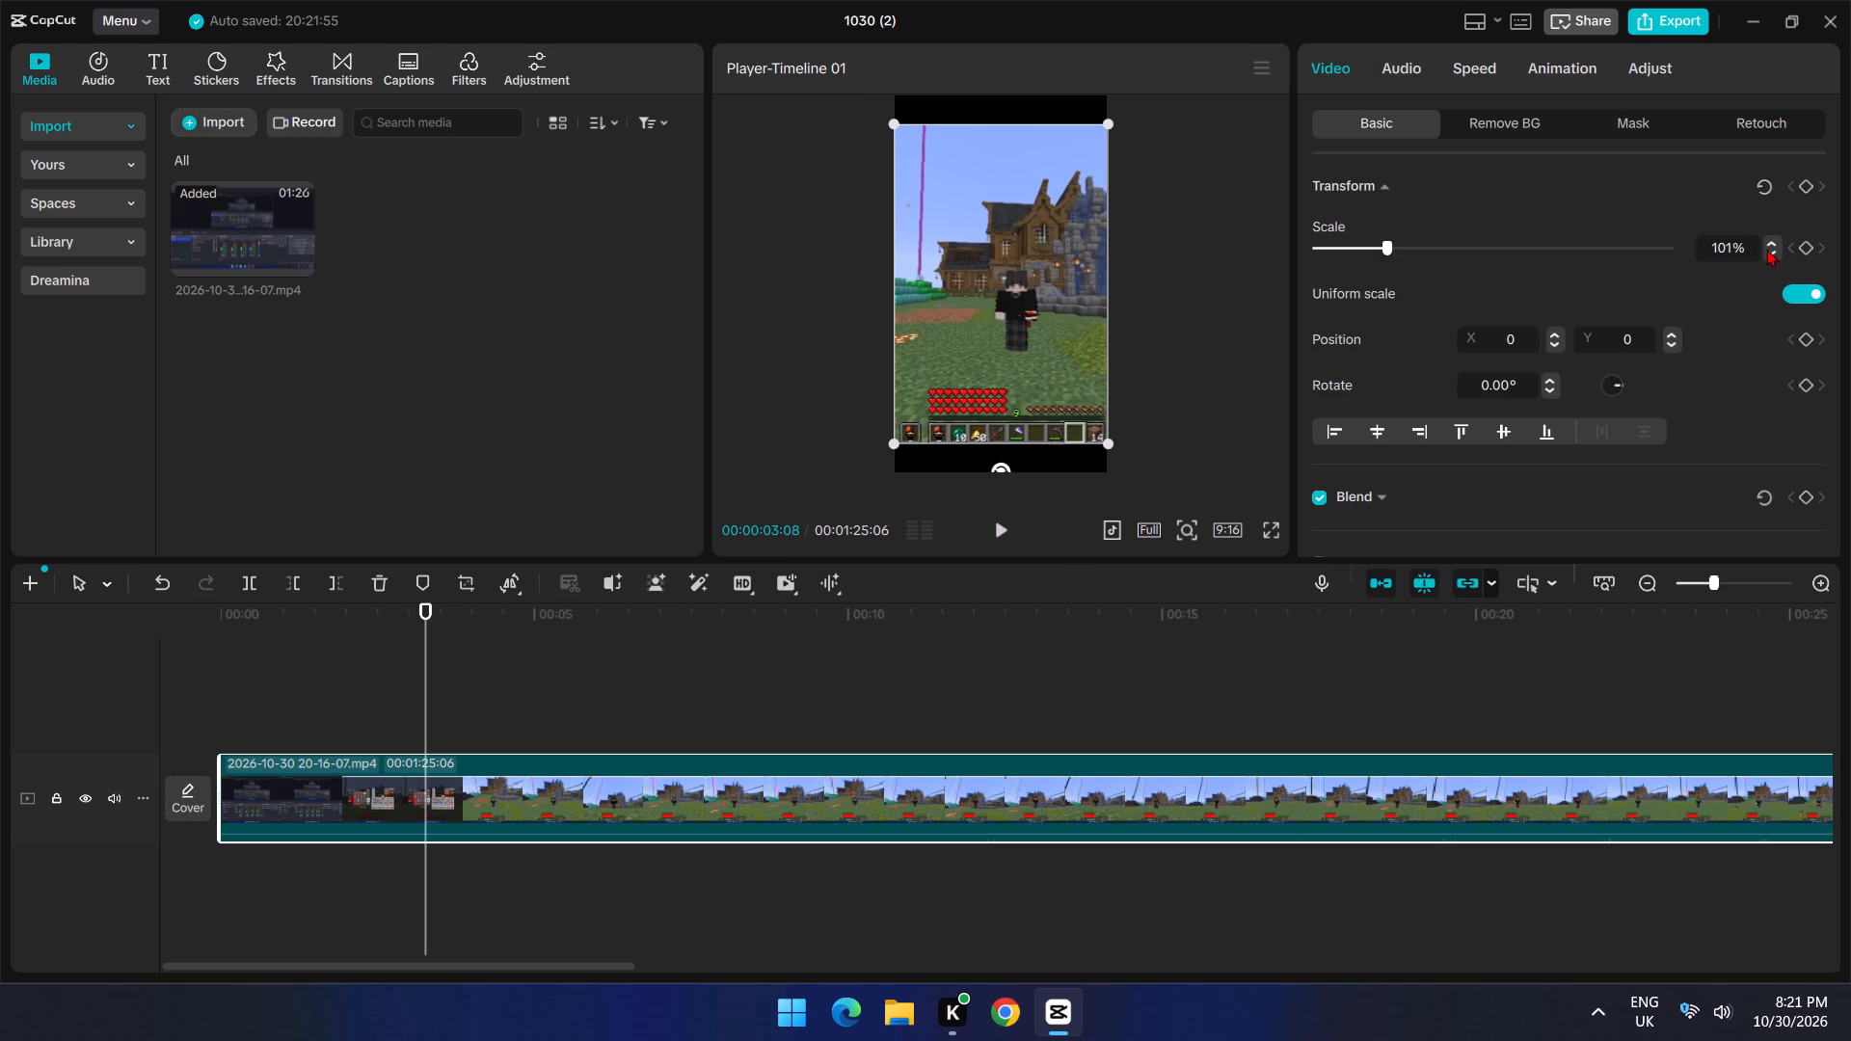
triple_click(1766, 247)
double_click(1768, 244)
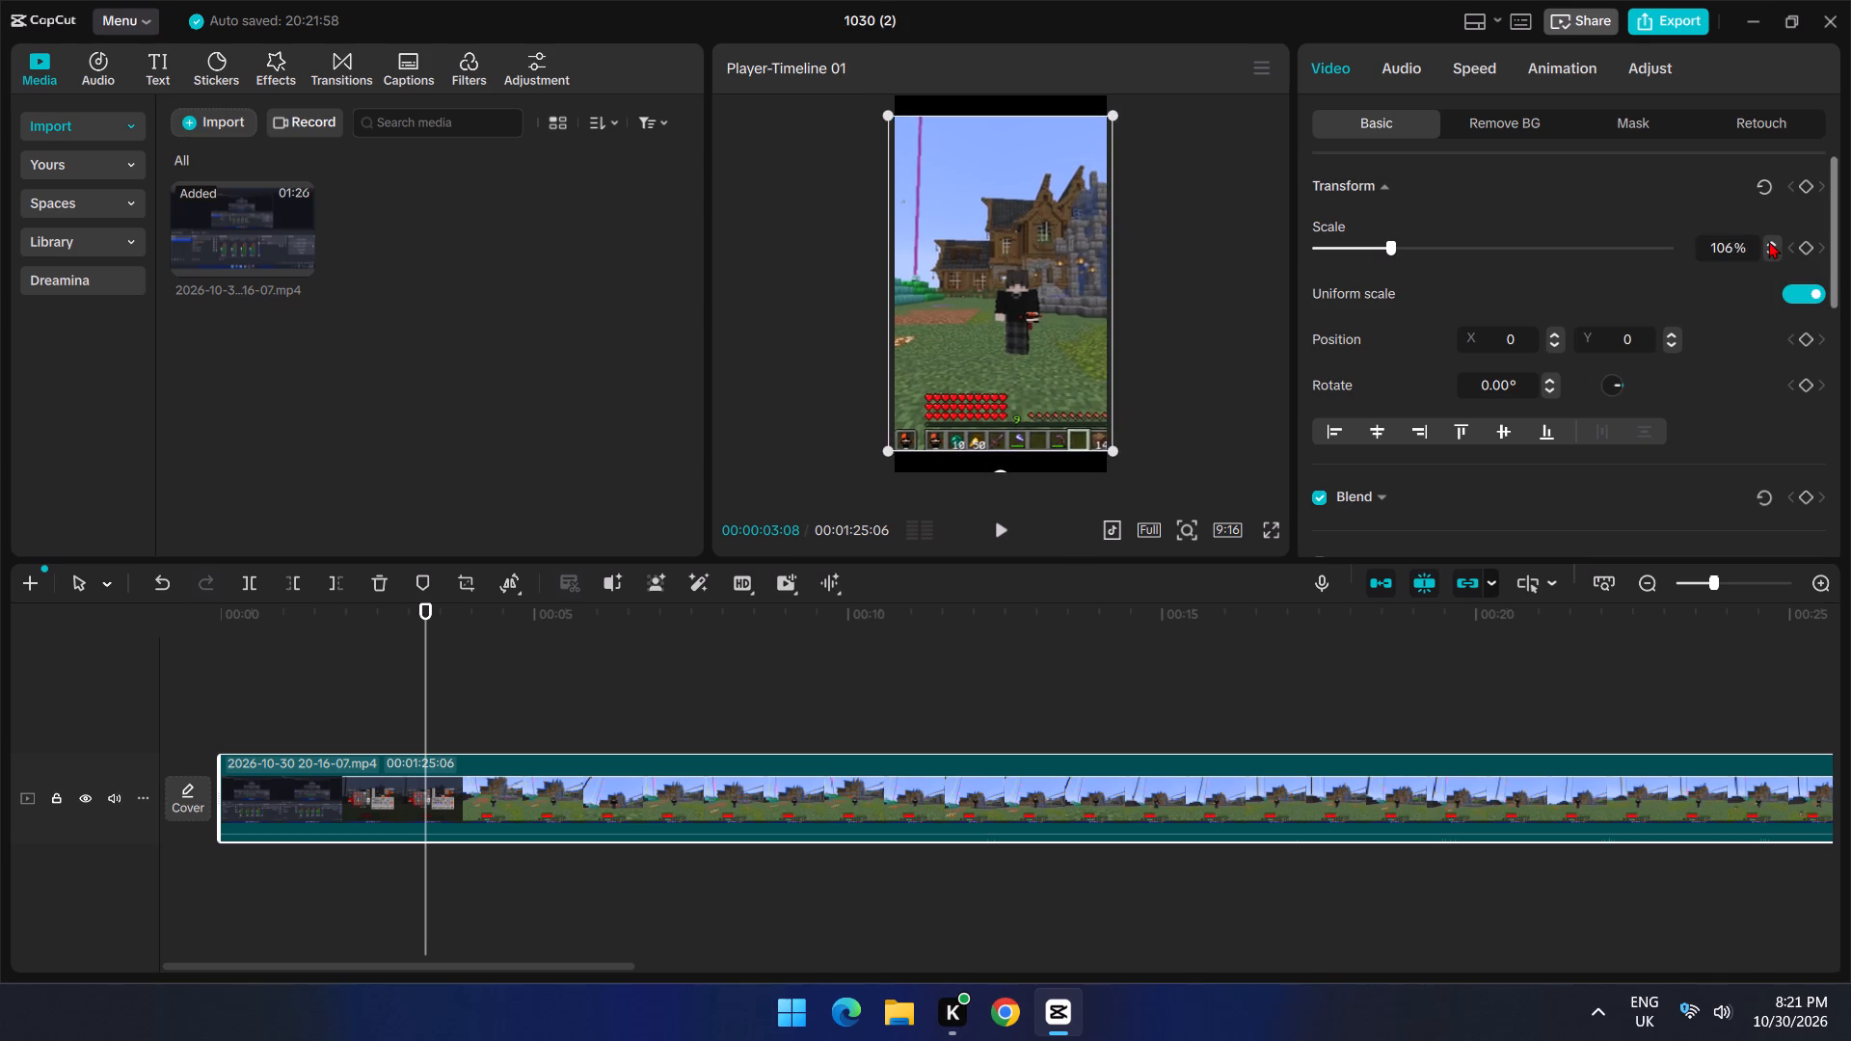
triple_click(1768, 241)
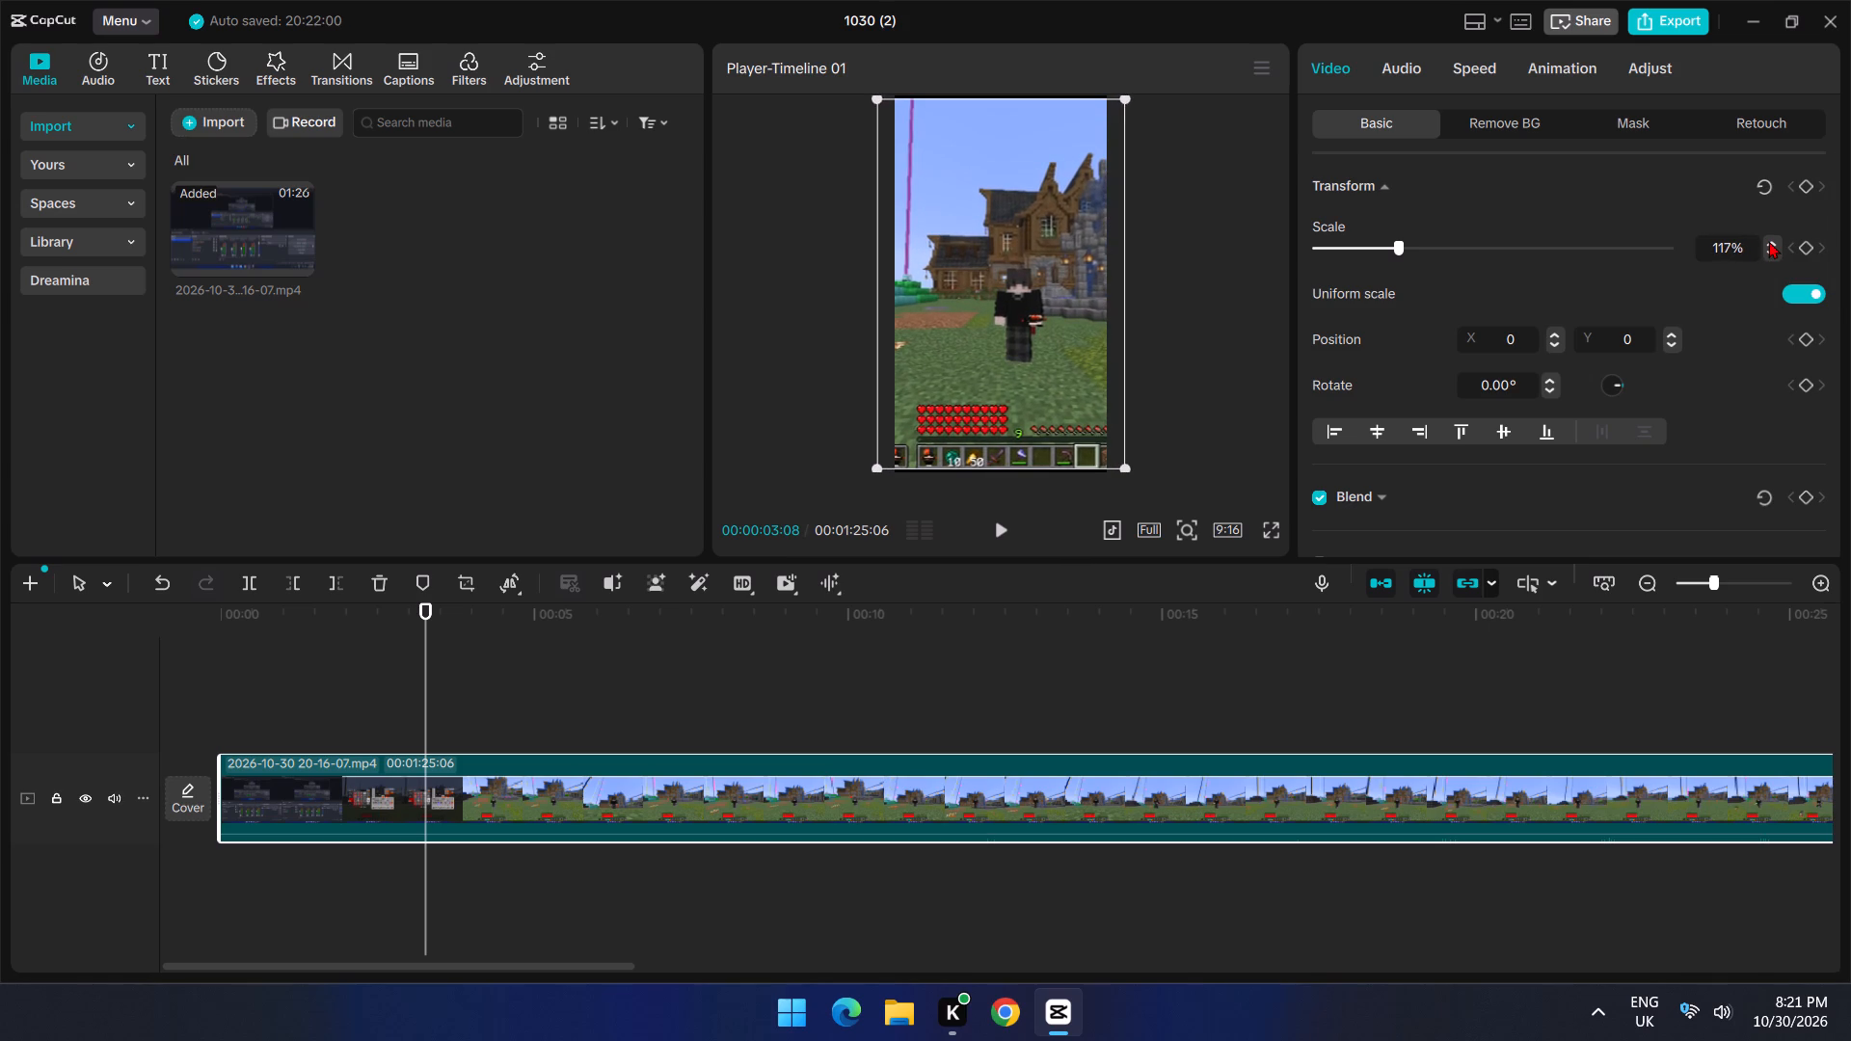
double_click(1768, 241)
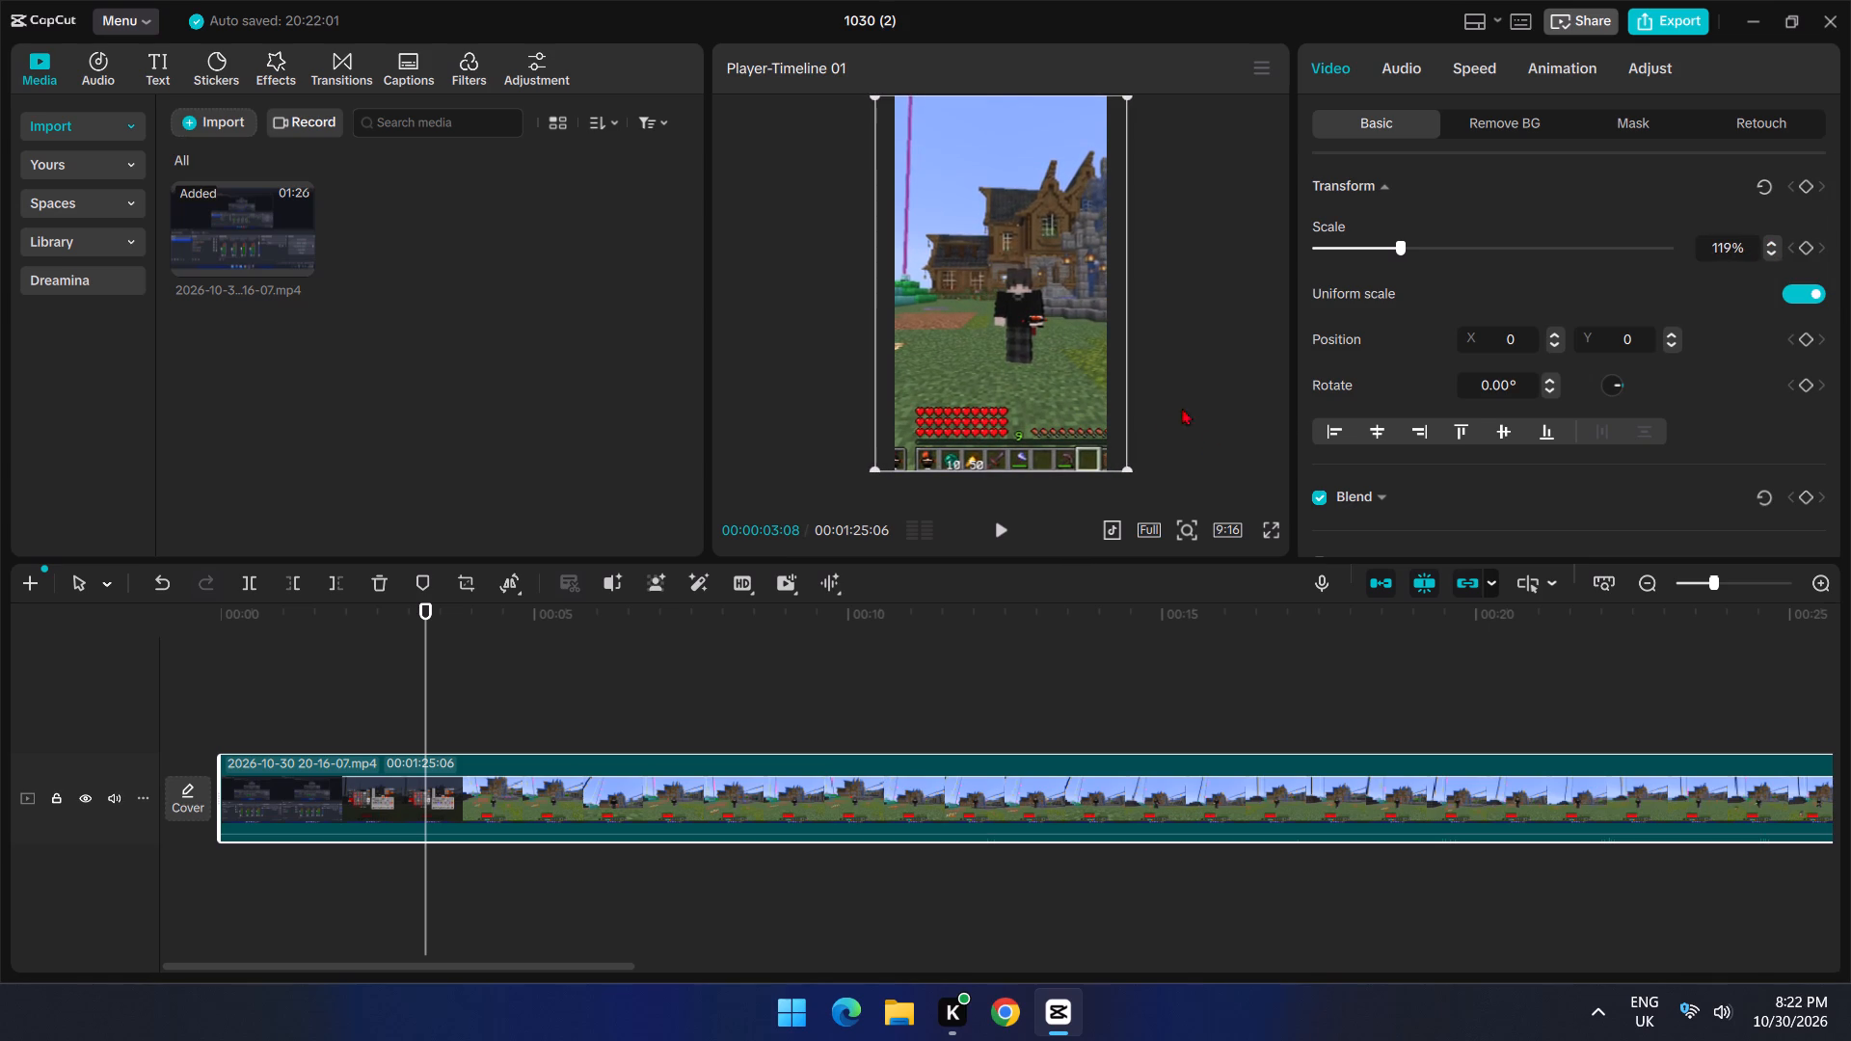
click(1204, 388)
click(1059, 358)
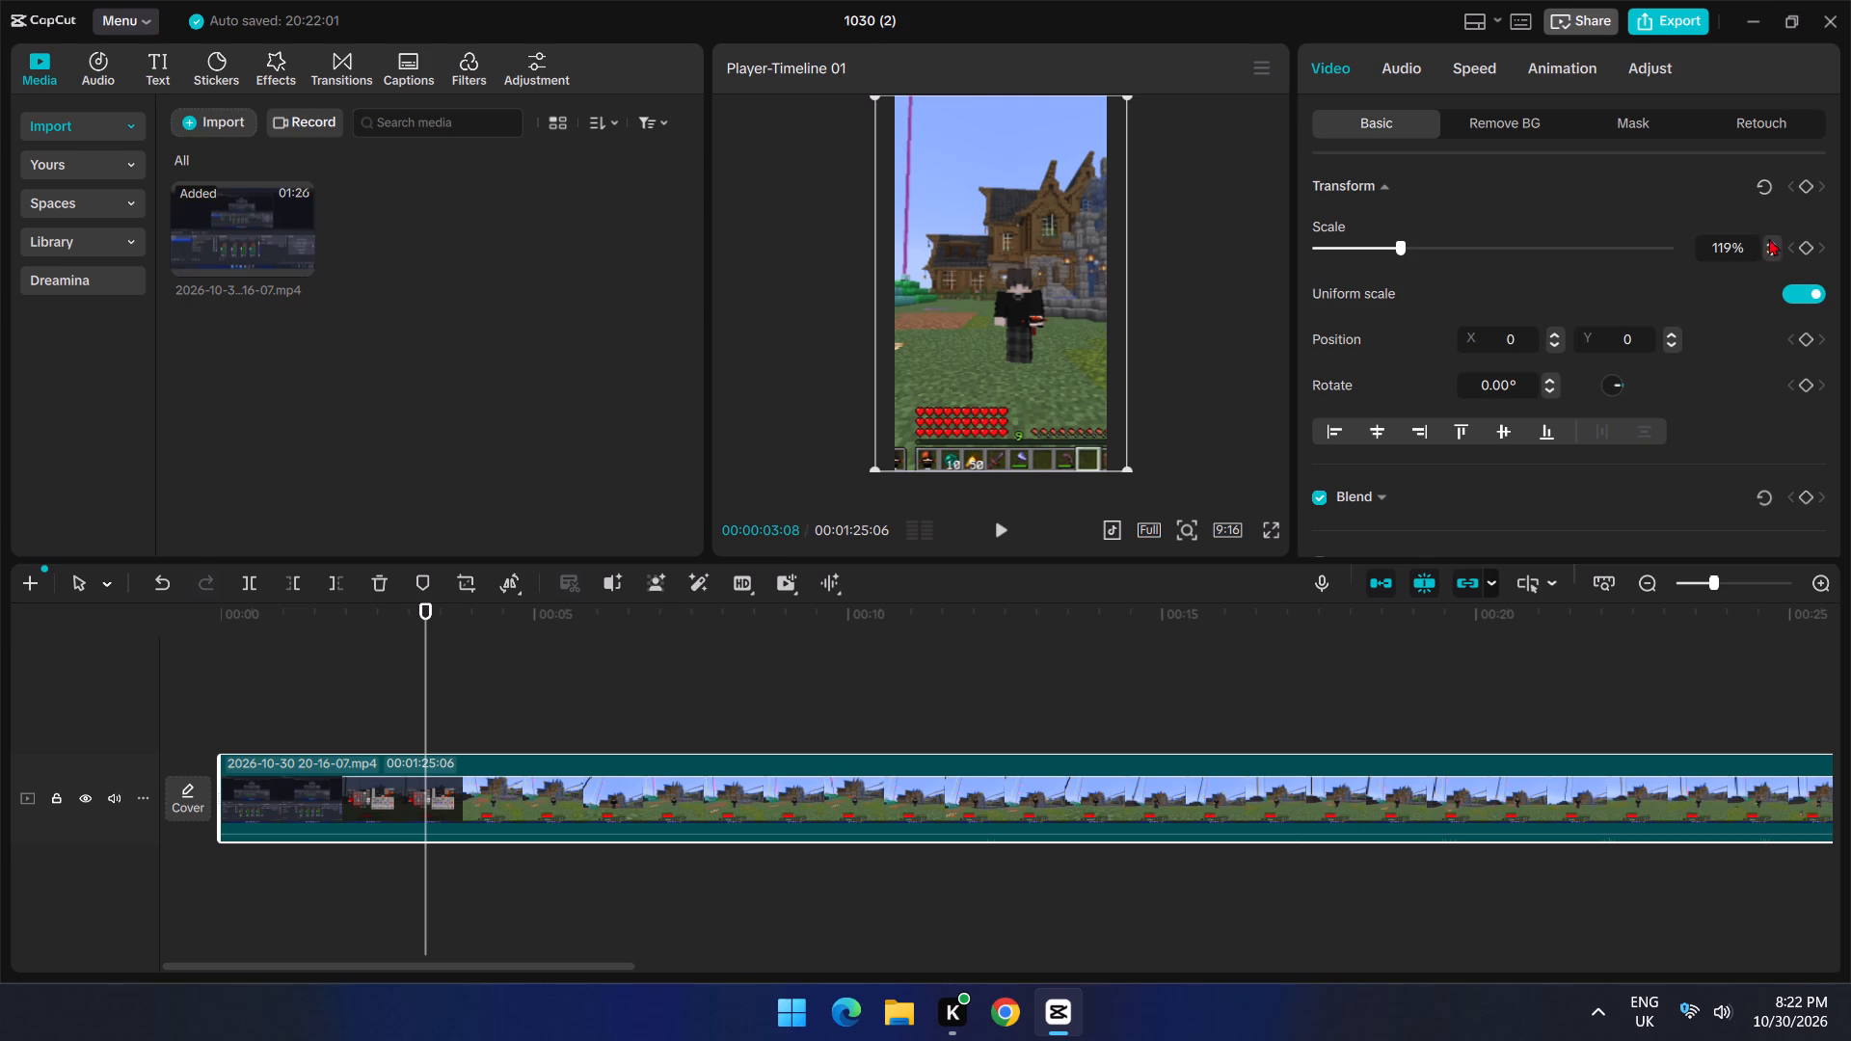
click(1771, 238)
click(1217, 237)
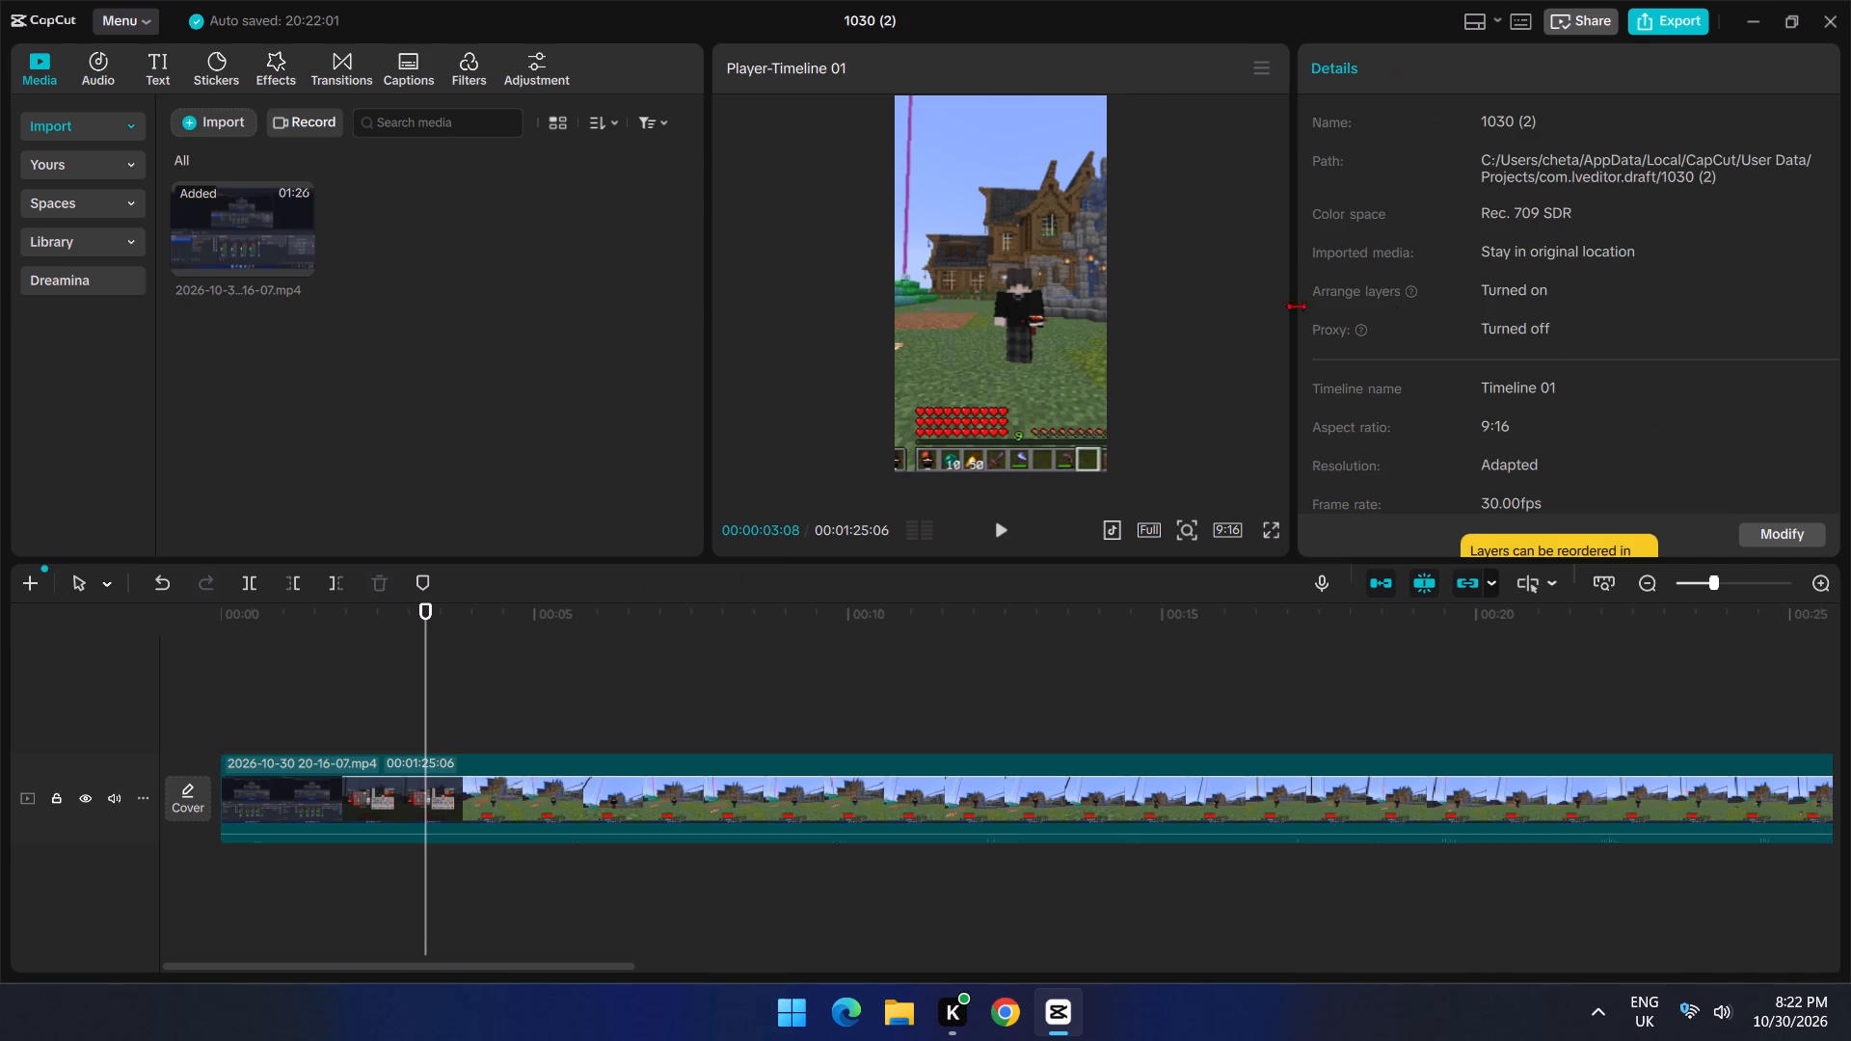
click(1052, 245)
click(1768, 242)
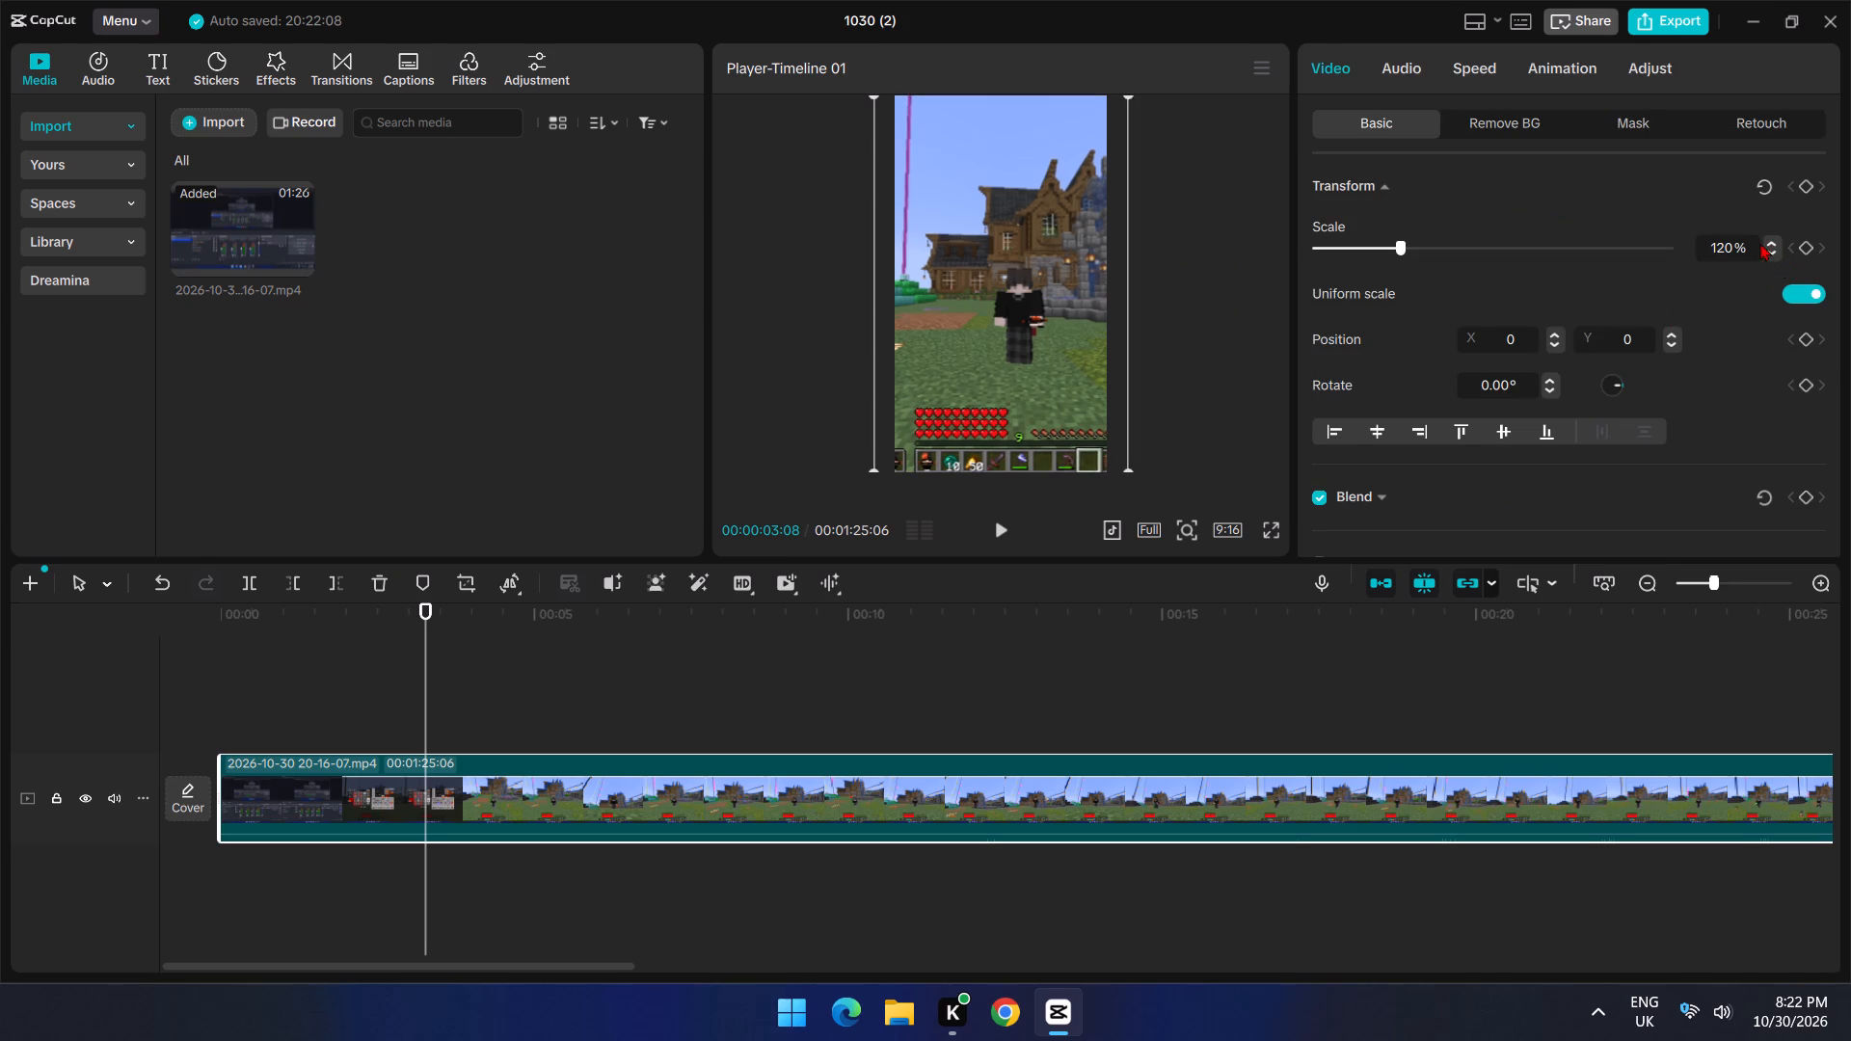
Preview the footage to about 6 seconds and shift the clip horizontally to X position -216, centring the character.
key(space)
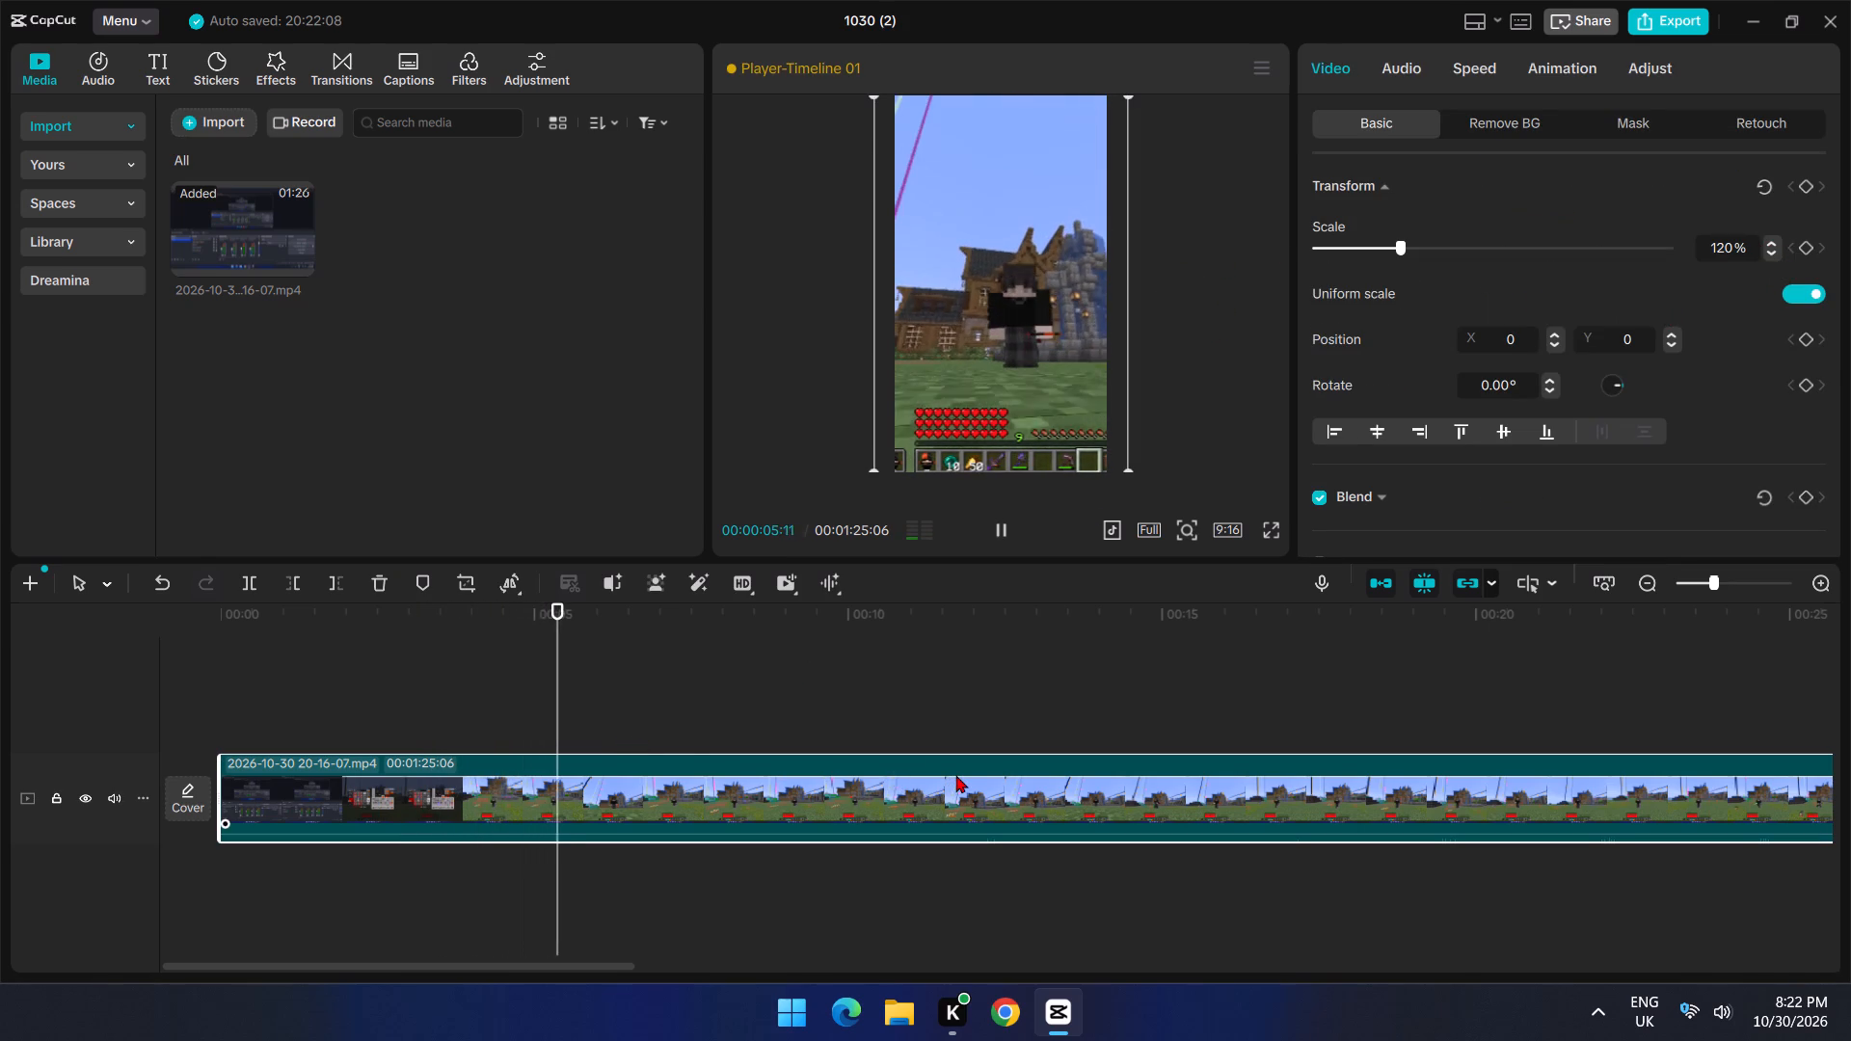
key(space)
click(985, 827)
click(1063, 324)
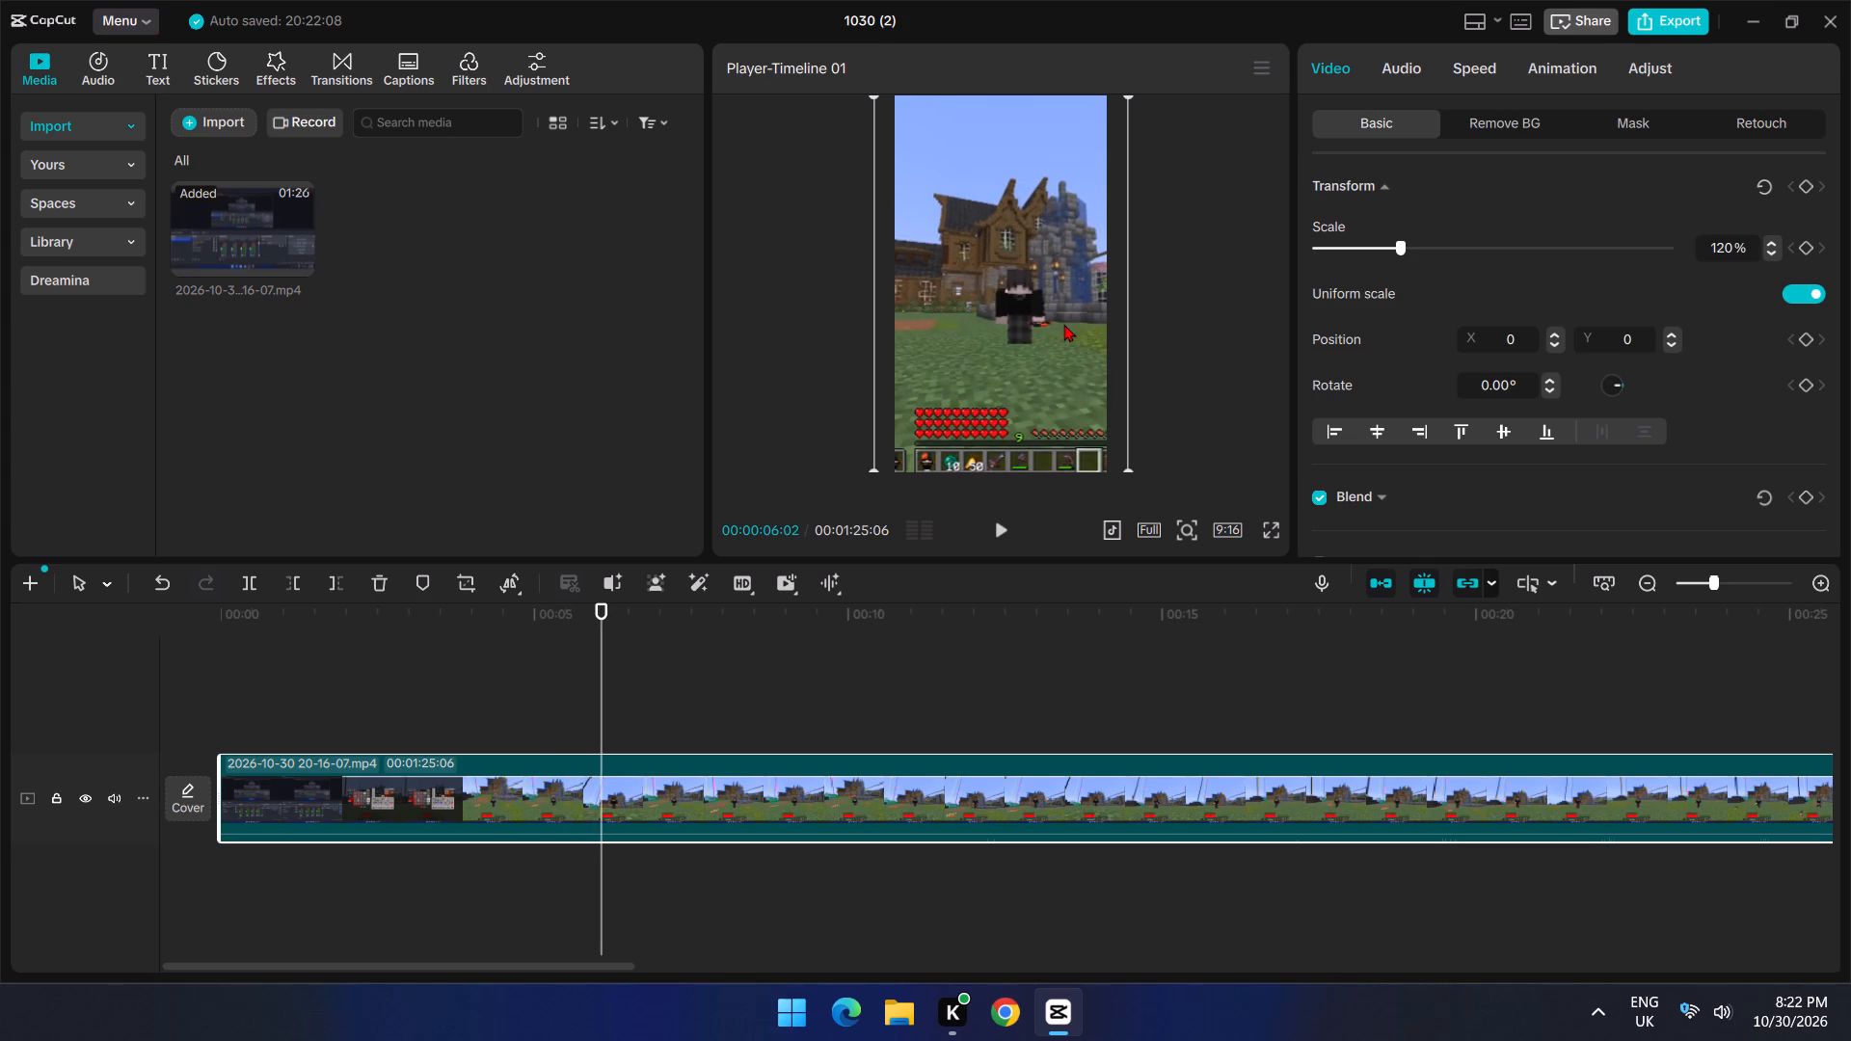
drag(1061, 324, 1027, 323)
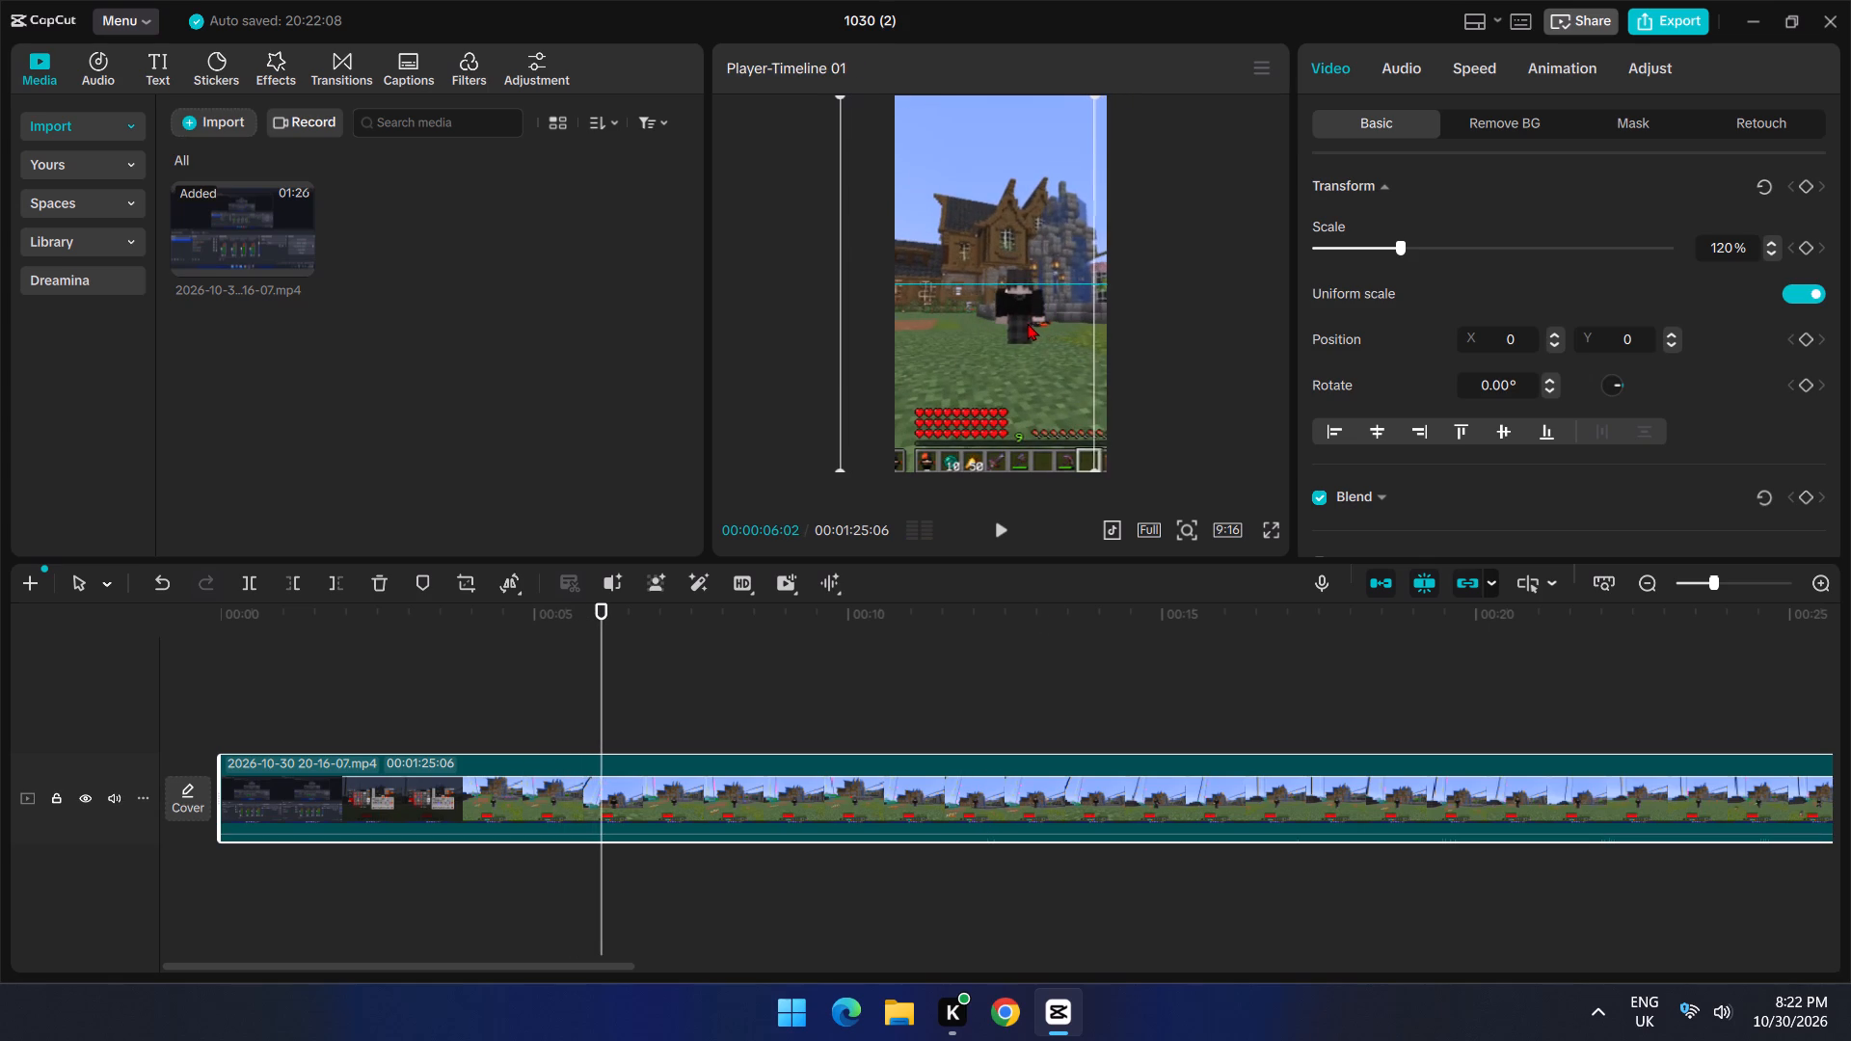
drag(1027, 323, 1043, 323)
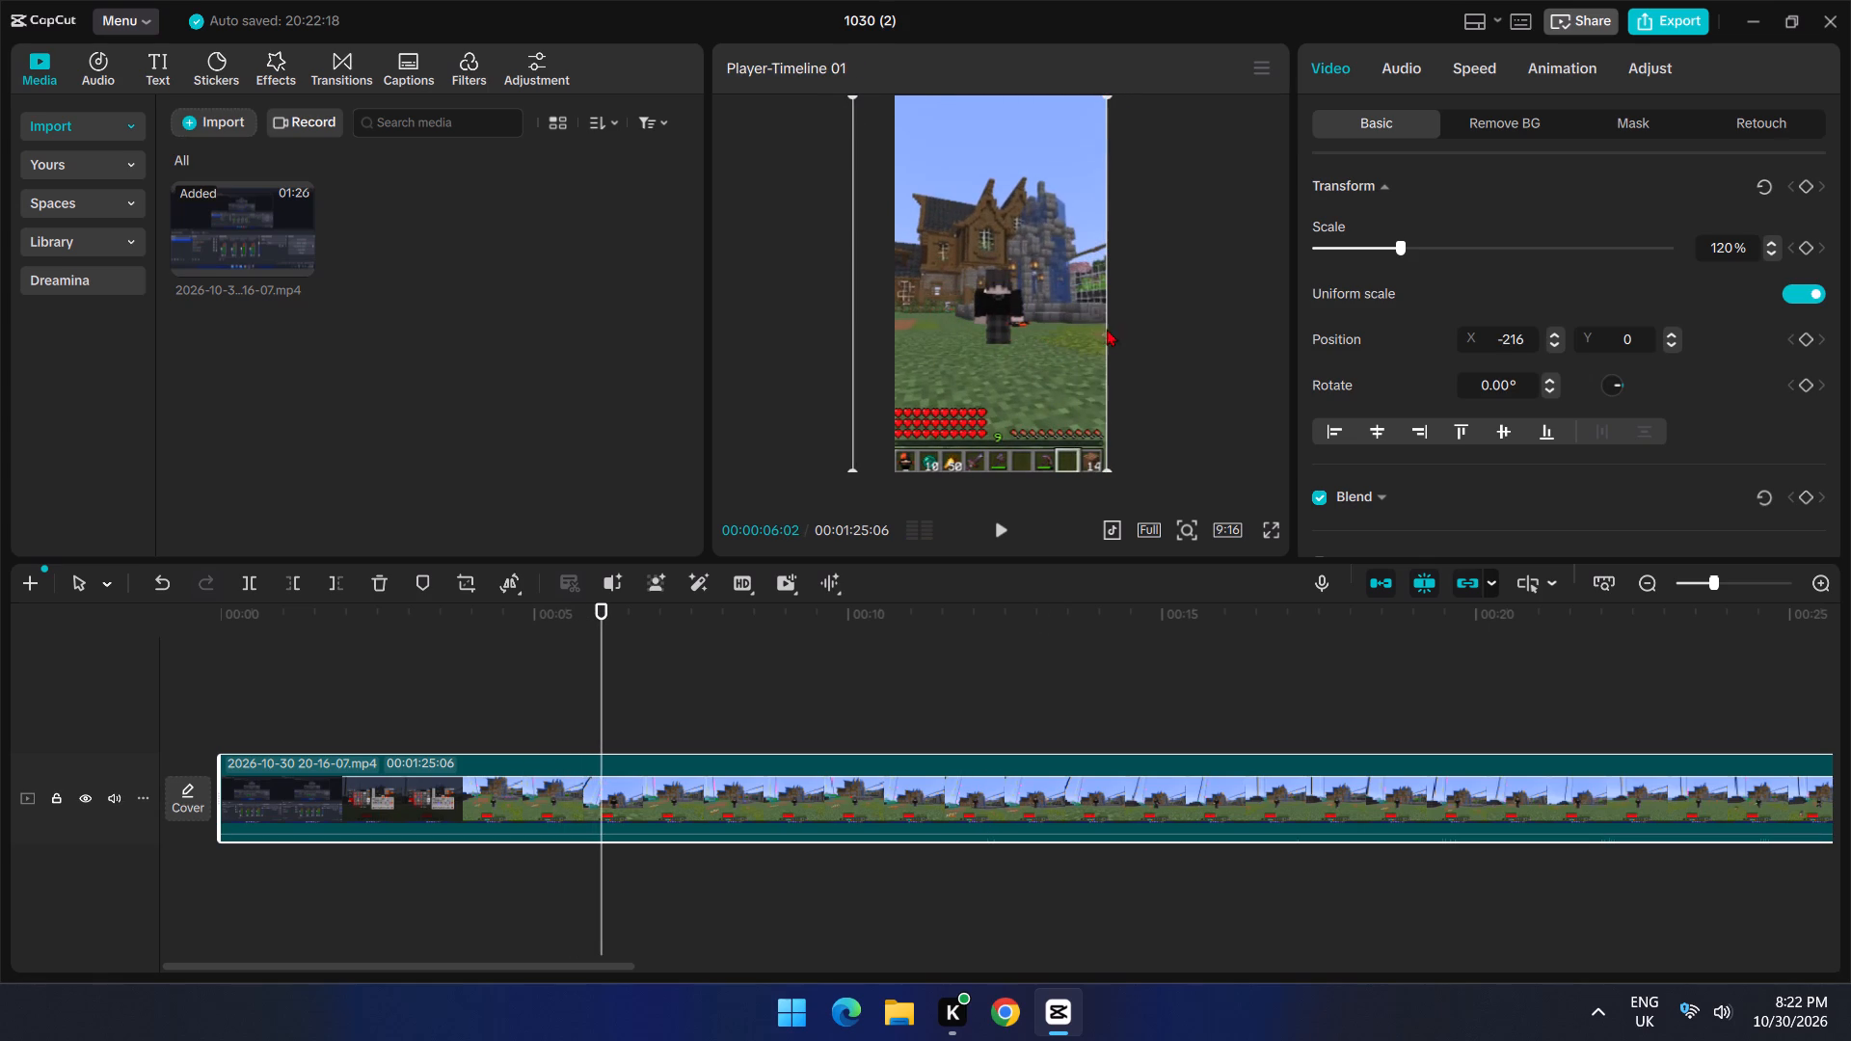
click(1160, 334)
Import the AAC audio file from the Downloads folder into the project as extracted audio.
click(264, 682)
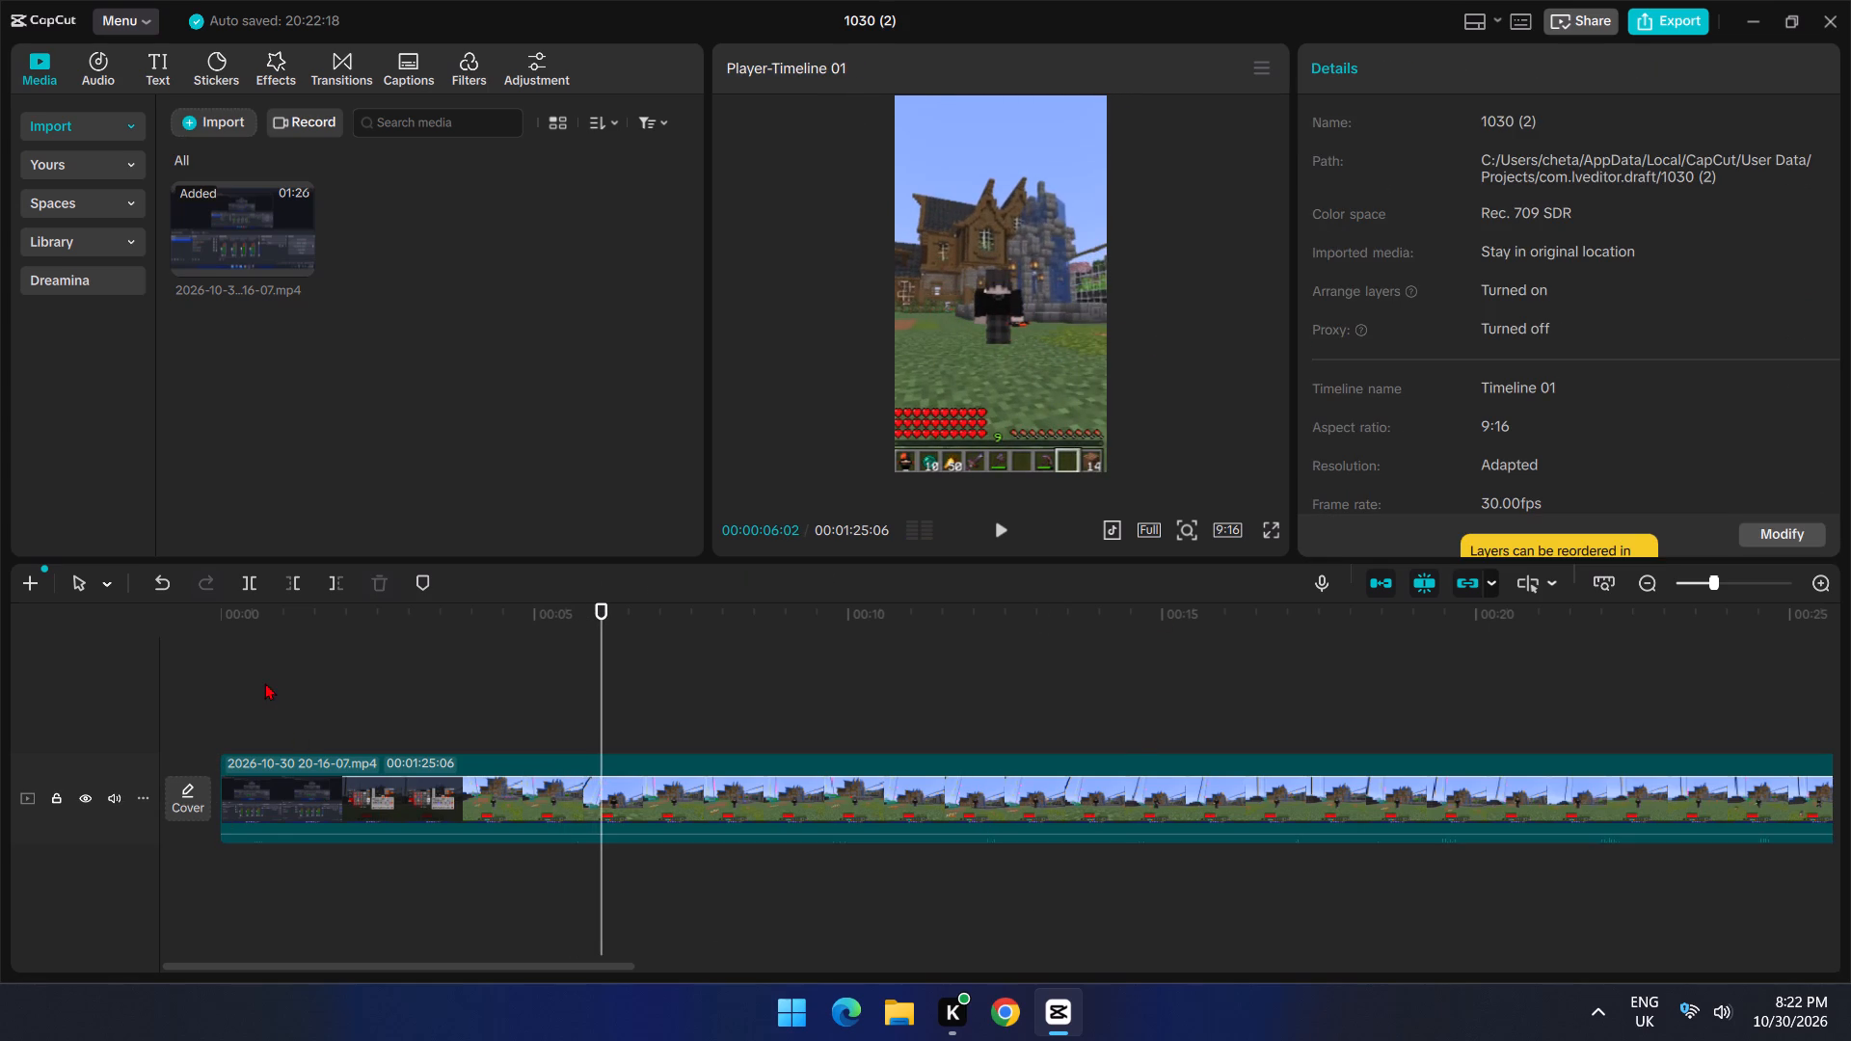
drag(264, 682, 156, 683)
click(94, 61)
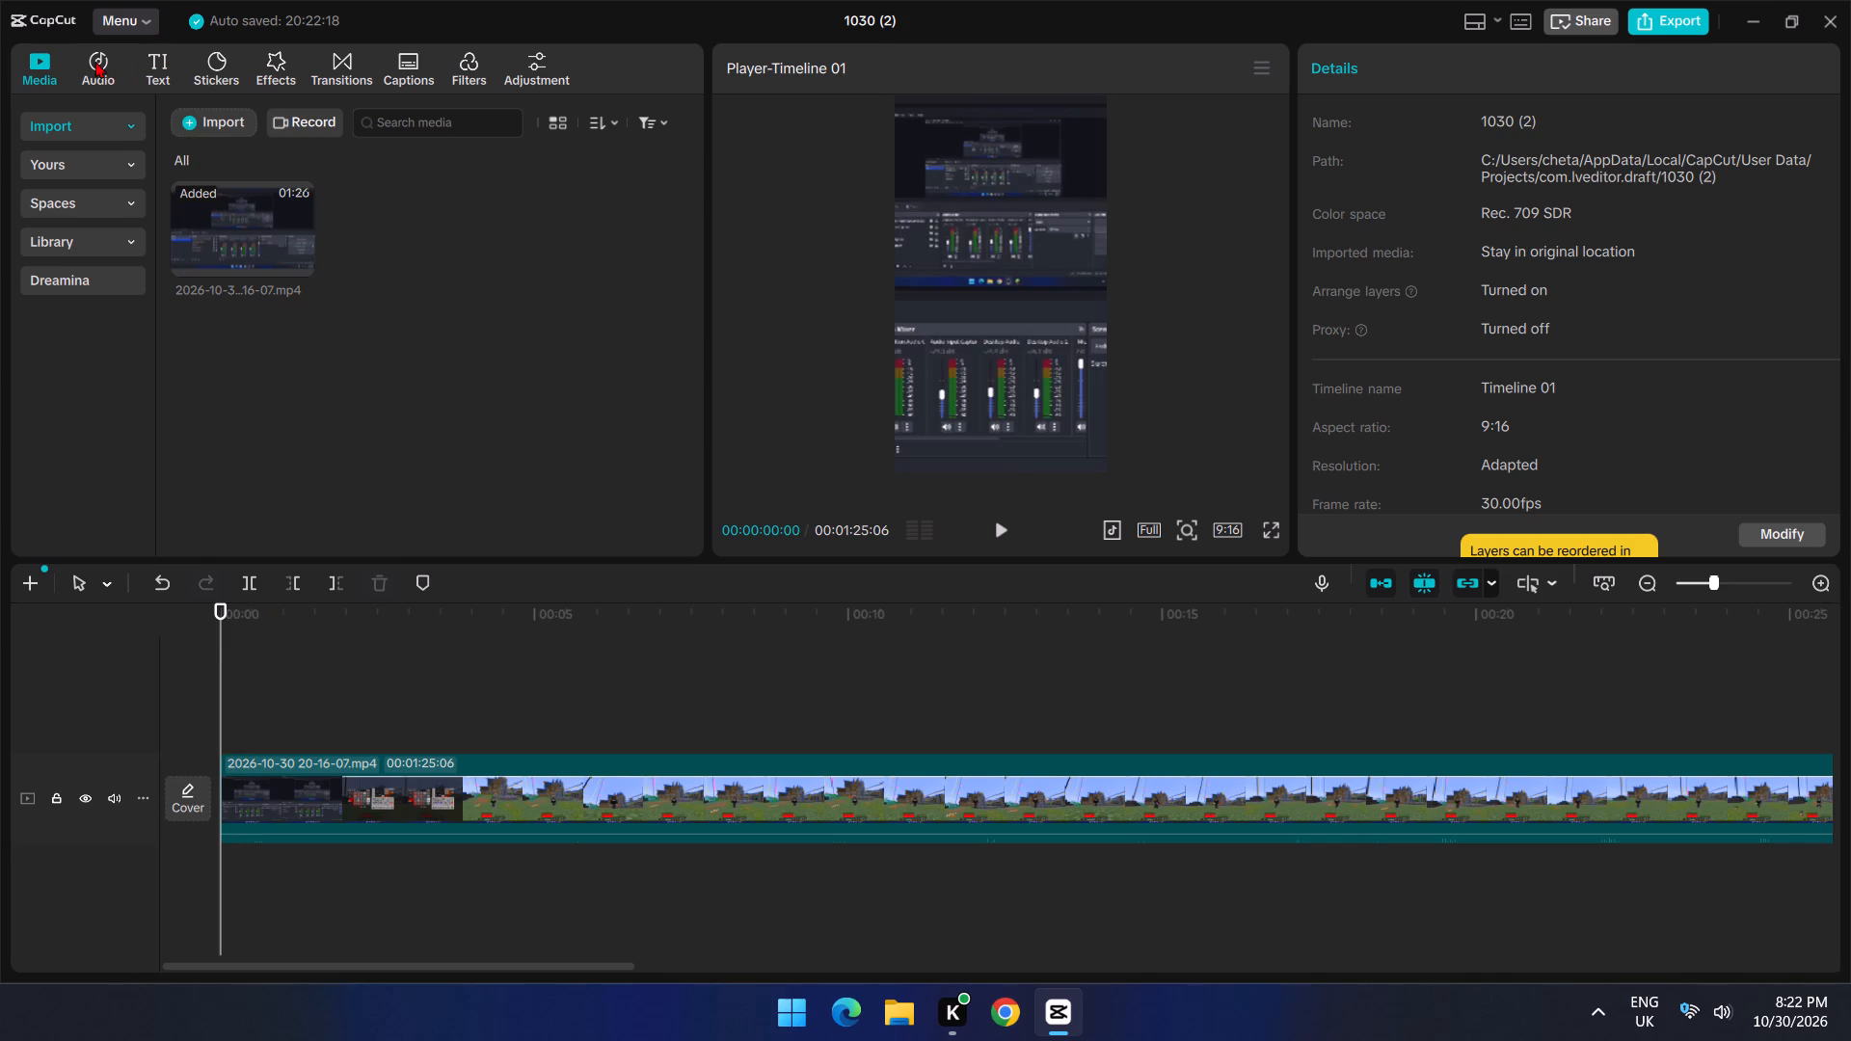
click(90, 123)
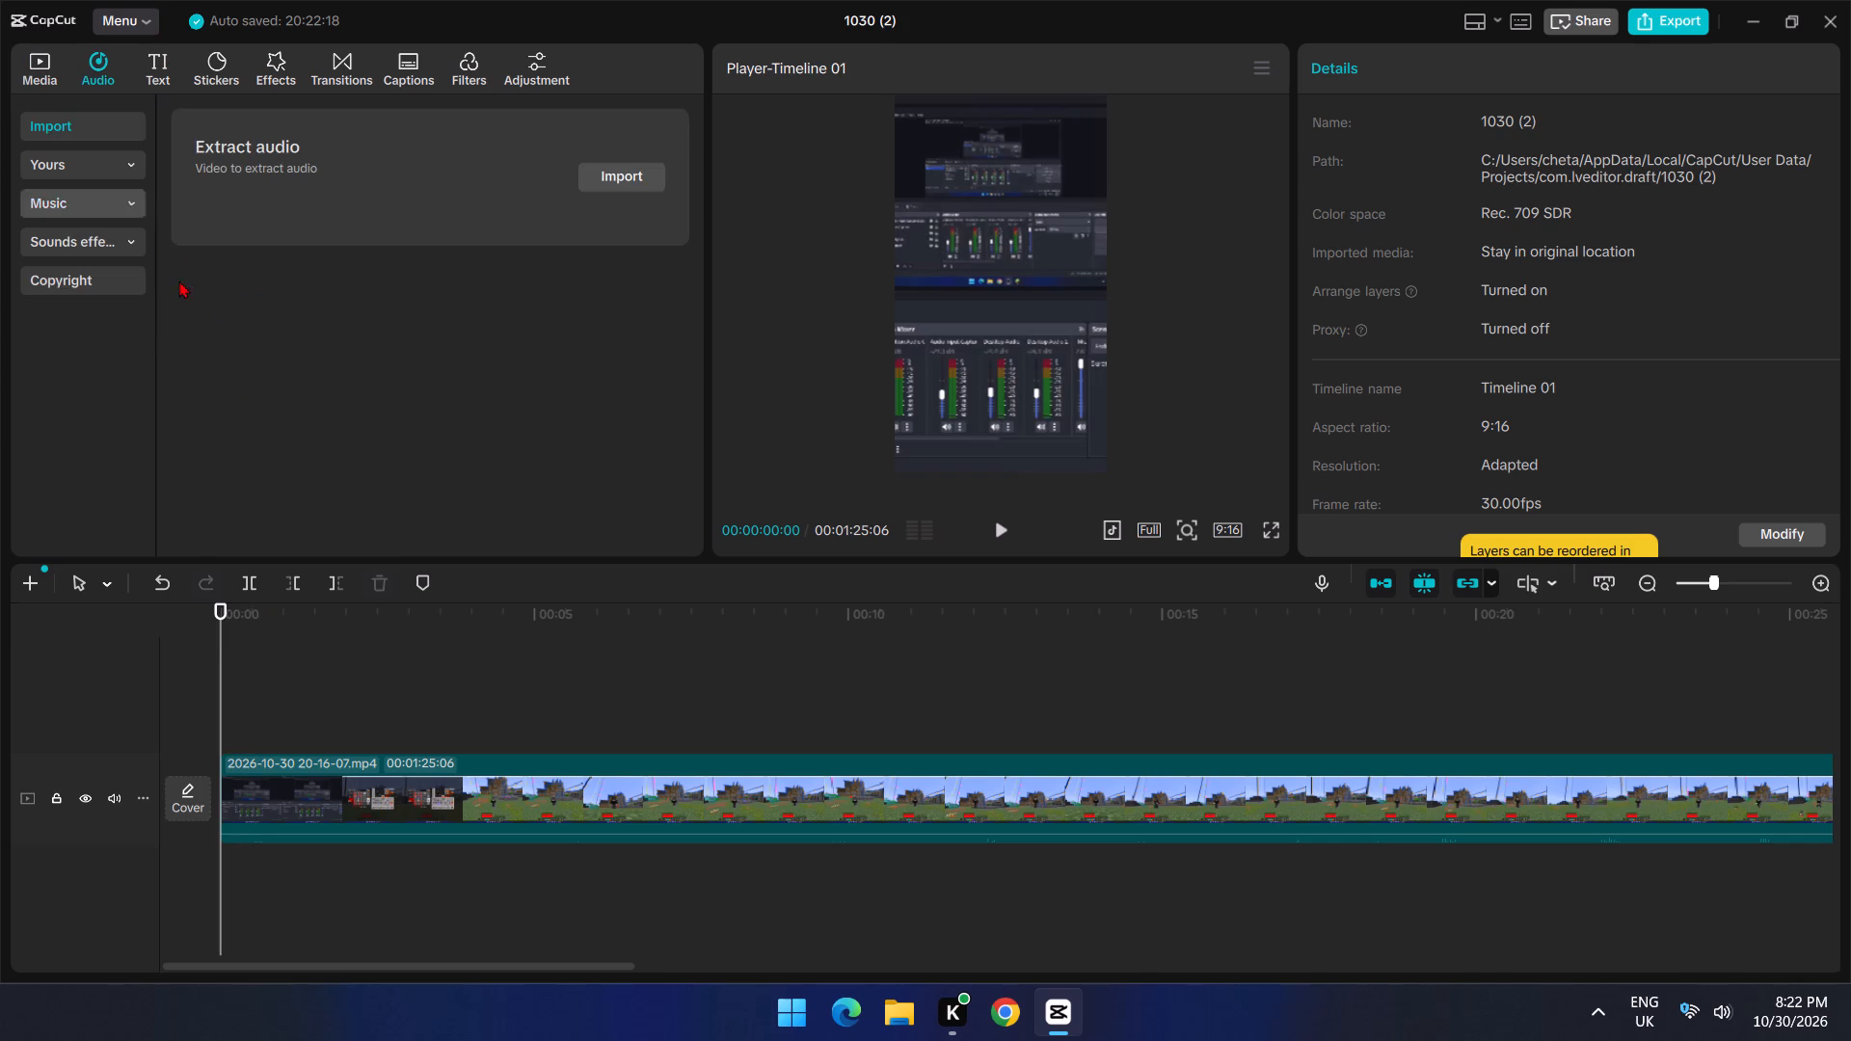
scroll(66, 294, down, 5)
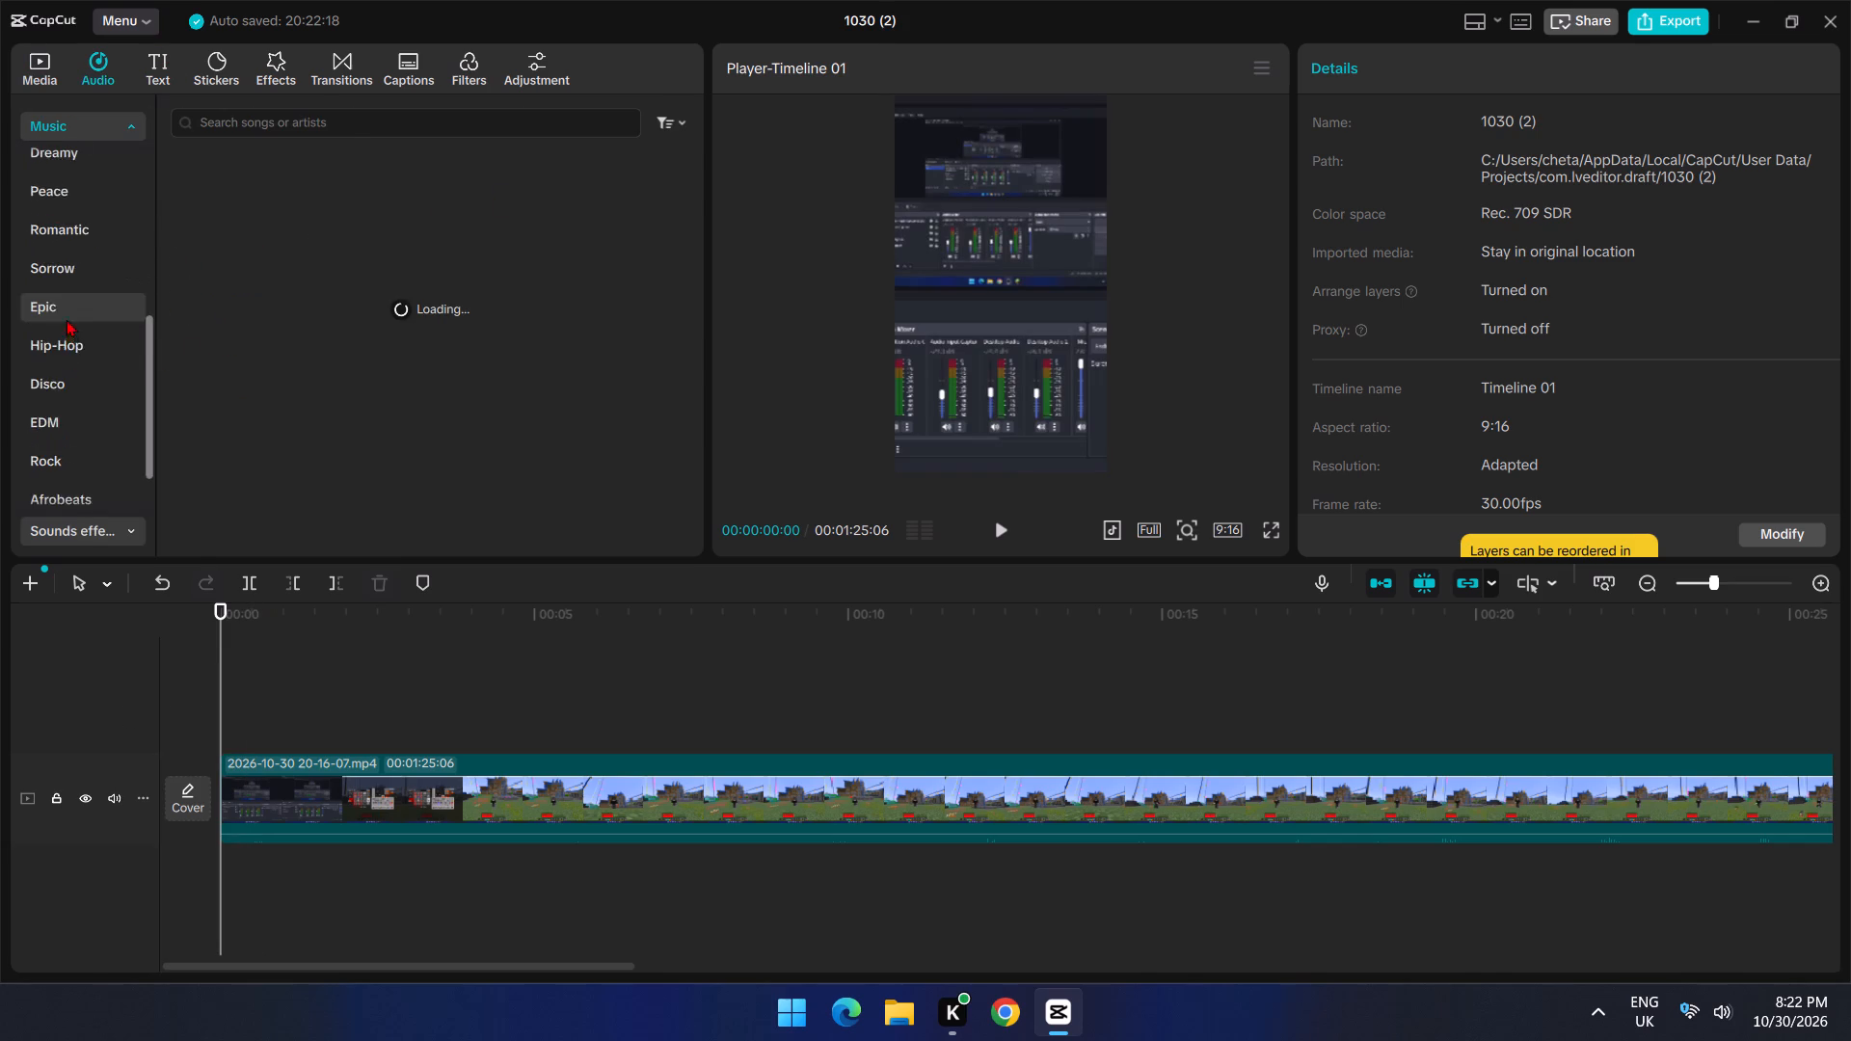
scroll(68, 337, down, 3)
scroll(84, 409, up, 9)
scroll(83, 268, up, 4)
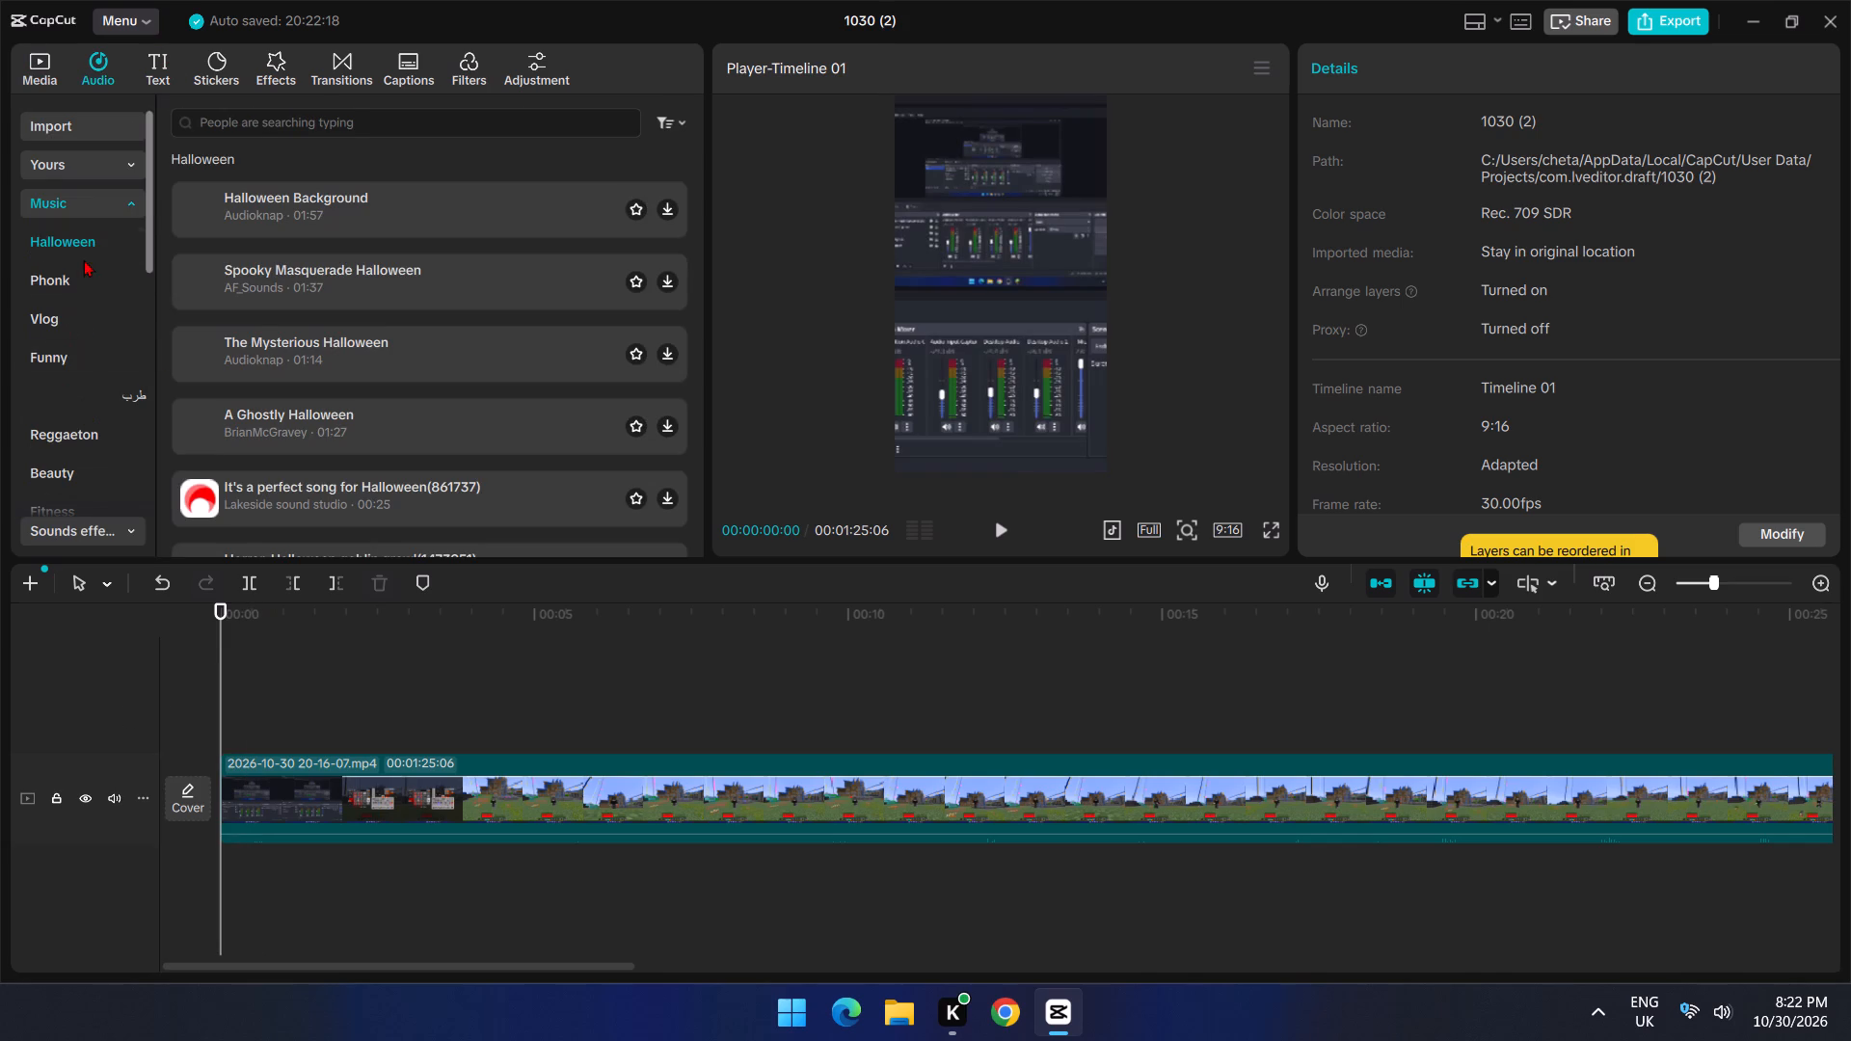
click(70, 125)
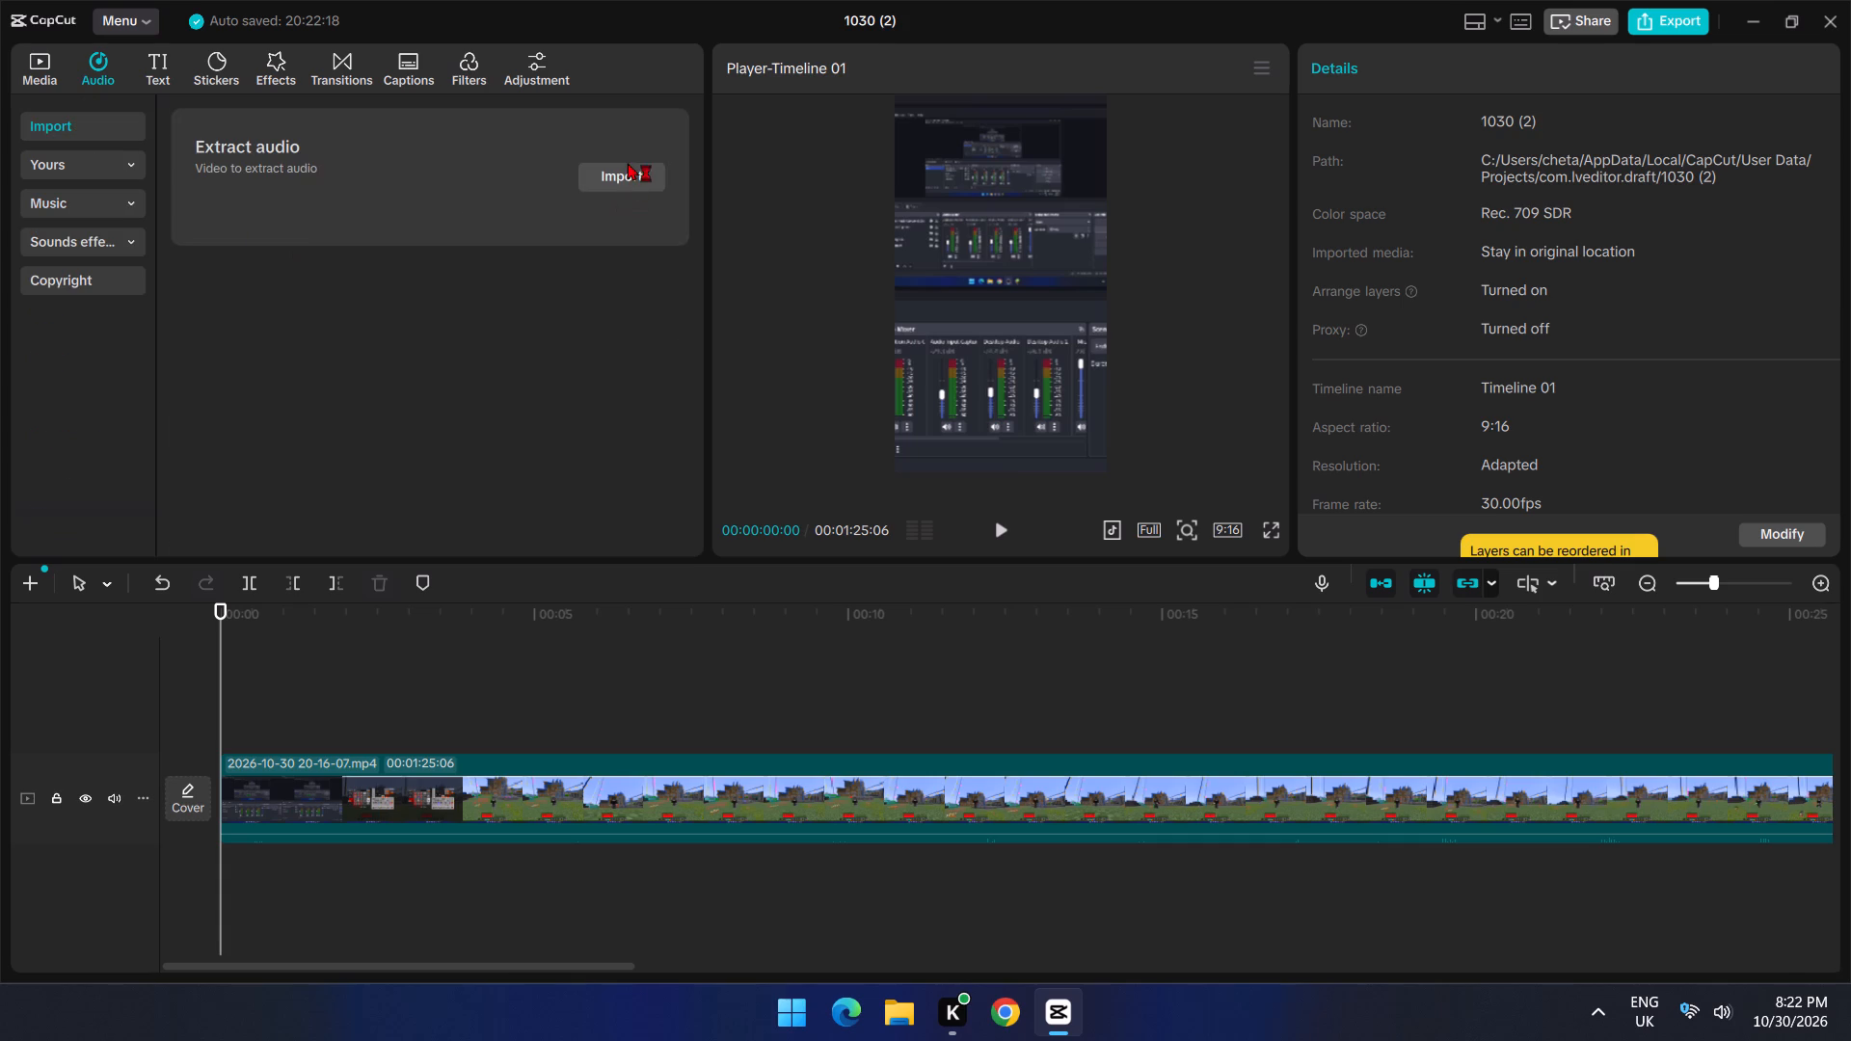
click(627, 162)
click(622, 169)
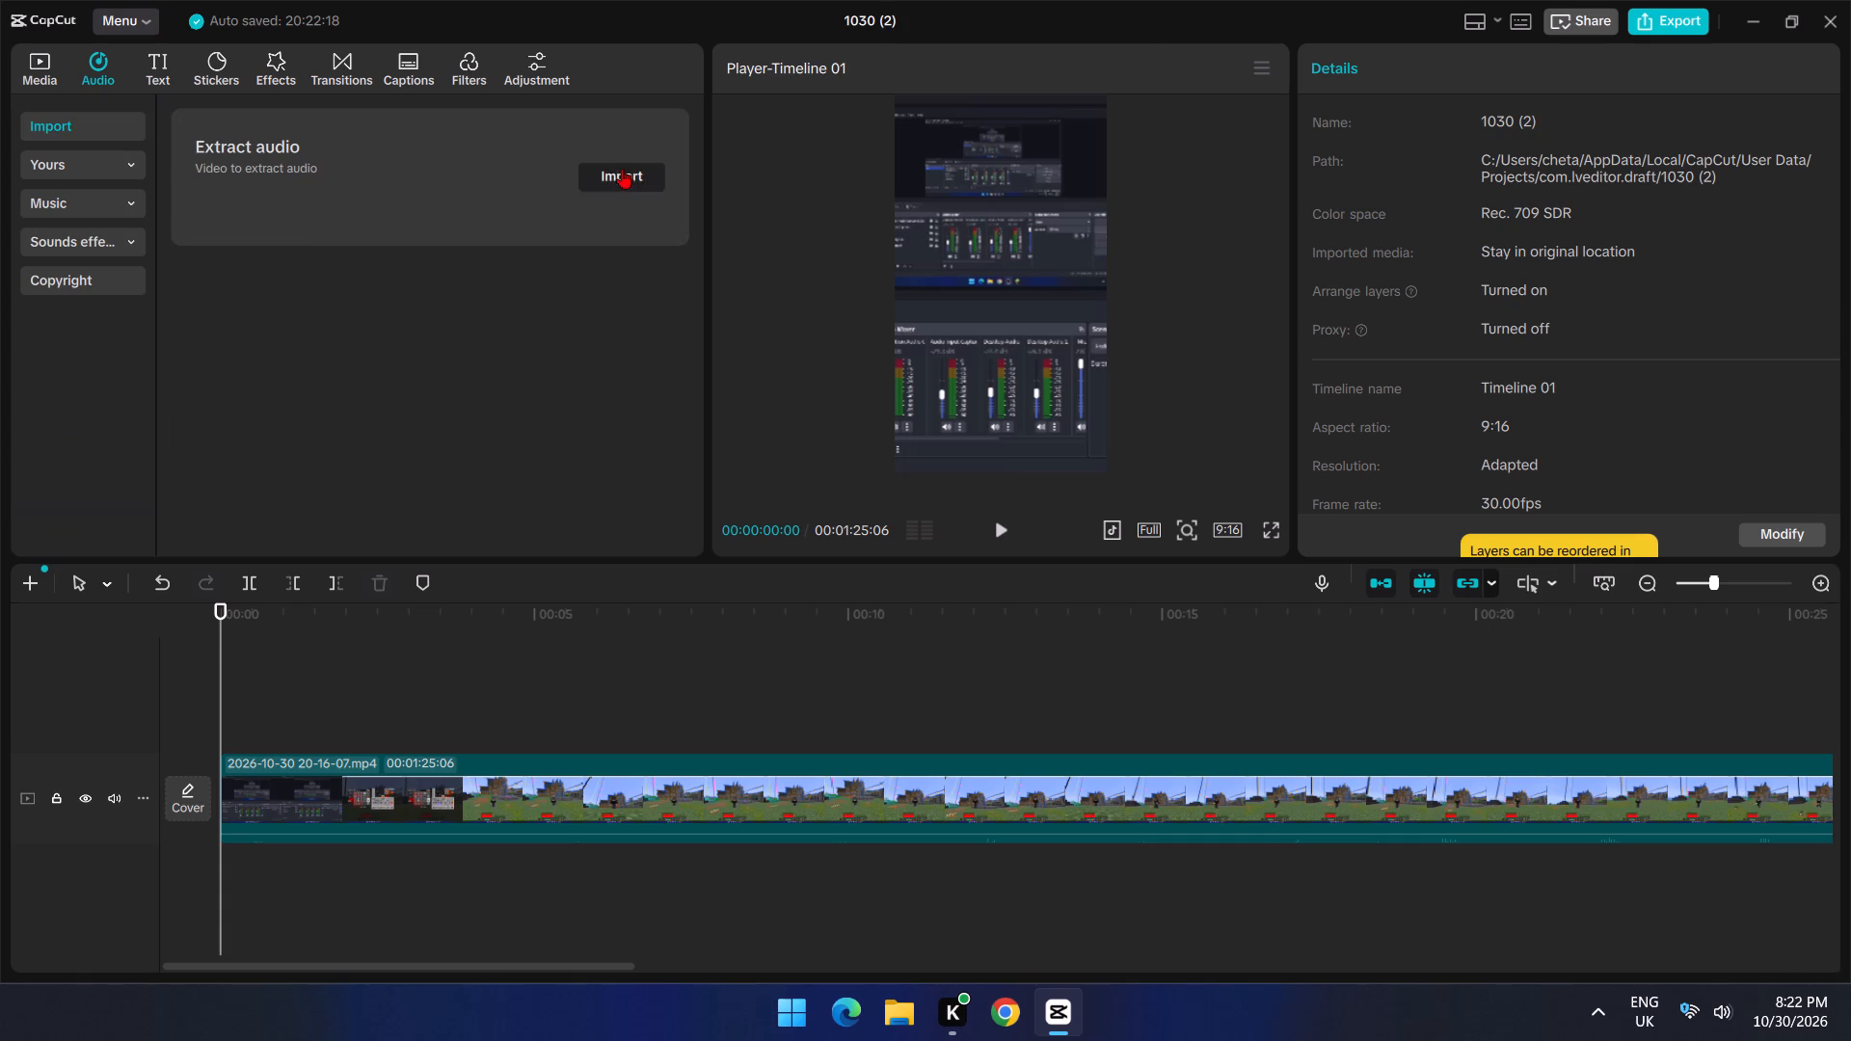
click(97, 299)
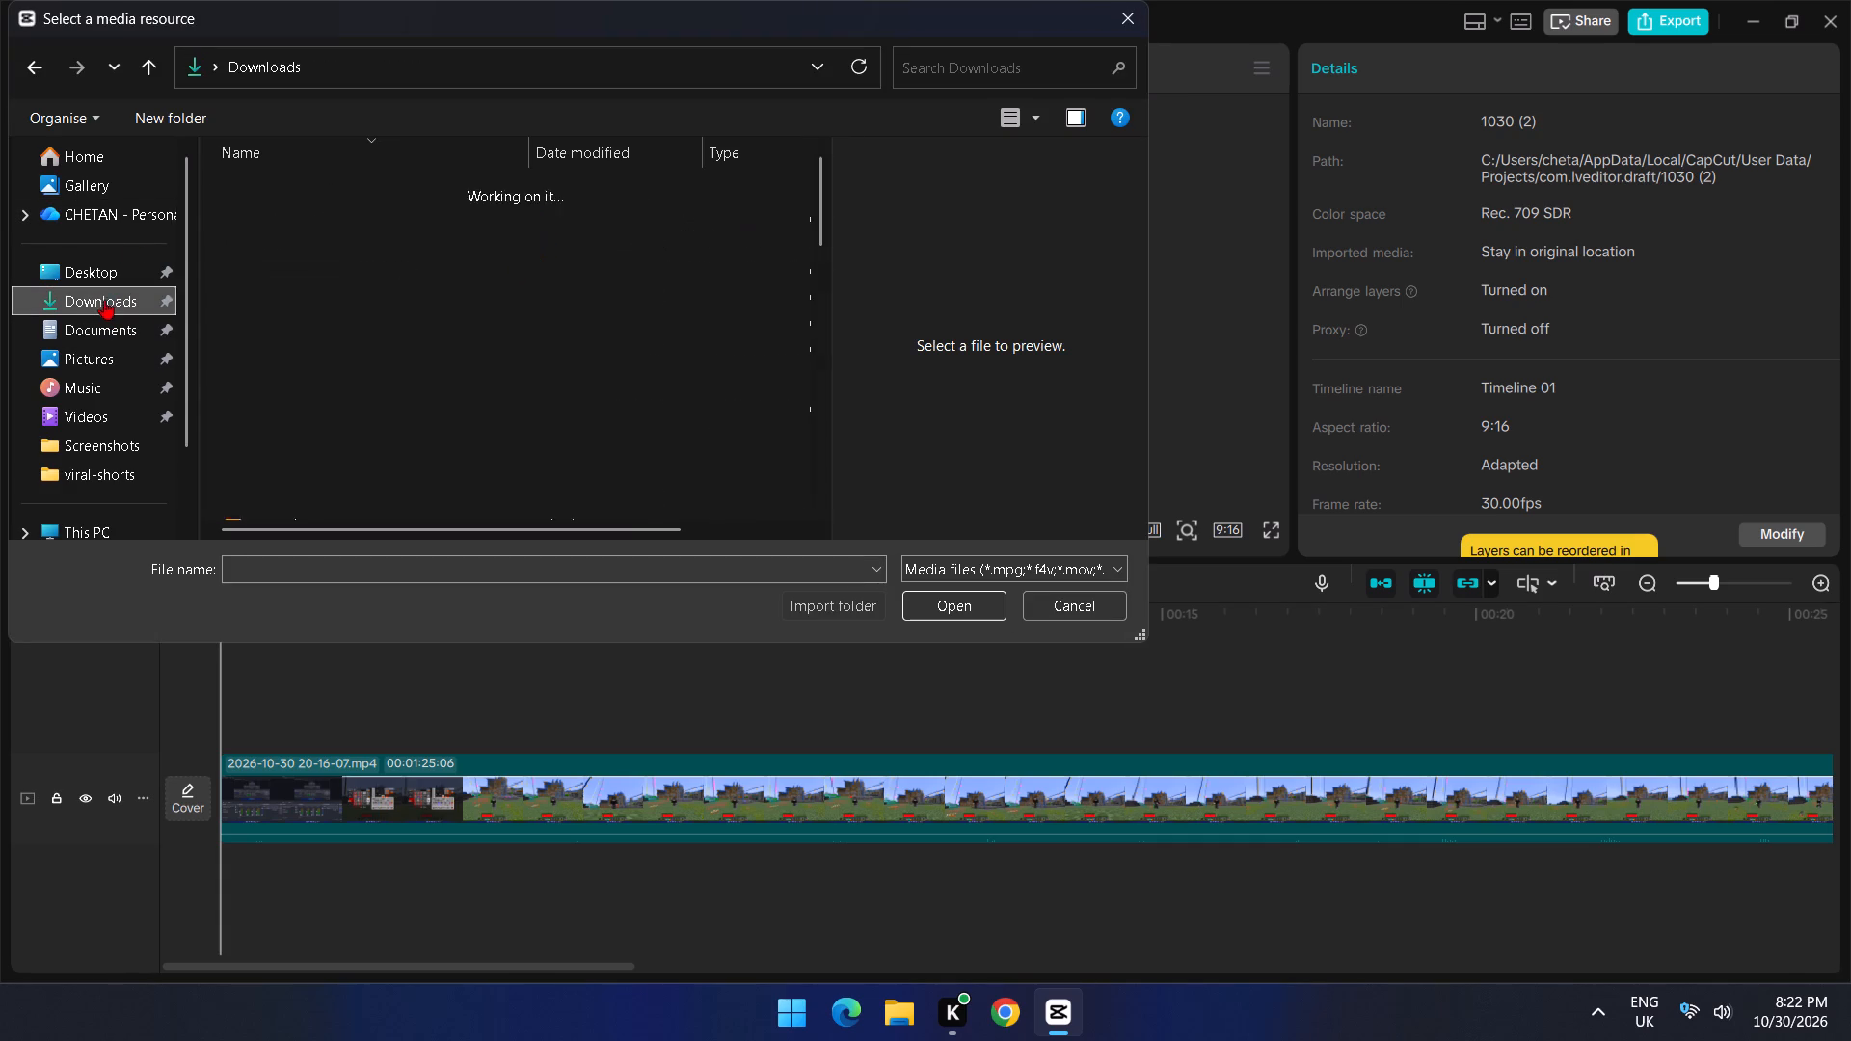
click(253, 249)
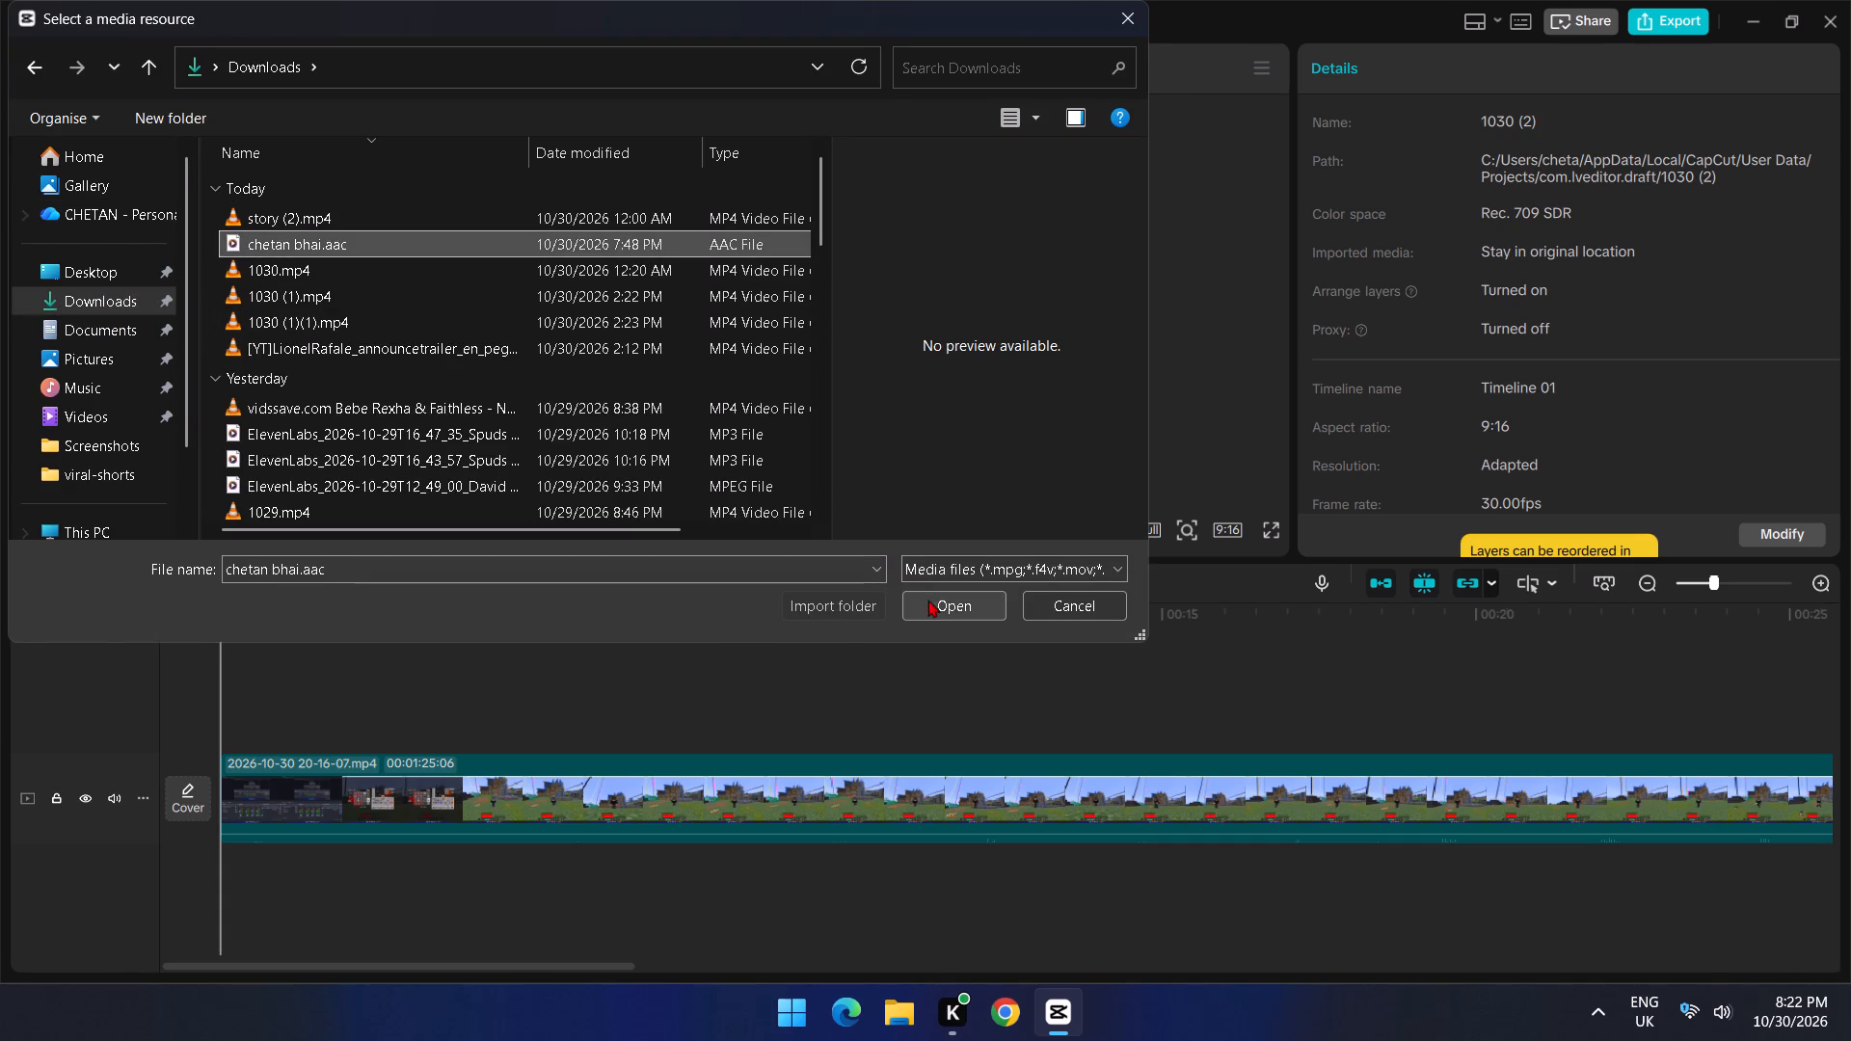
click(927, 600)
Place the extracted audio on a track beneath the gameplay clip, aligned with the start of the timeline.
drag(263, 170, 299, 912)
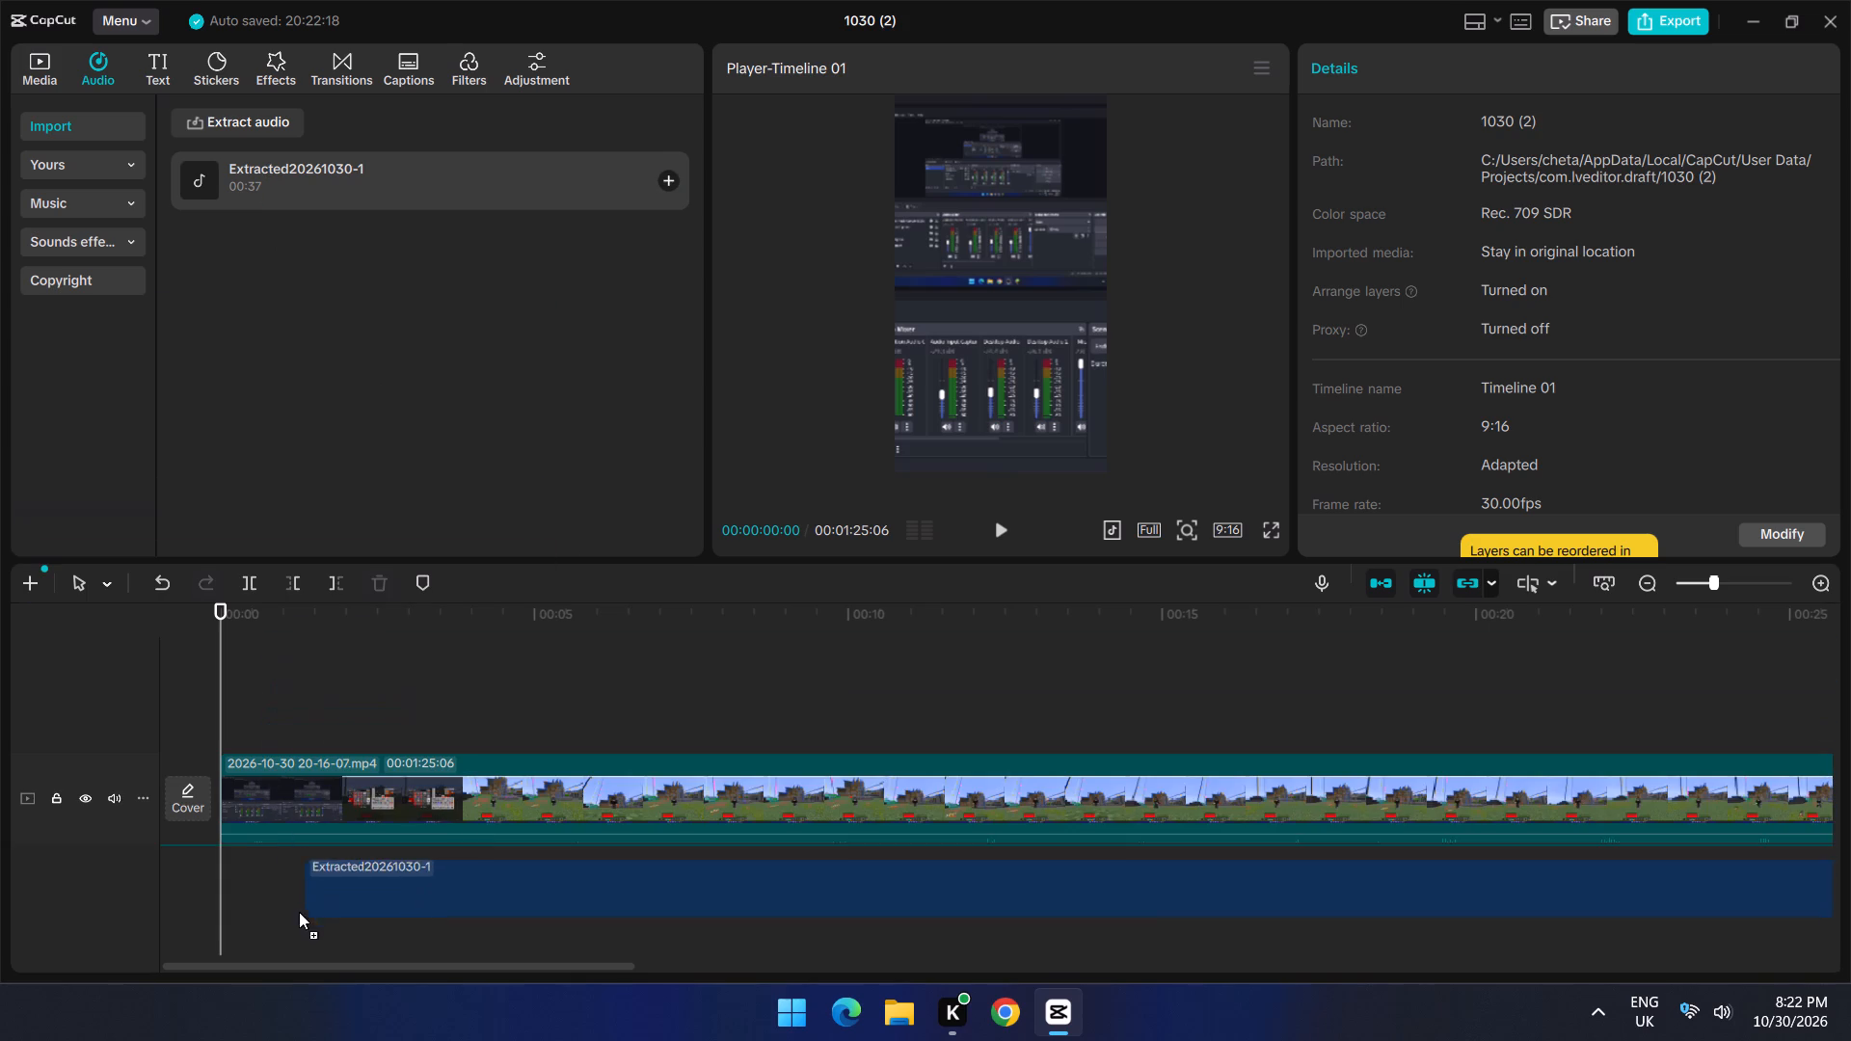
drag(299, 912, 226, 886)
Scrub and play the gameplay between about 7 and 13 seconds to look for a suitable starting point.
click(503, 698)
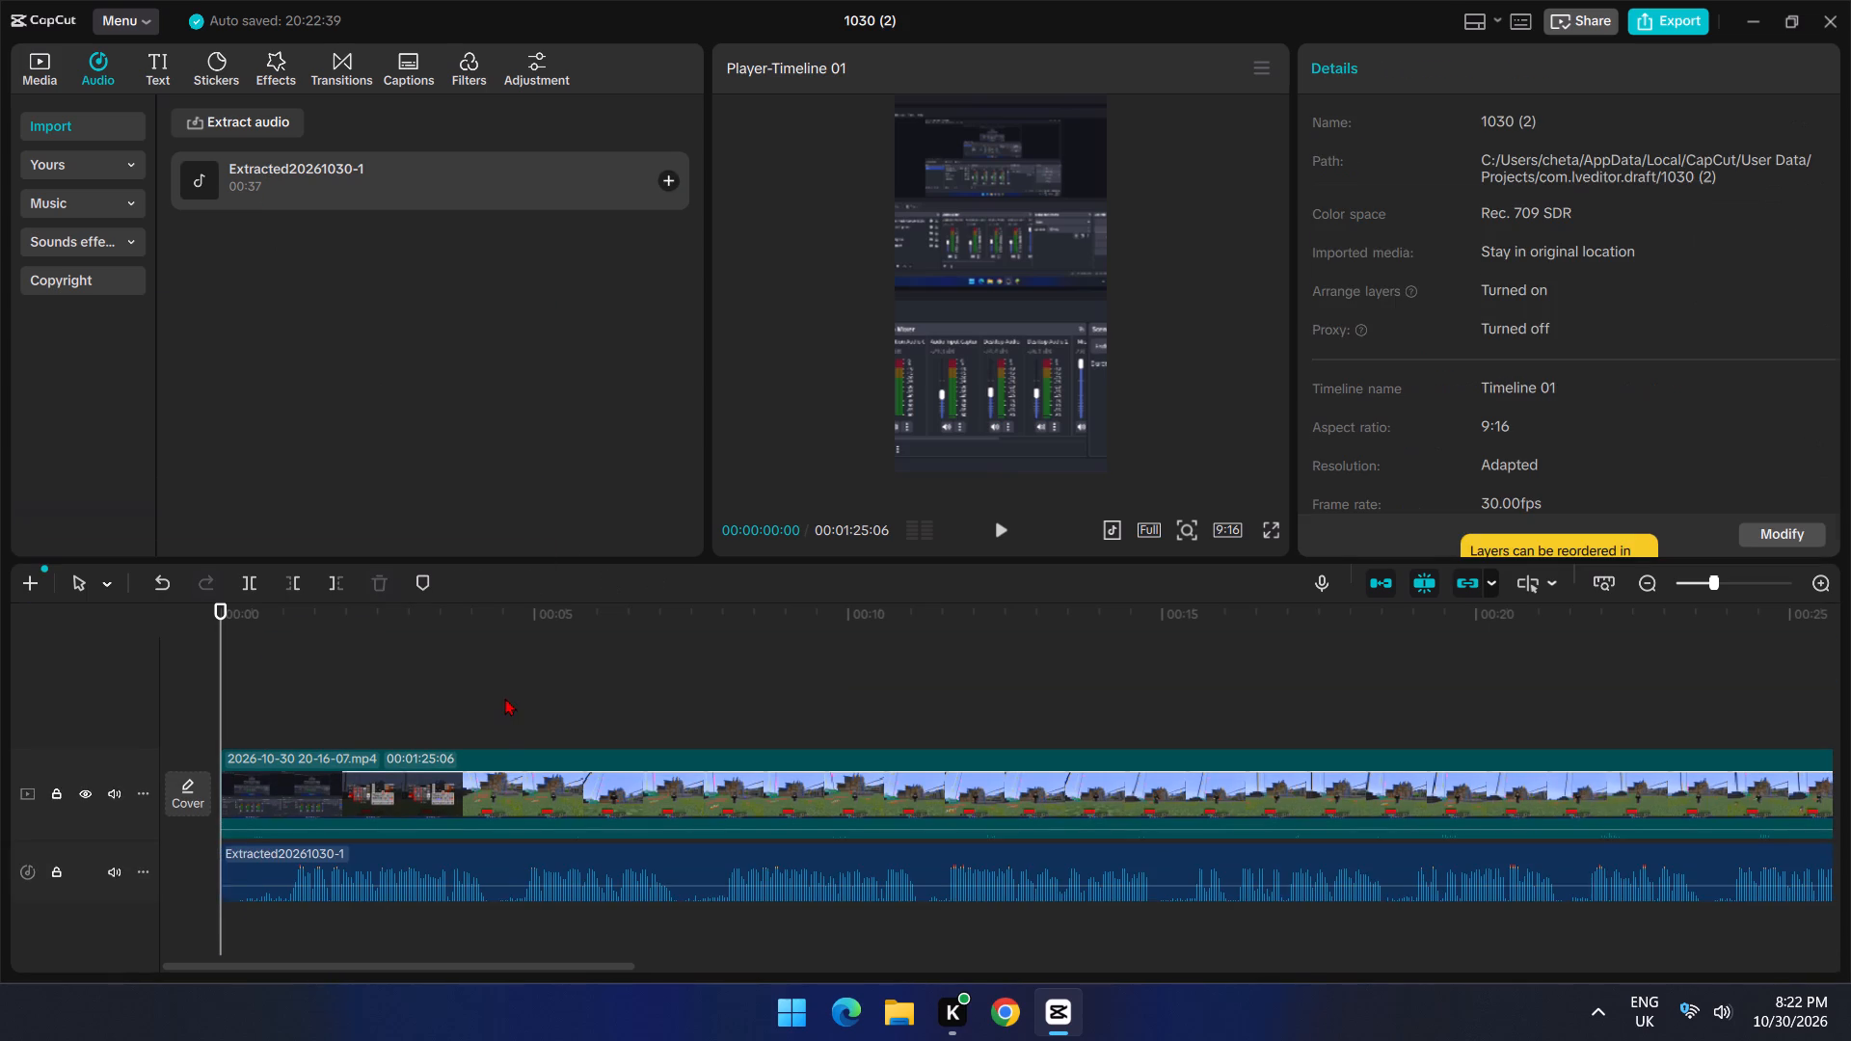
drag(505, 697, 709, 716)
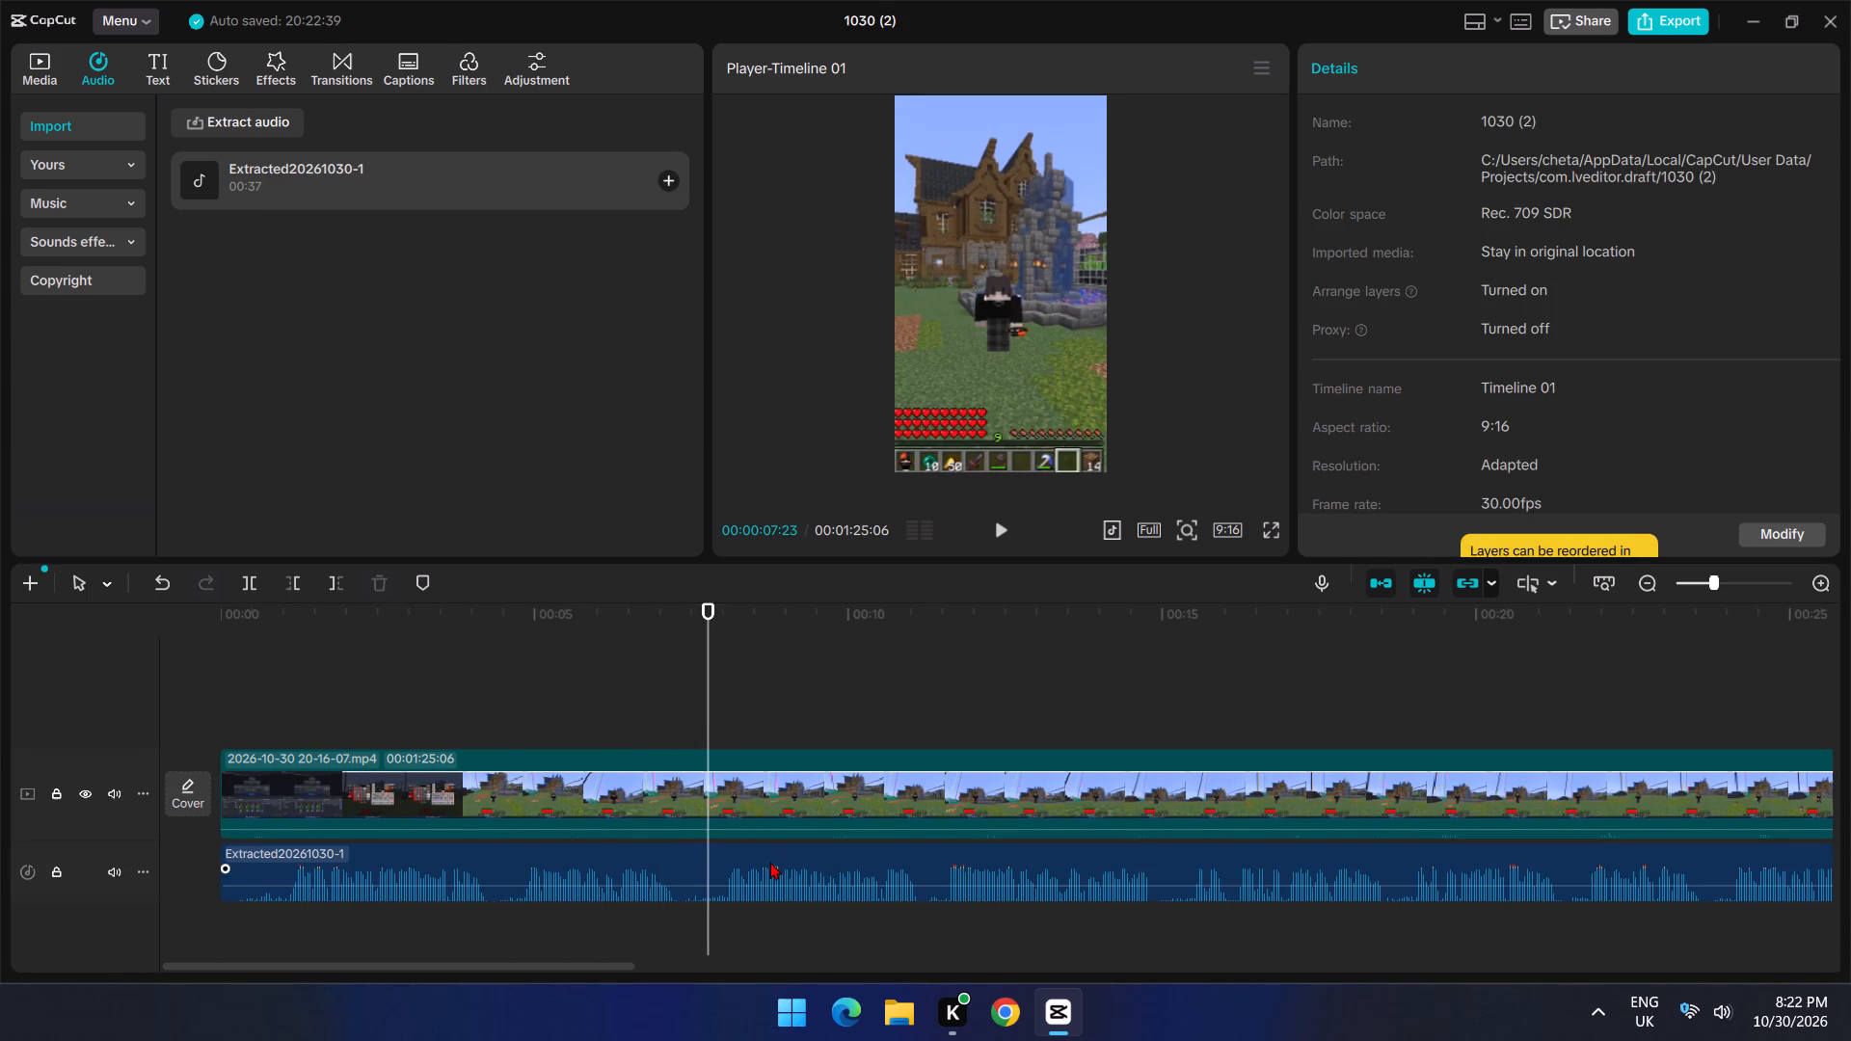
click(769, 862)
click(783, 808)
key(space)
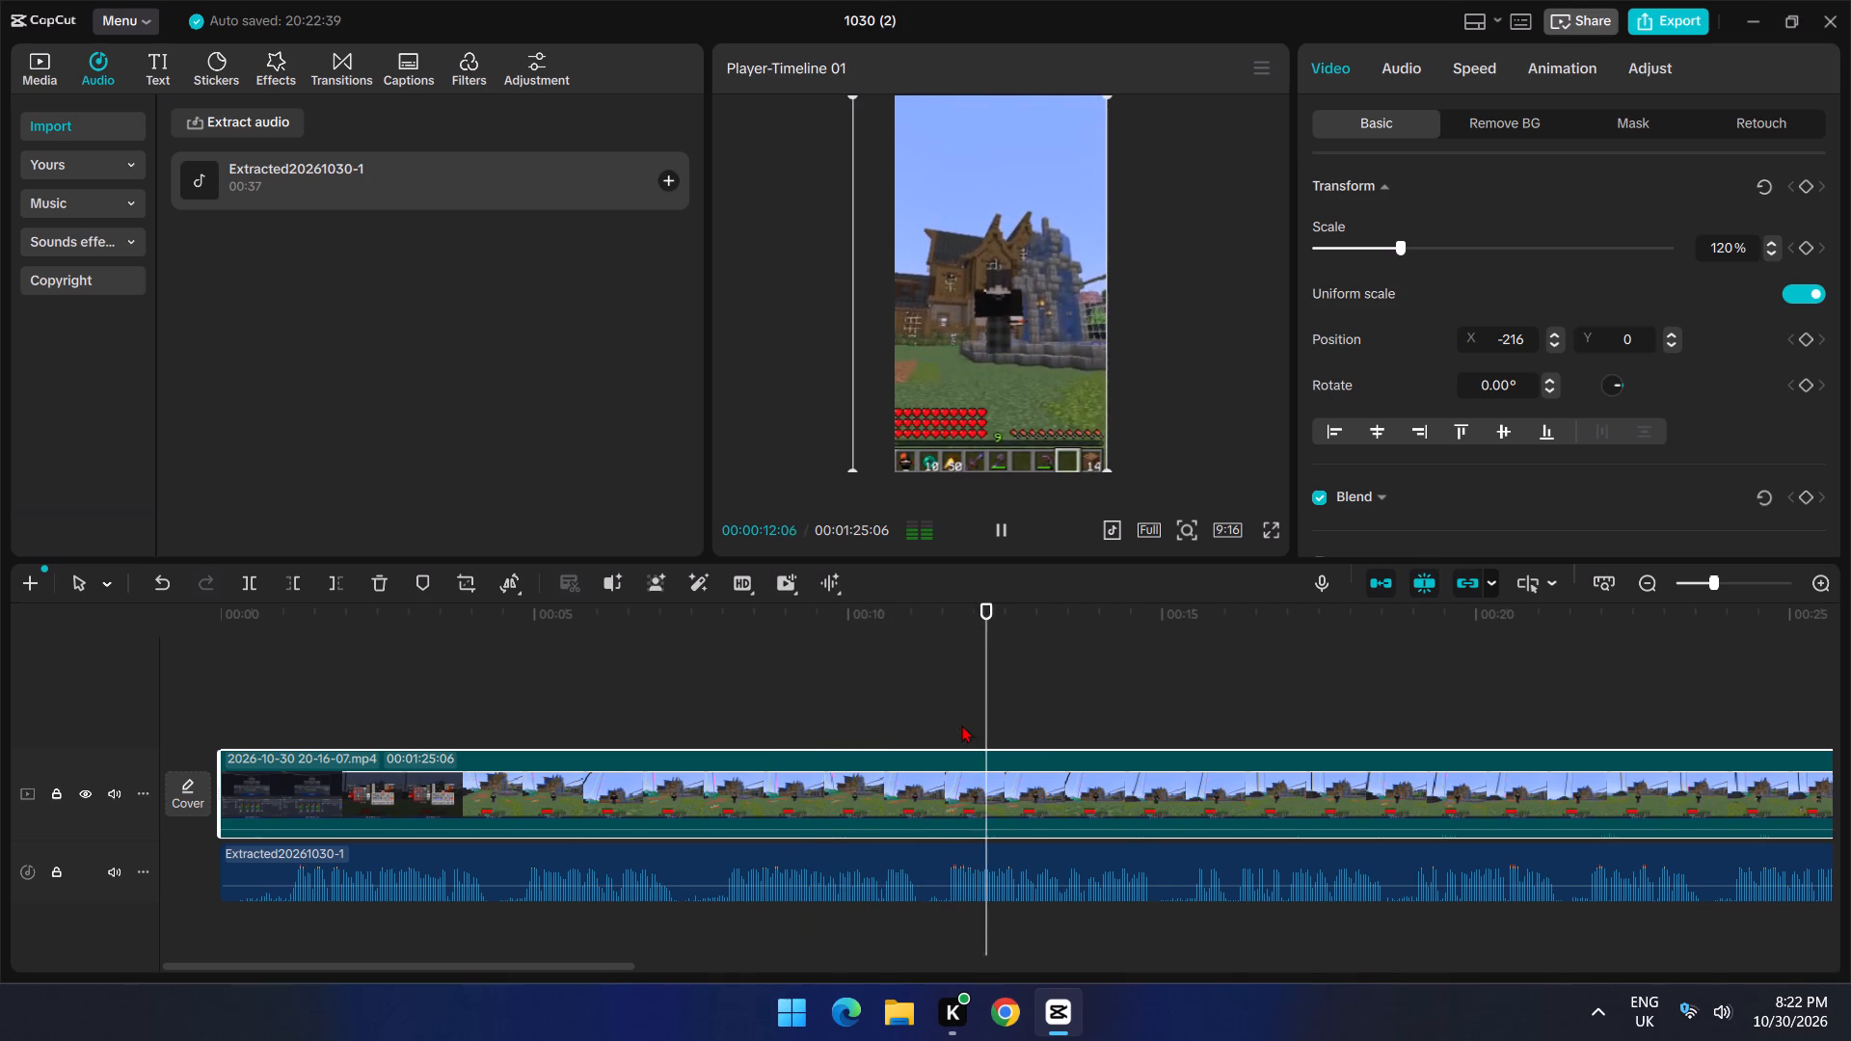
key(space)
click(1030, 334)
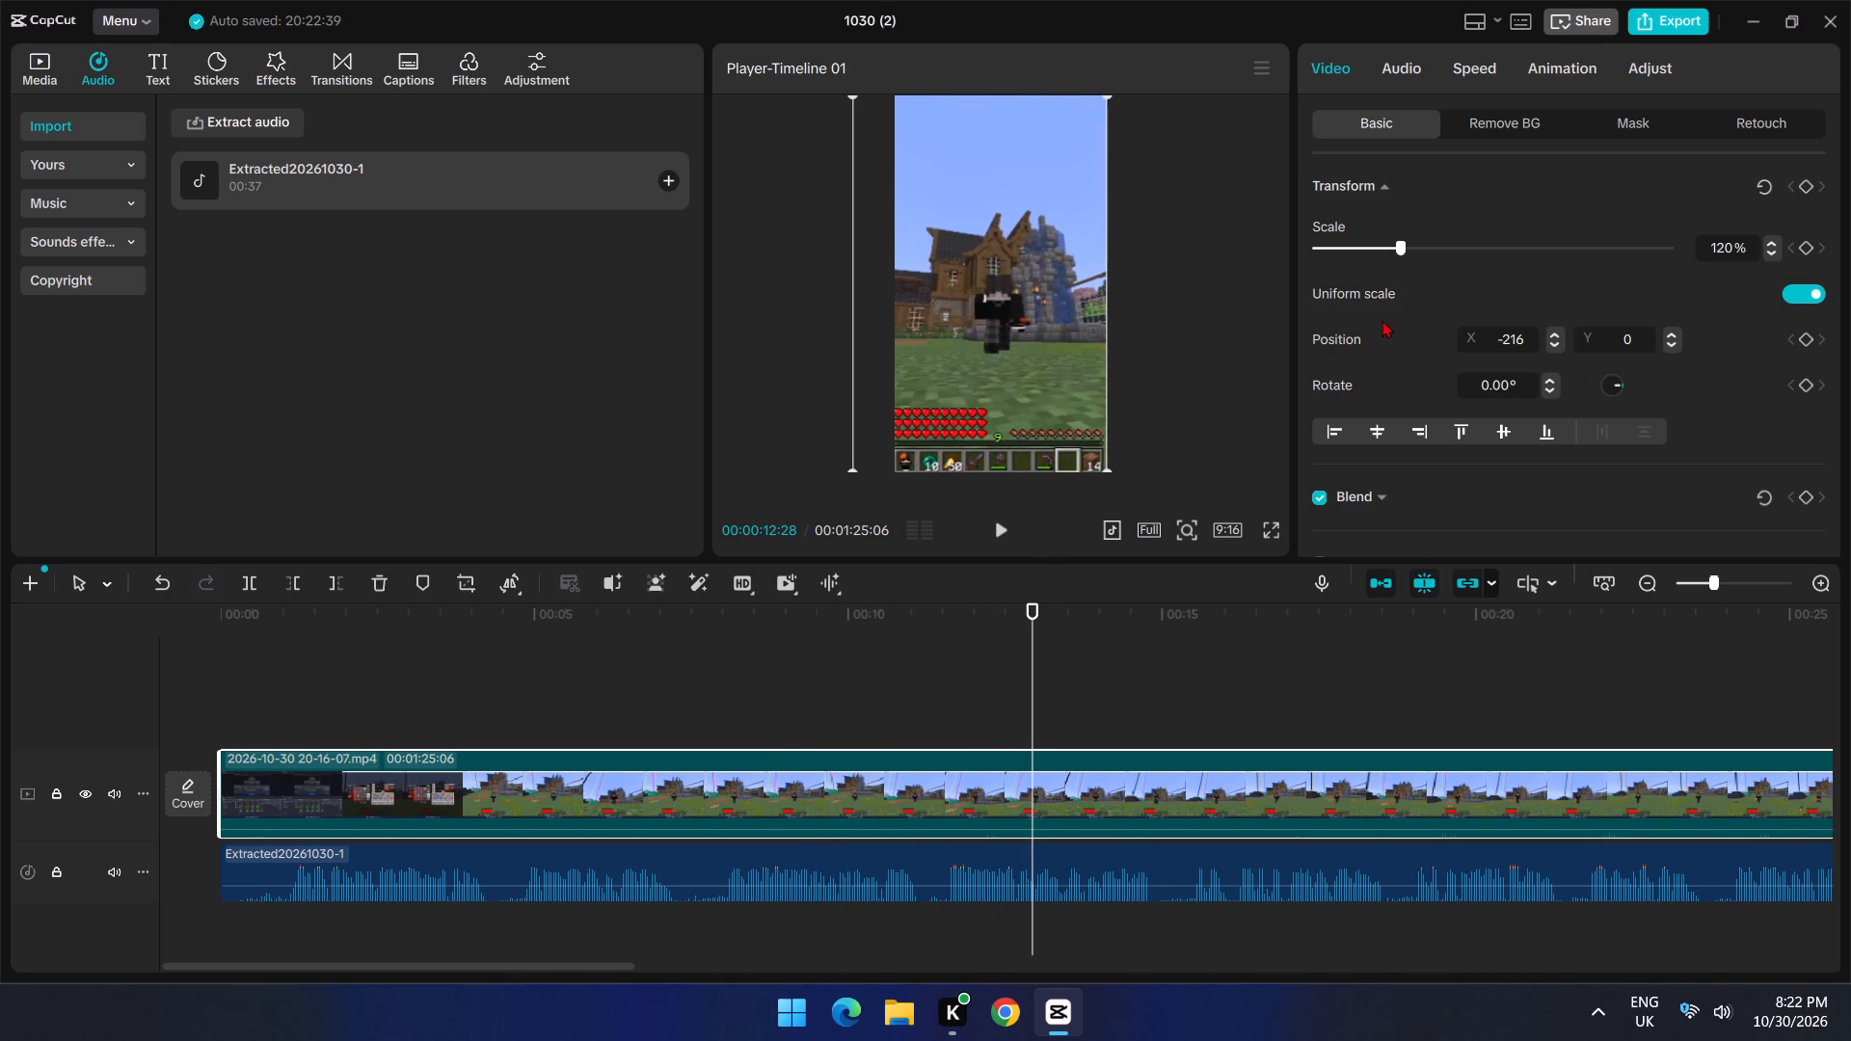
click(971, 329)
key(space)
key(space)
Split the gameplay clip at 00:00:11:01 and delete the section before the cut.
click(914, 711)
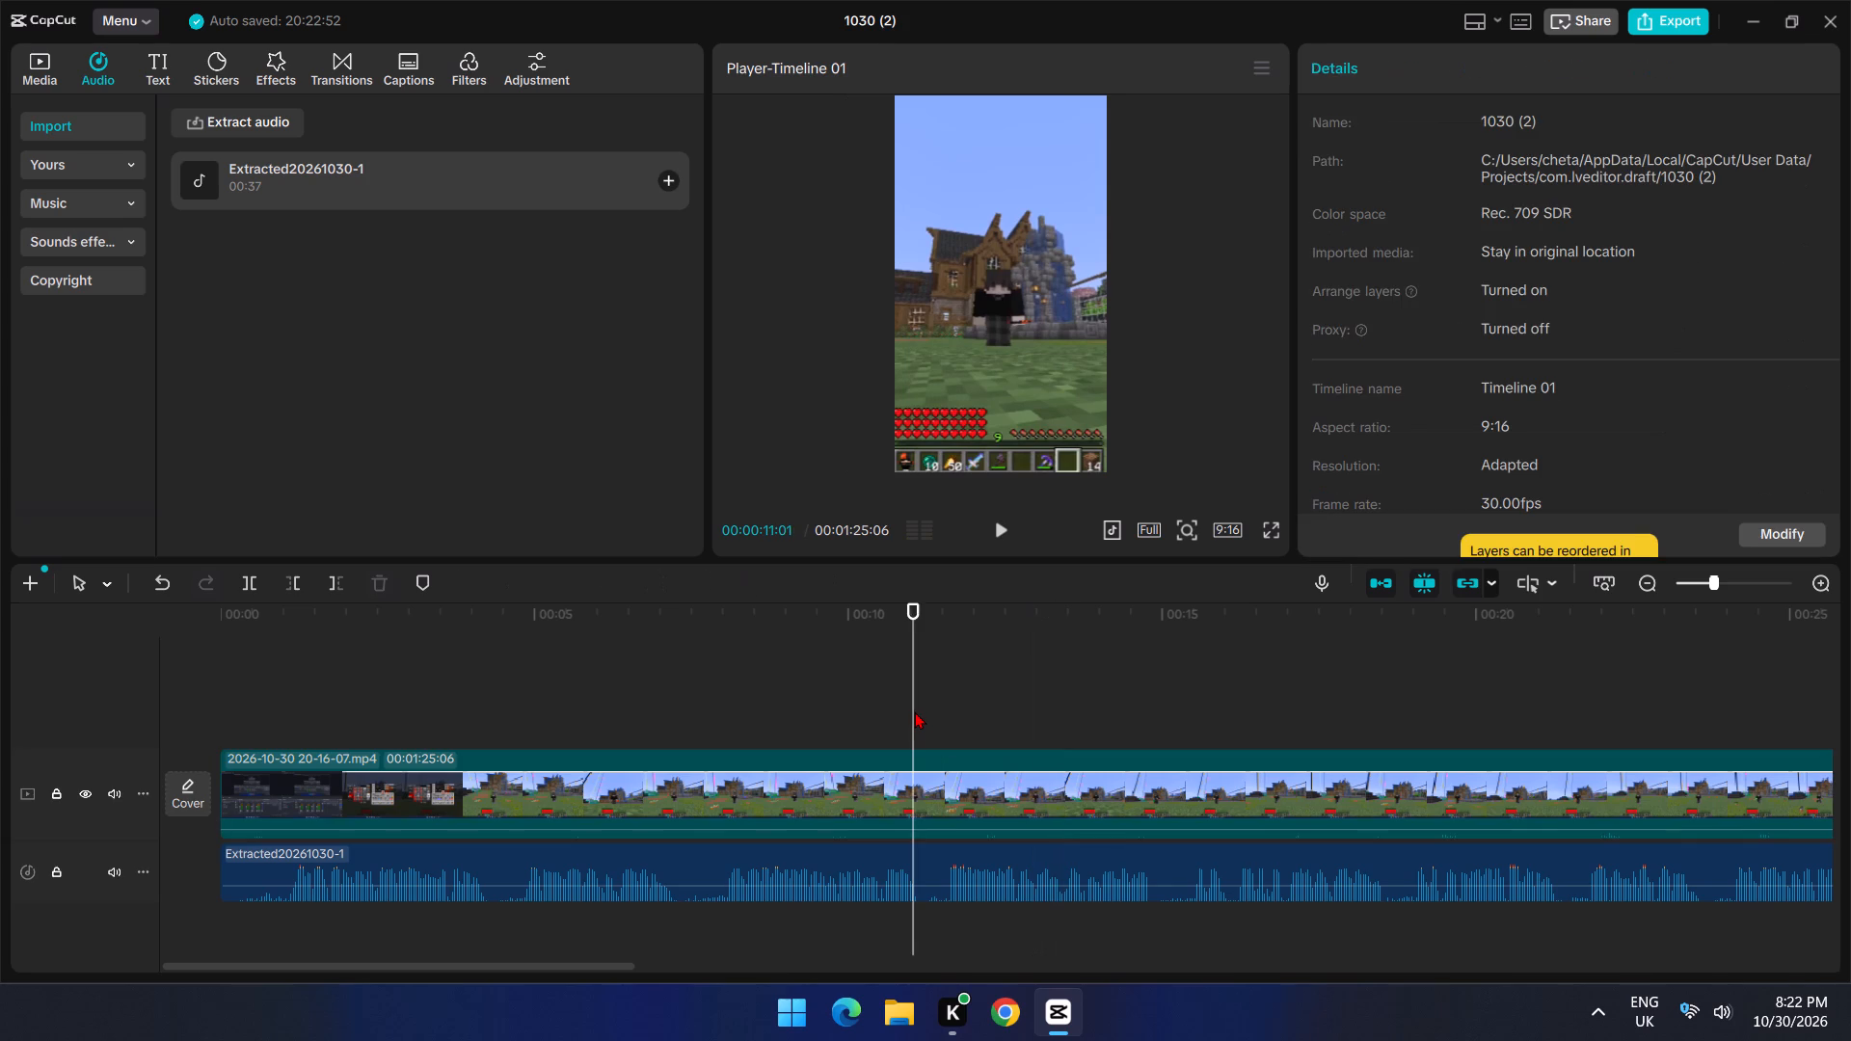
click(913, 711)
key(c)
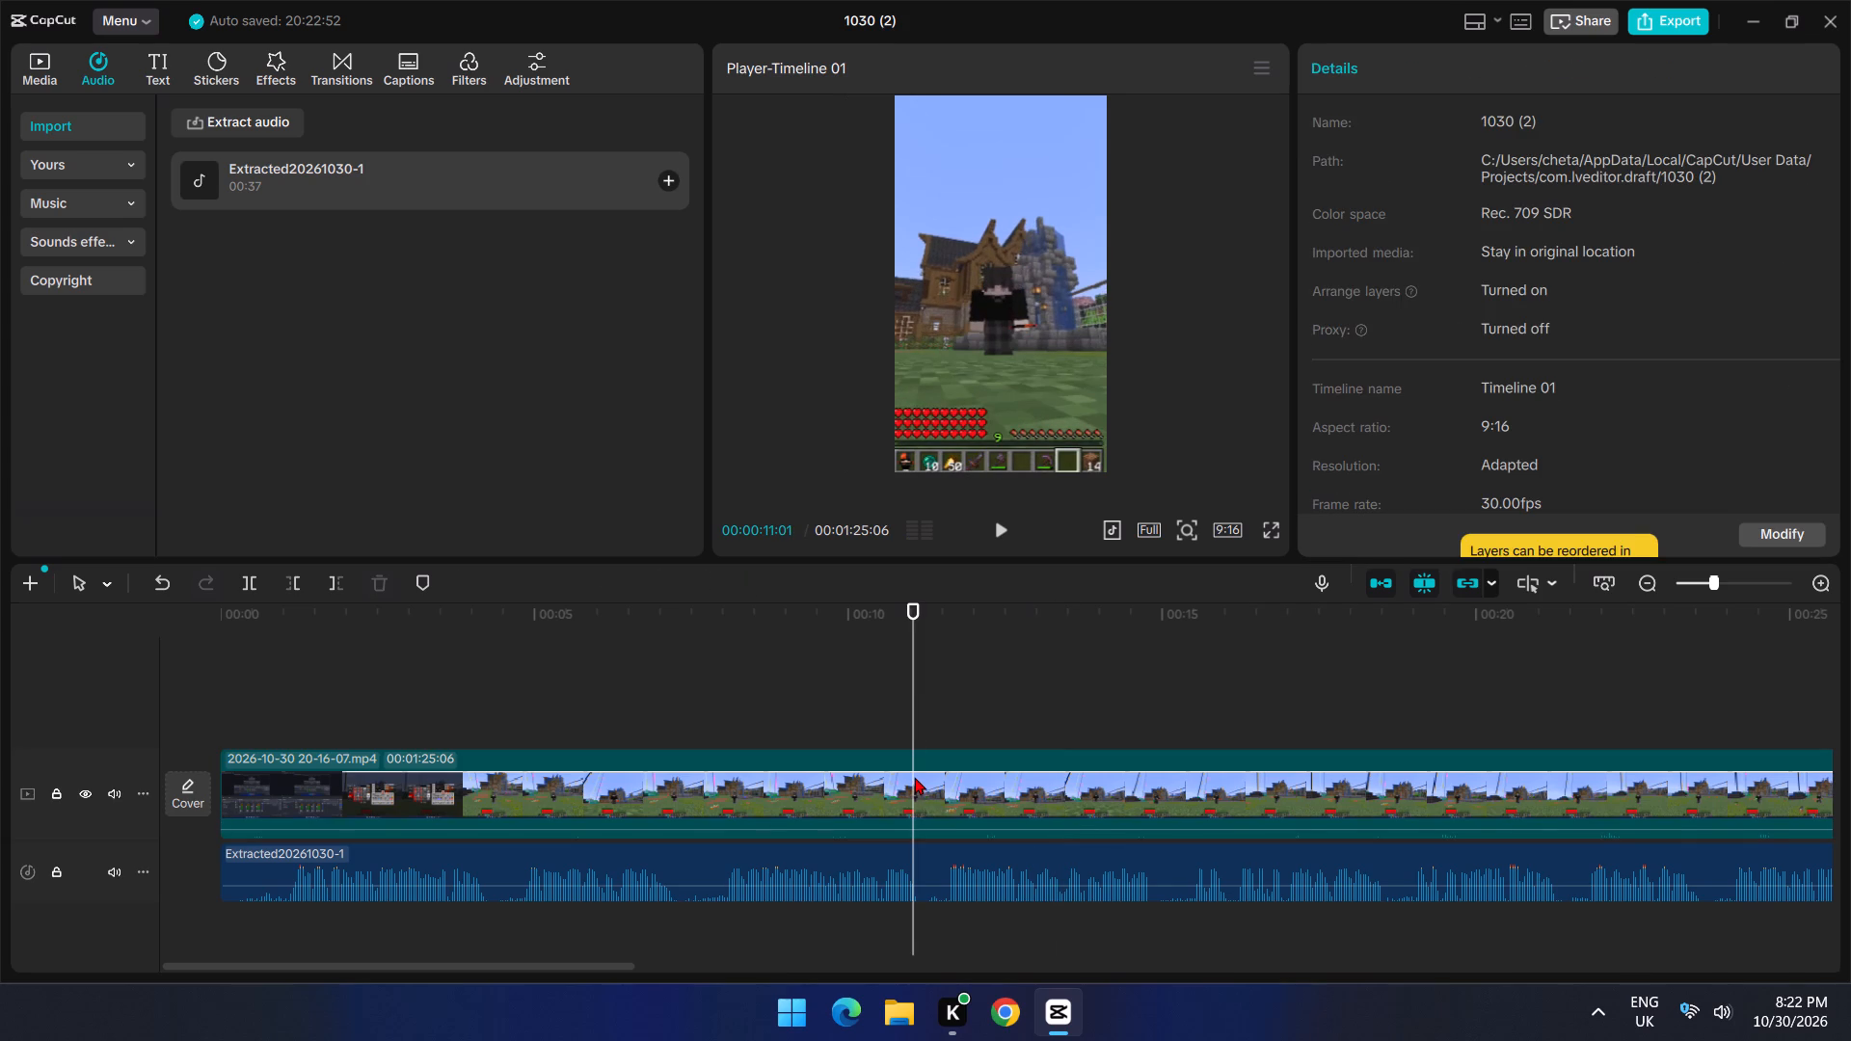
key(c)
key(b)
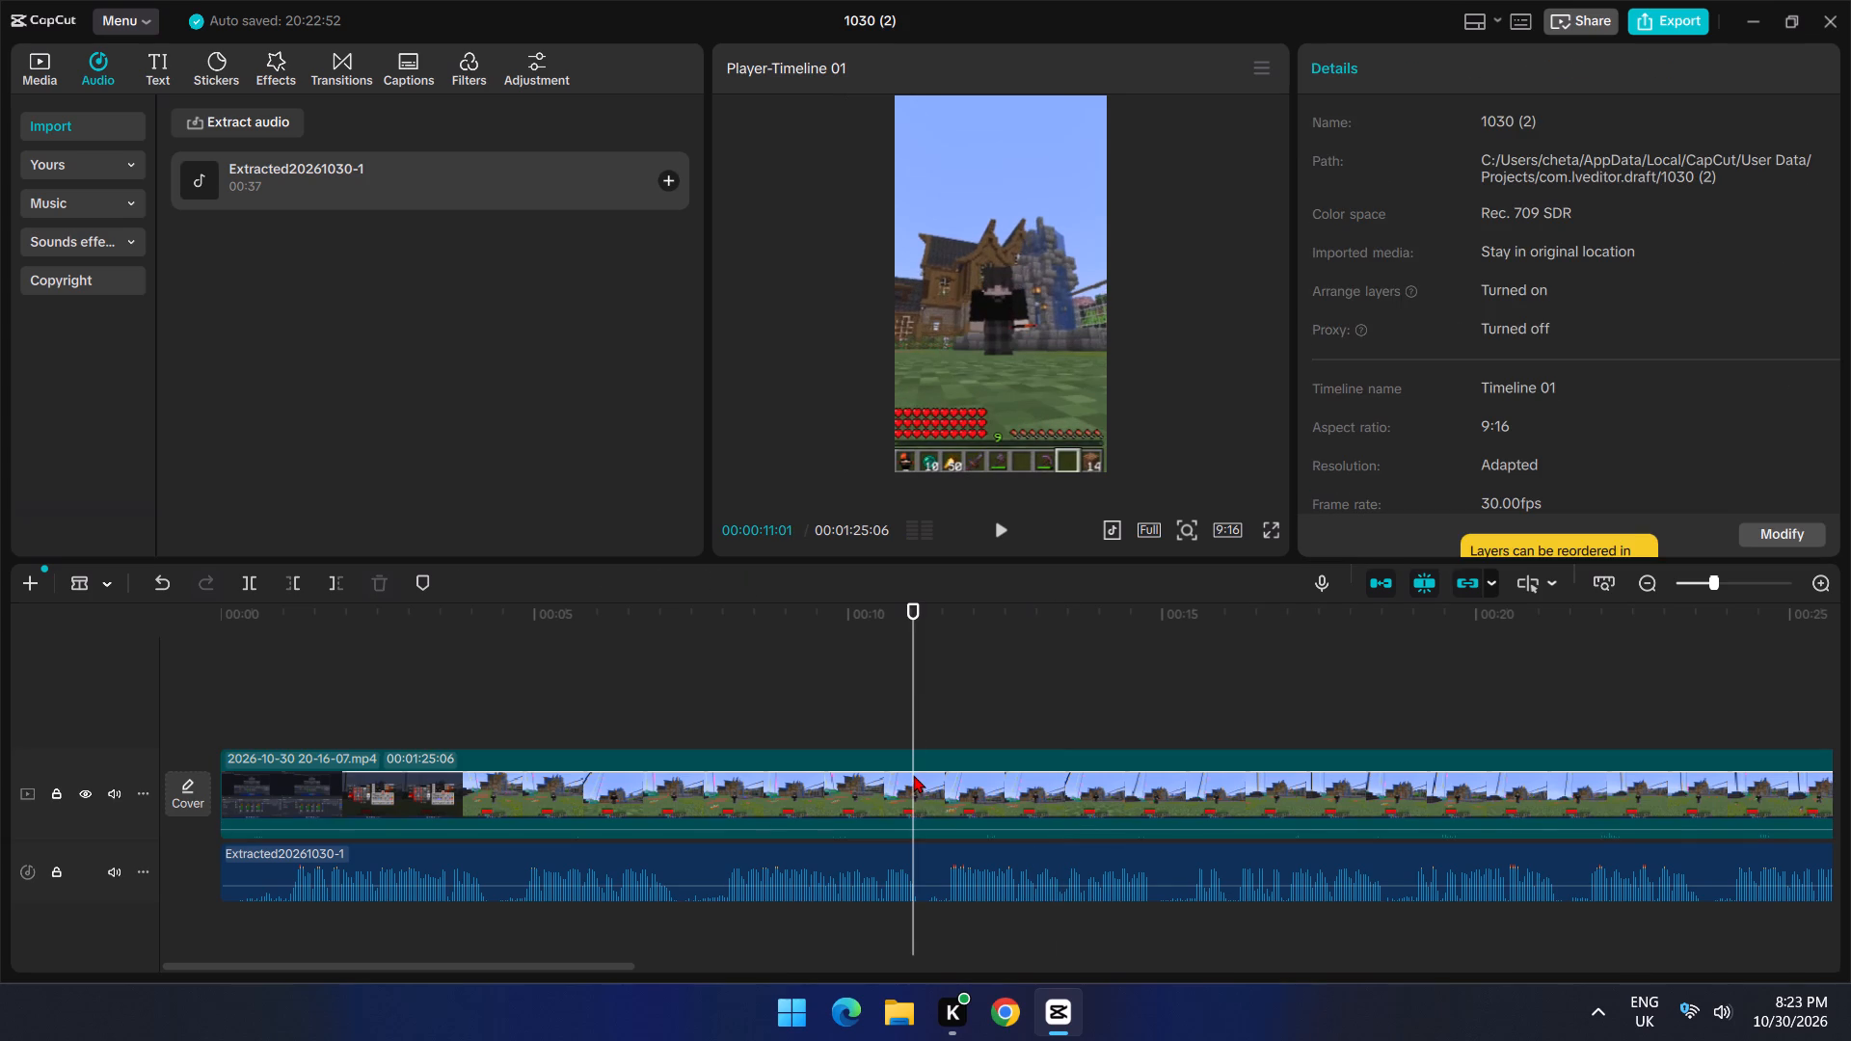
click(916, 775)
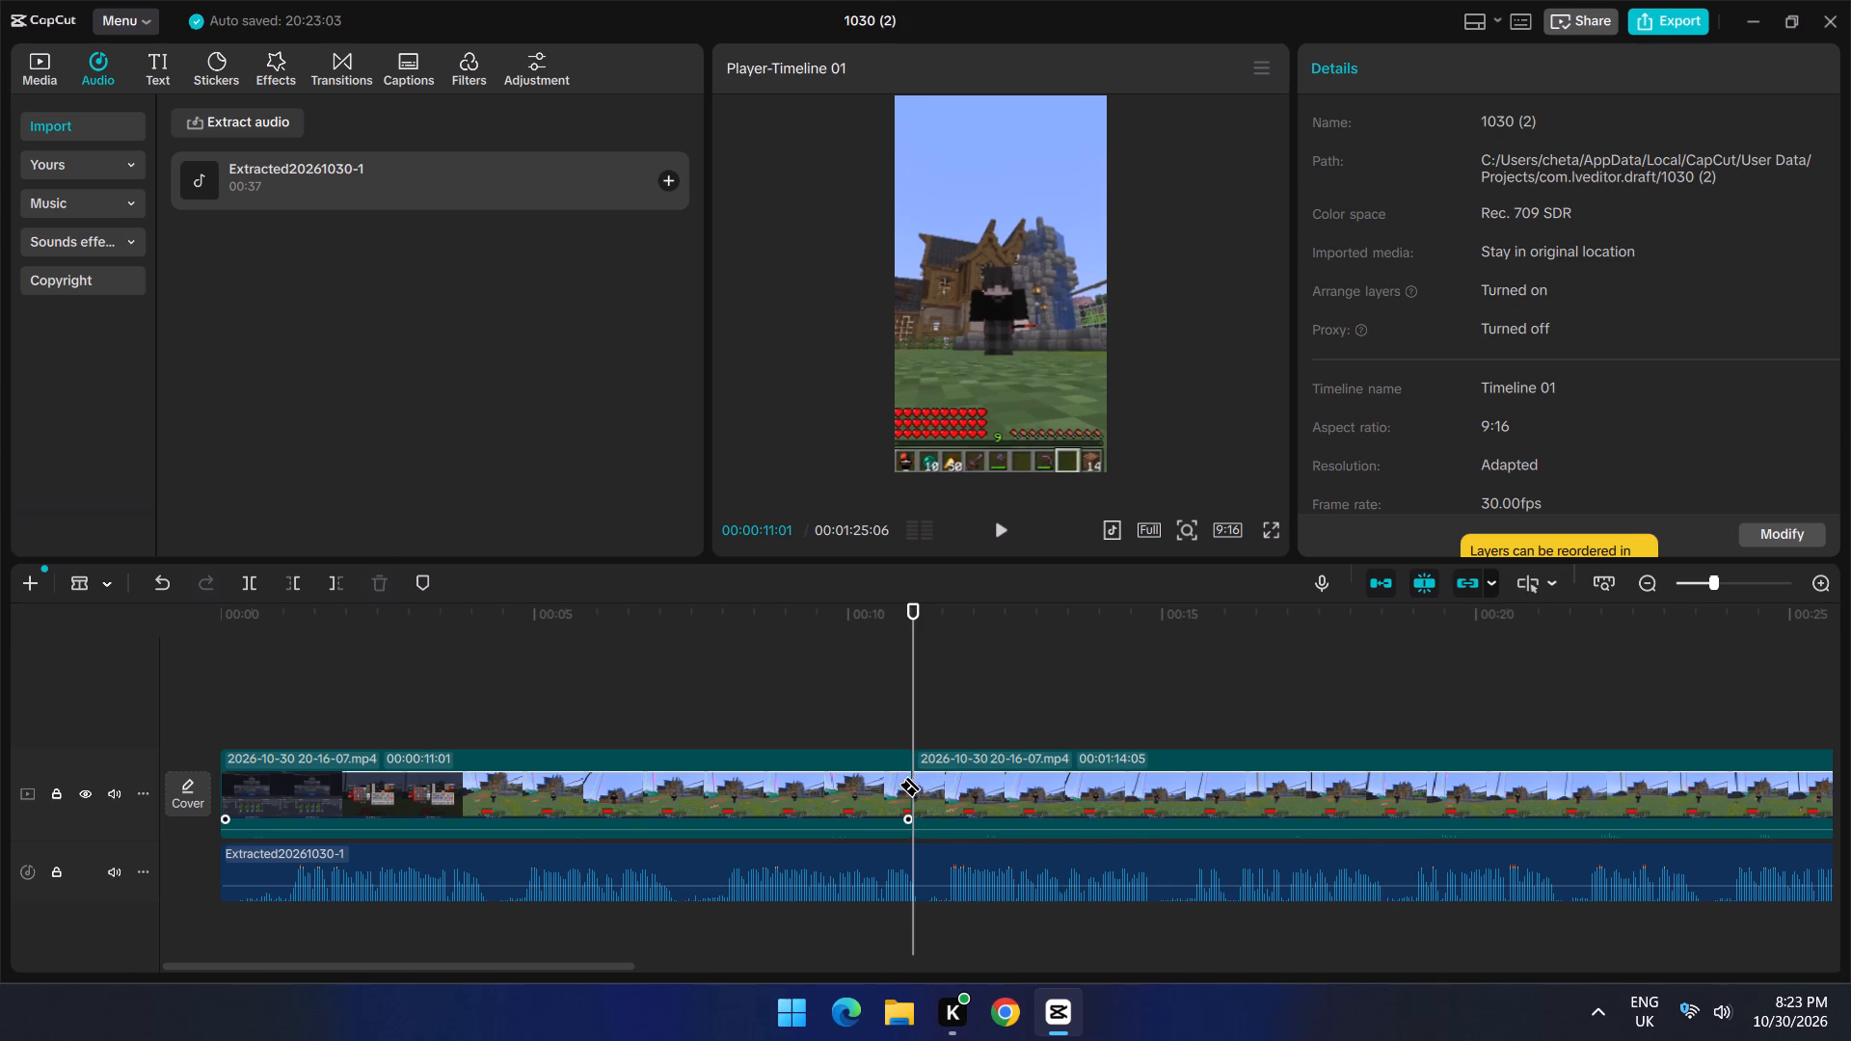
key(a)
click(845, 778)
key(equal)
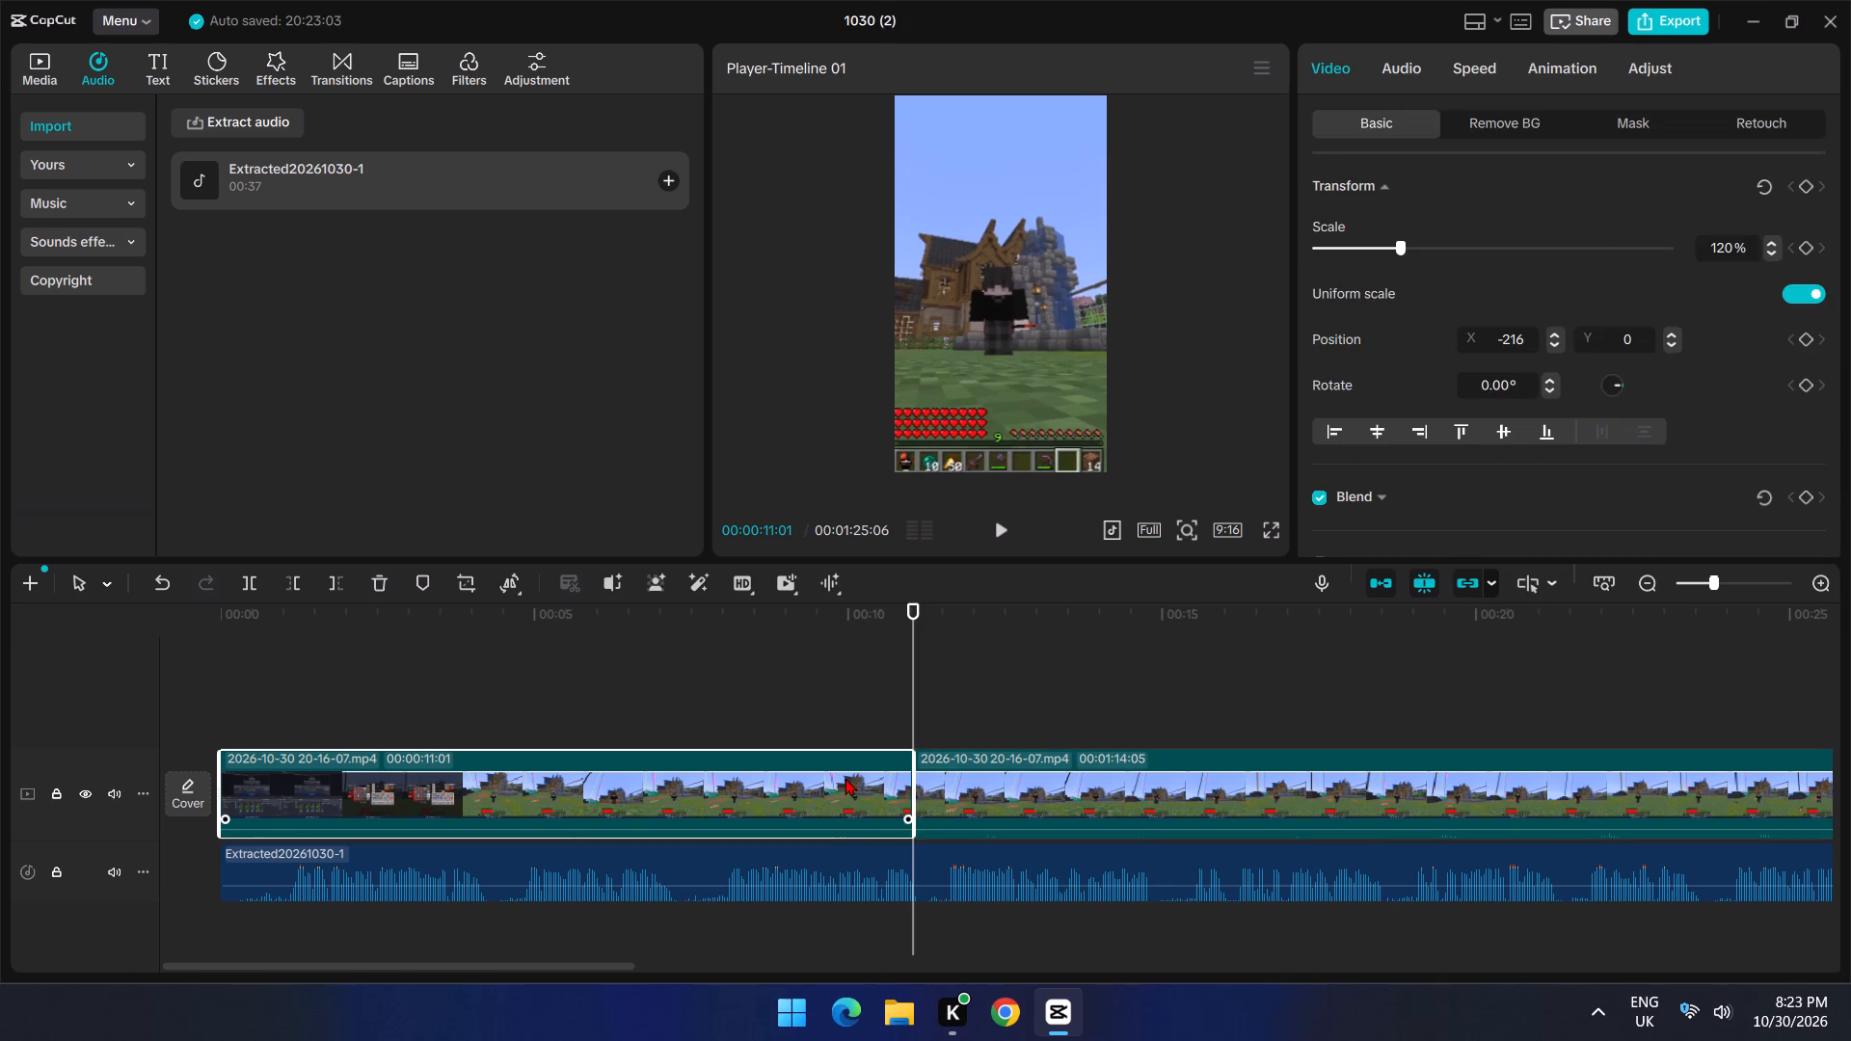
key(BackSpace)
Play the opening second of the trimmed timeline with its audio from the beginning.
click(418, 666)
drag(416, 663, 162, 671)
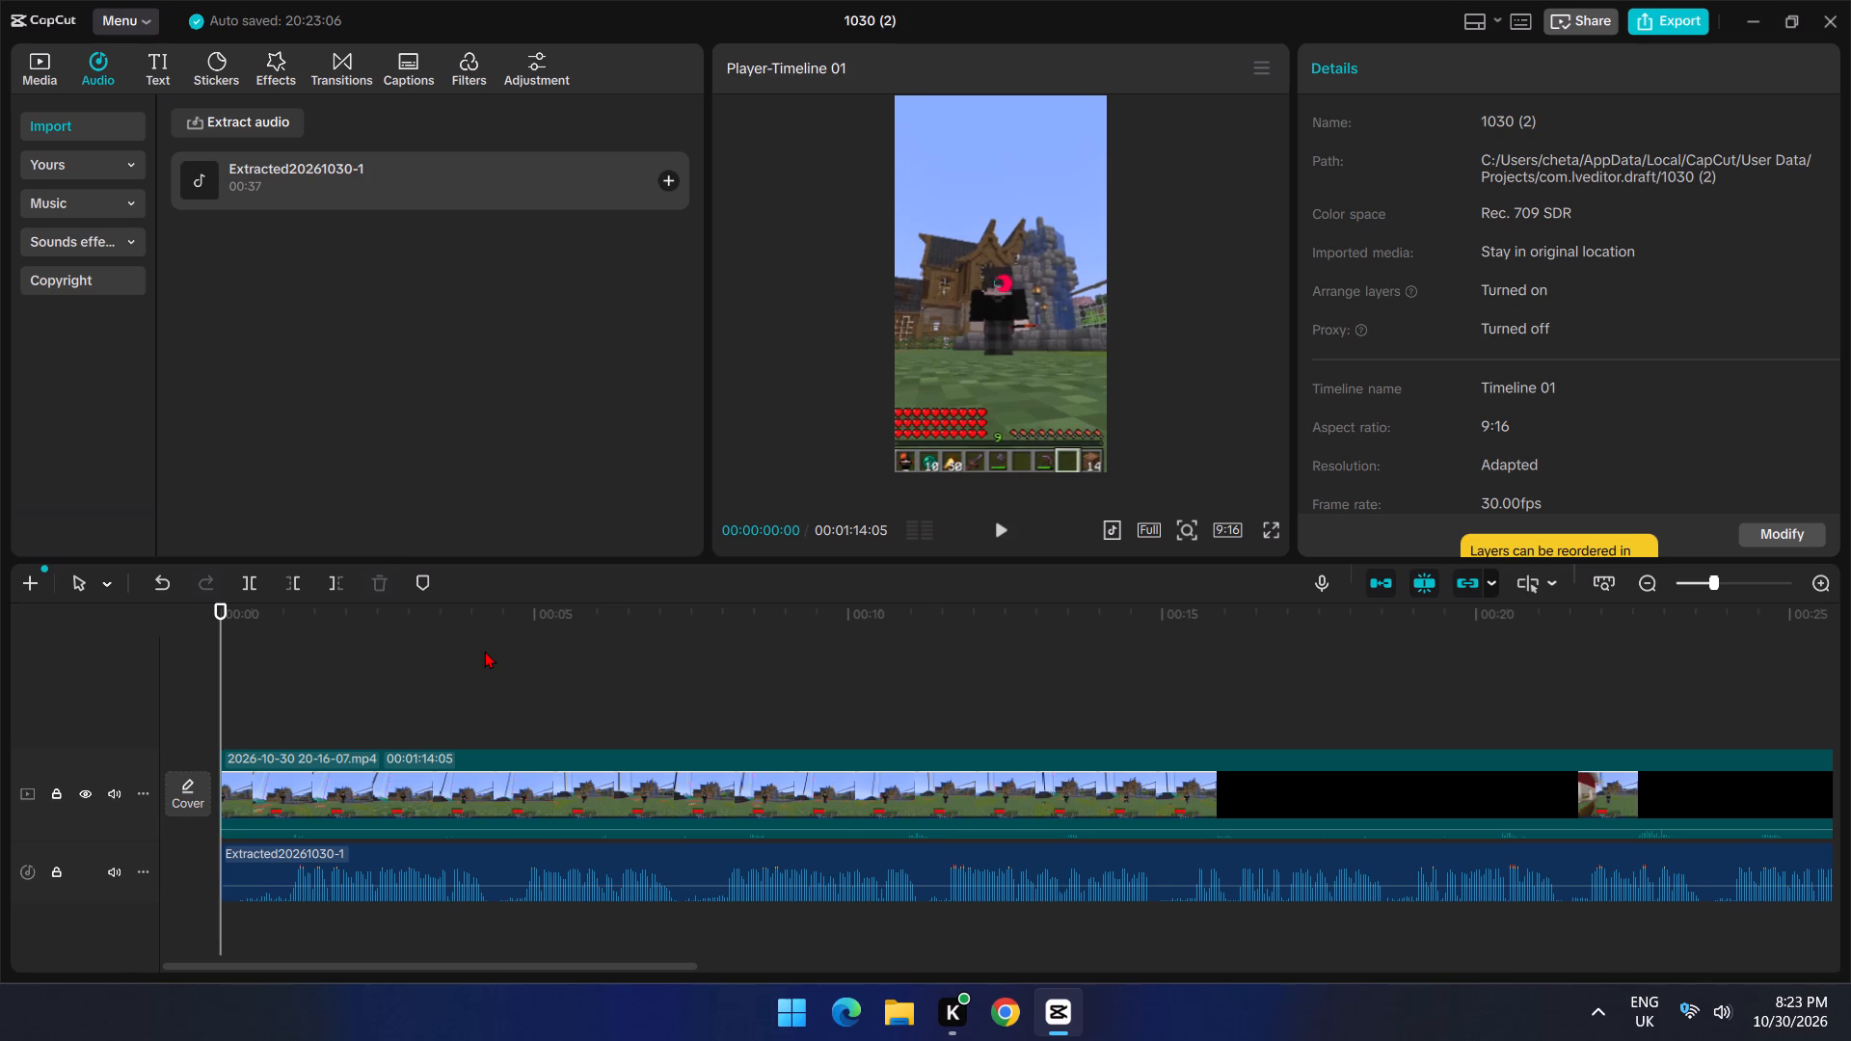
key(space)
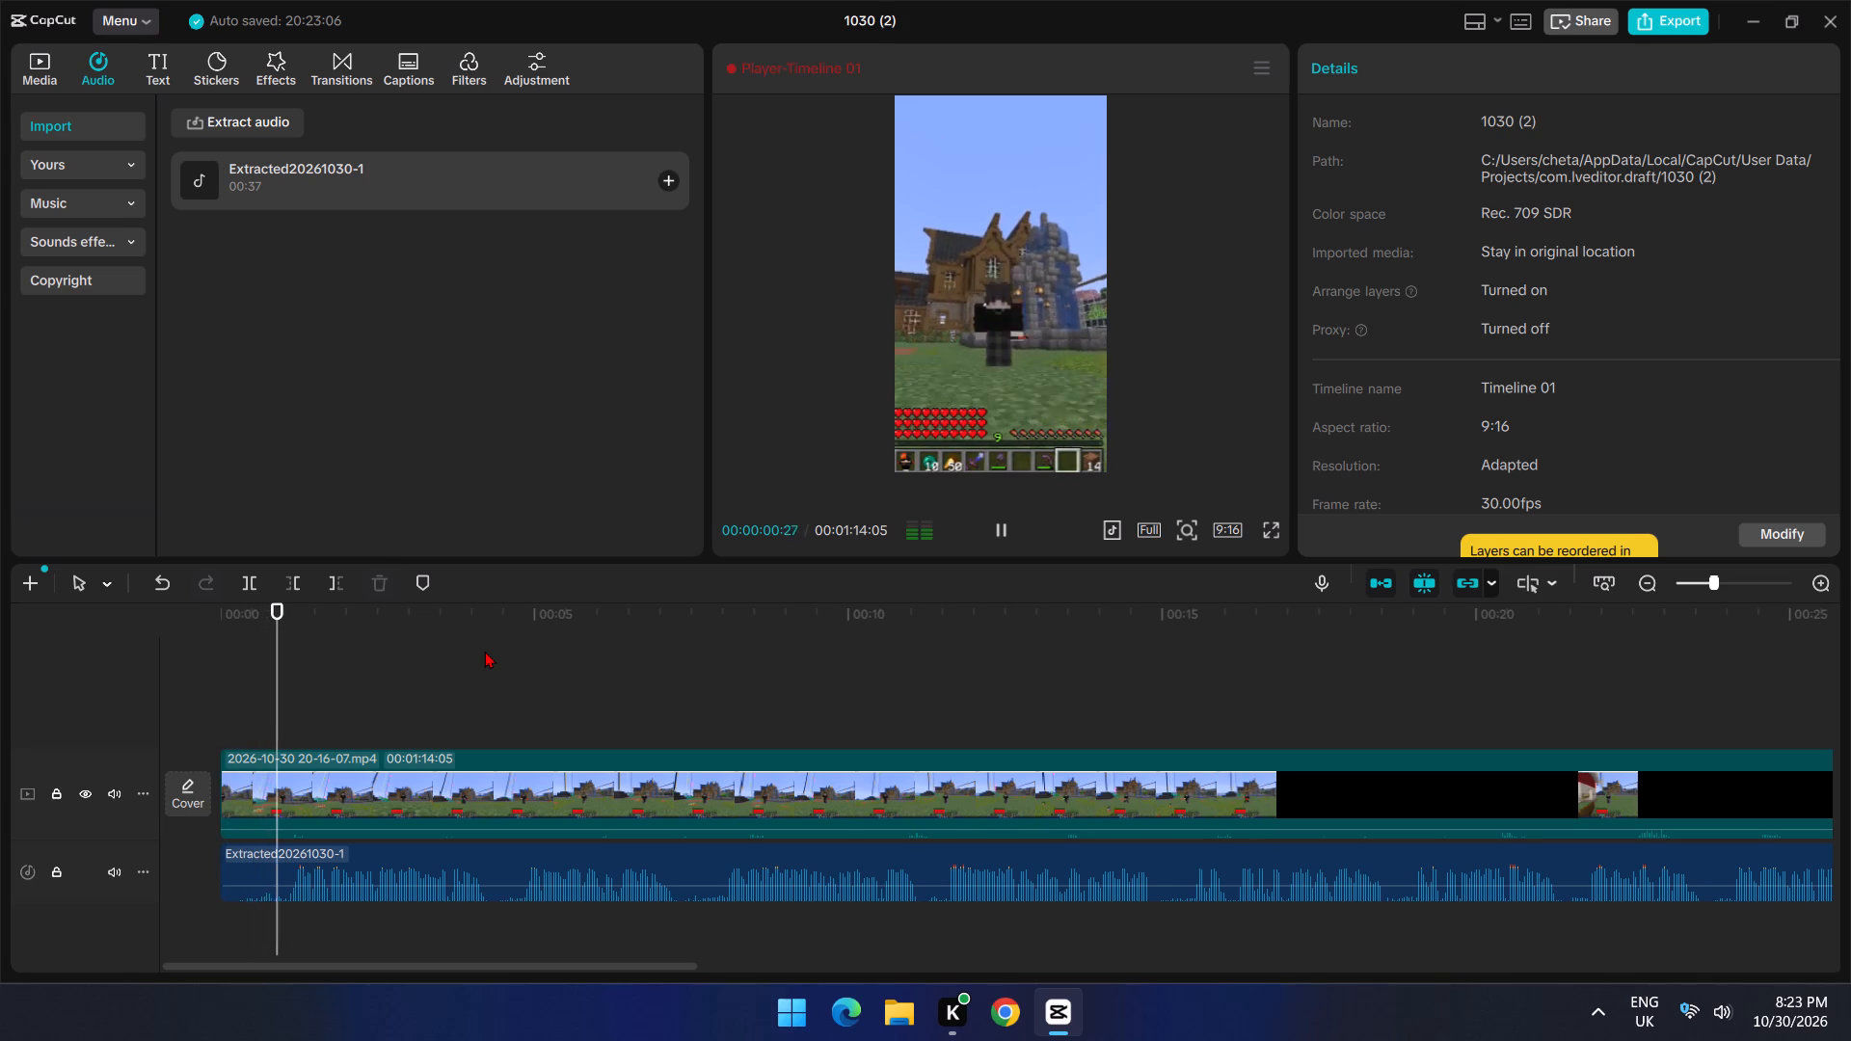
key(space)
Enable proxy editing at 720P resolution in the project's performance settings and save.
click(42, 55)
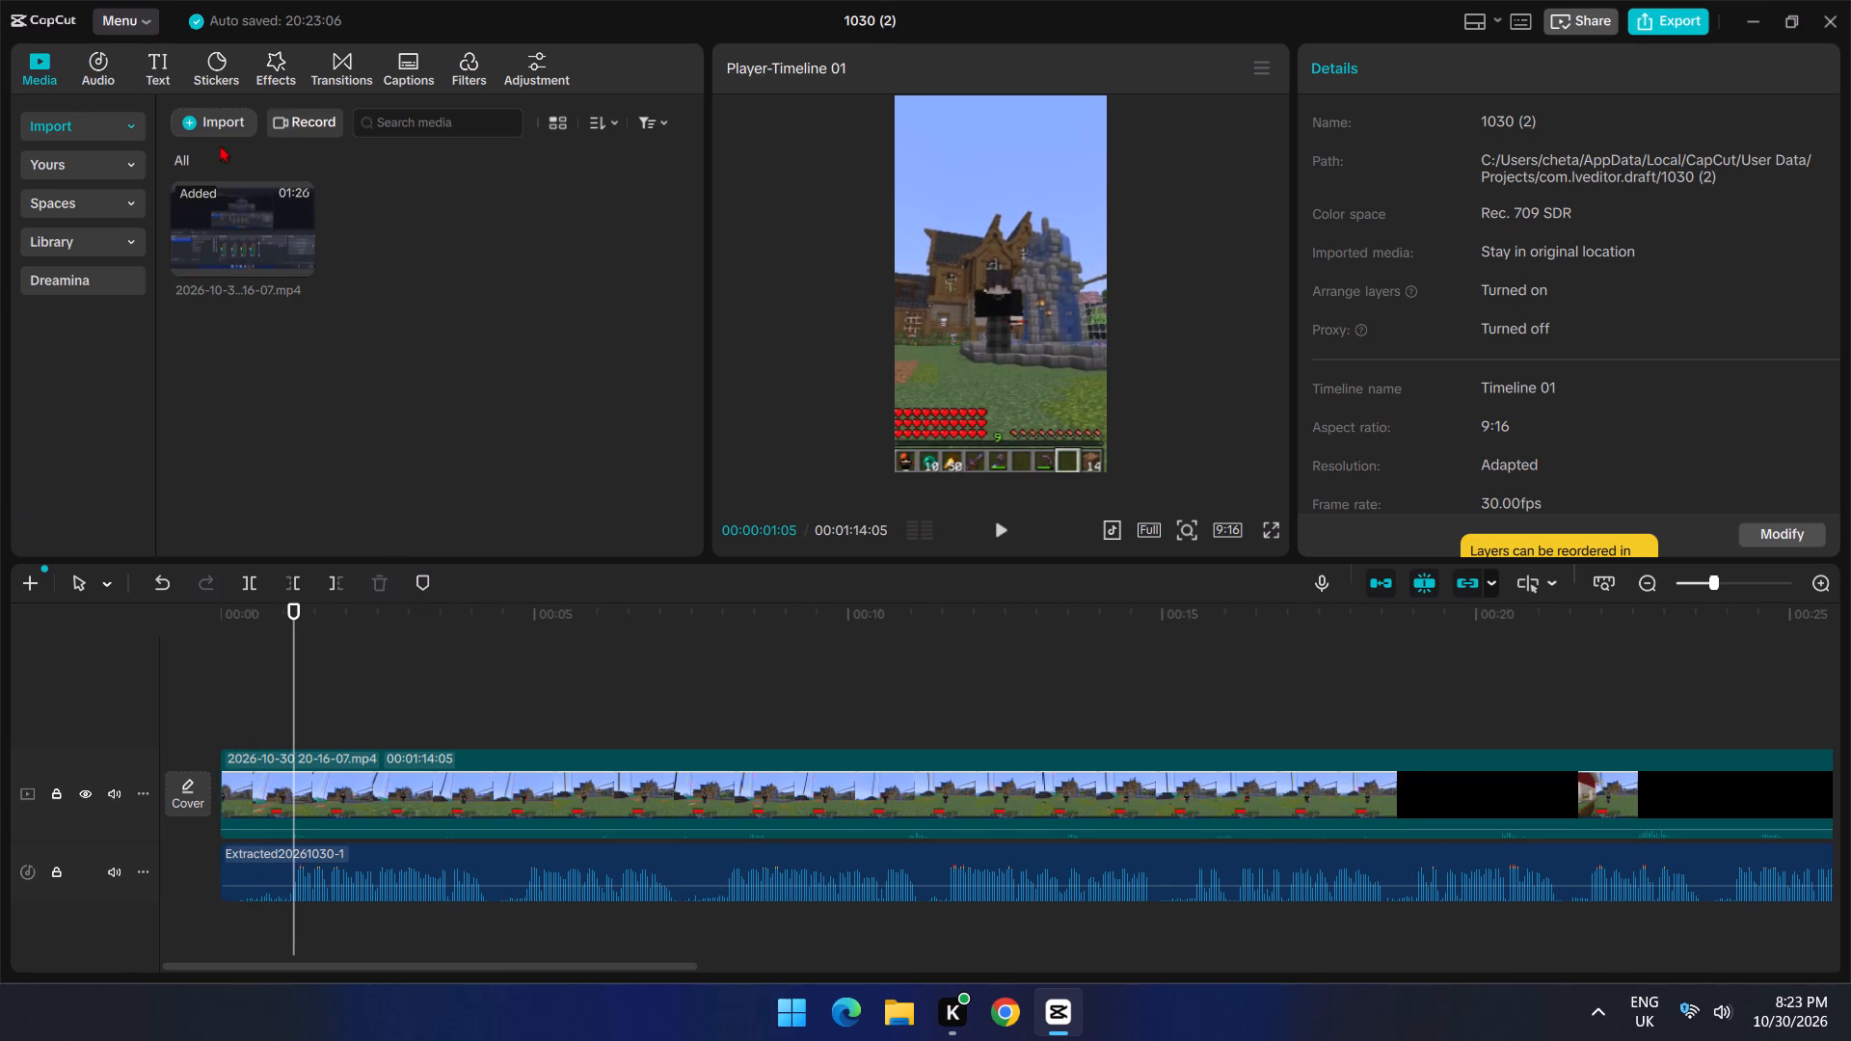
click(244, 223)
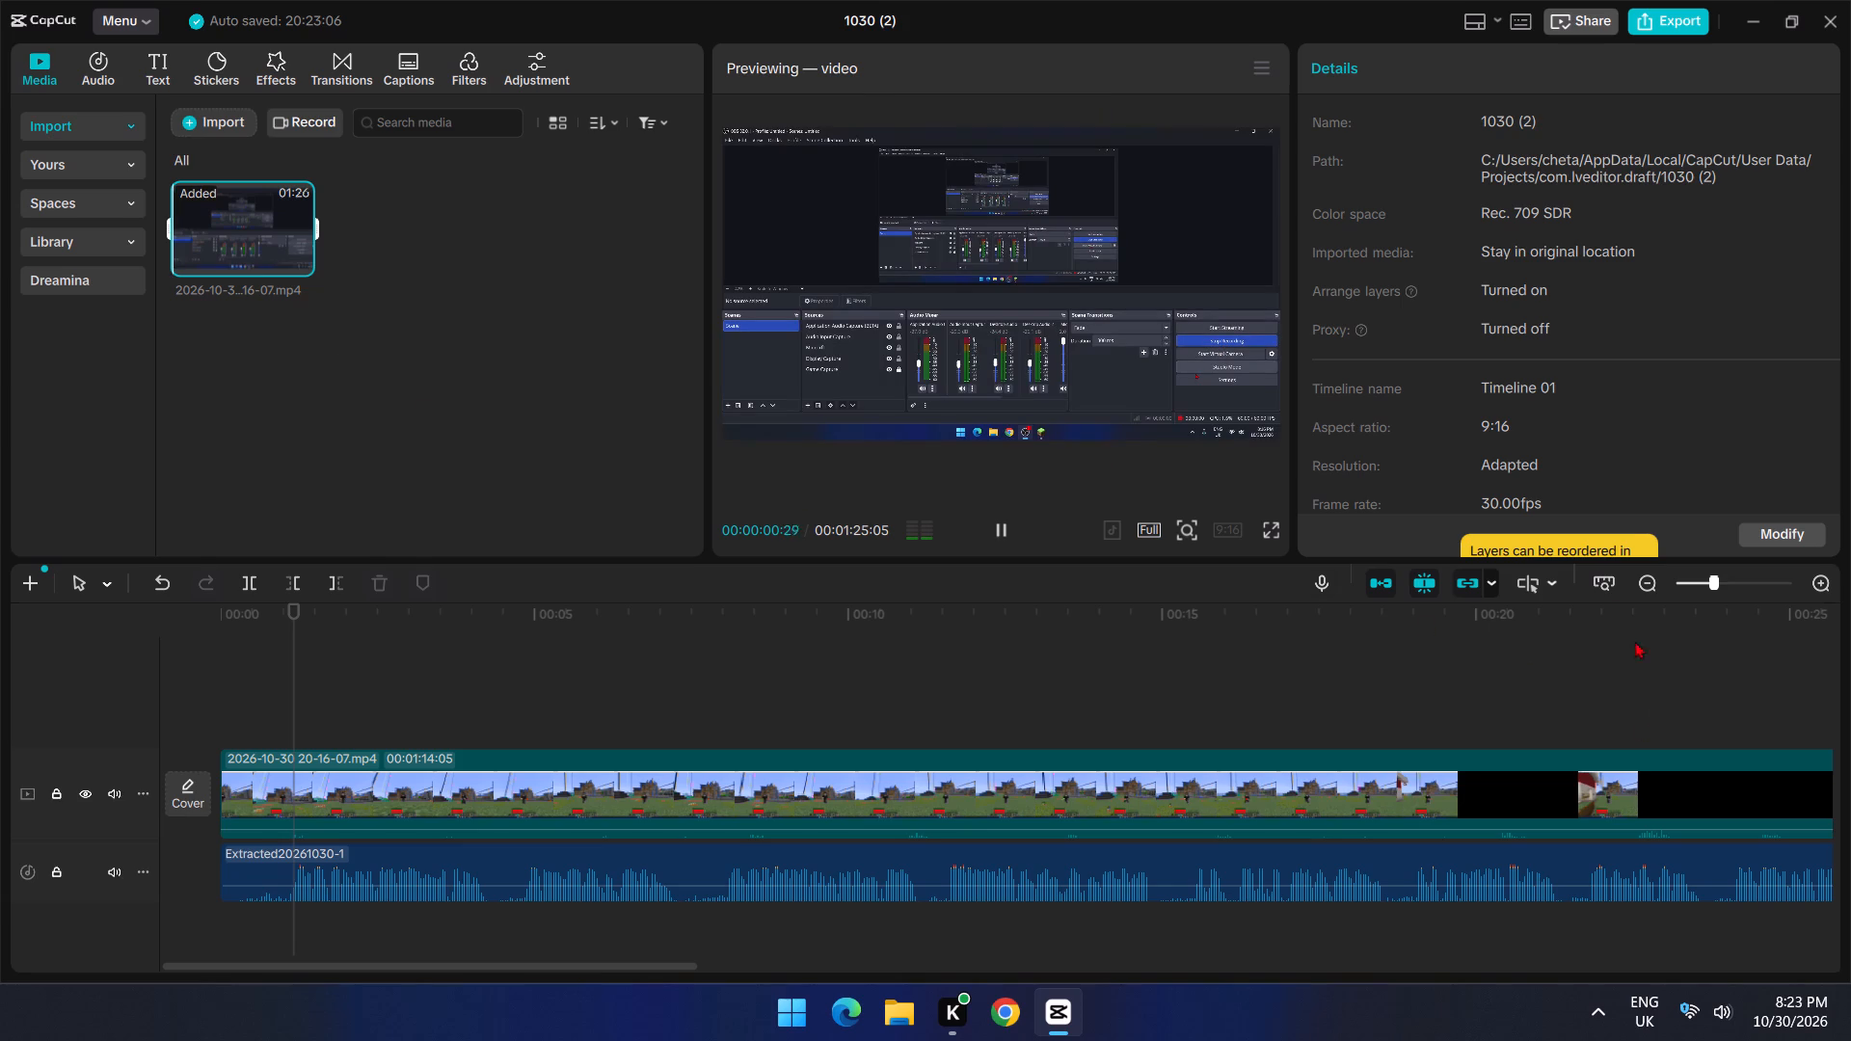
click(1784, 525)
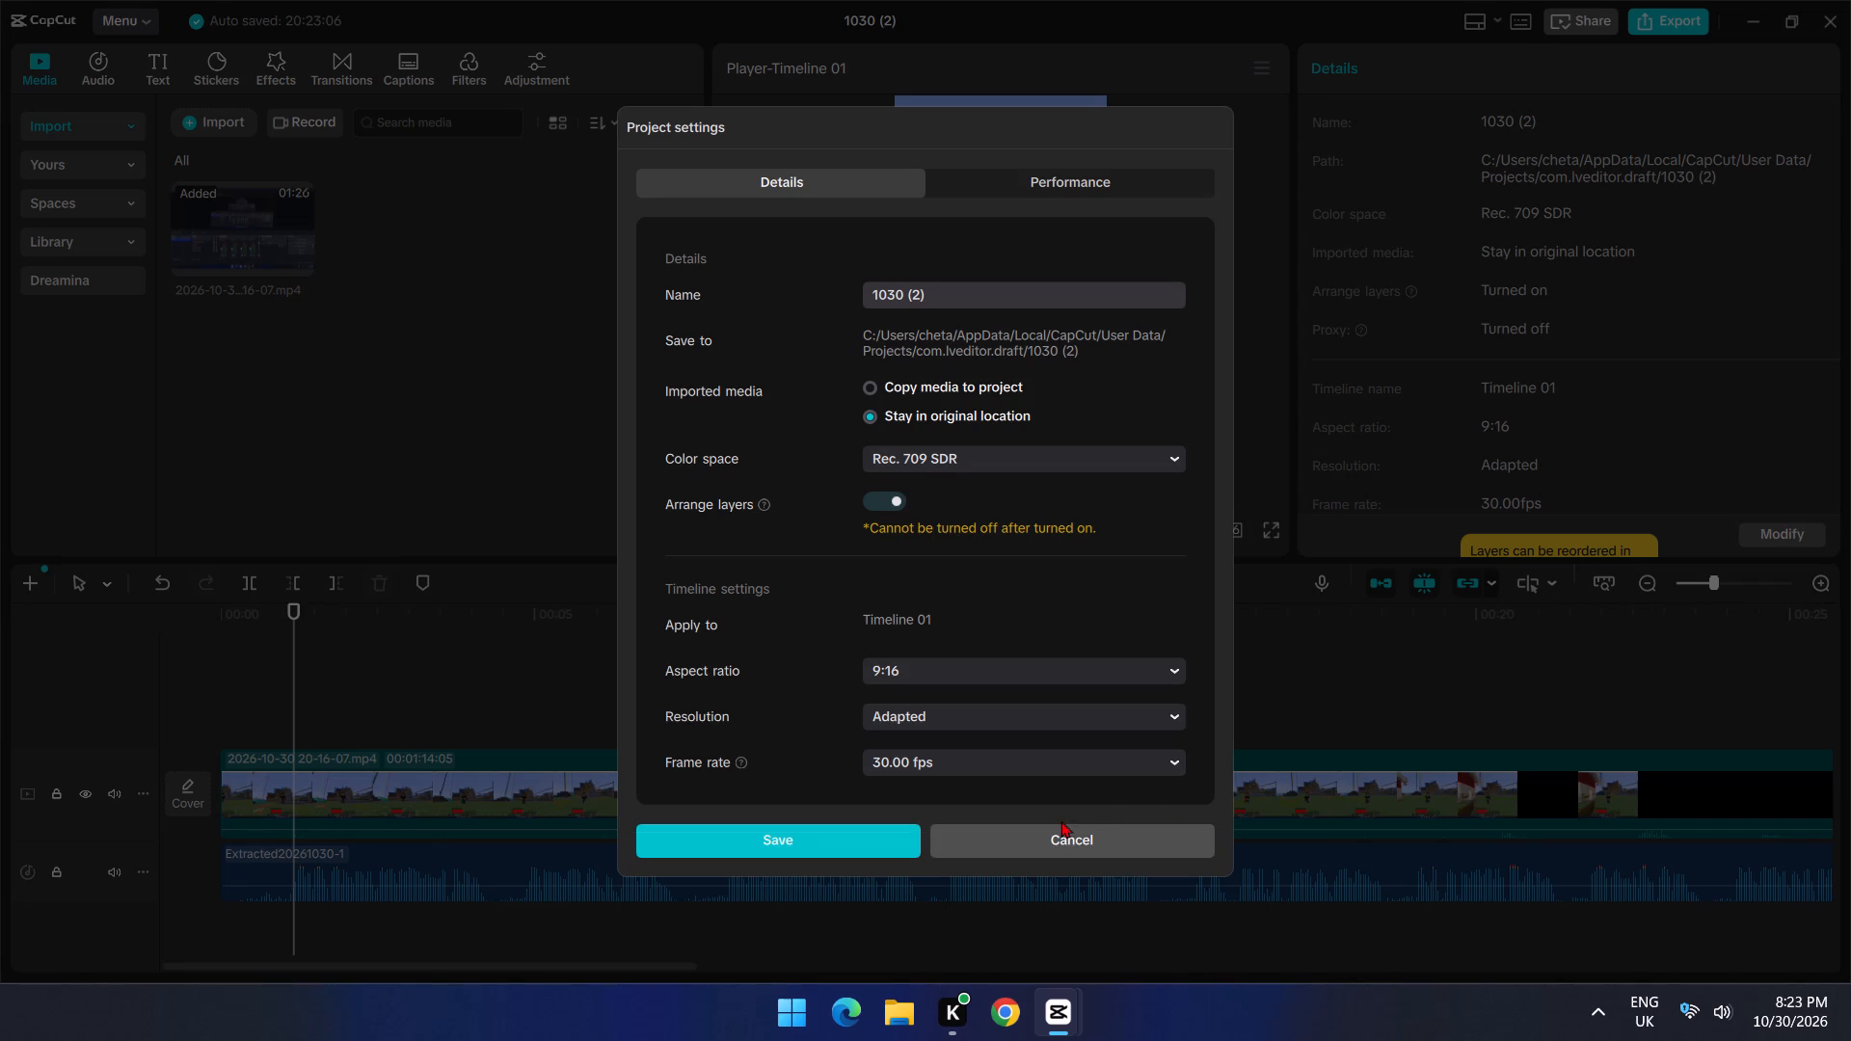
click(1076, 171)
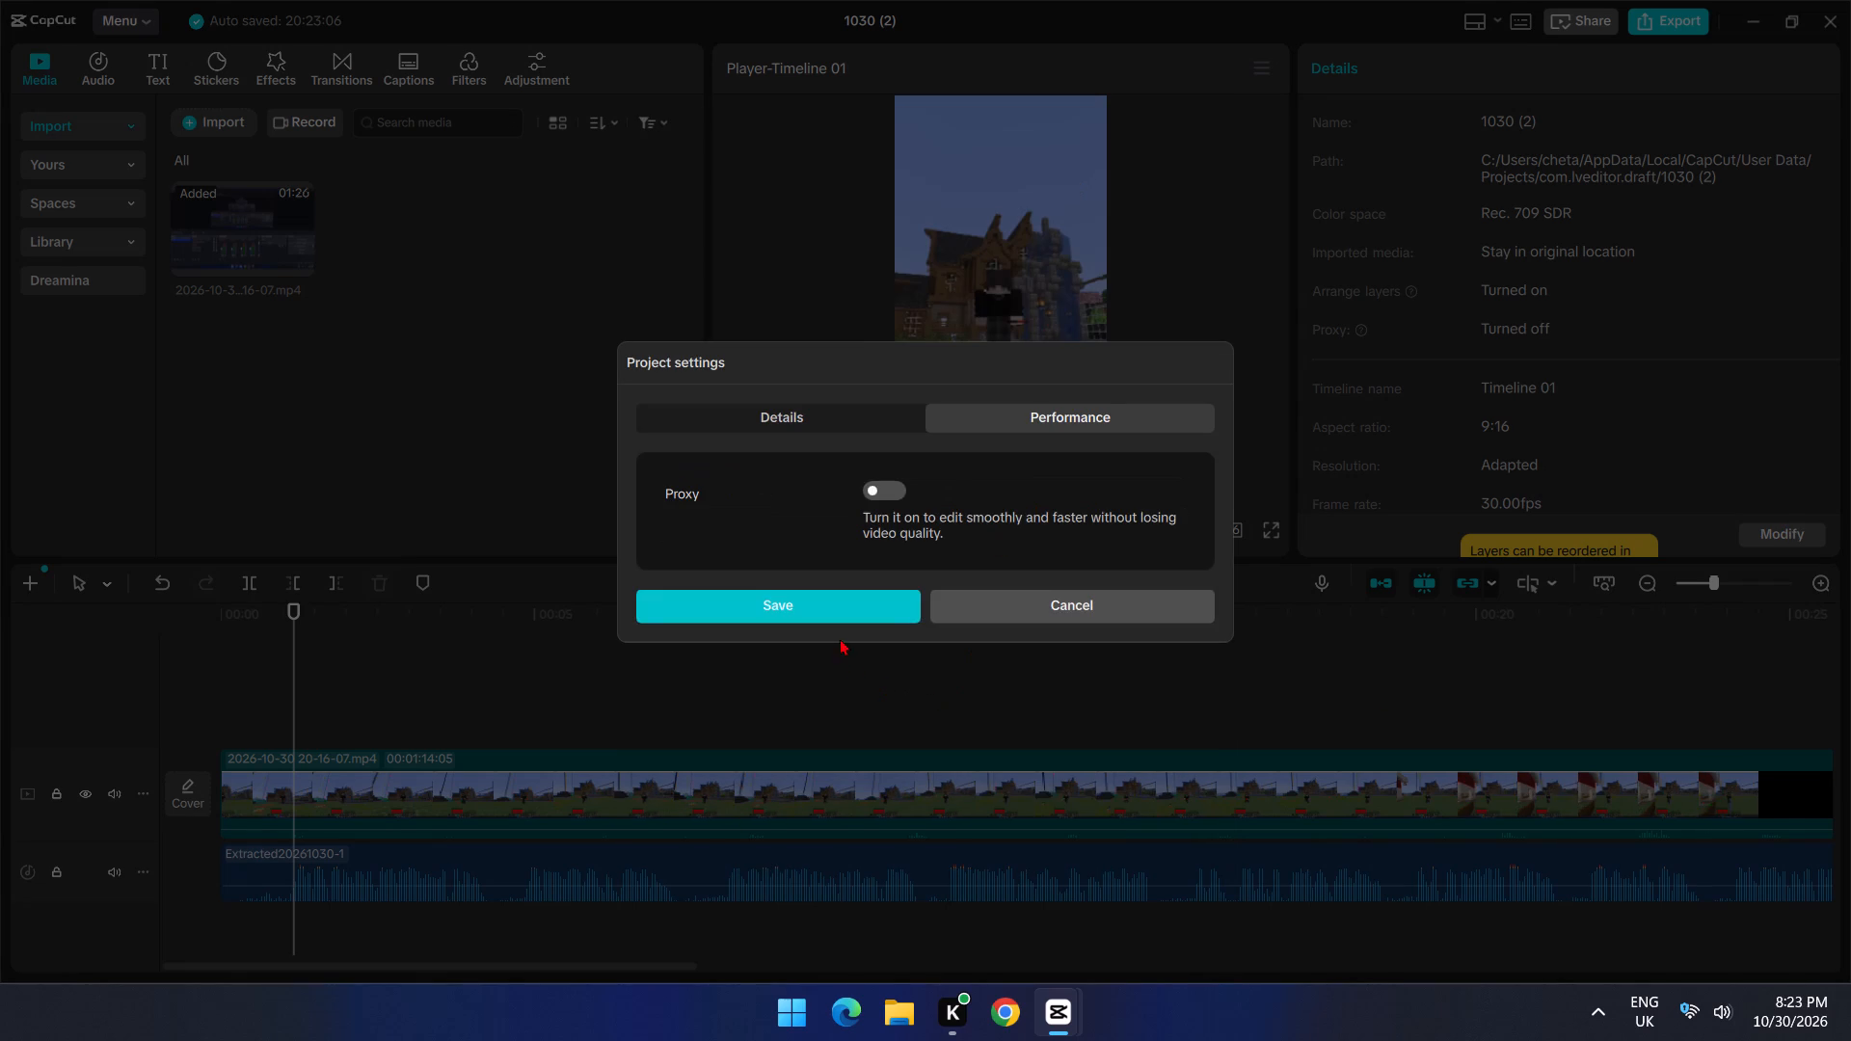
click(876, 485)
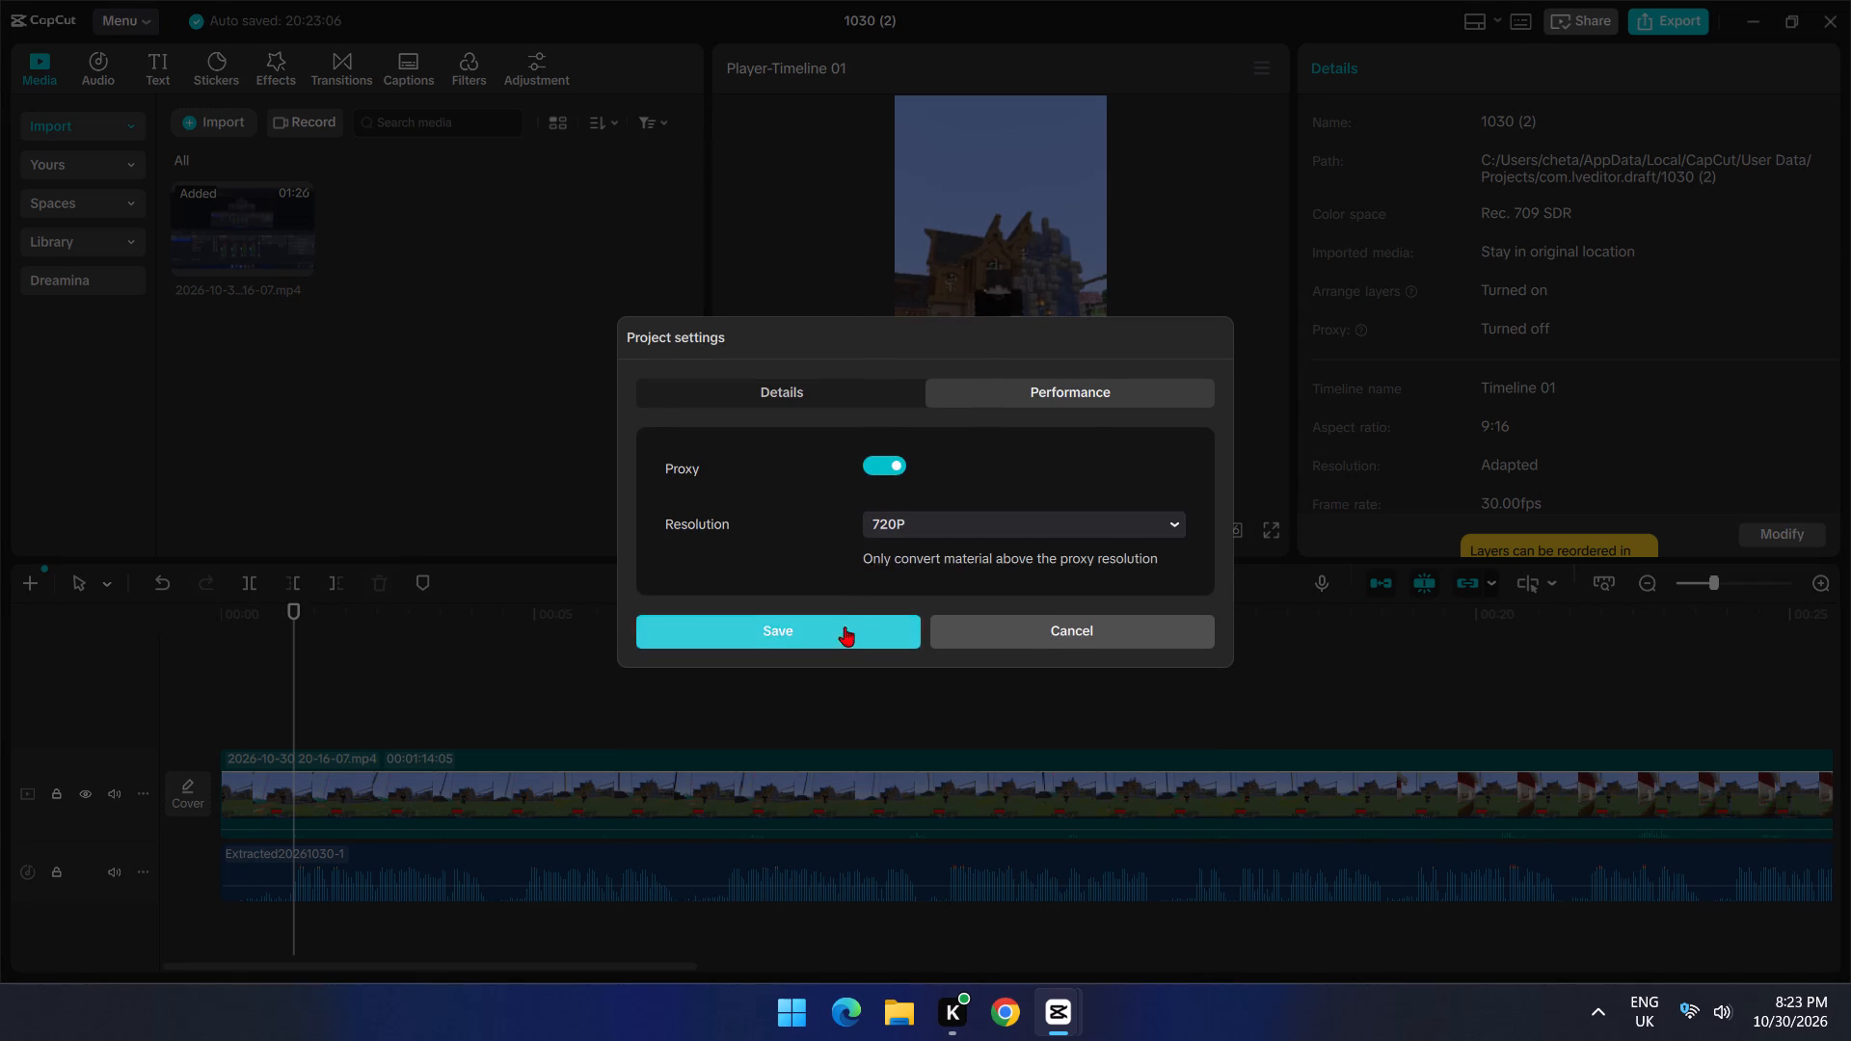
click(844, 627)
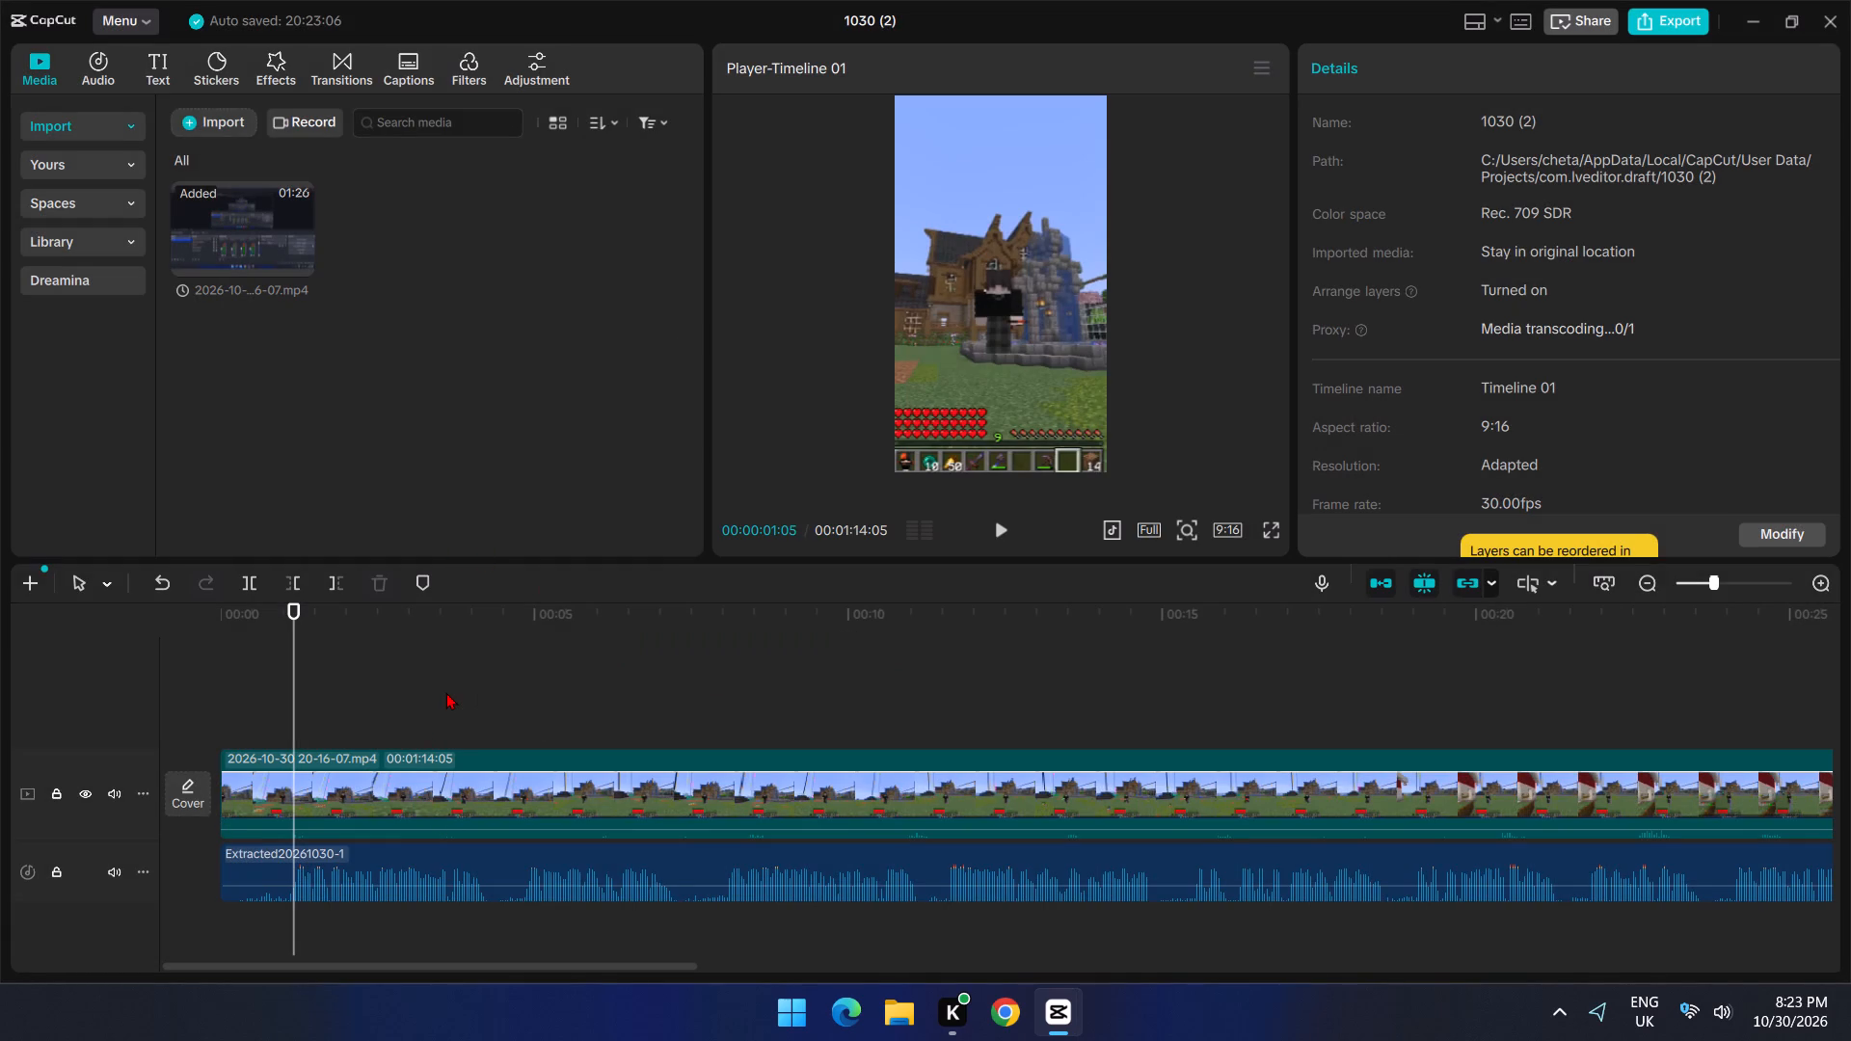
Return the playhead to the start and import the d93727c9 WEBP image from the Downloads folder.
drag(298, 662, 210, 656)
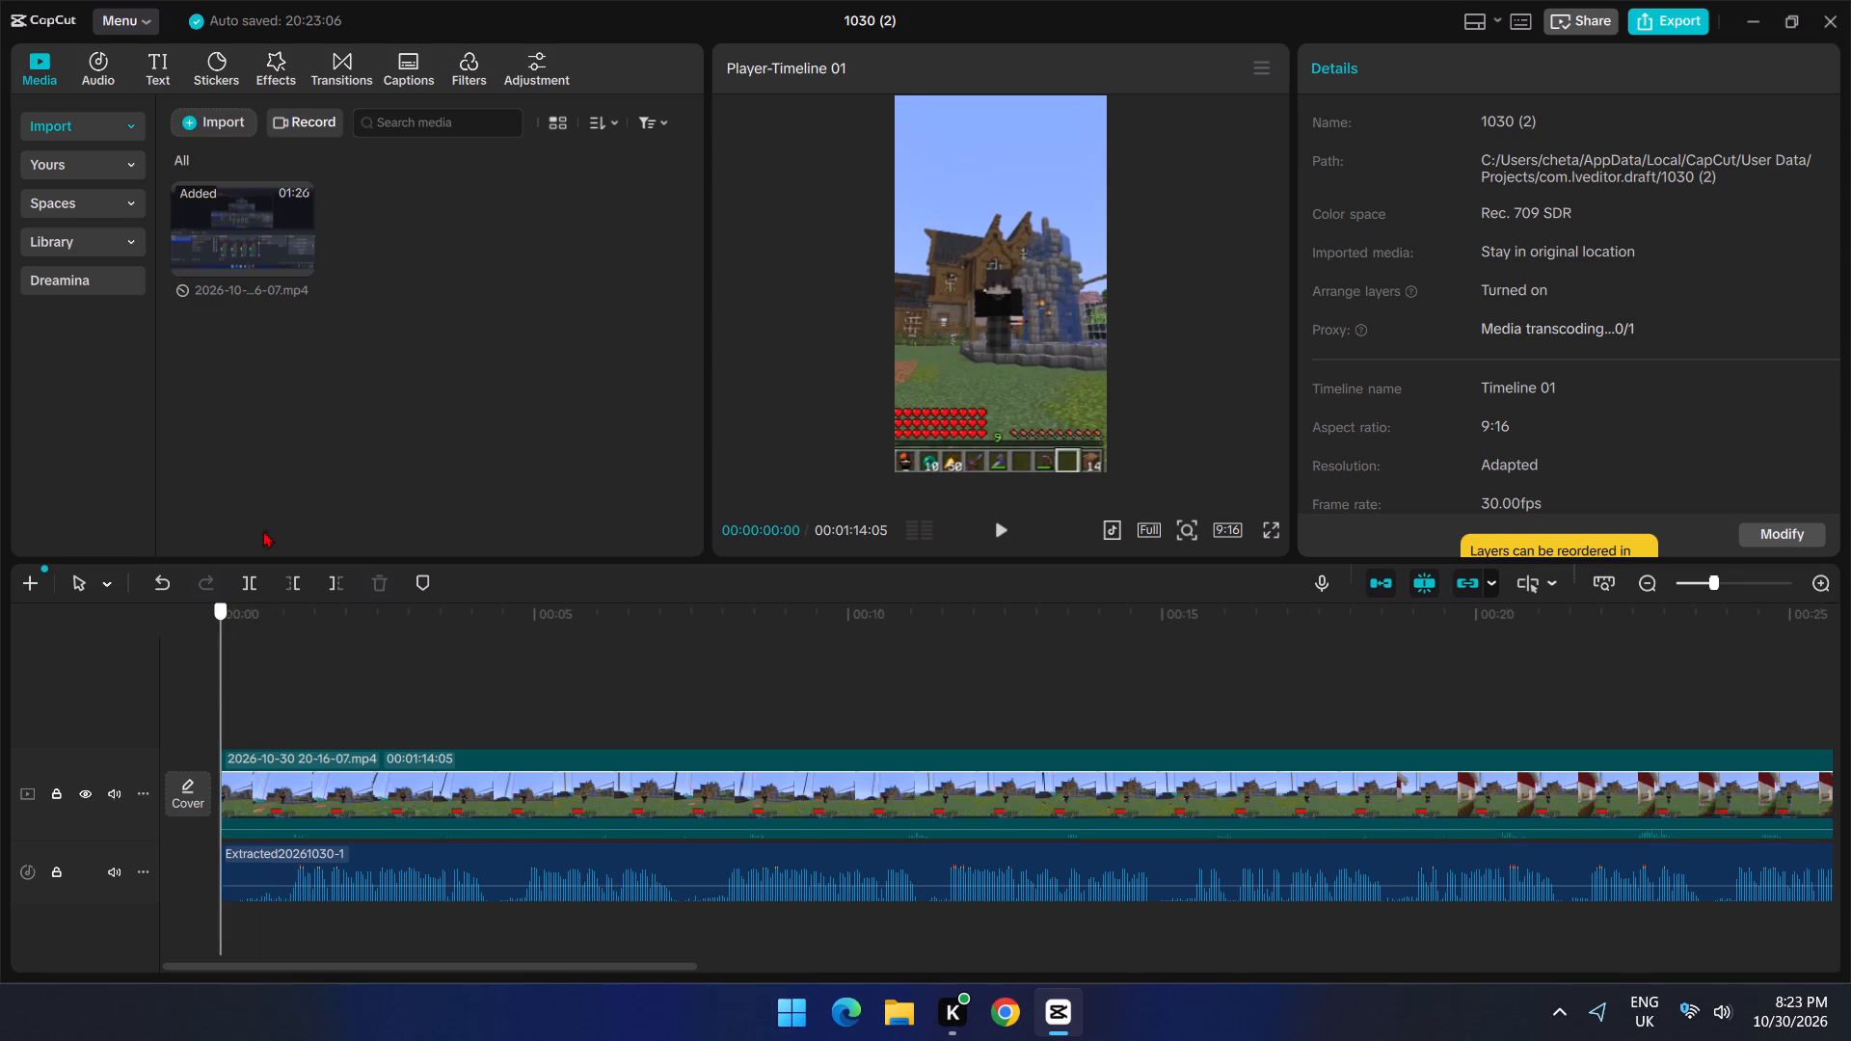
click(201, 119)
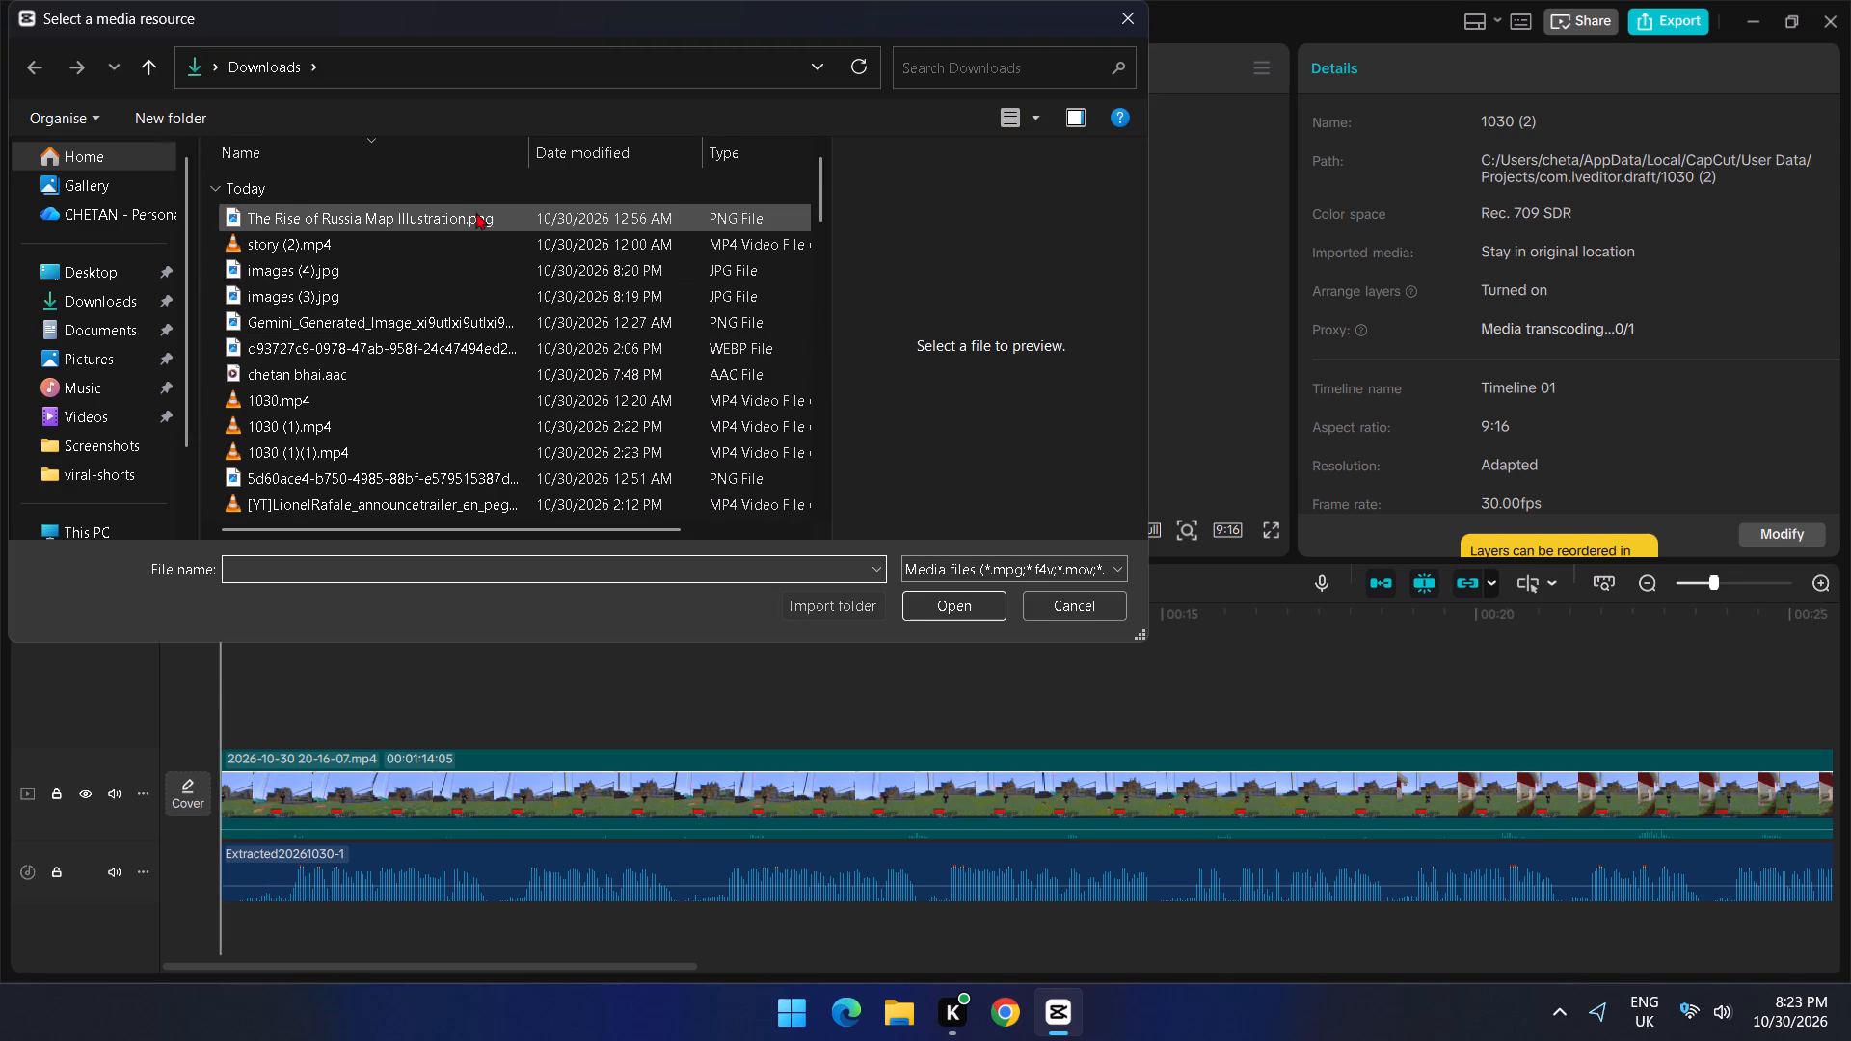
click(364, 347)
click(928, 606)
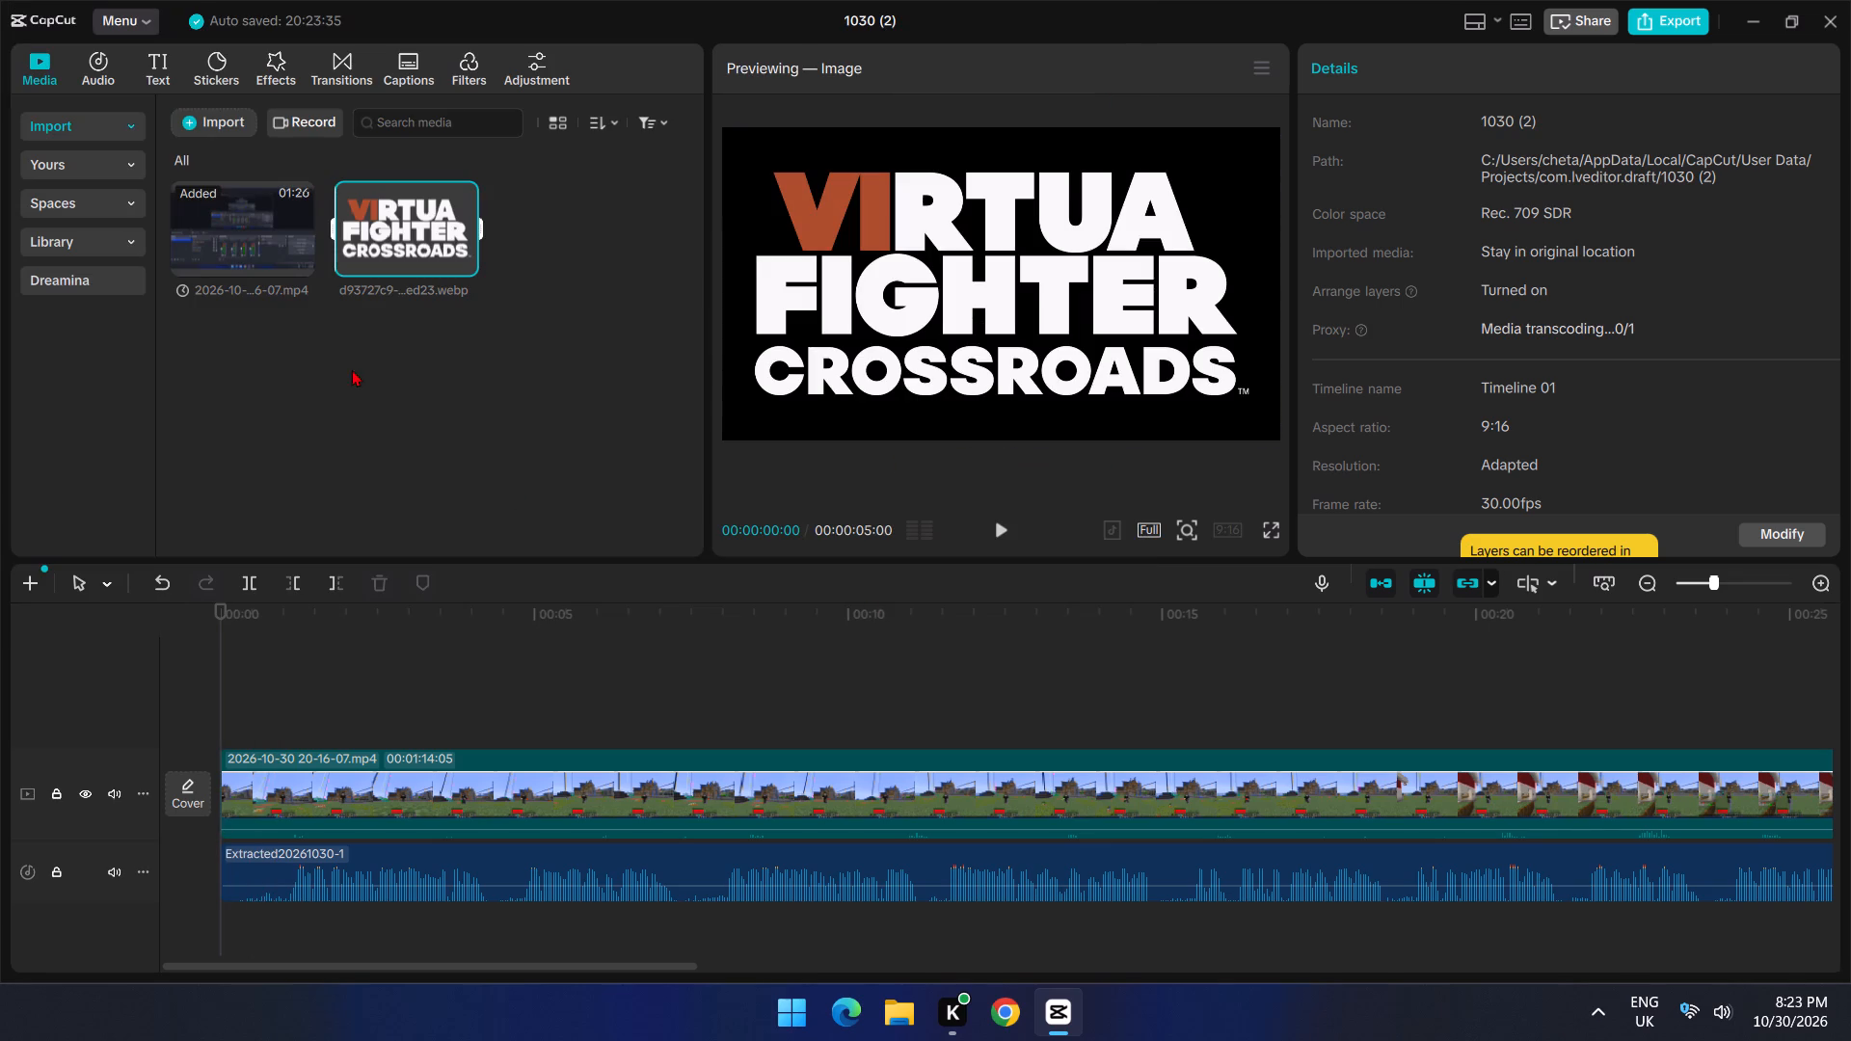
Import images (3).jpg from the Downloads folder into the project media.
click(231, 120)
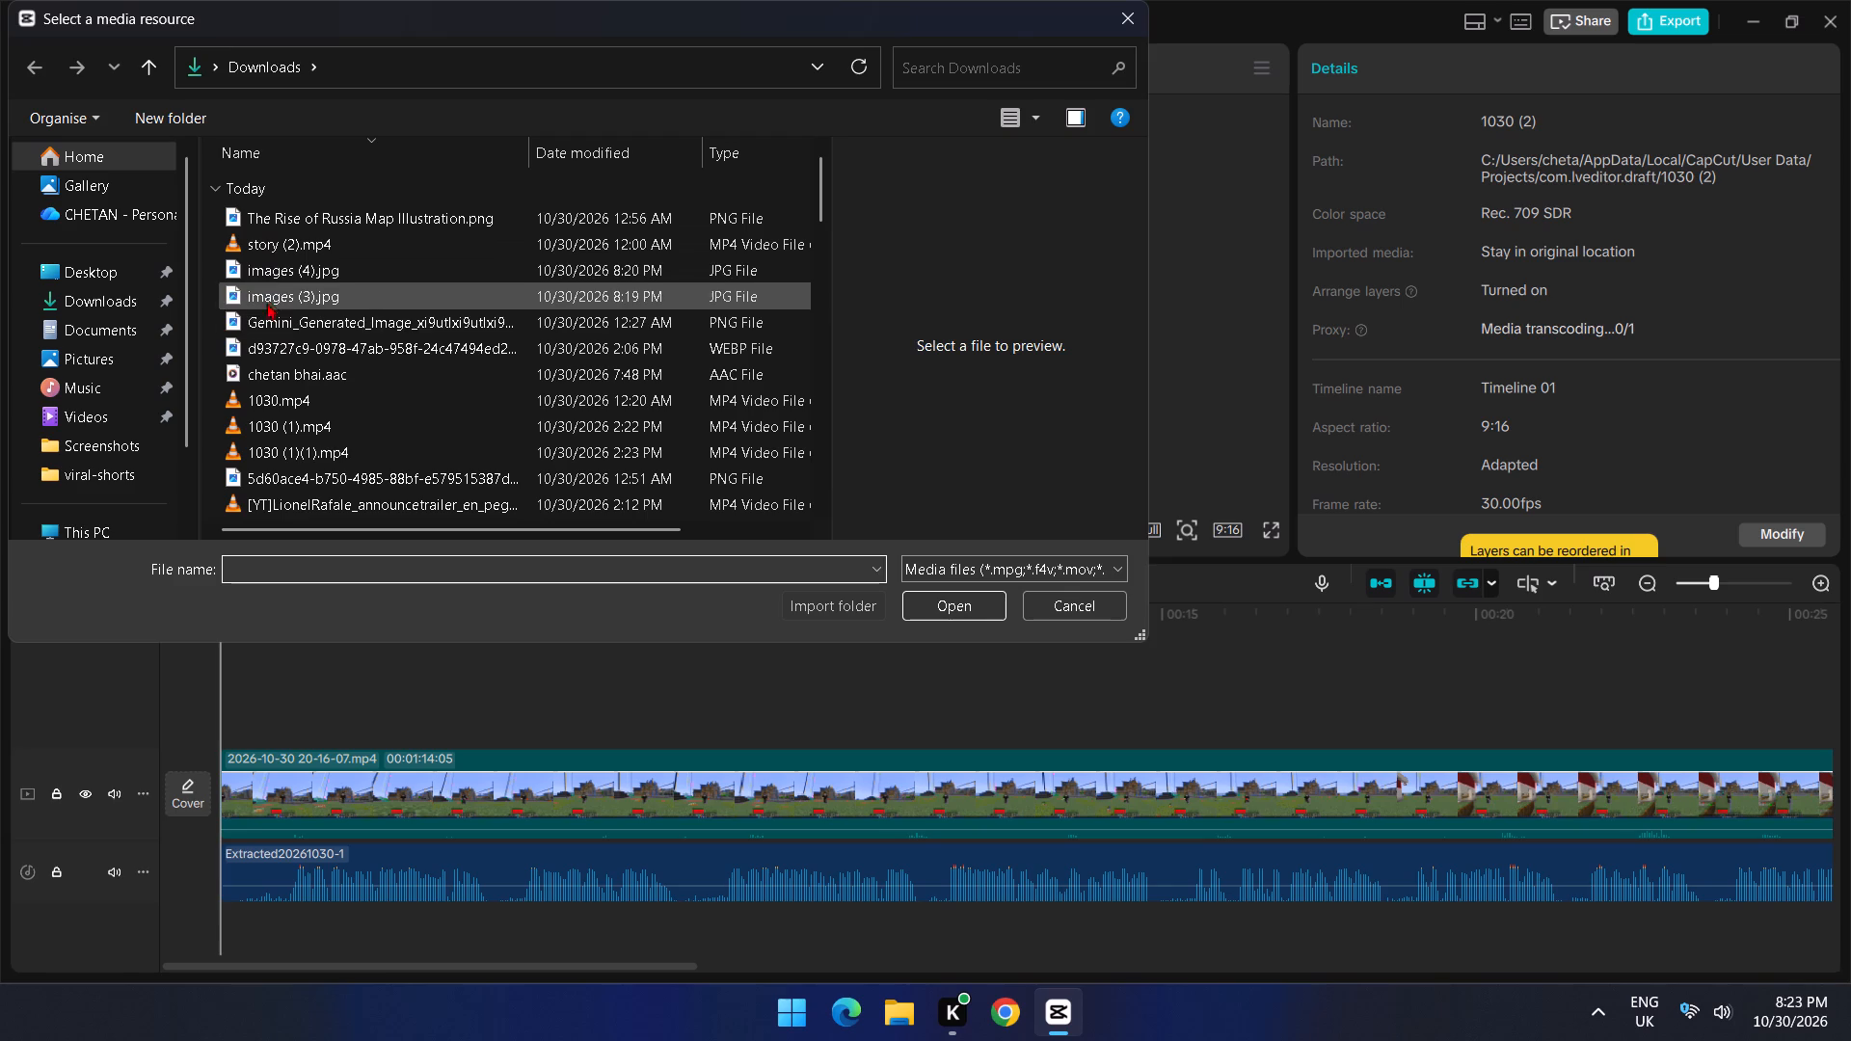
click(266, 298)
click(960, 594)
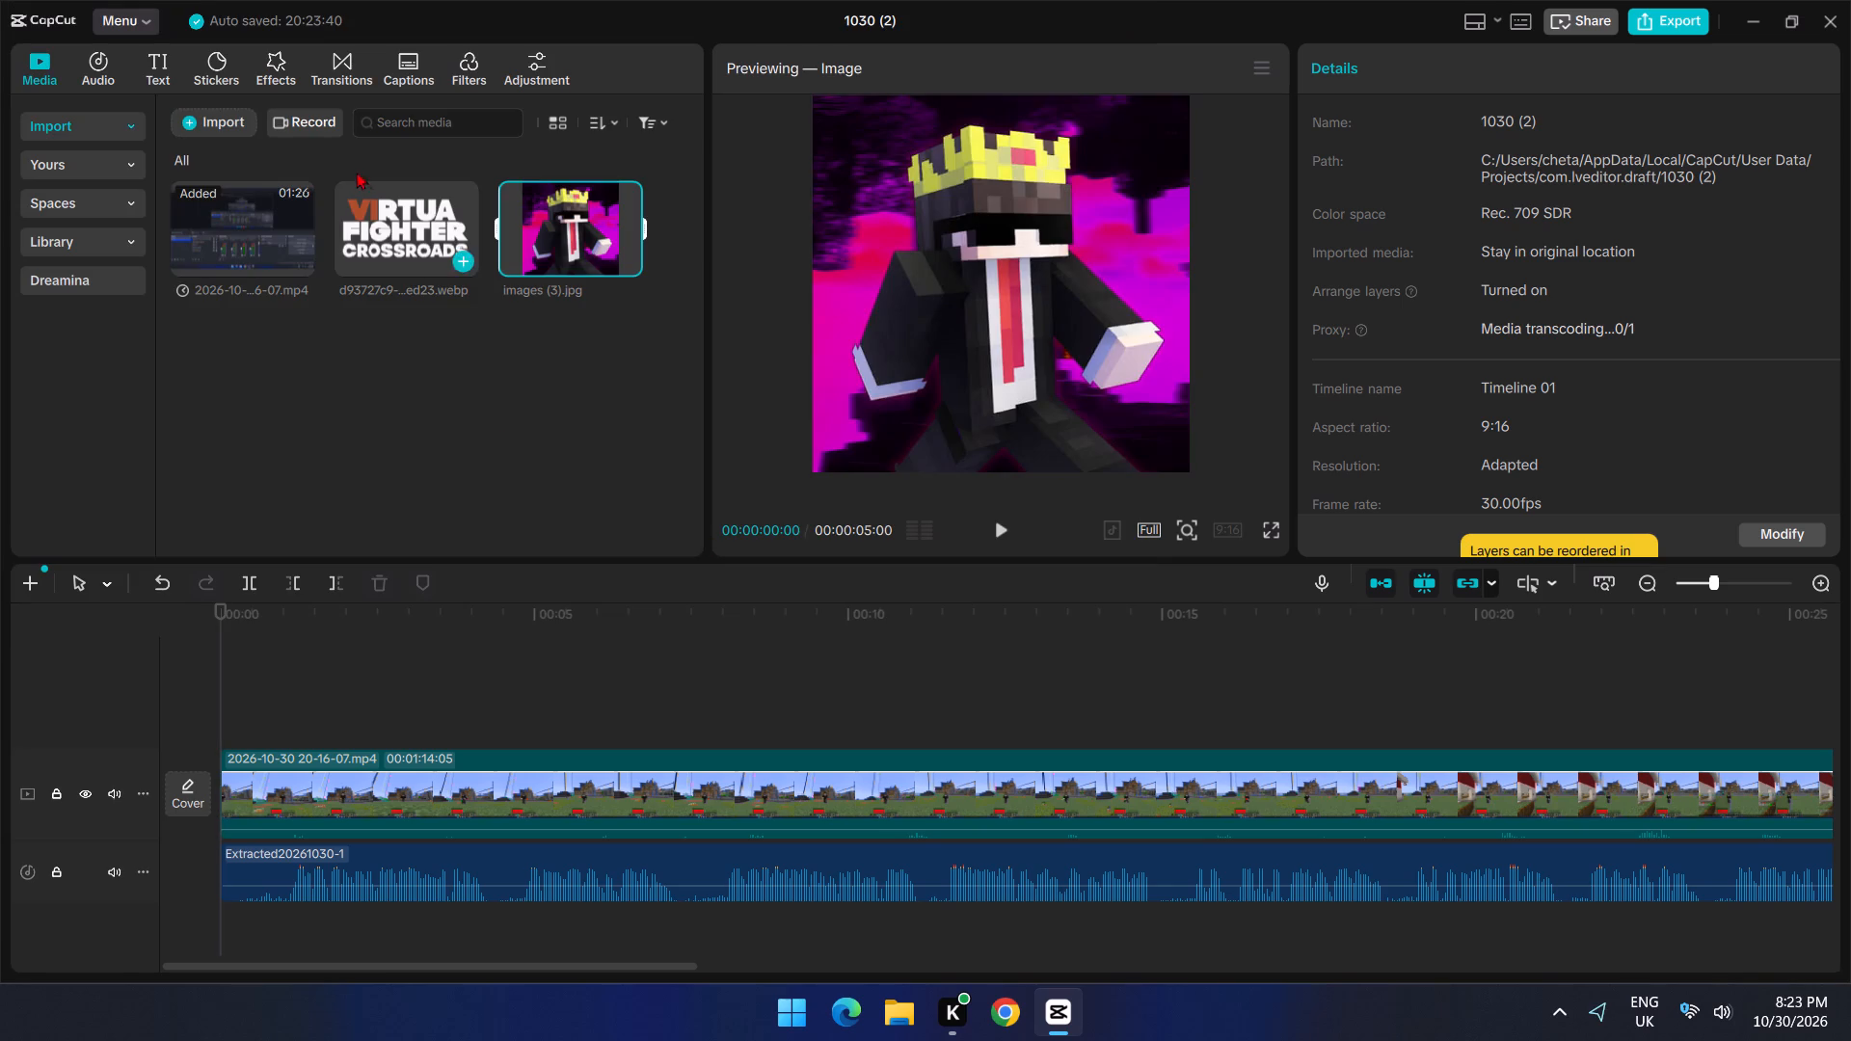
Import images (4).jpg from the Downloads folder into the project media.
click(215, 111)
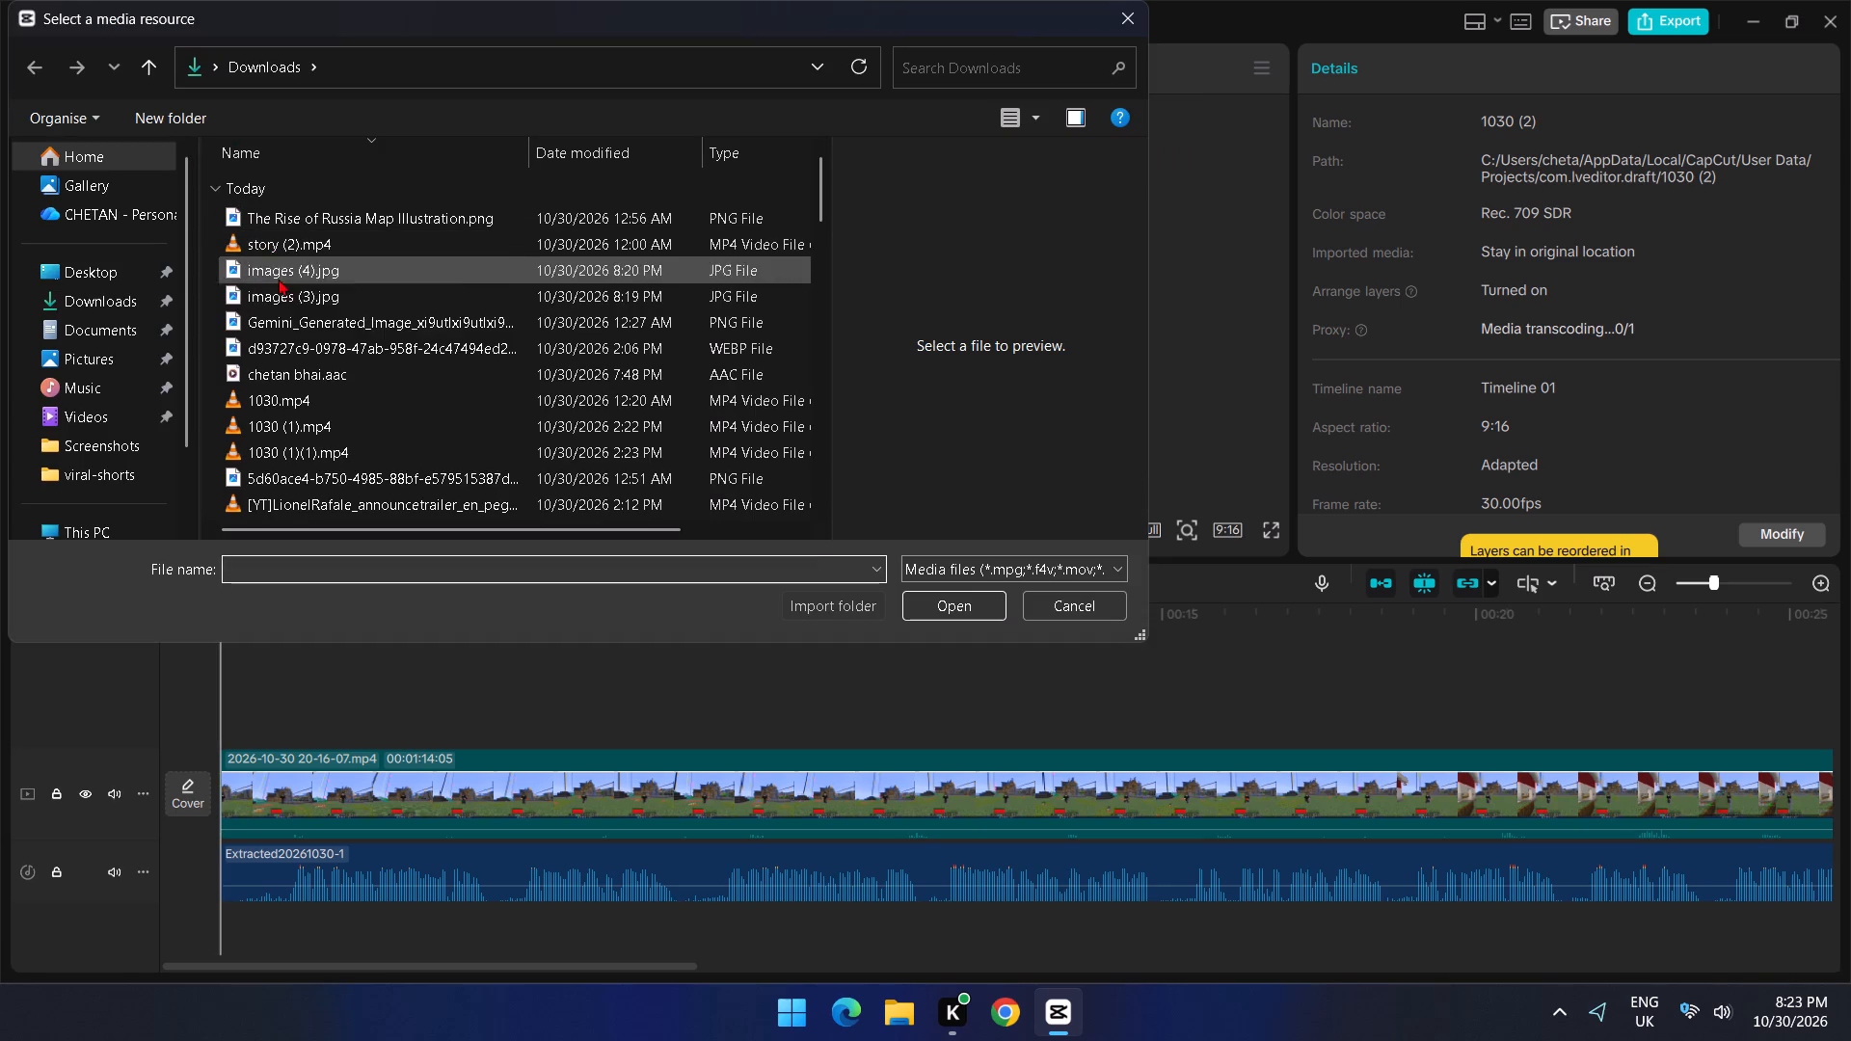
click(326, 273)
click(928, 600)
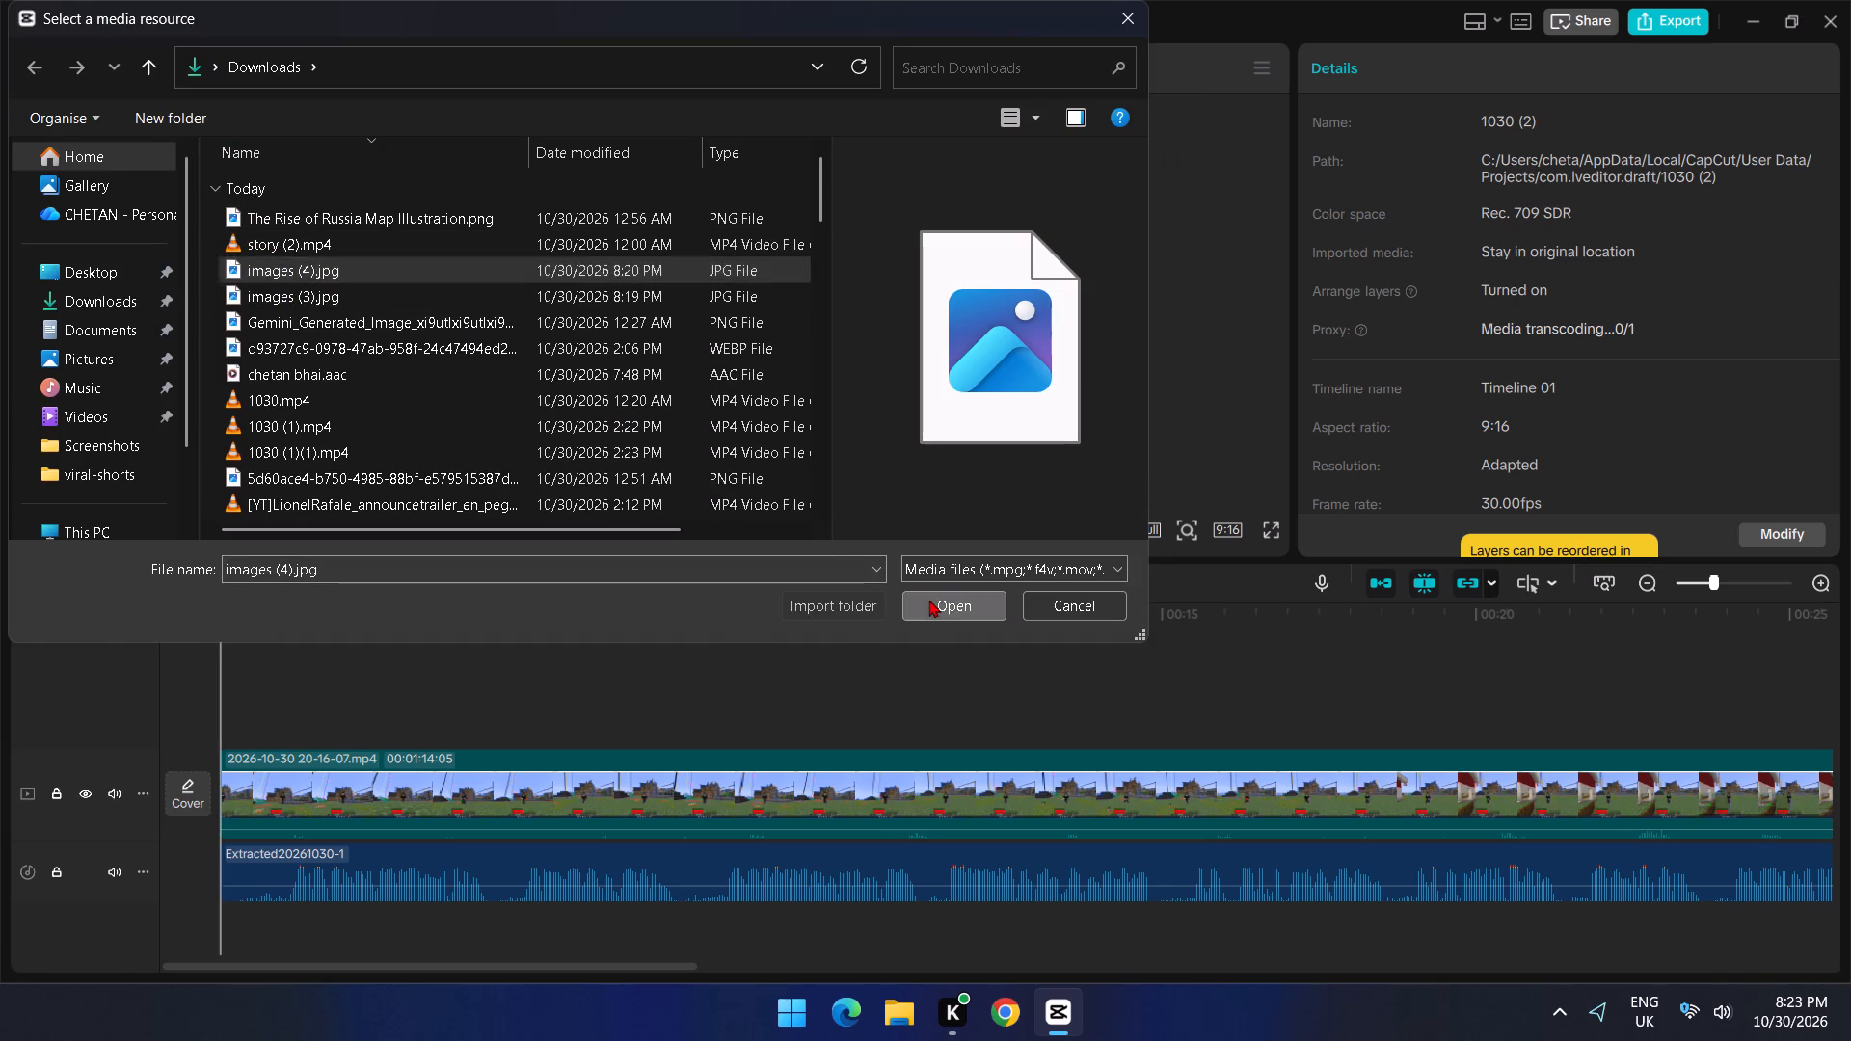
click(997, 285)
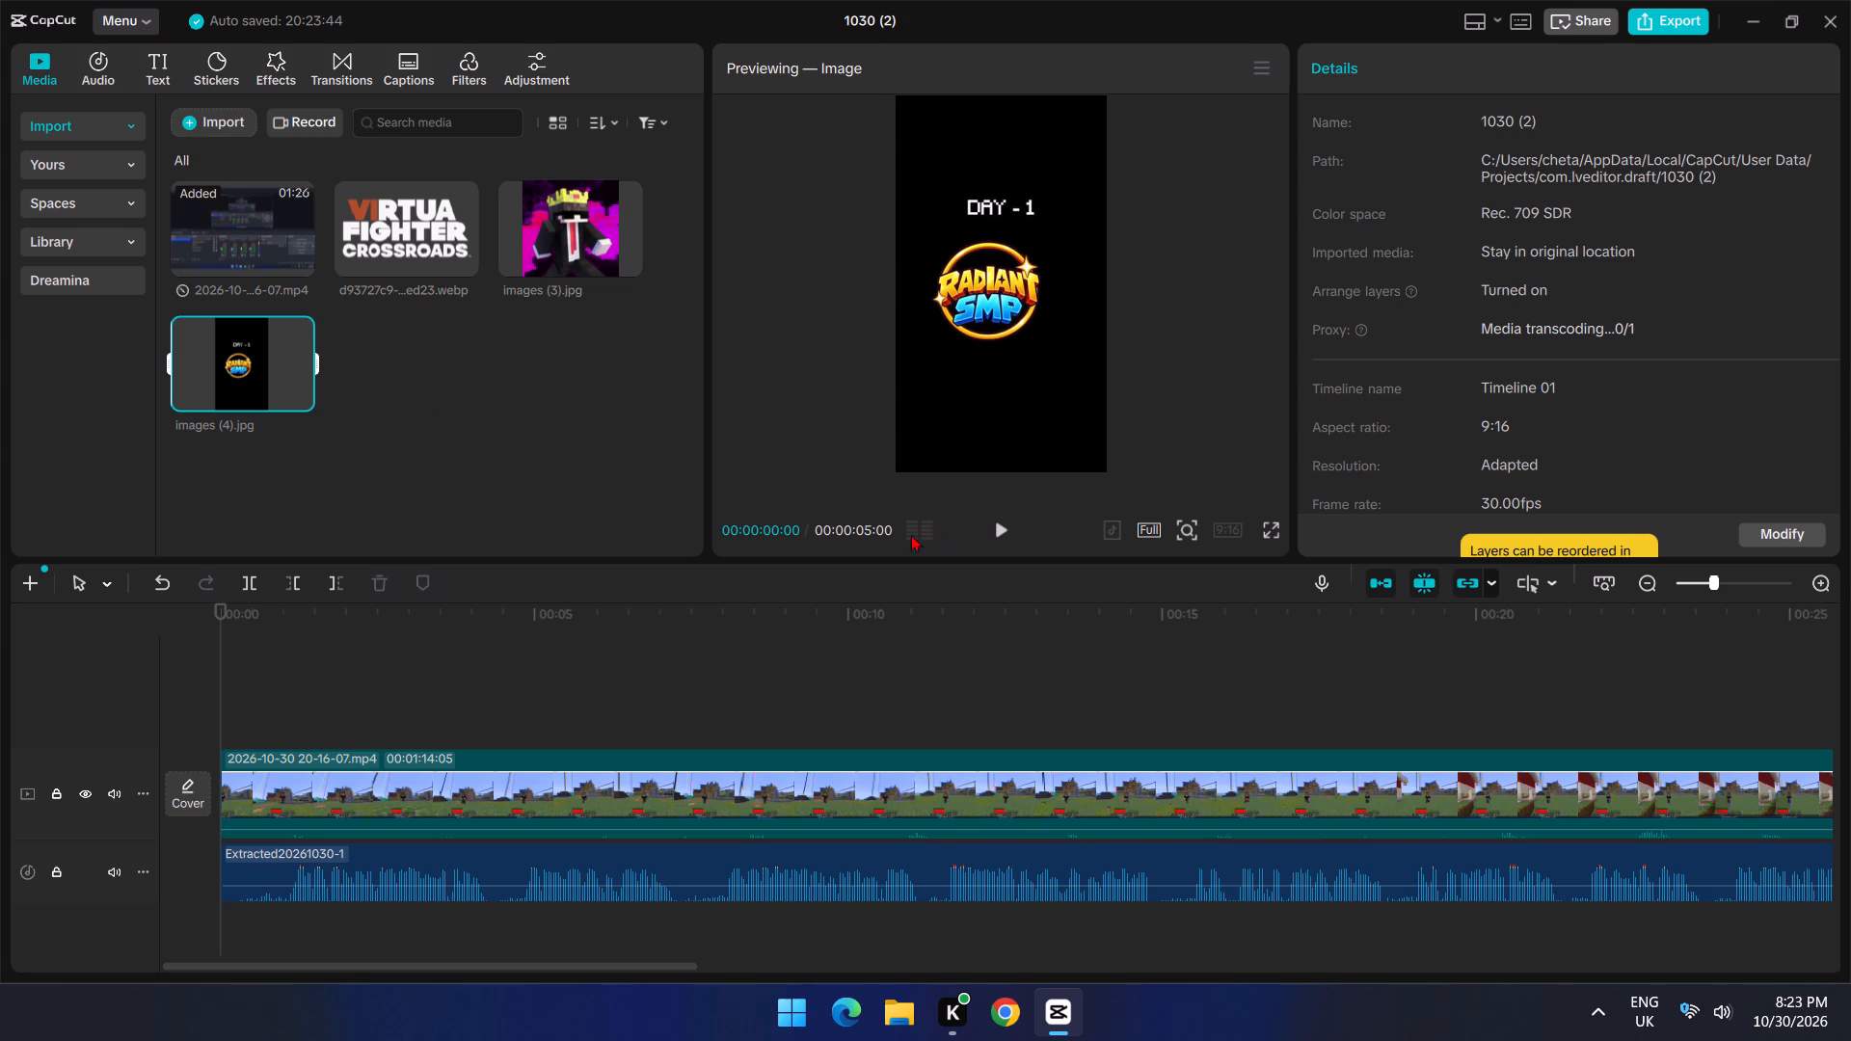
Place images (4).jpg on a new track above the gameplay clip at the start of the timeline.
drag(225, 360, 229, 711)
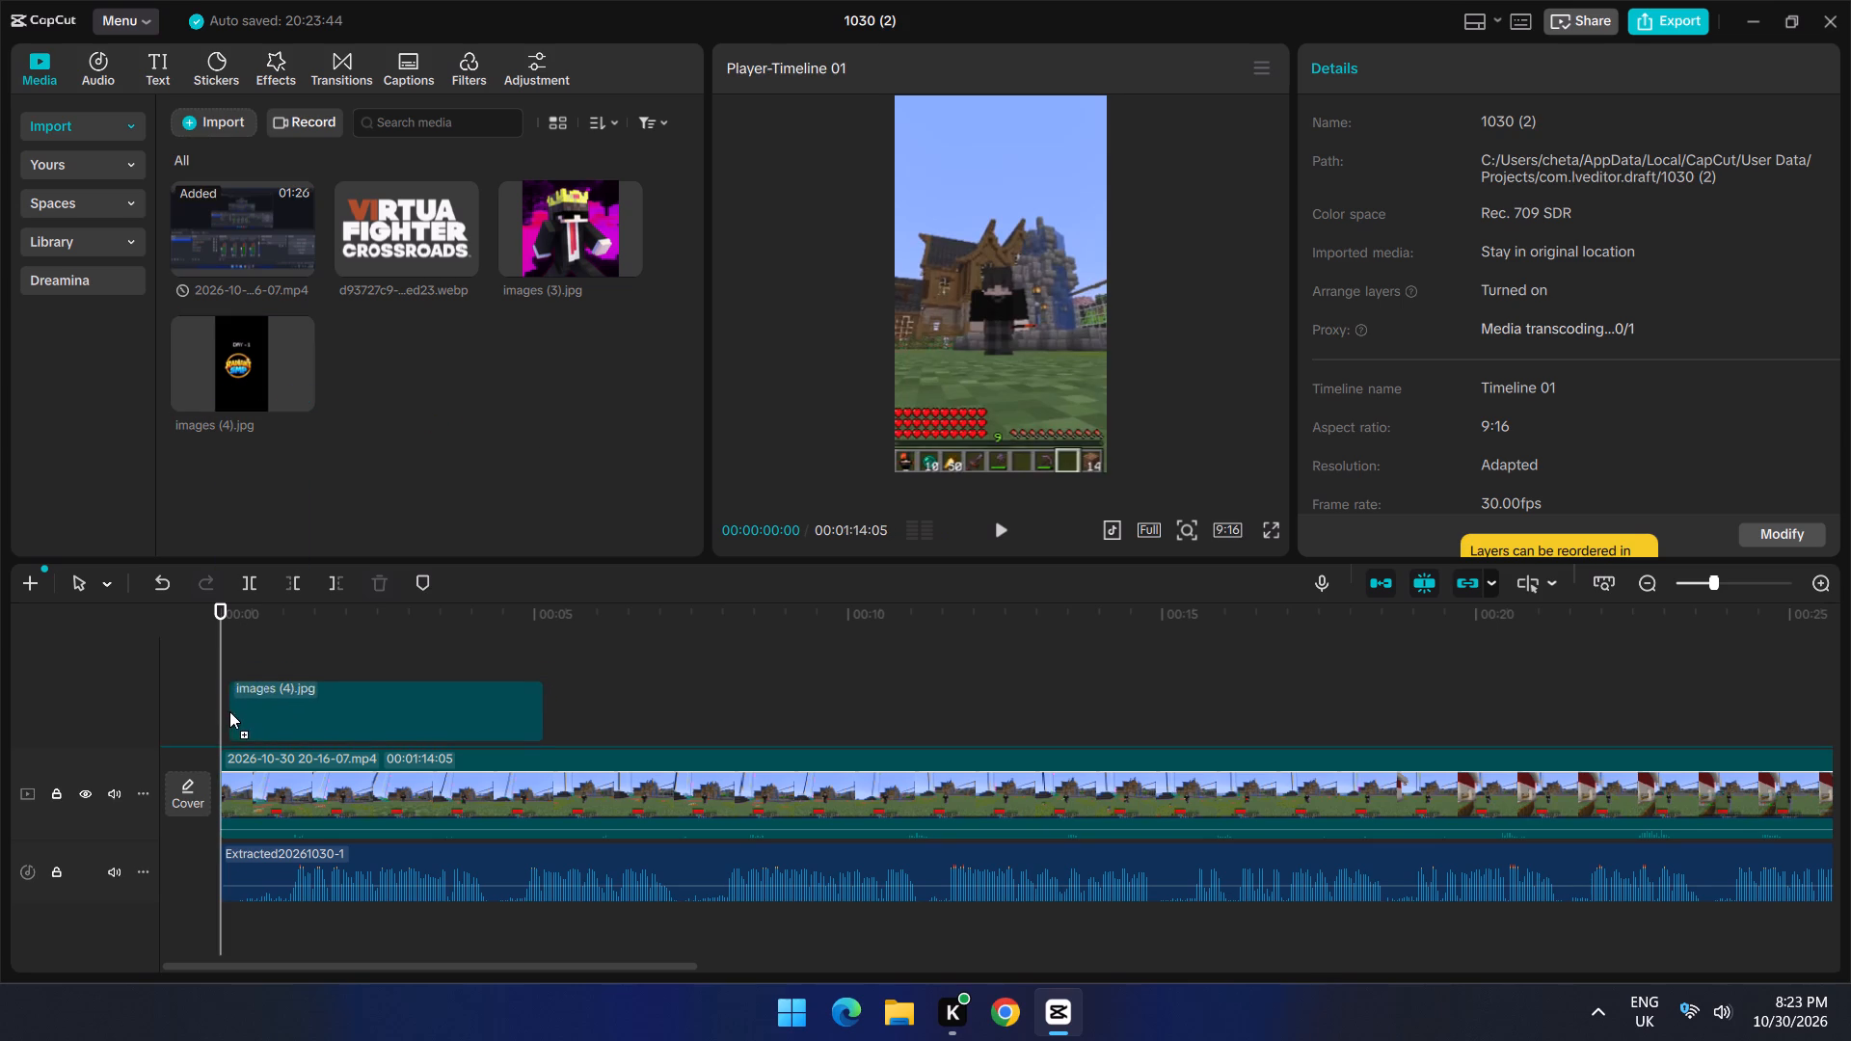
drag(229, 711, 228, 712)
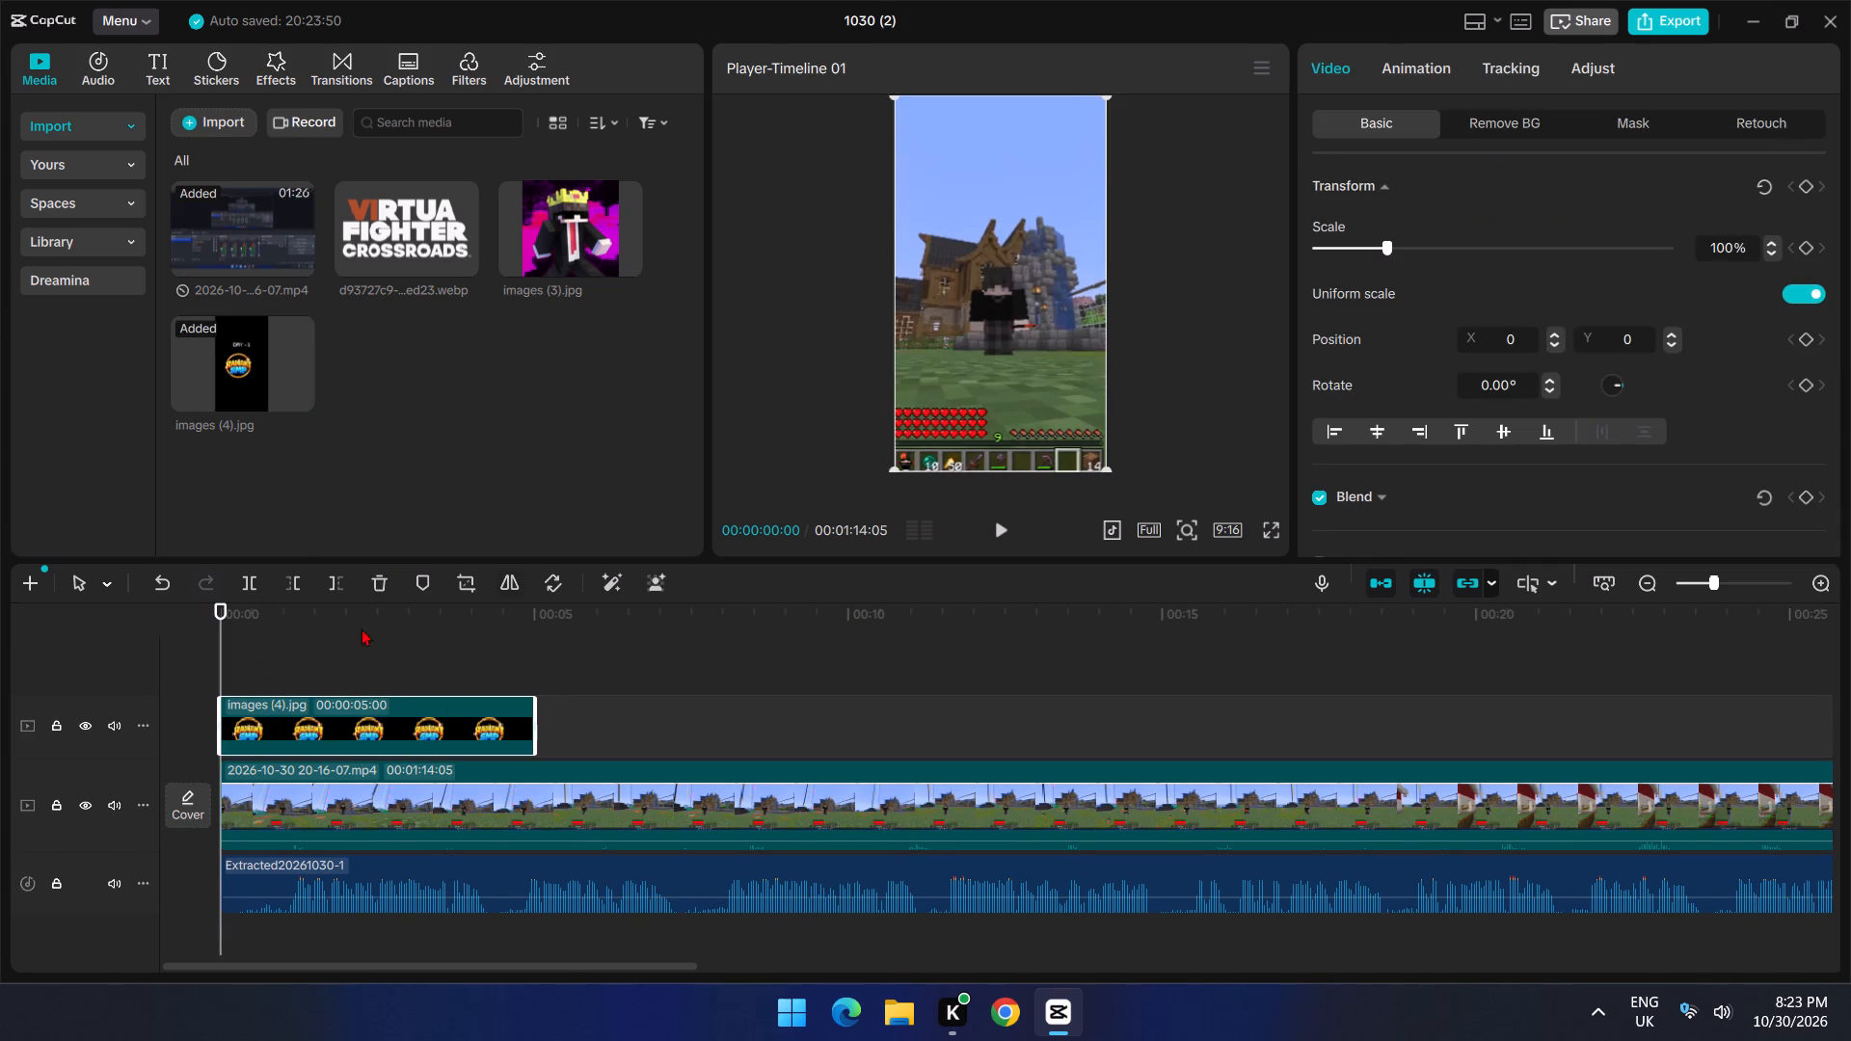
Crop the images (4).jpg overlay to the Radiant SMP logo area, cutting off the DAY - 1 text and the lower black space.
click(354, 643)
click(966, 317)
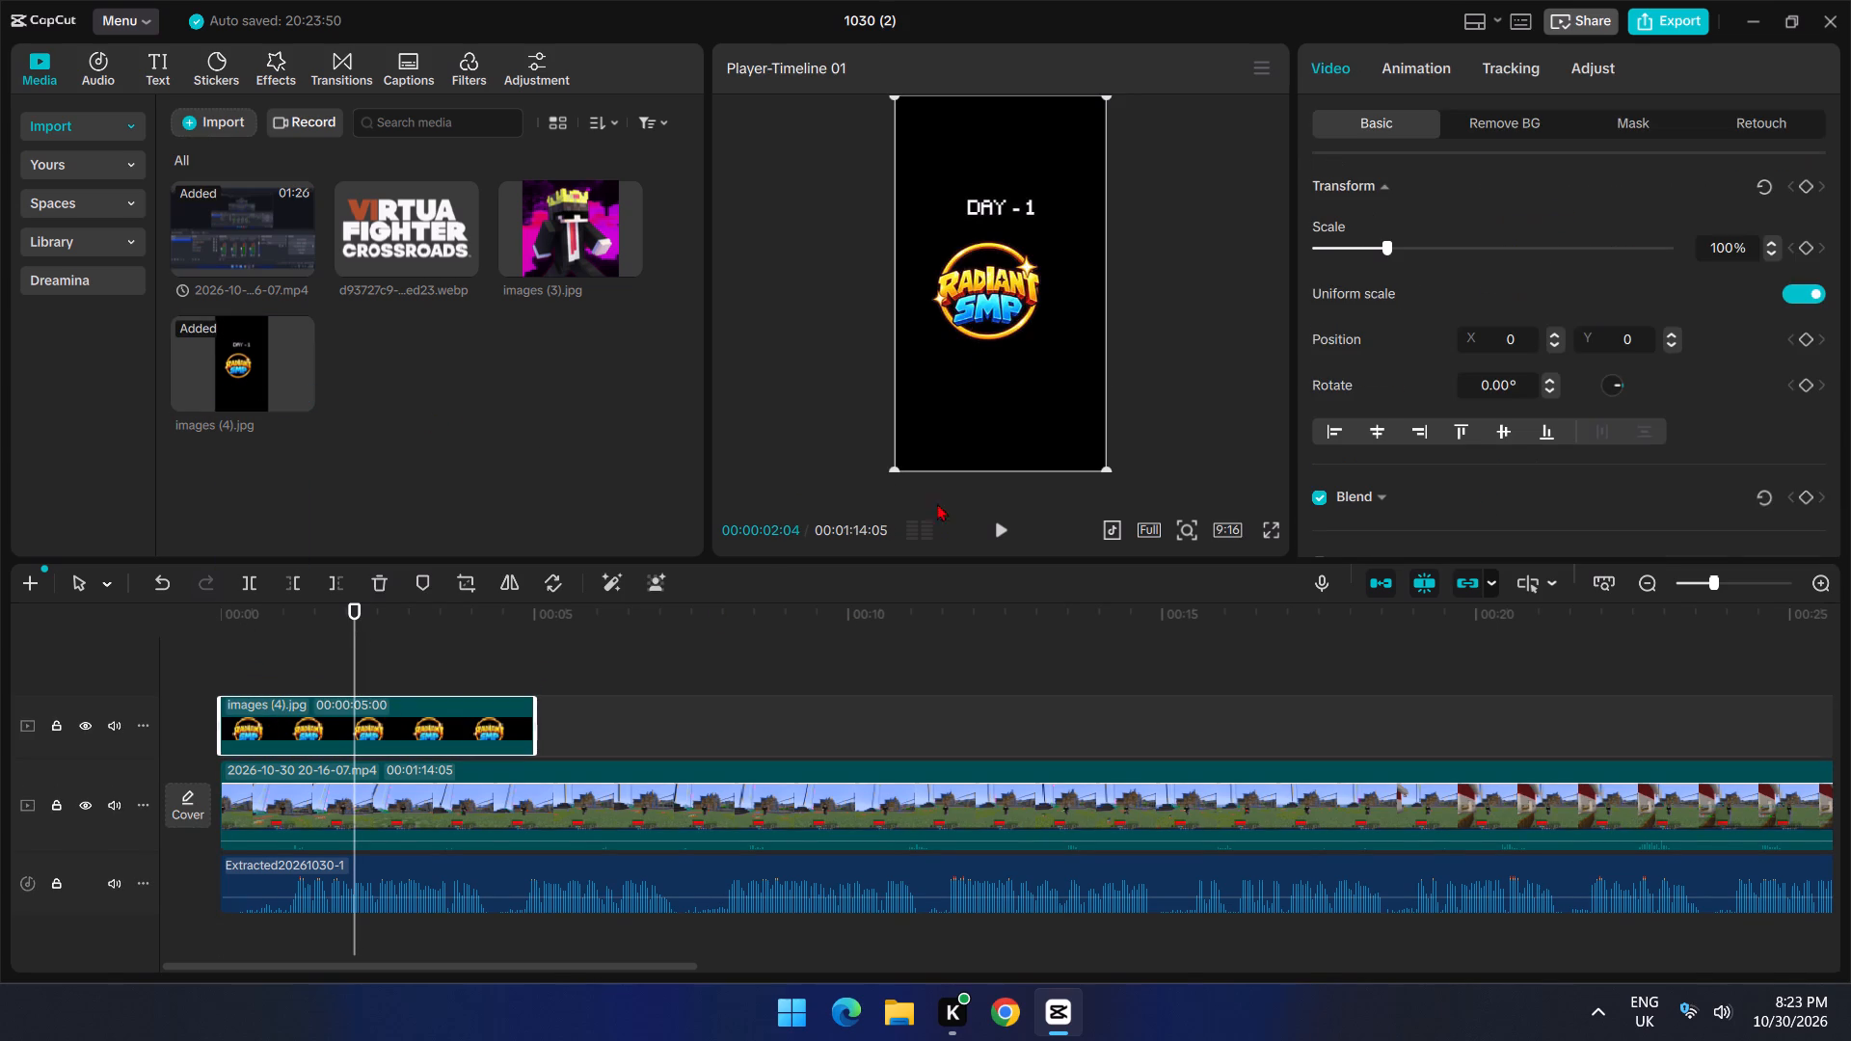
click(469, 578)
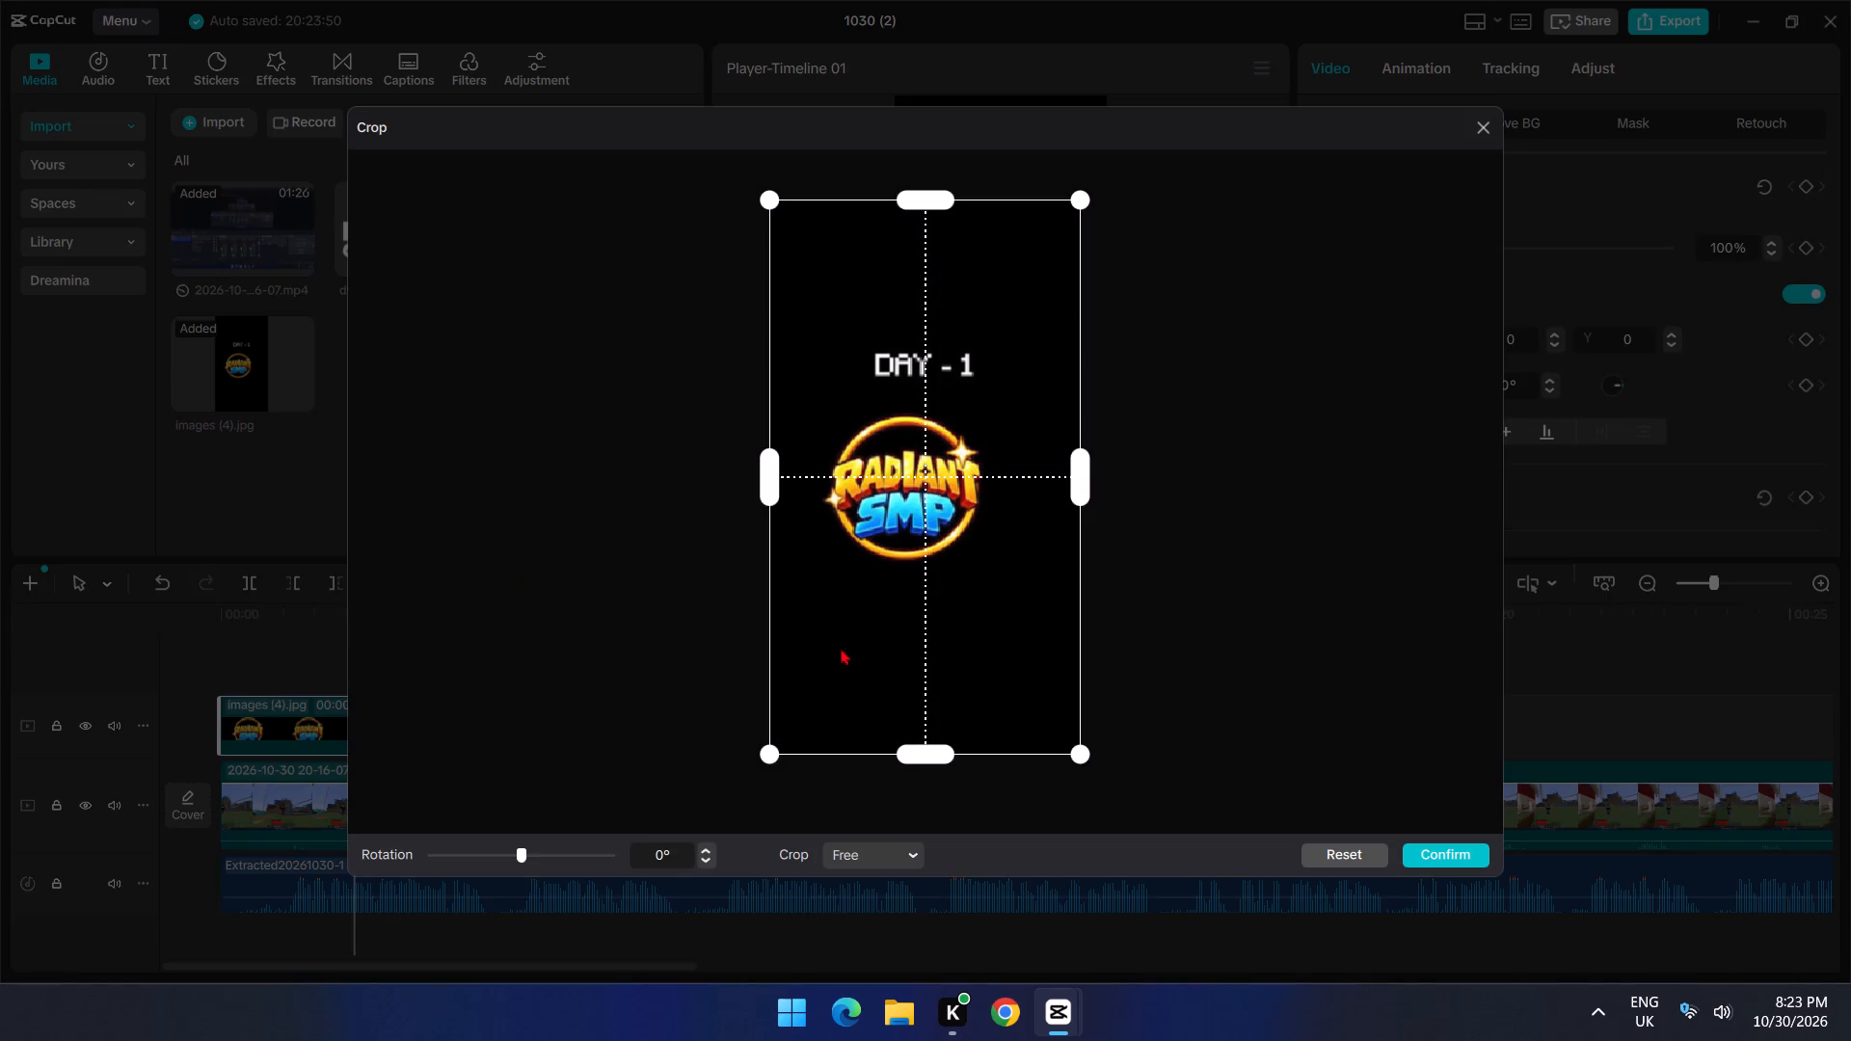
drag(895, 749, 908, 659)
drag(927, 763, 928, 701)
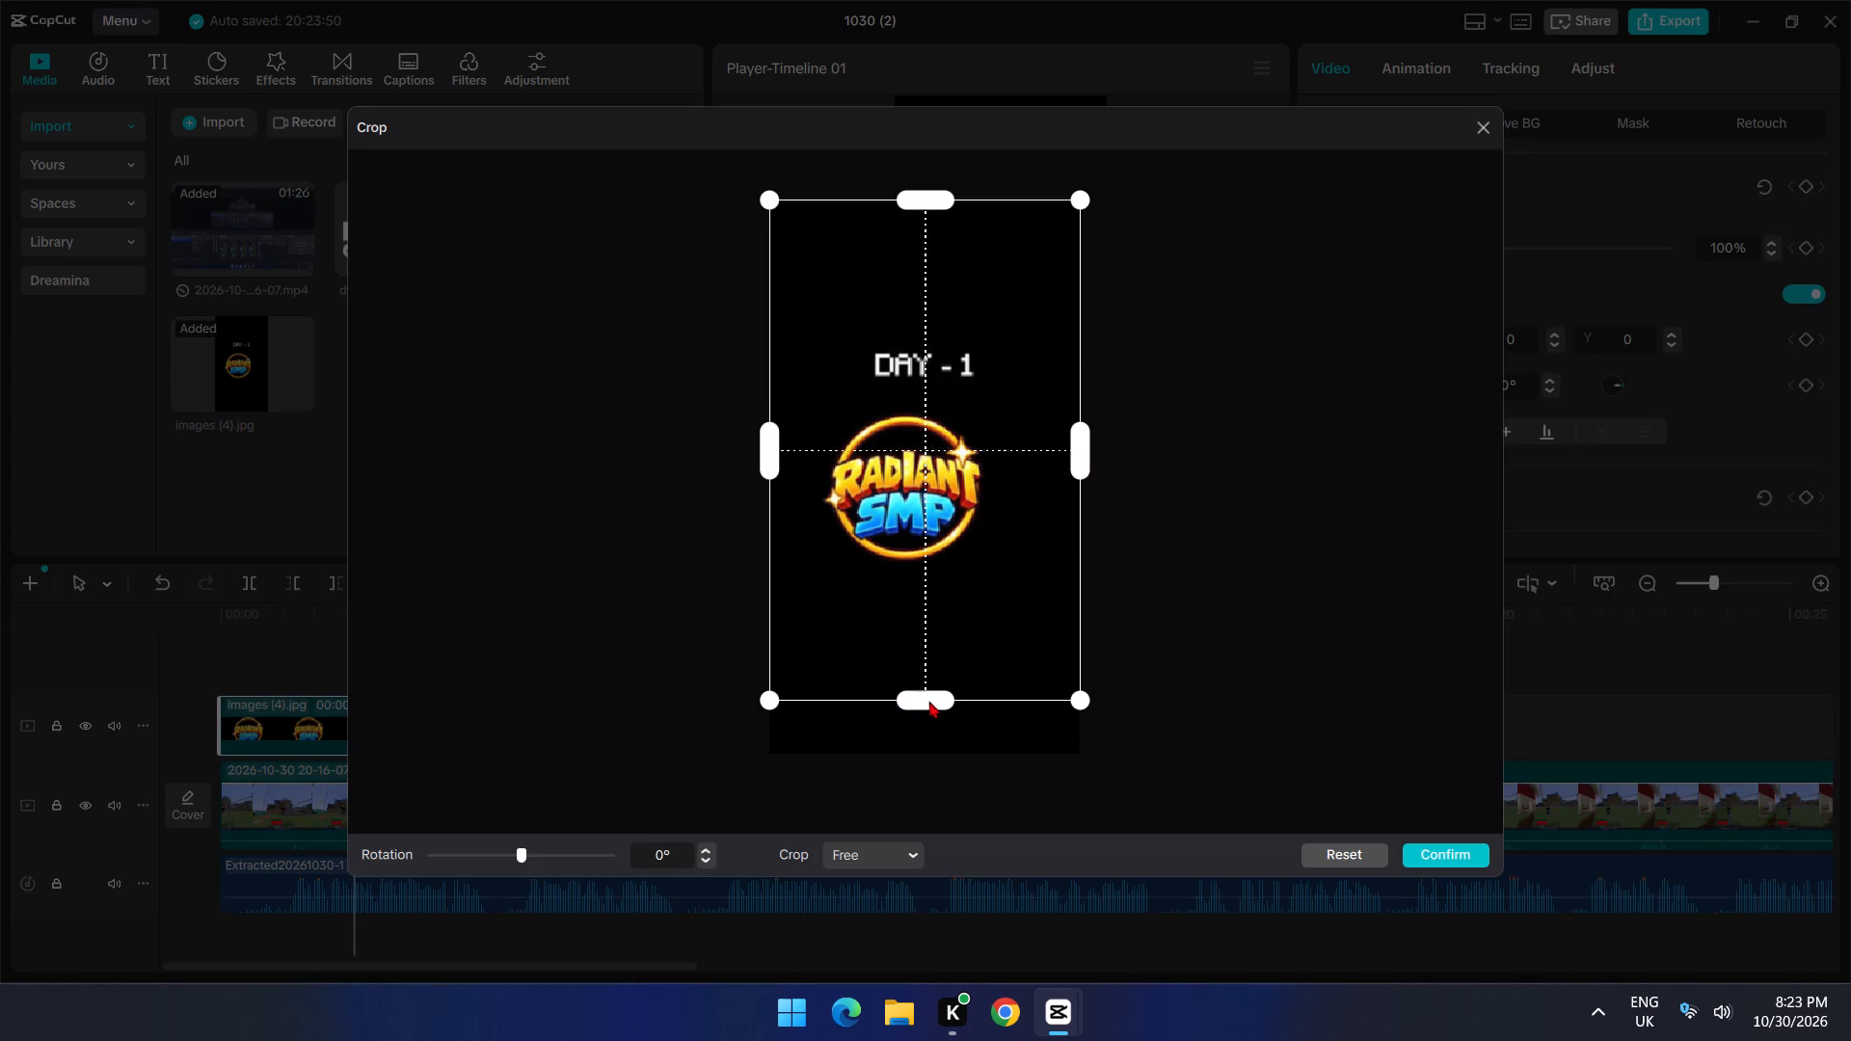
drag(928, 701, 930, 650)
drag(927, 193, 902, 418)
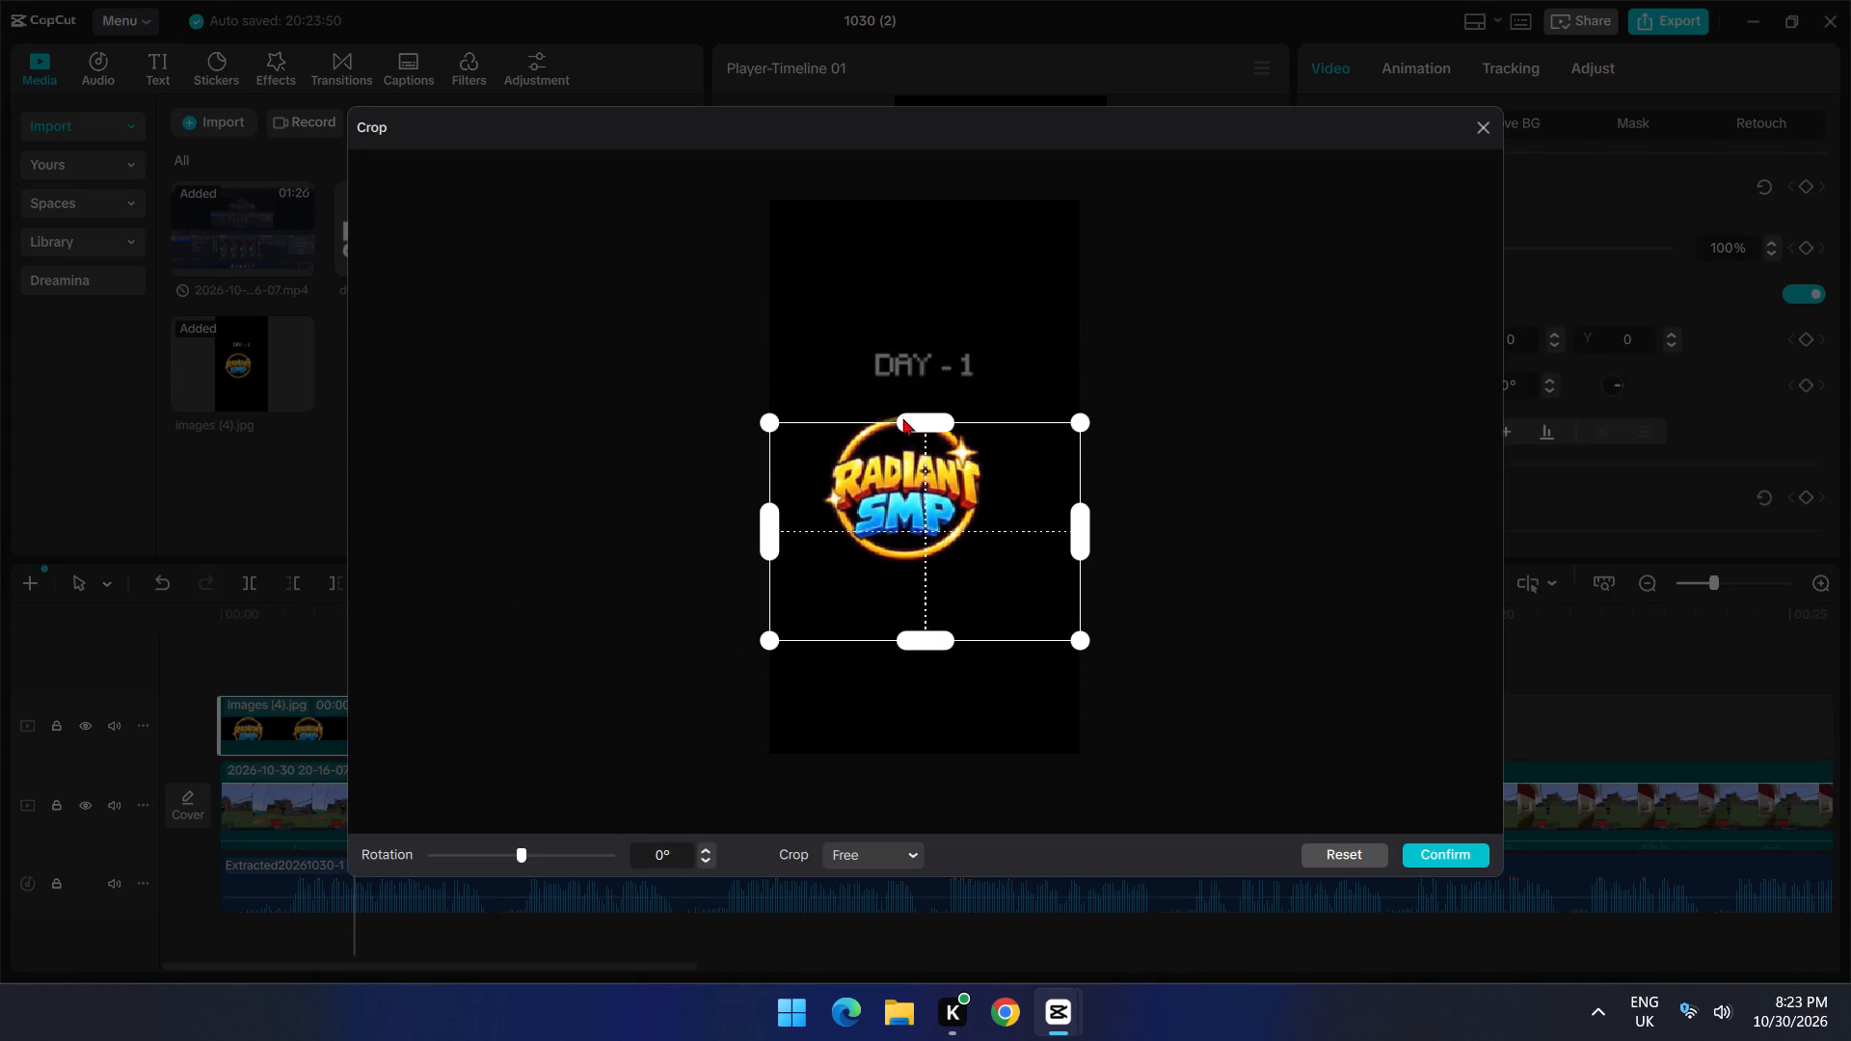
drag(902, 418, 902, 385)
click(1431, 850)
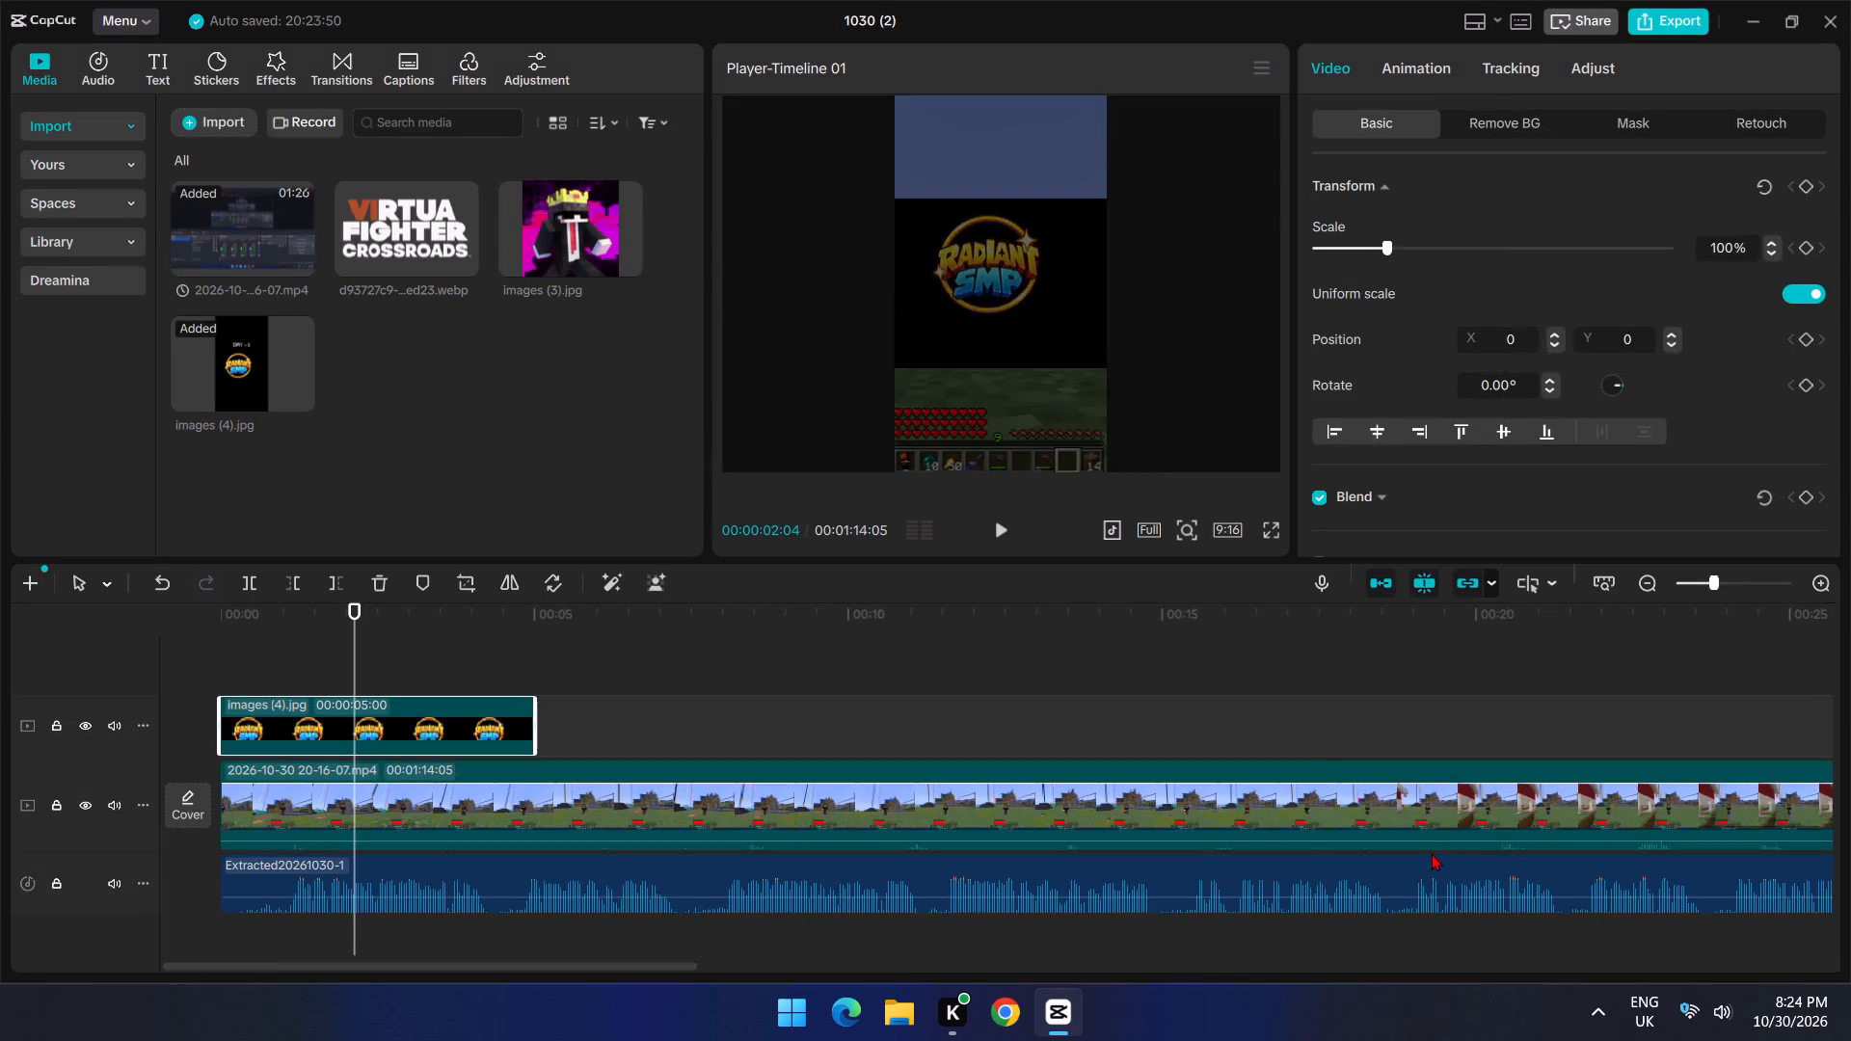
Remove the black background around the Radiant SMP logo with Auto removal.
click(1482, 120)
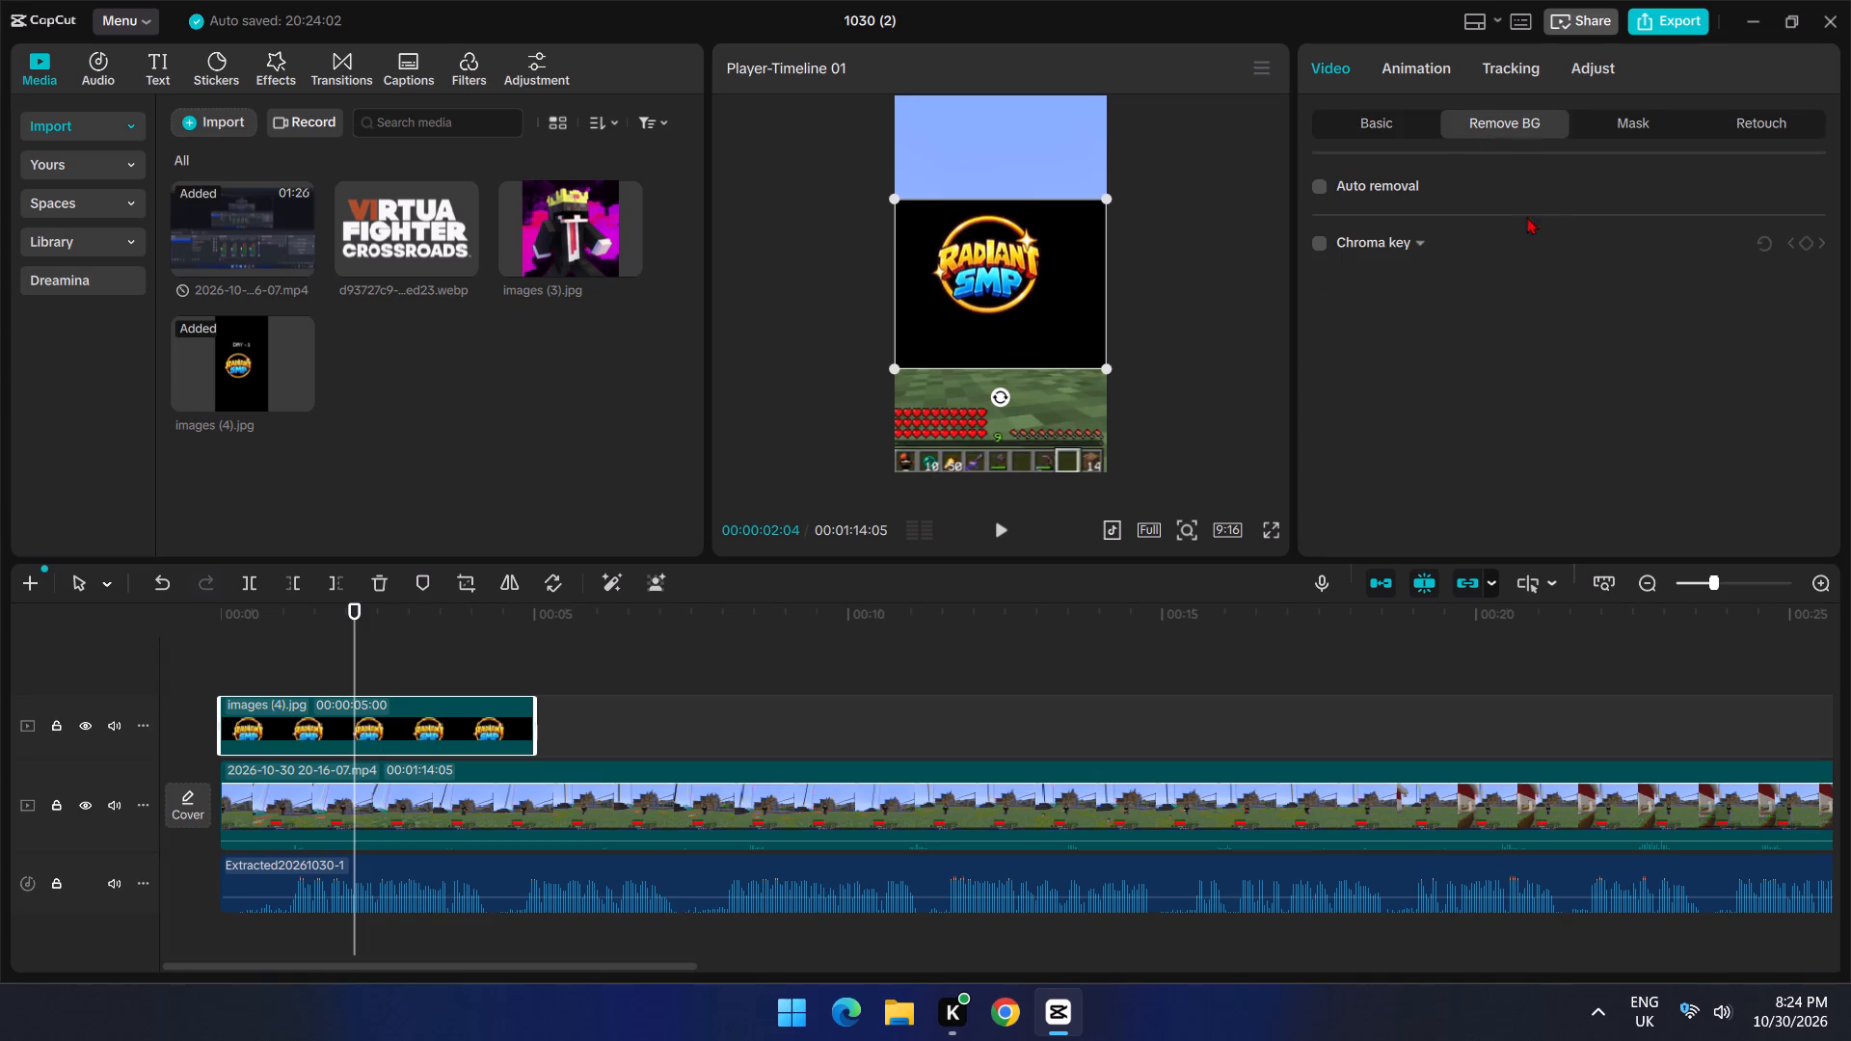
click(1317, 185)
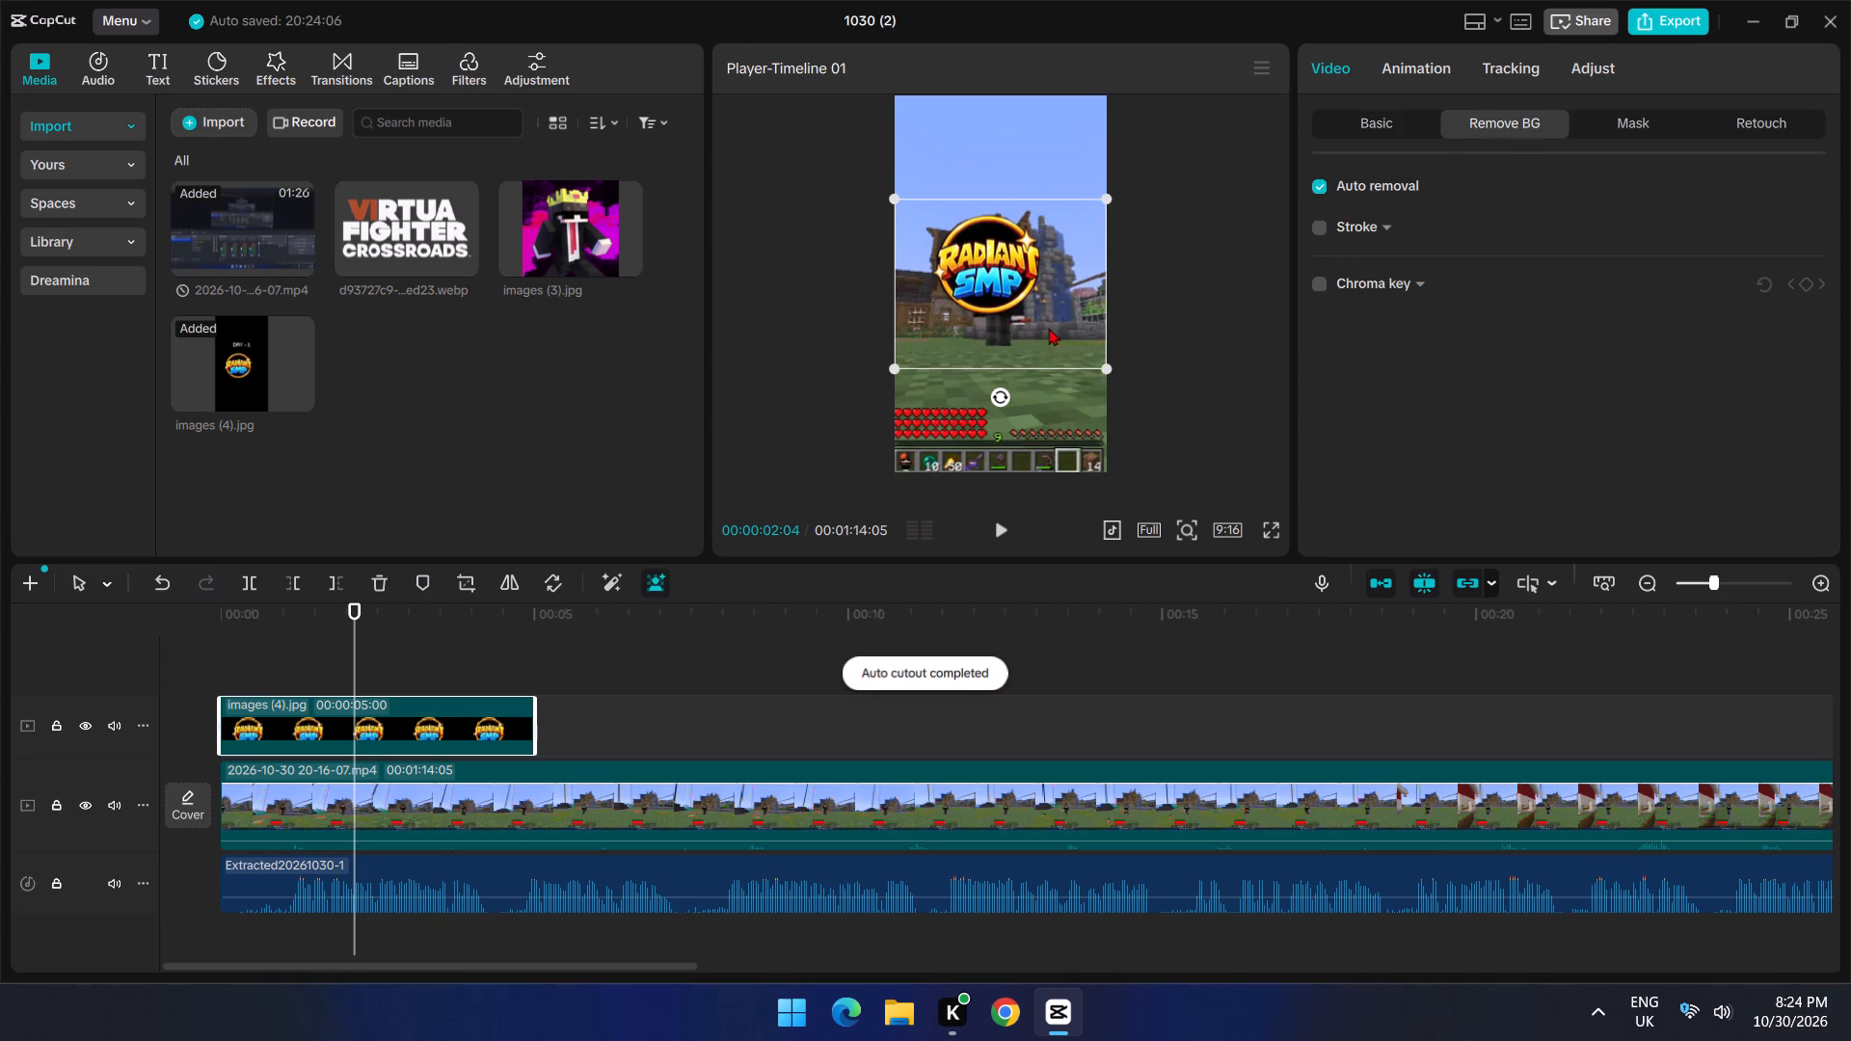
Play the first few seconds from the beginning with the logo overlay.
click(279, 672)
drag(277, 668, 91, 665)
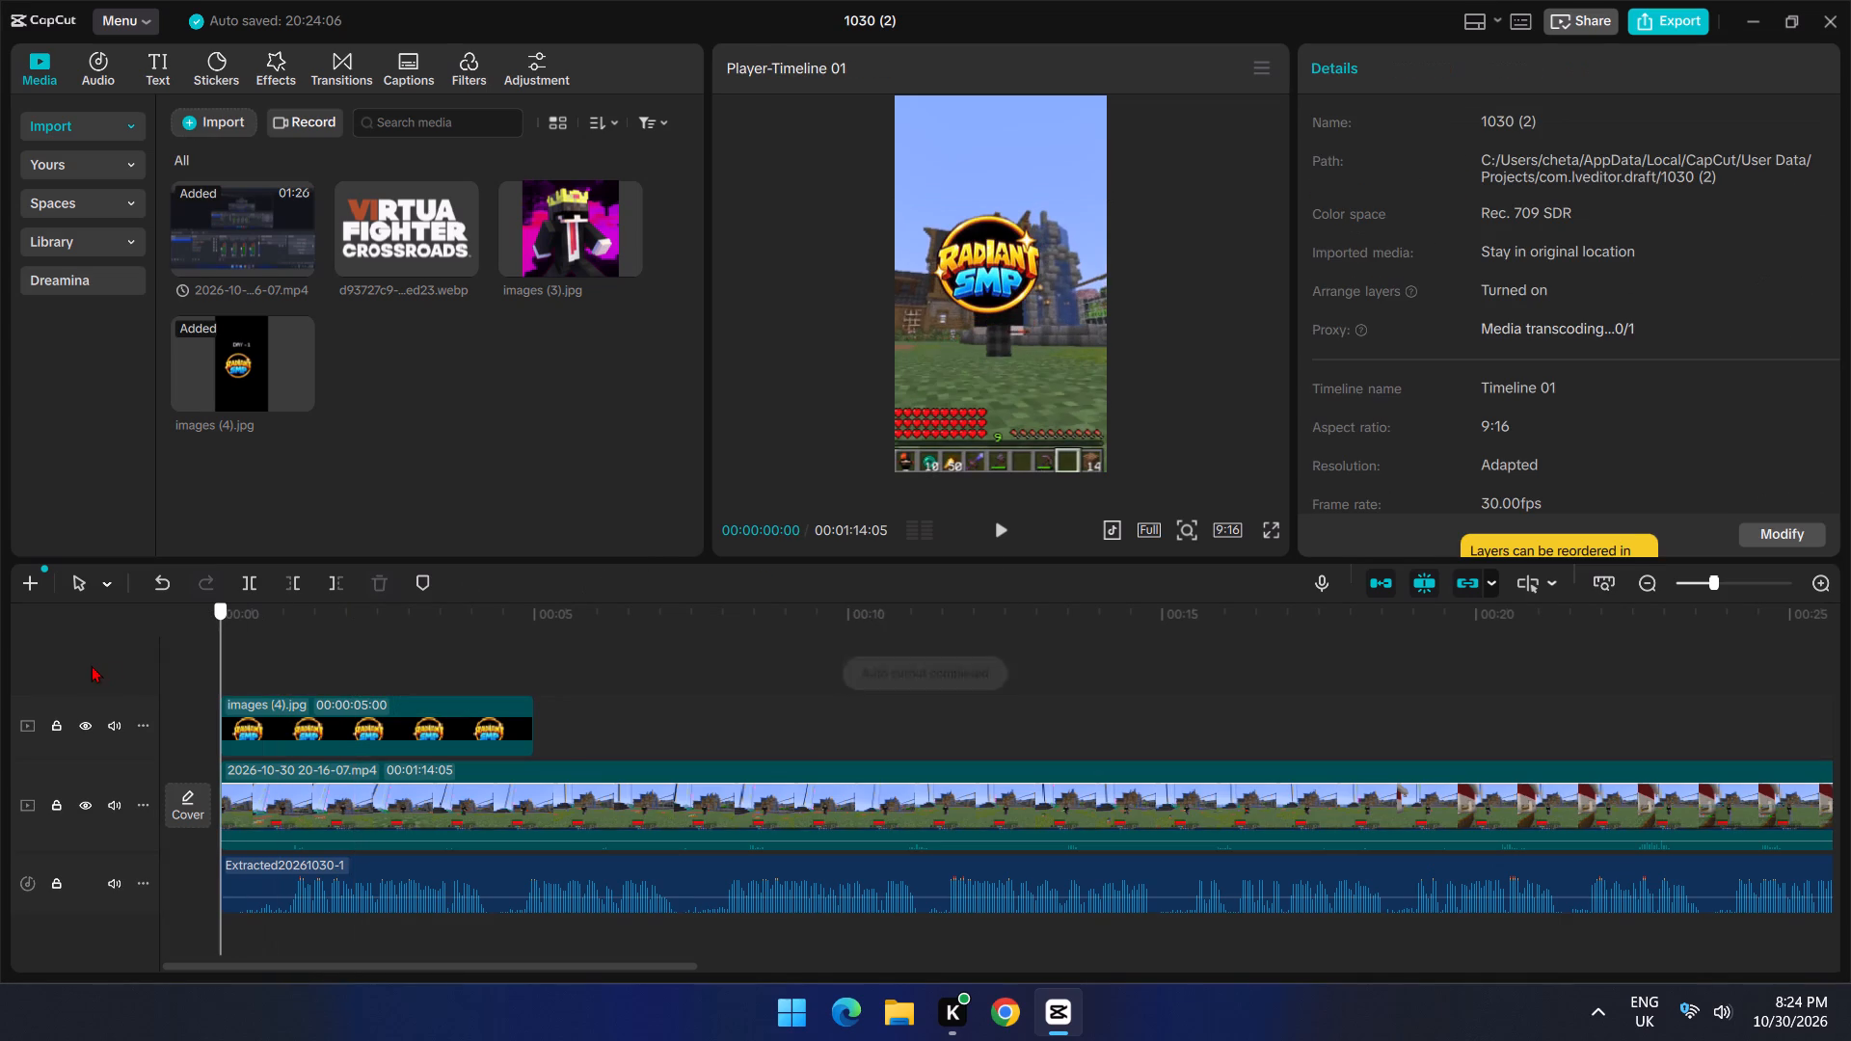
drag(91, 665, 90, 665)
key(space)
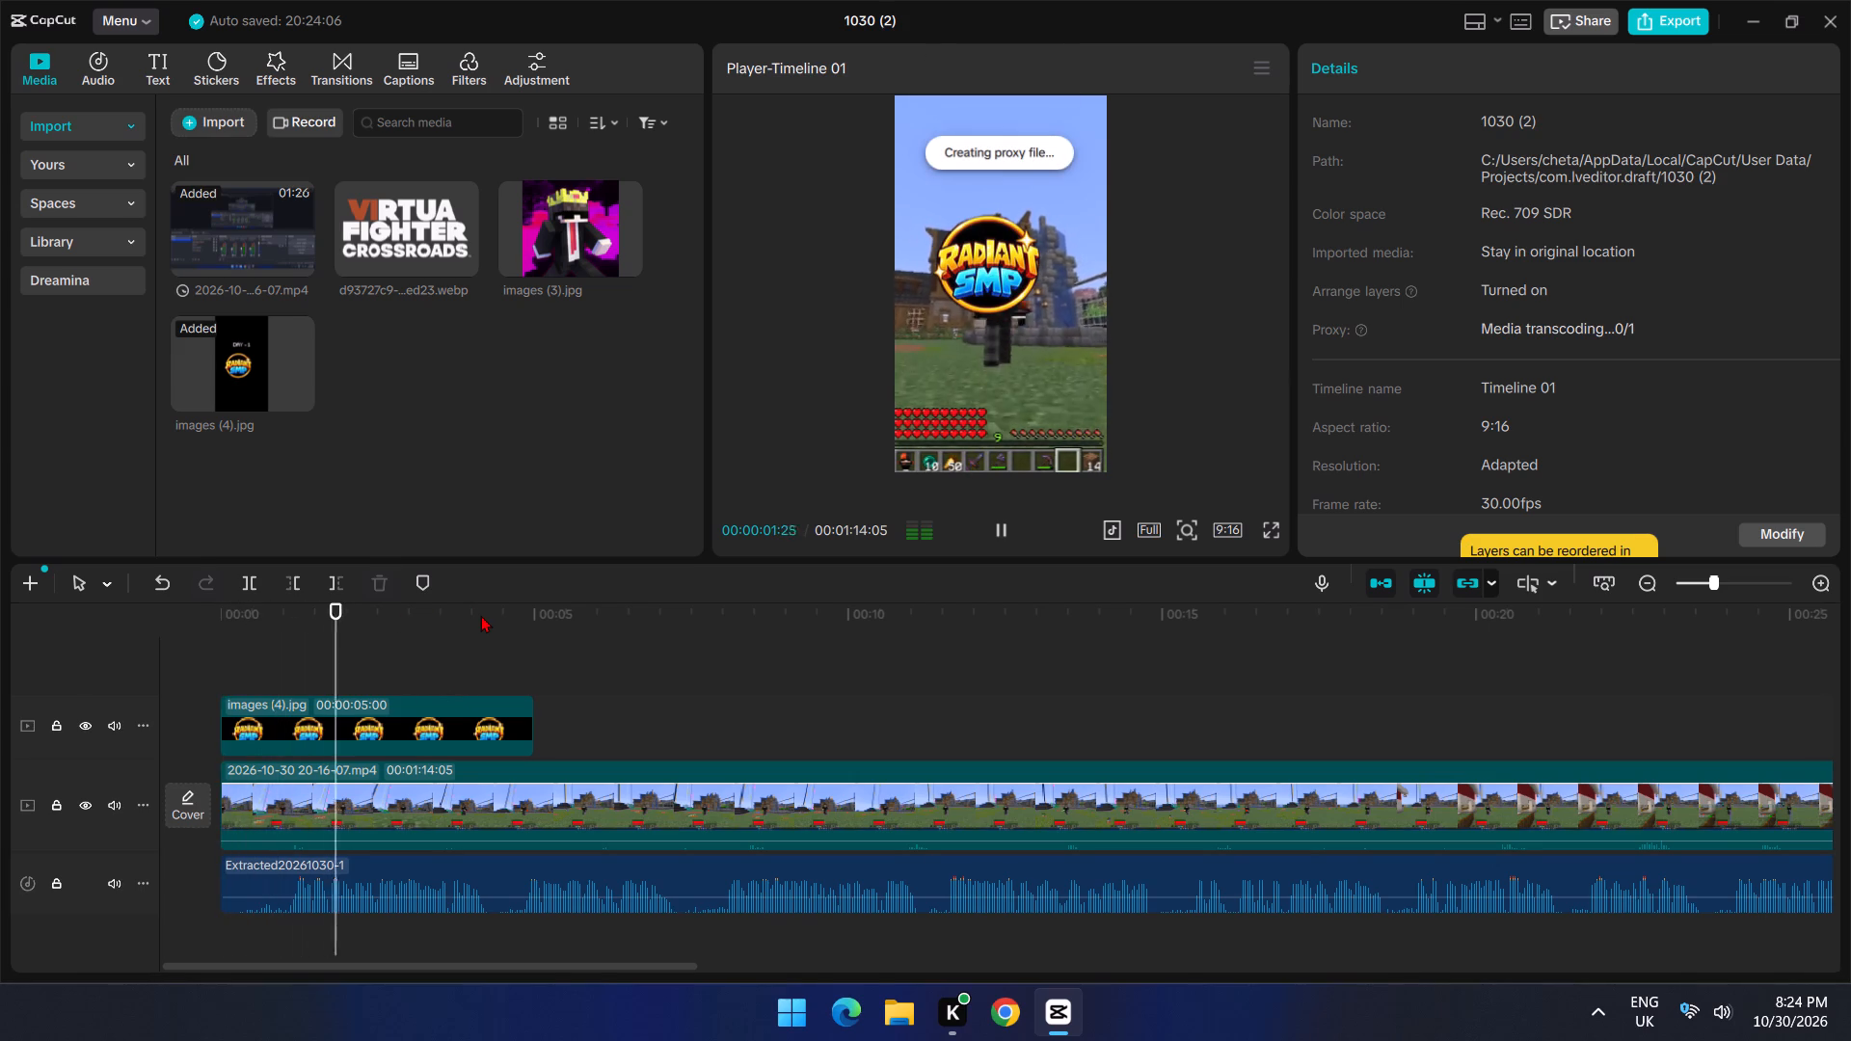
key(space)
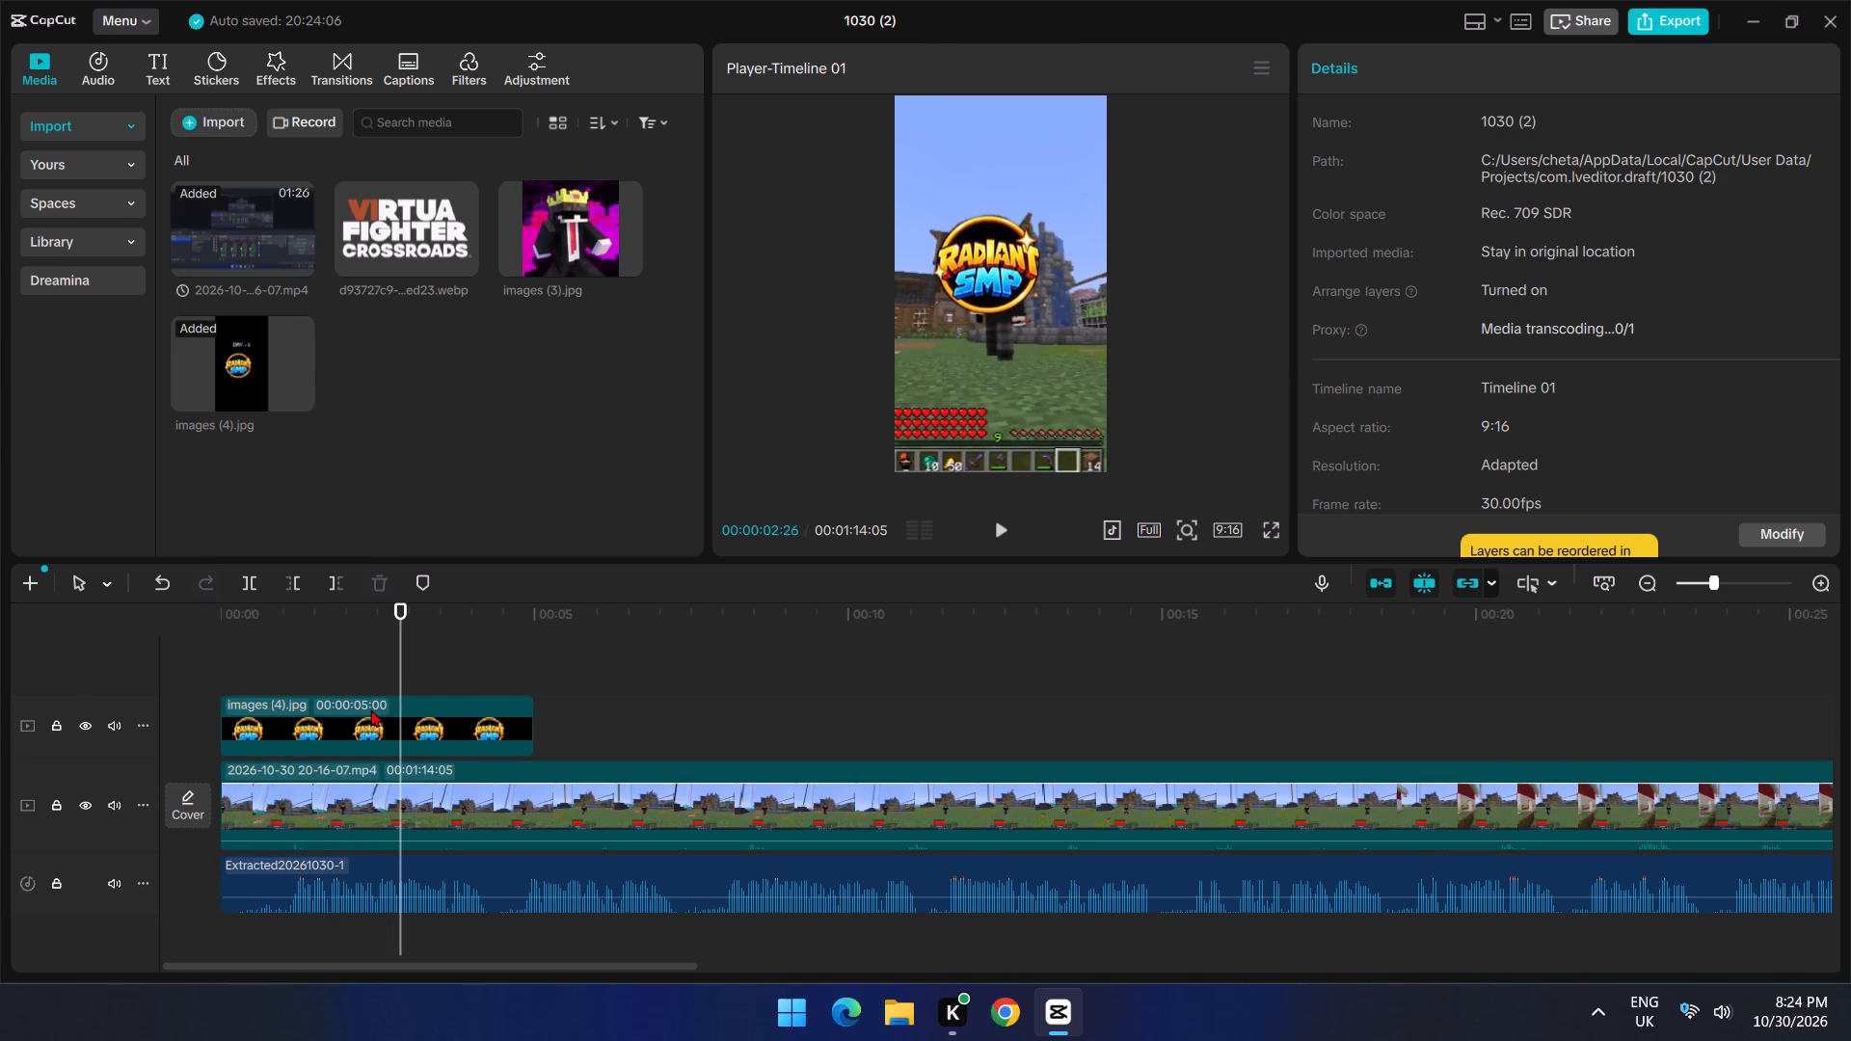
Shift the logo image about 0.3 seconds later on its track and hide that overlay track.
drag(370, 709, 389, 684)
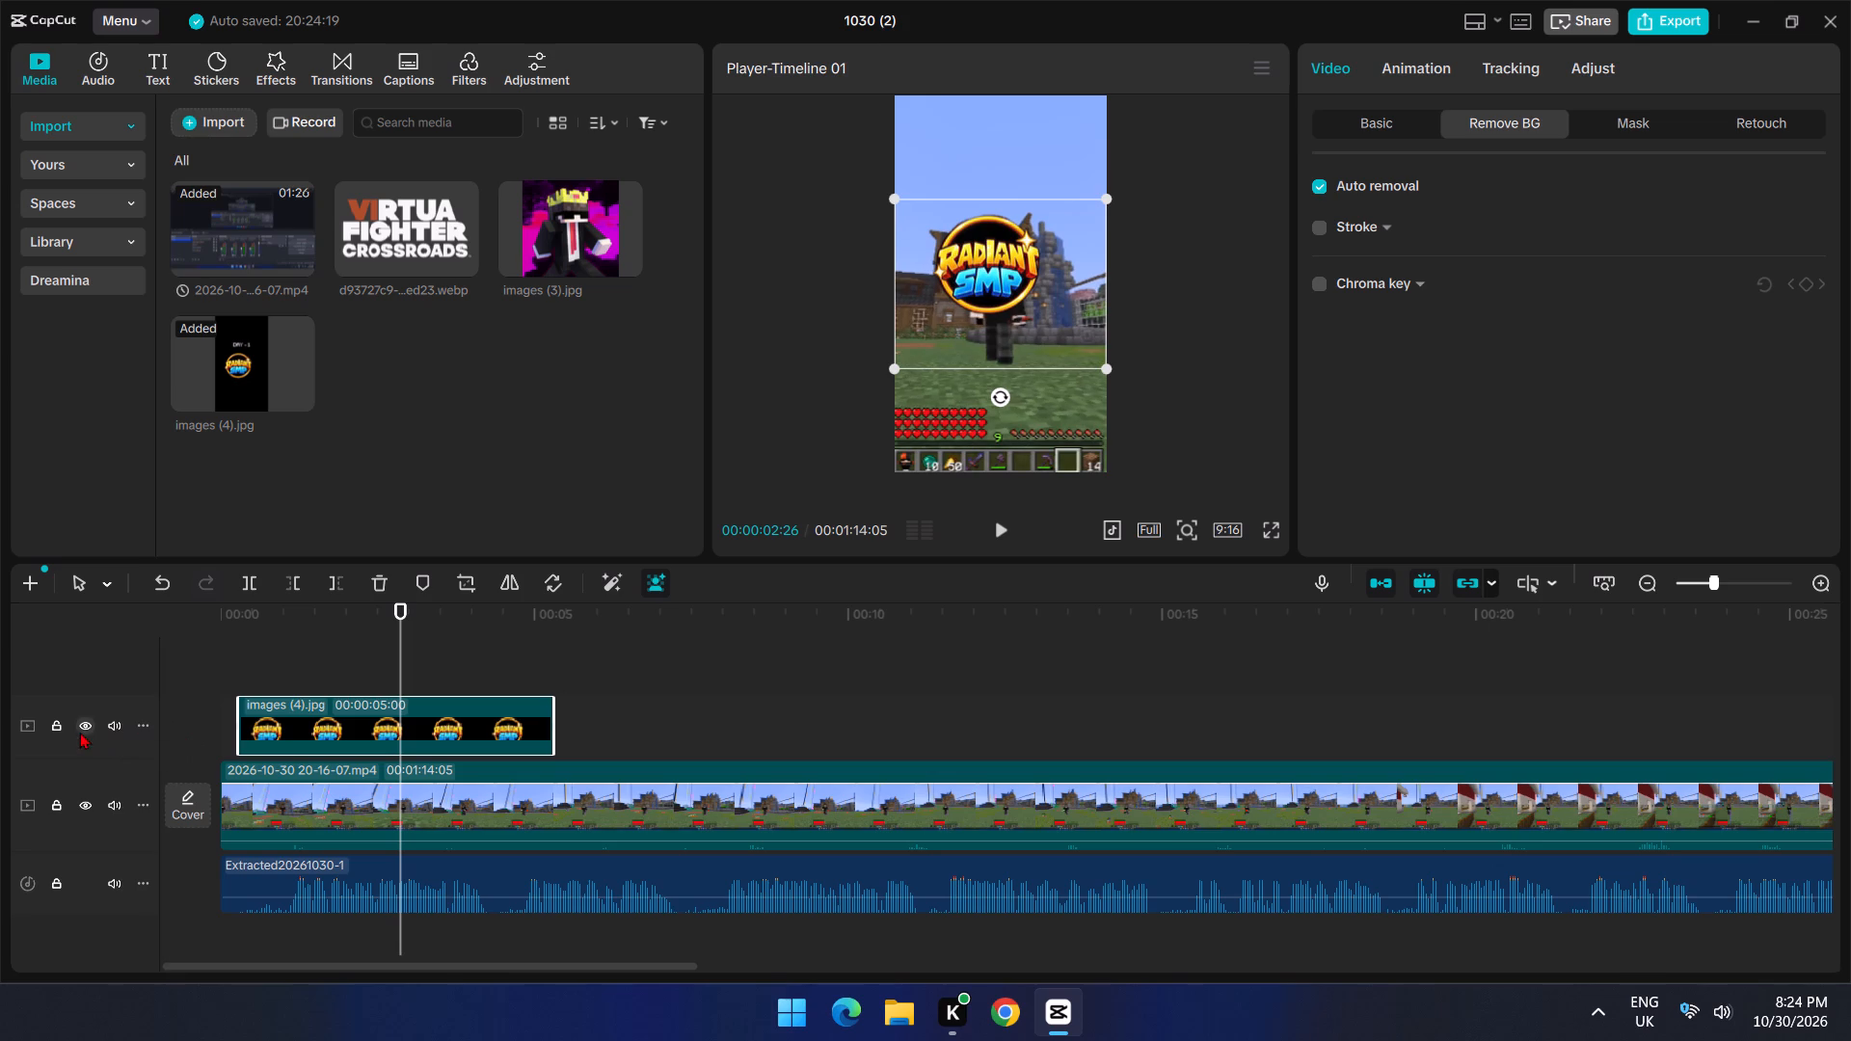
click(77, 728)
Play the opening from the beginning with the logo track hidden.
key(space)
click(267, 654)
drag(263, 650, 223, 652)
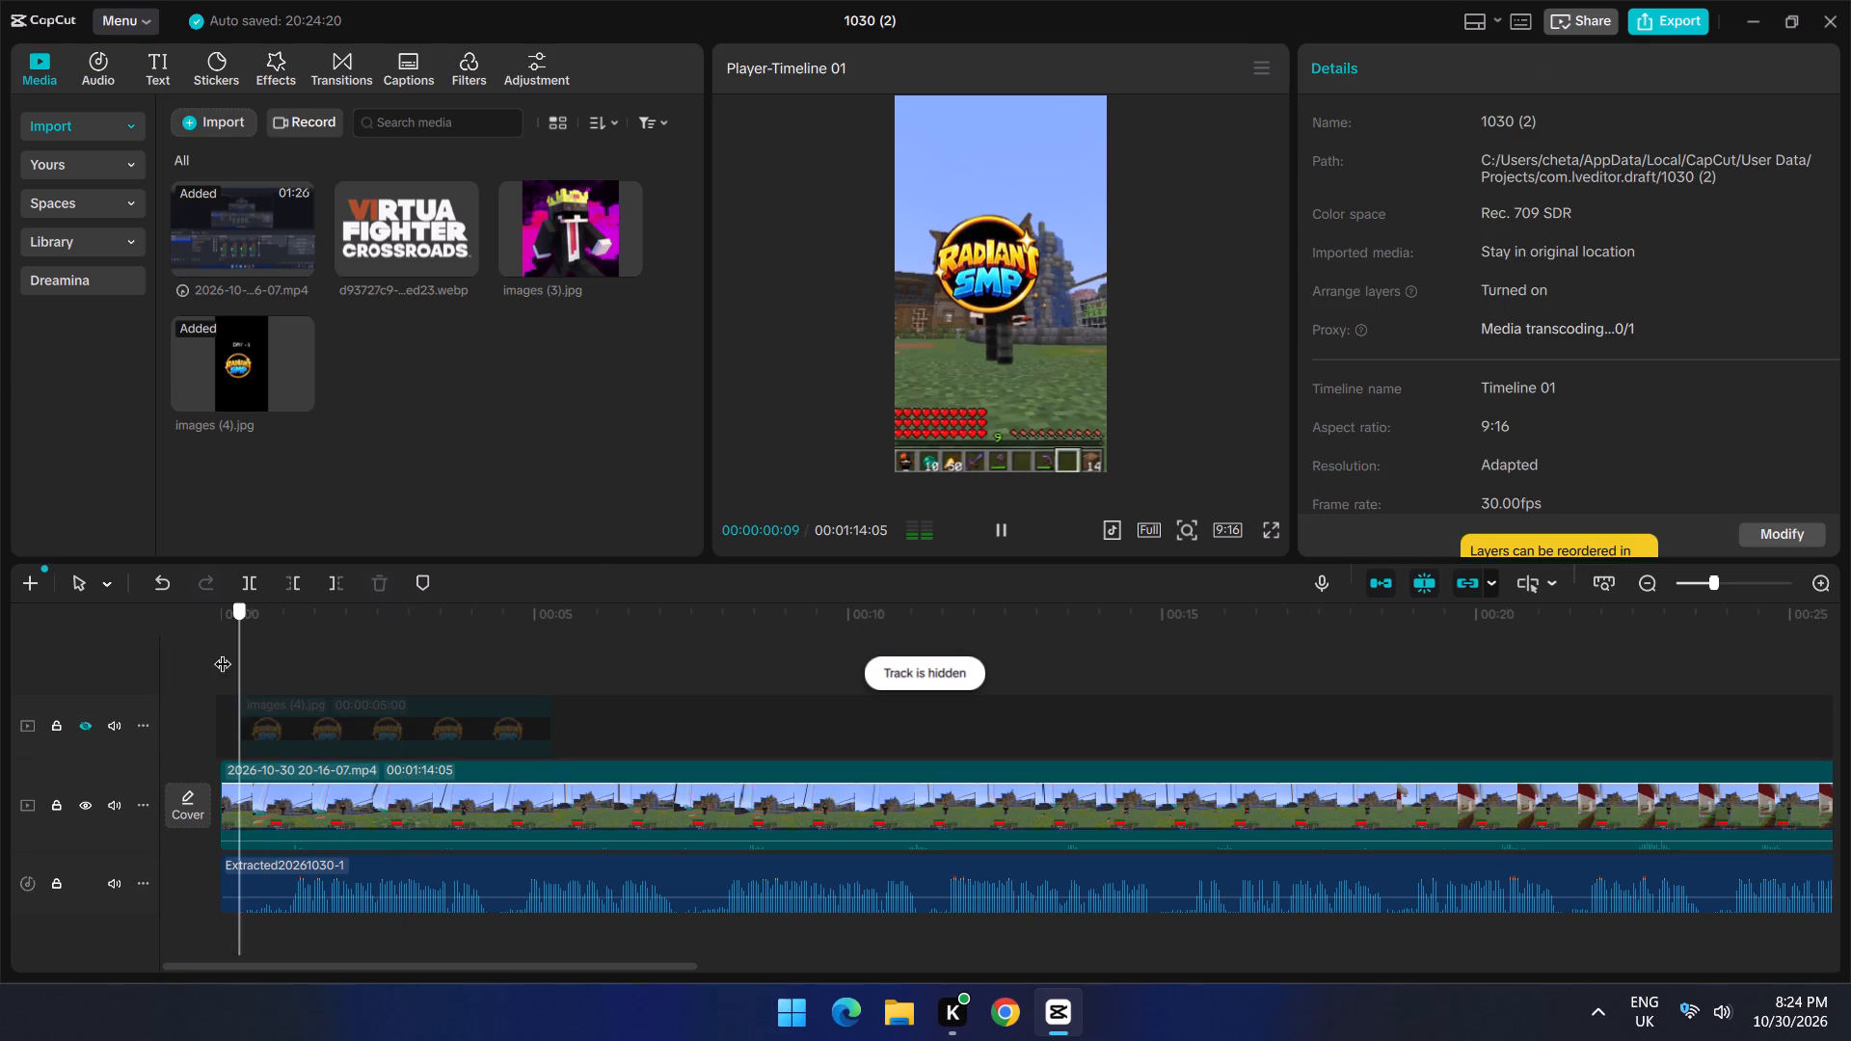
drag(223, 652, 187, 652)
key(space)
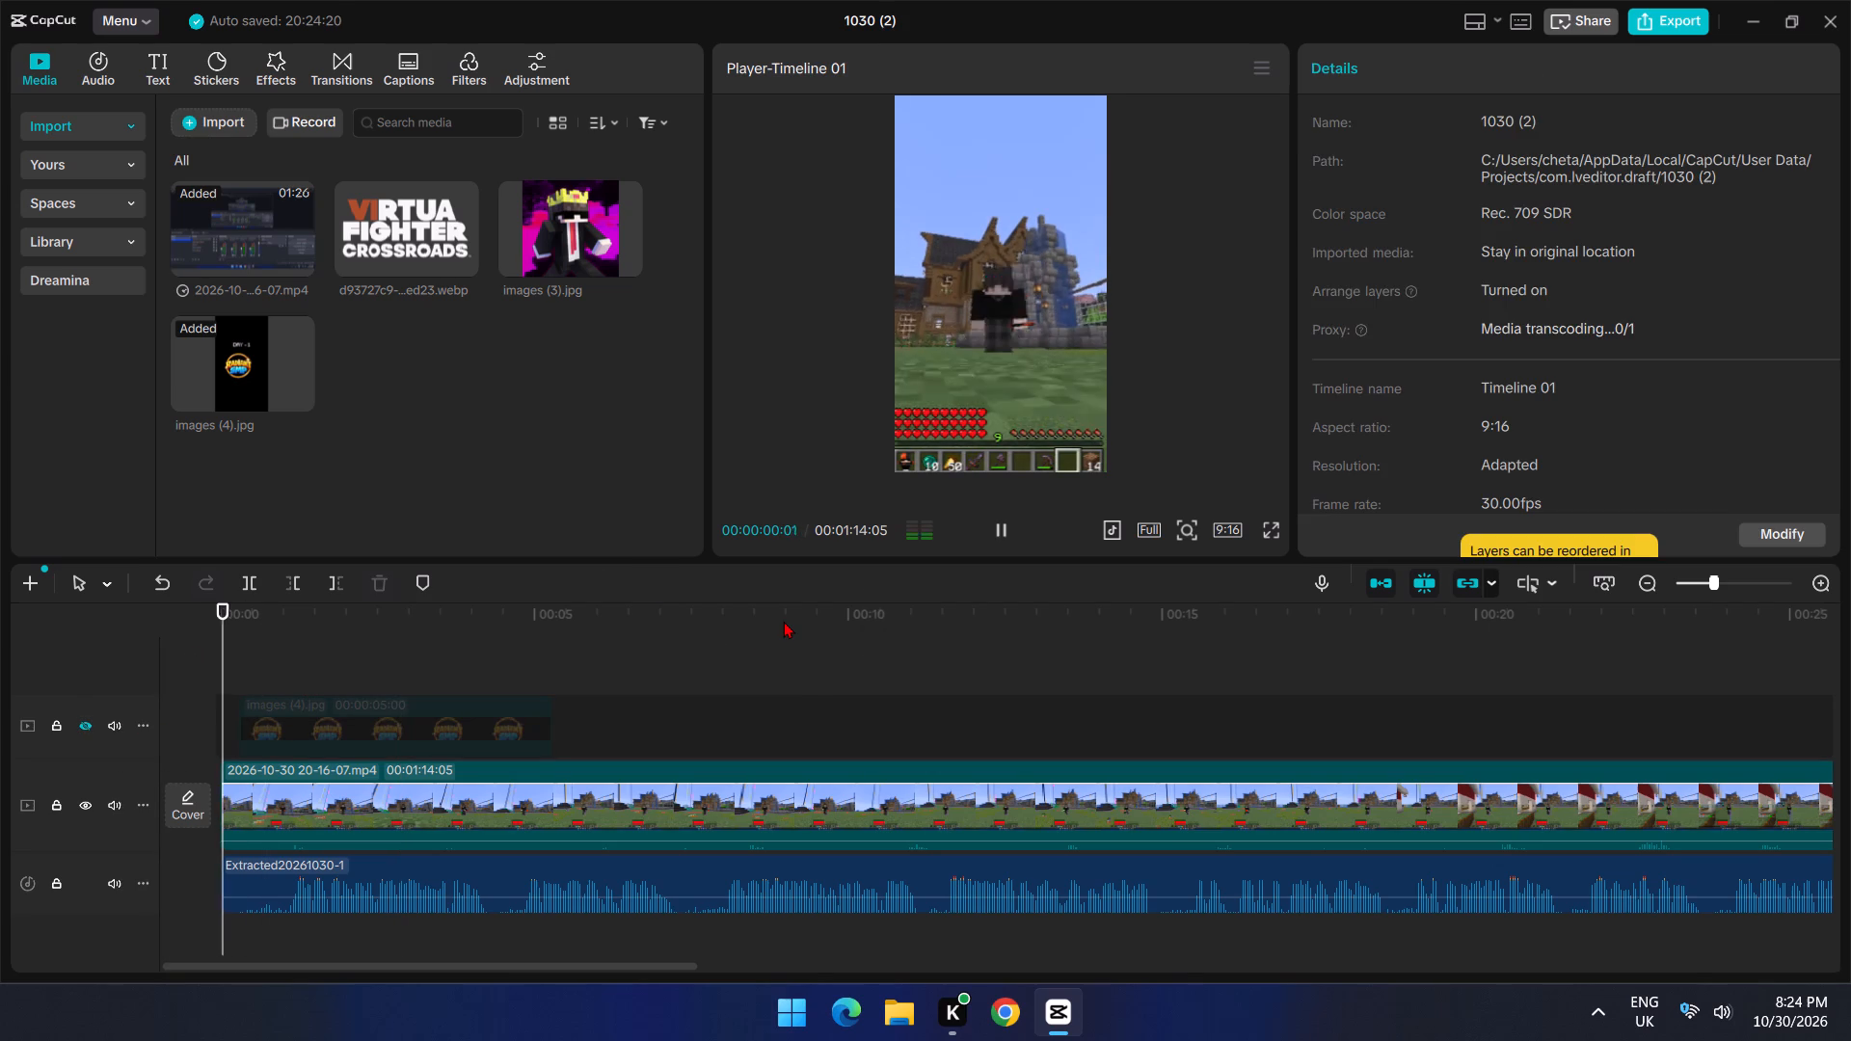
Pause playback and turn on Enhance voice at intensity 75 for the extracted audio clip.
click(640, 878)
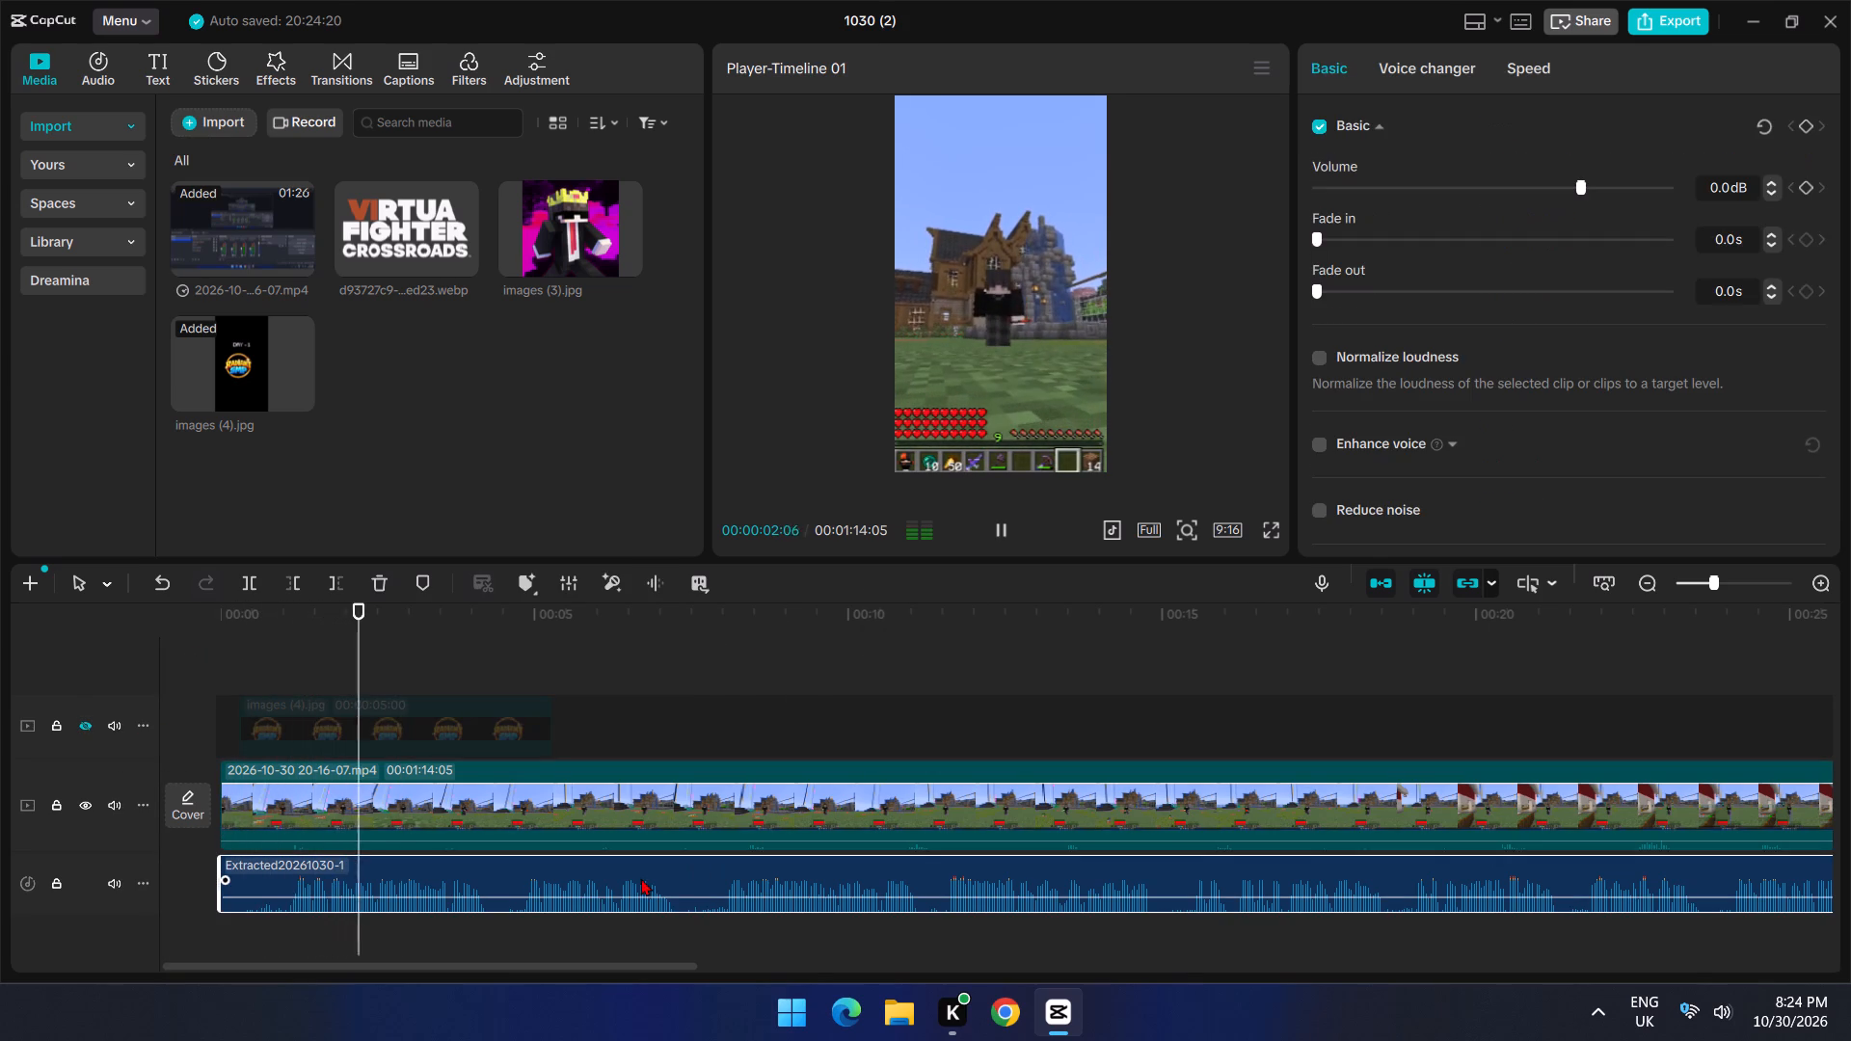
key(space)
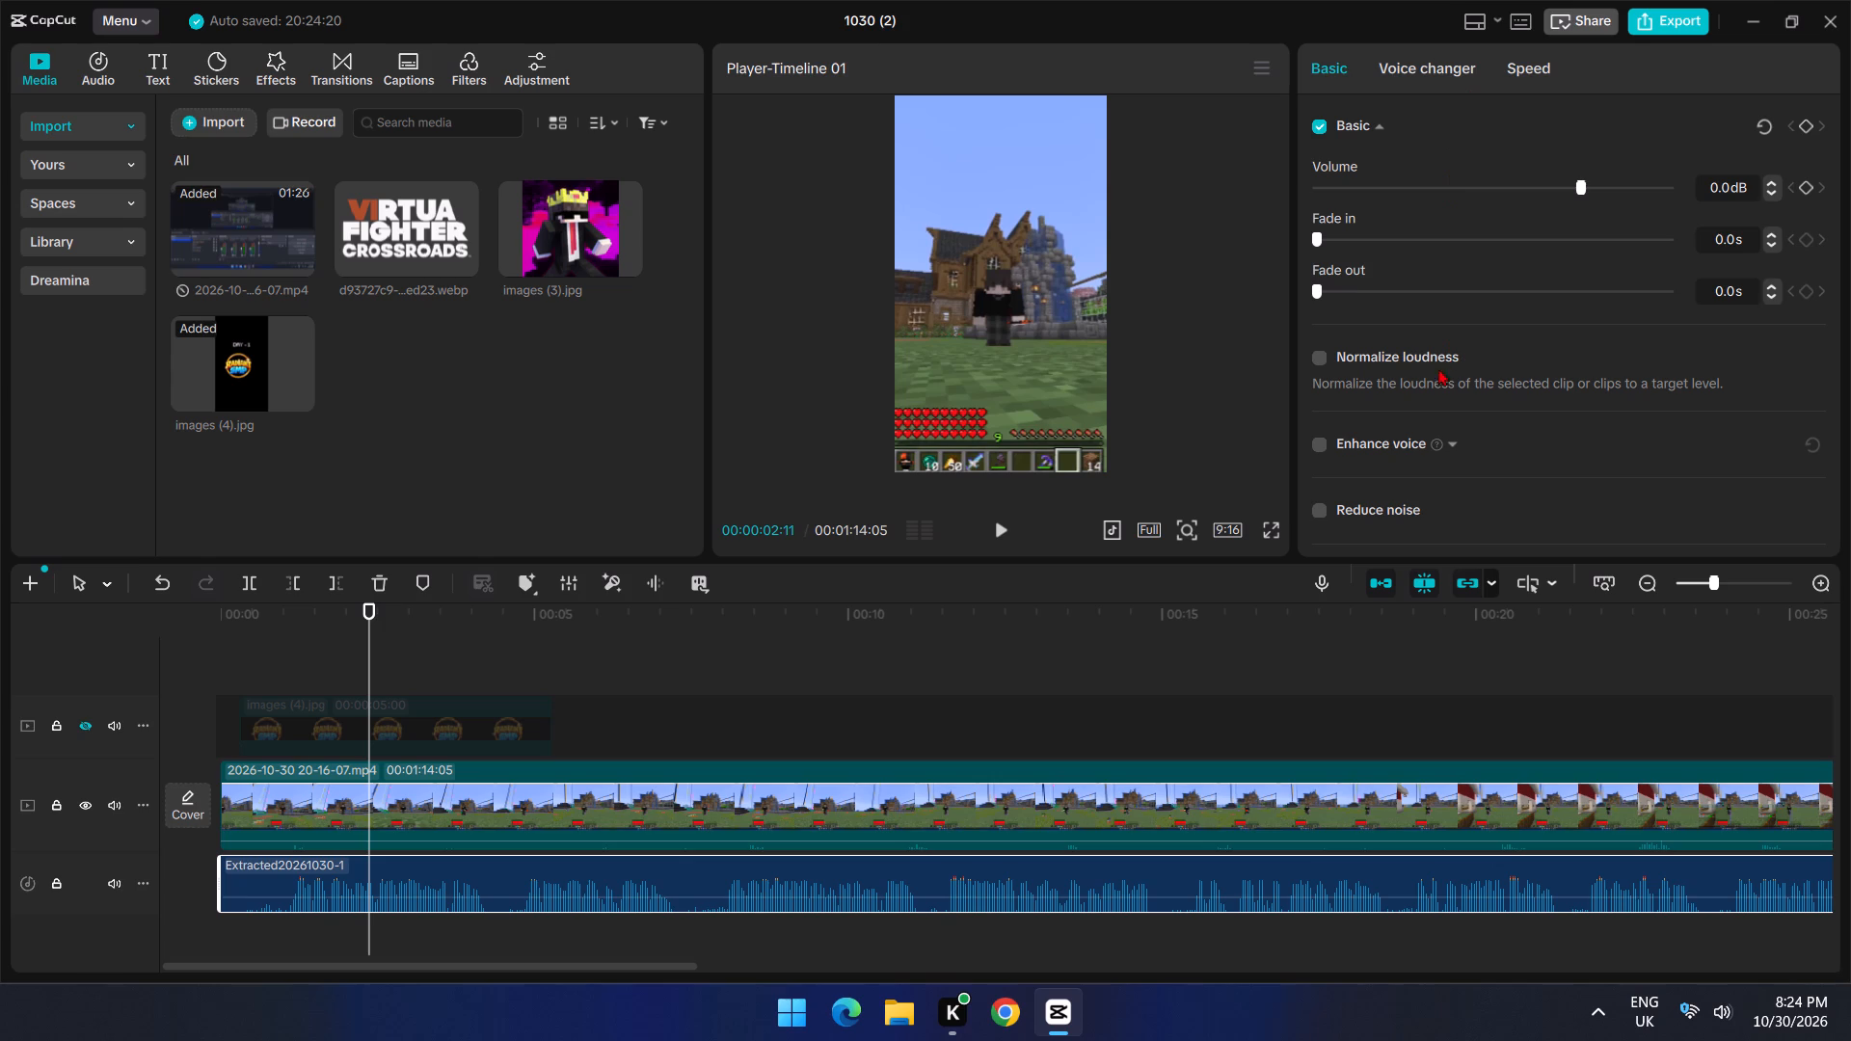
click(1317, 438)
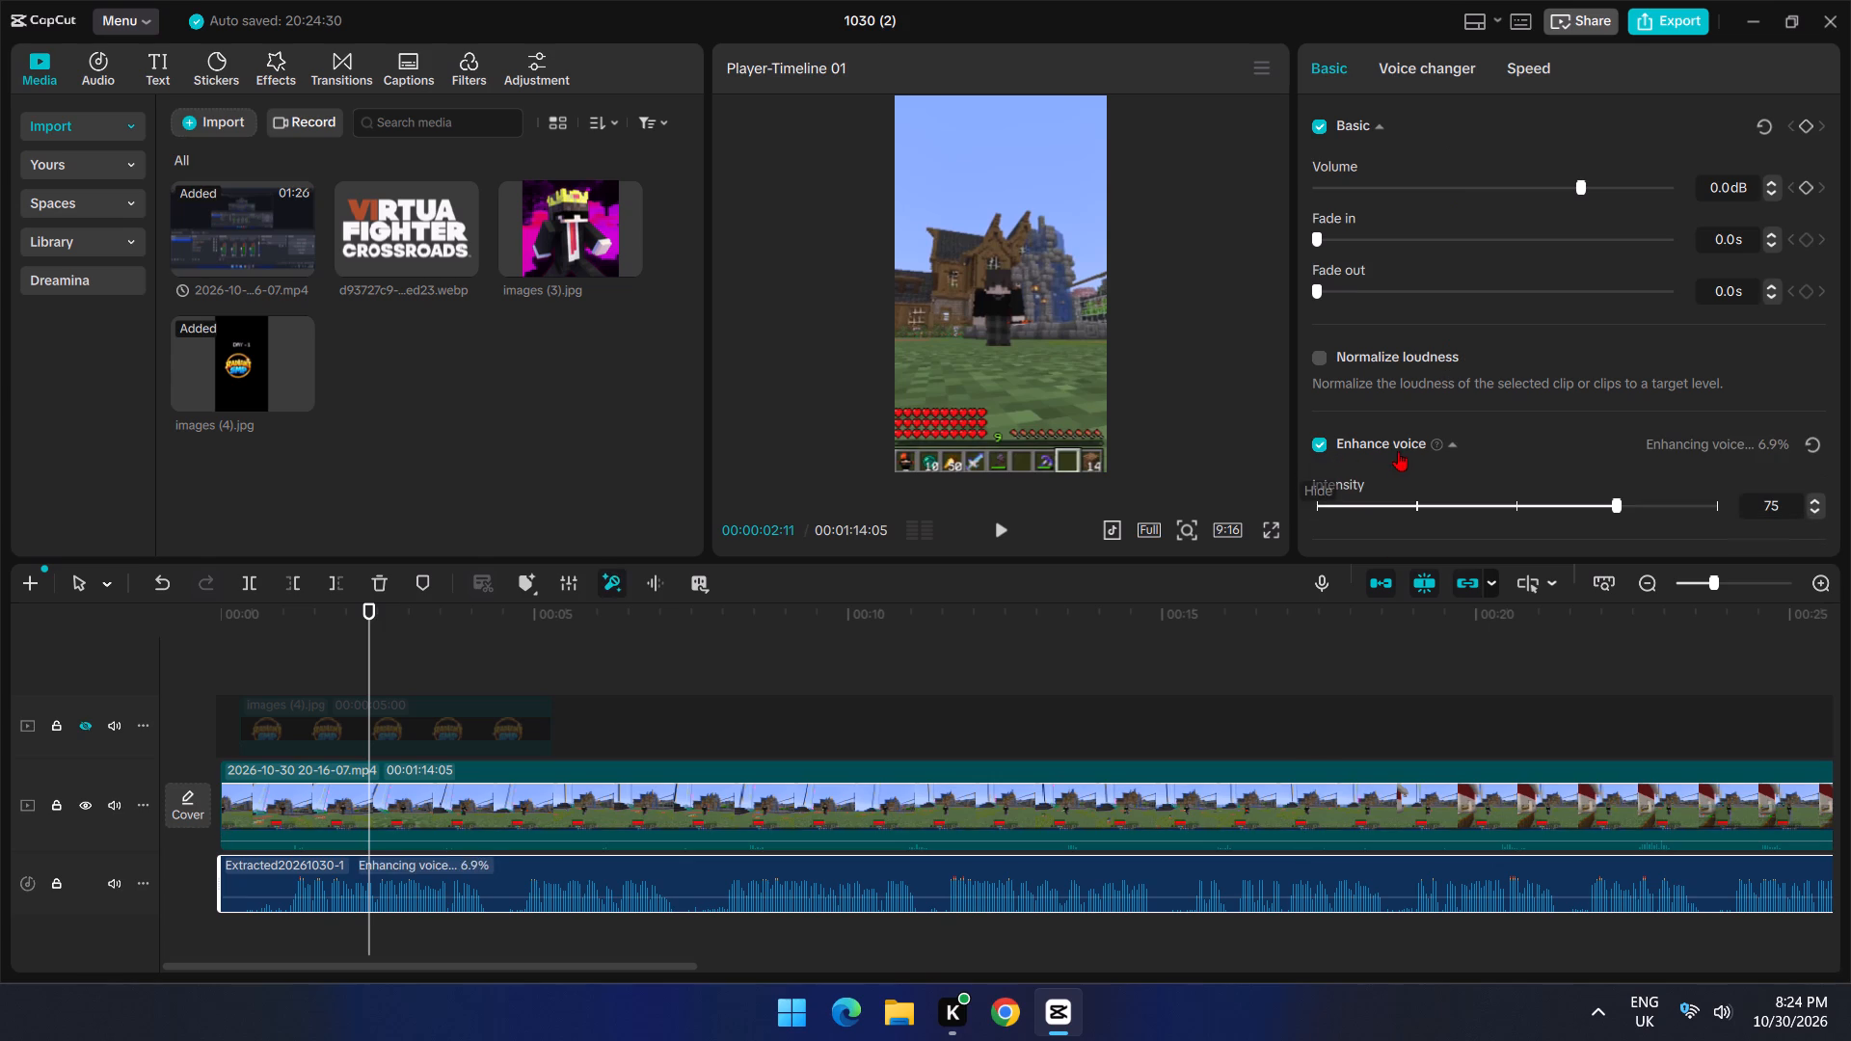
scroll(1407, 446, down, 3)
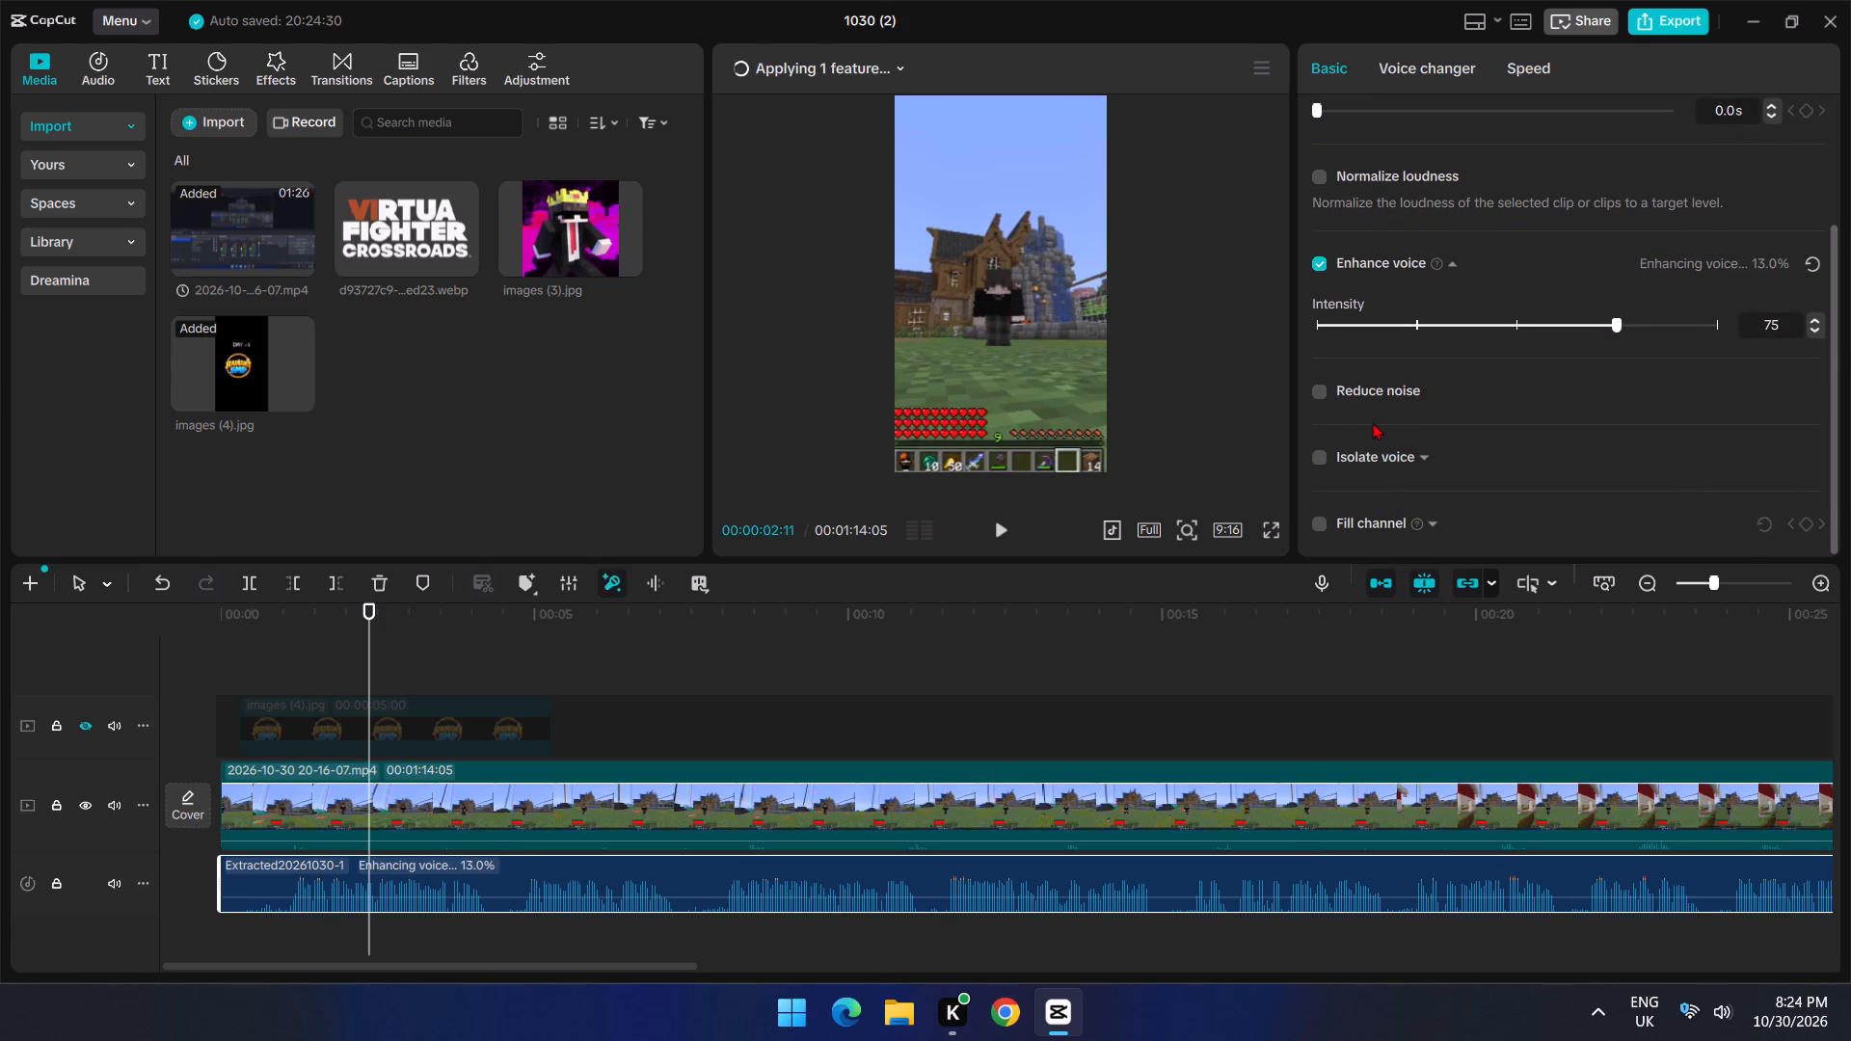
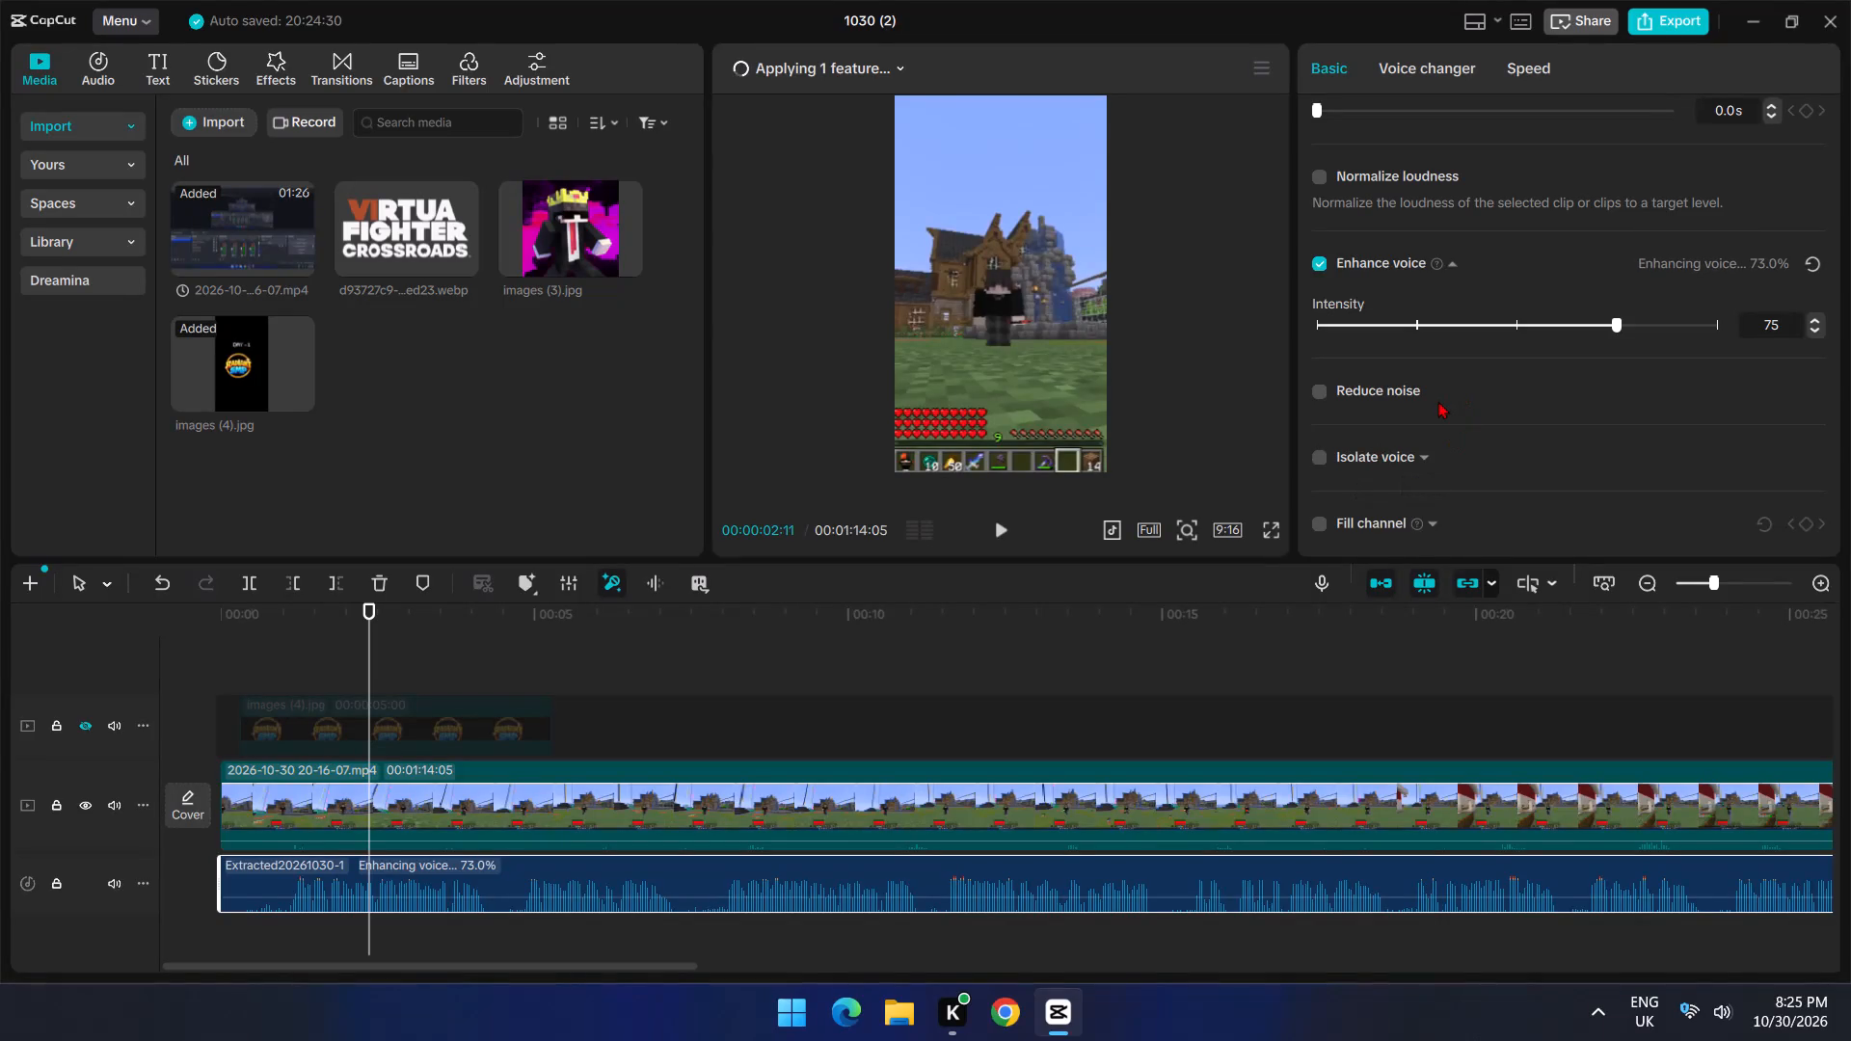
Turn on Normalize loudness for the extracted audio clip.
scroll(1437, 401, down, 2)
scroll(1480, 473, down, 3)
scroll(1673, 388, up, 3)
scroll(1686, 391, down, 4)
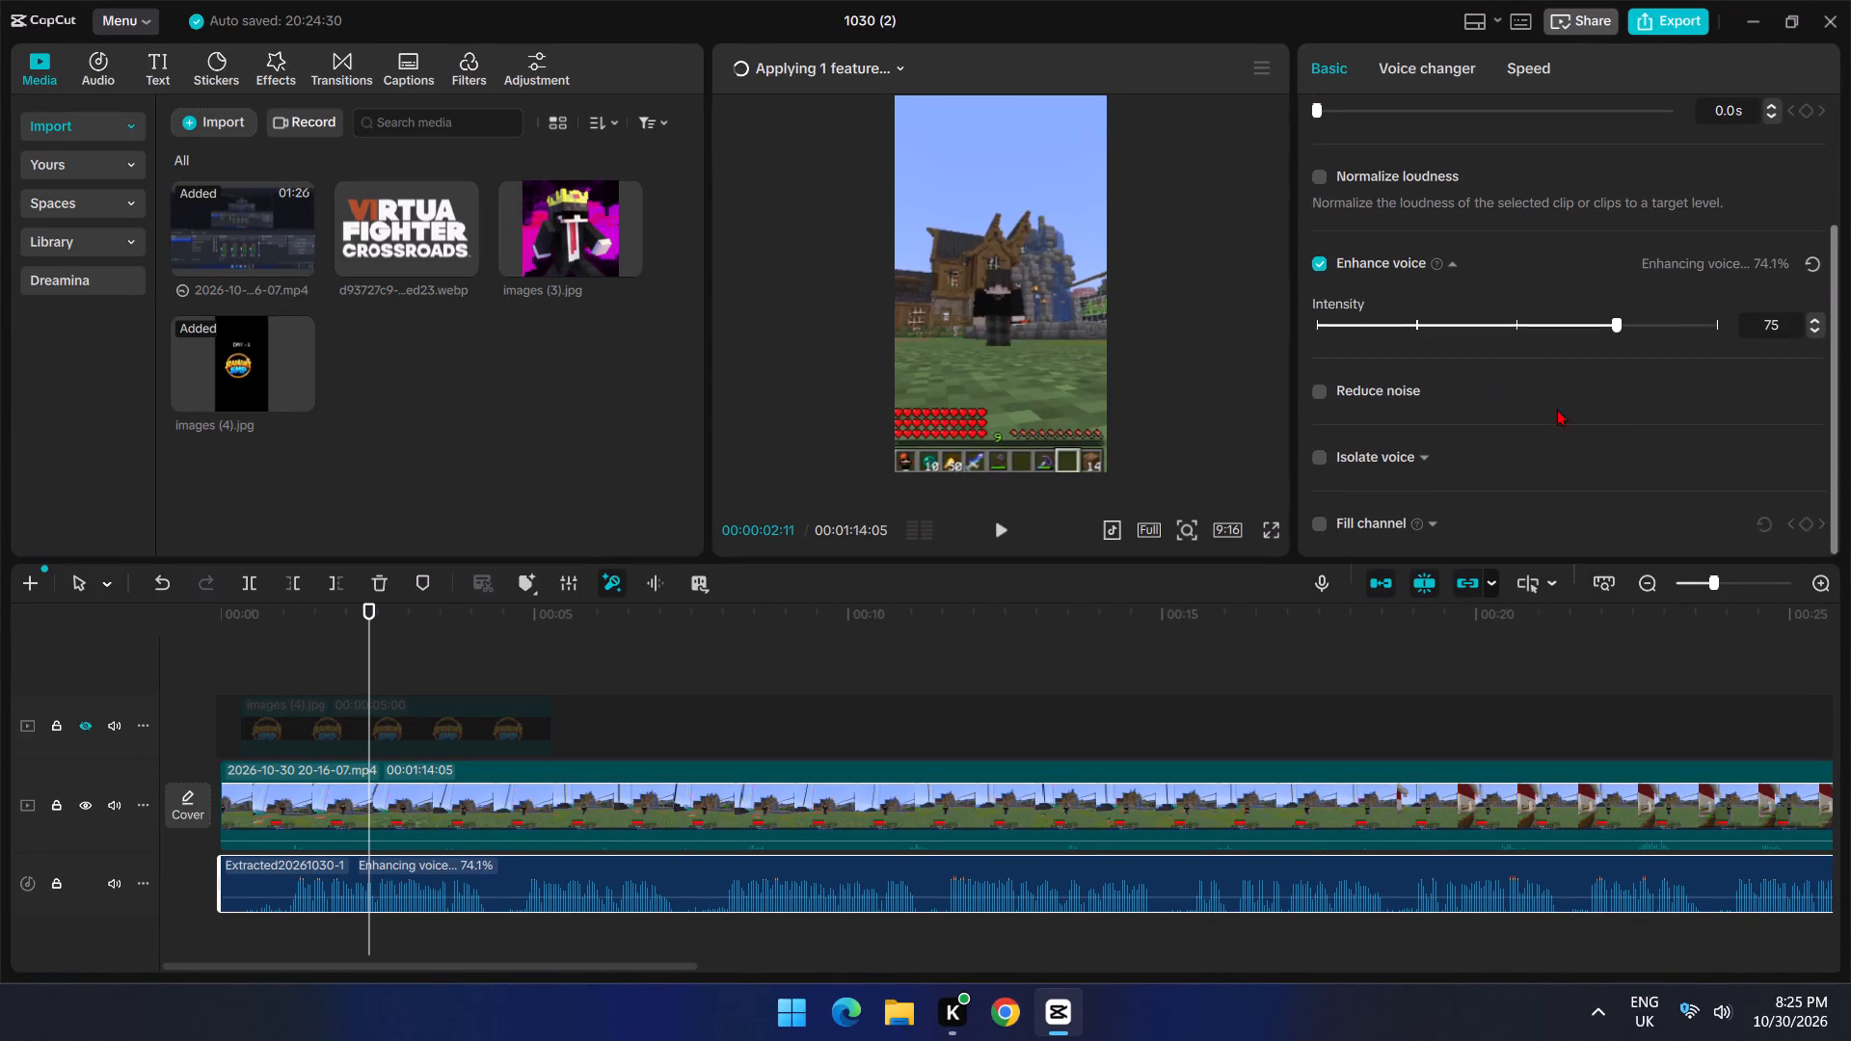
scroll(1490, 402, up, 1)
scroll(1466, 387, down, 9)
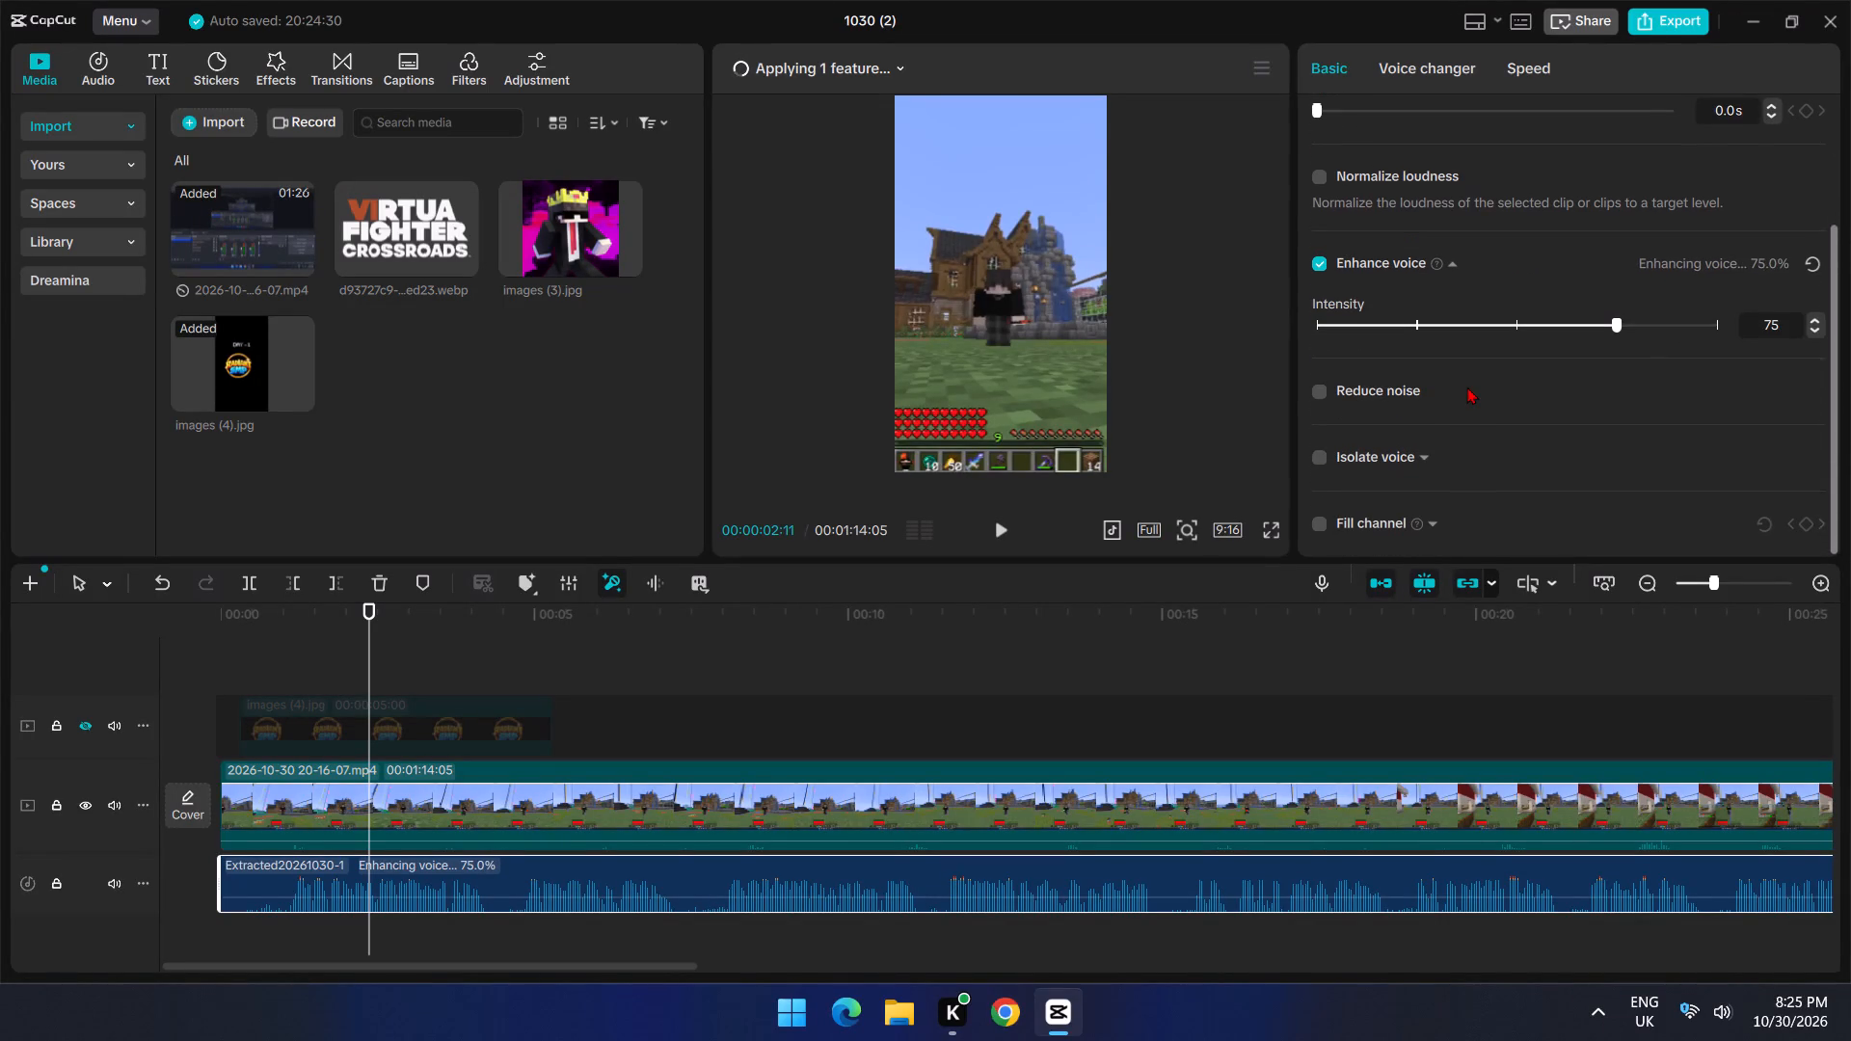
scroll(1796, 290, down, 3)
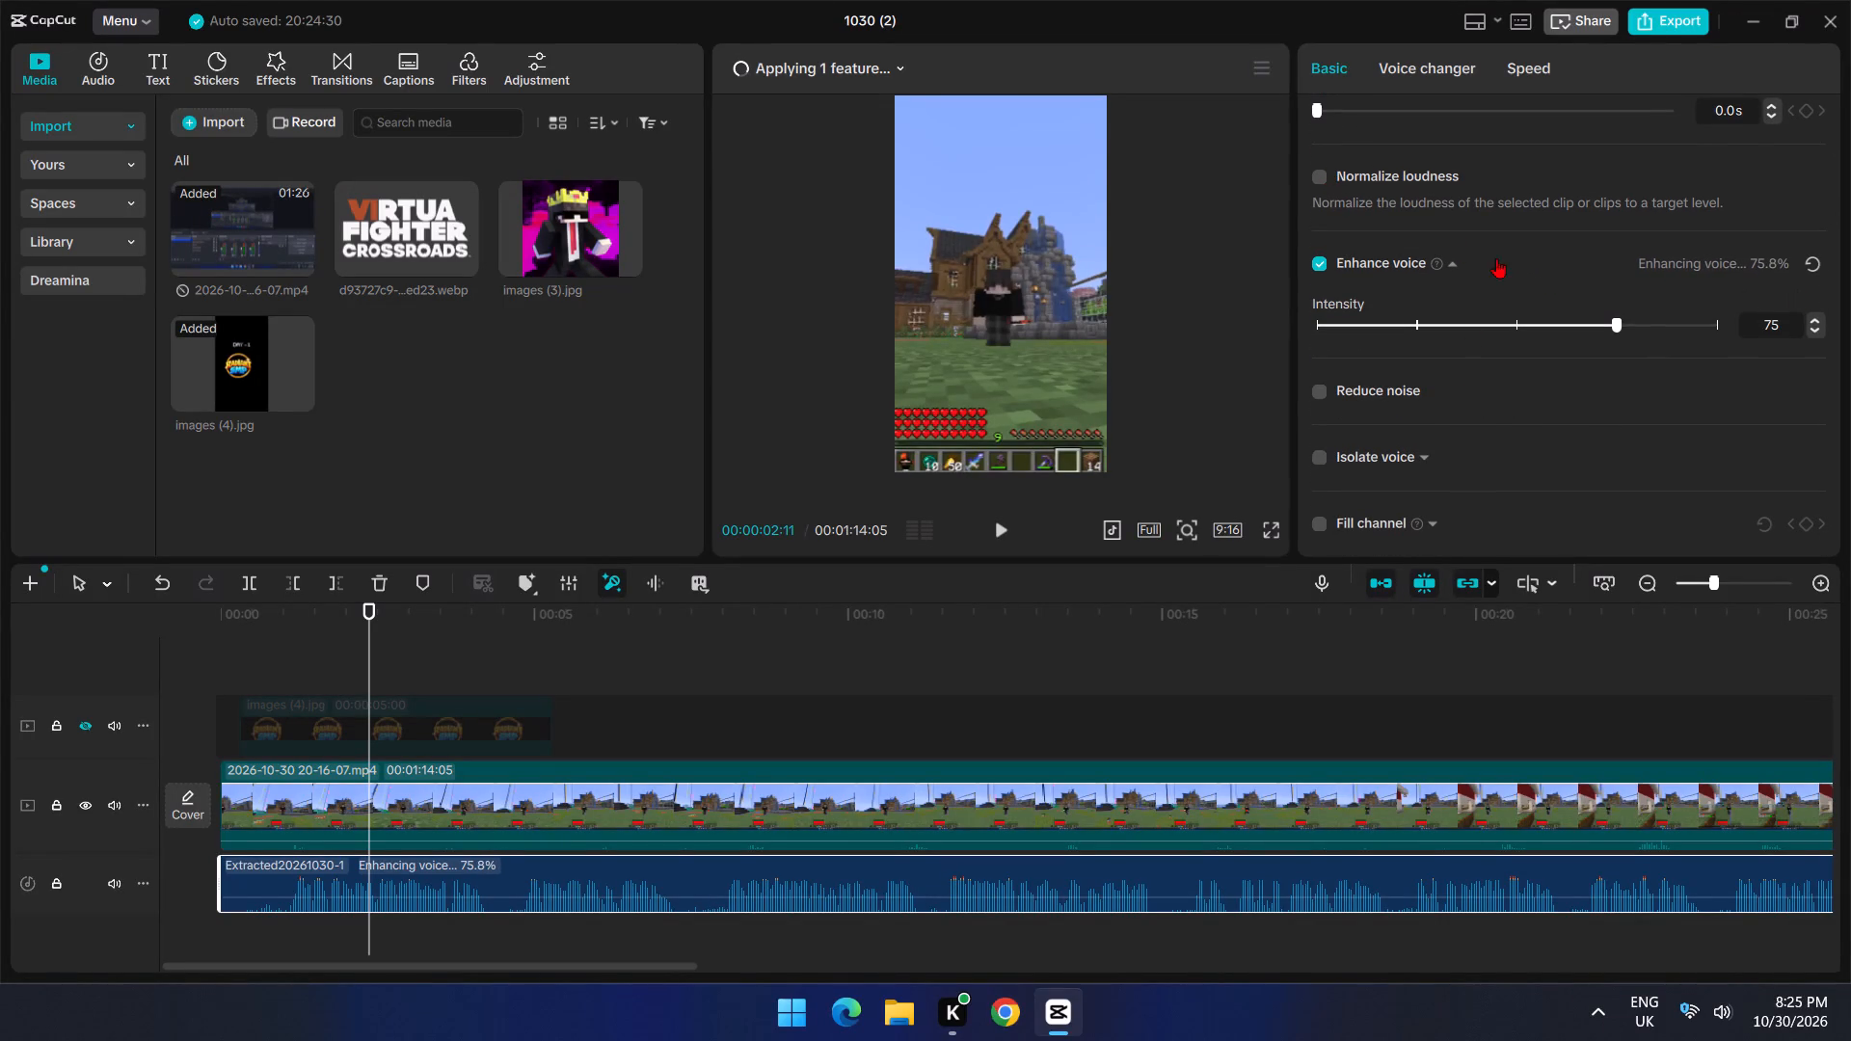
click(1319, 172)
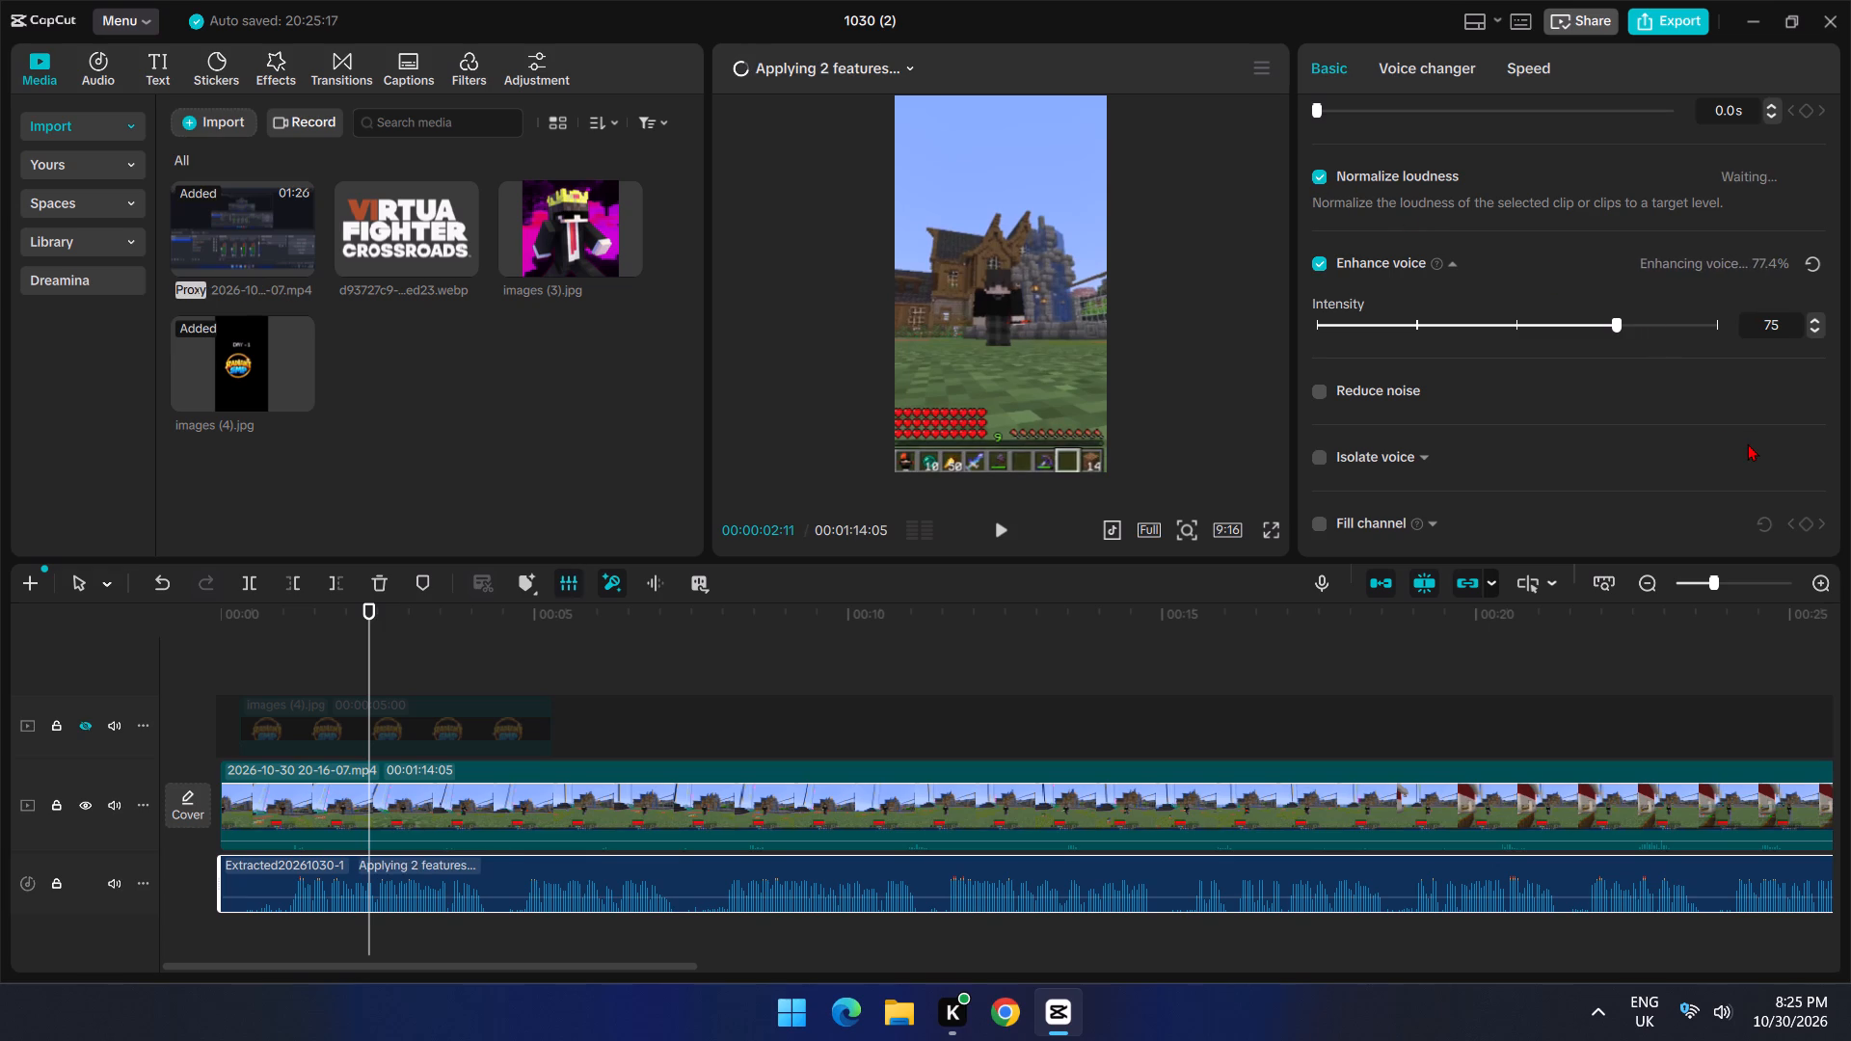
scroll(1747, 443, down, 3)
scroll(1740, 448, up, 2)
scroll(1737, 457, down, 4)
Play the first second or so of the timeline from the beginning to check the audio start.
click(195, 644)
click(249, 640)
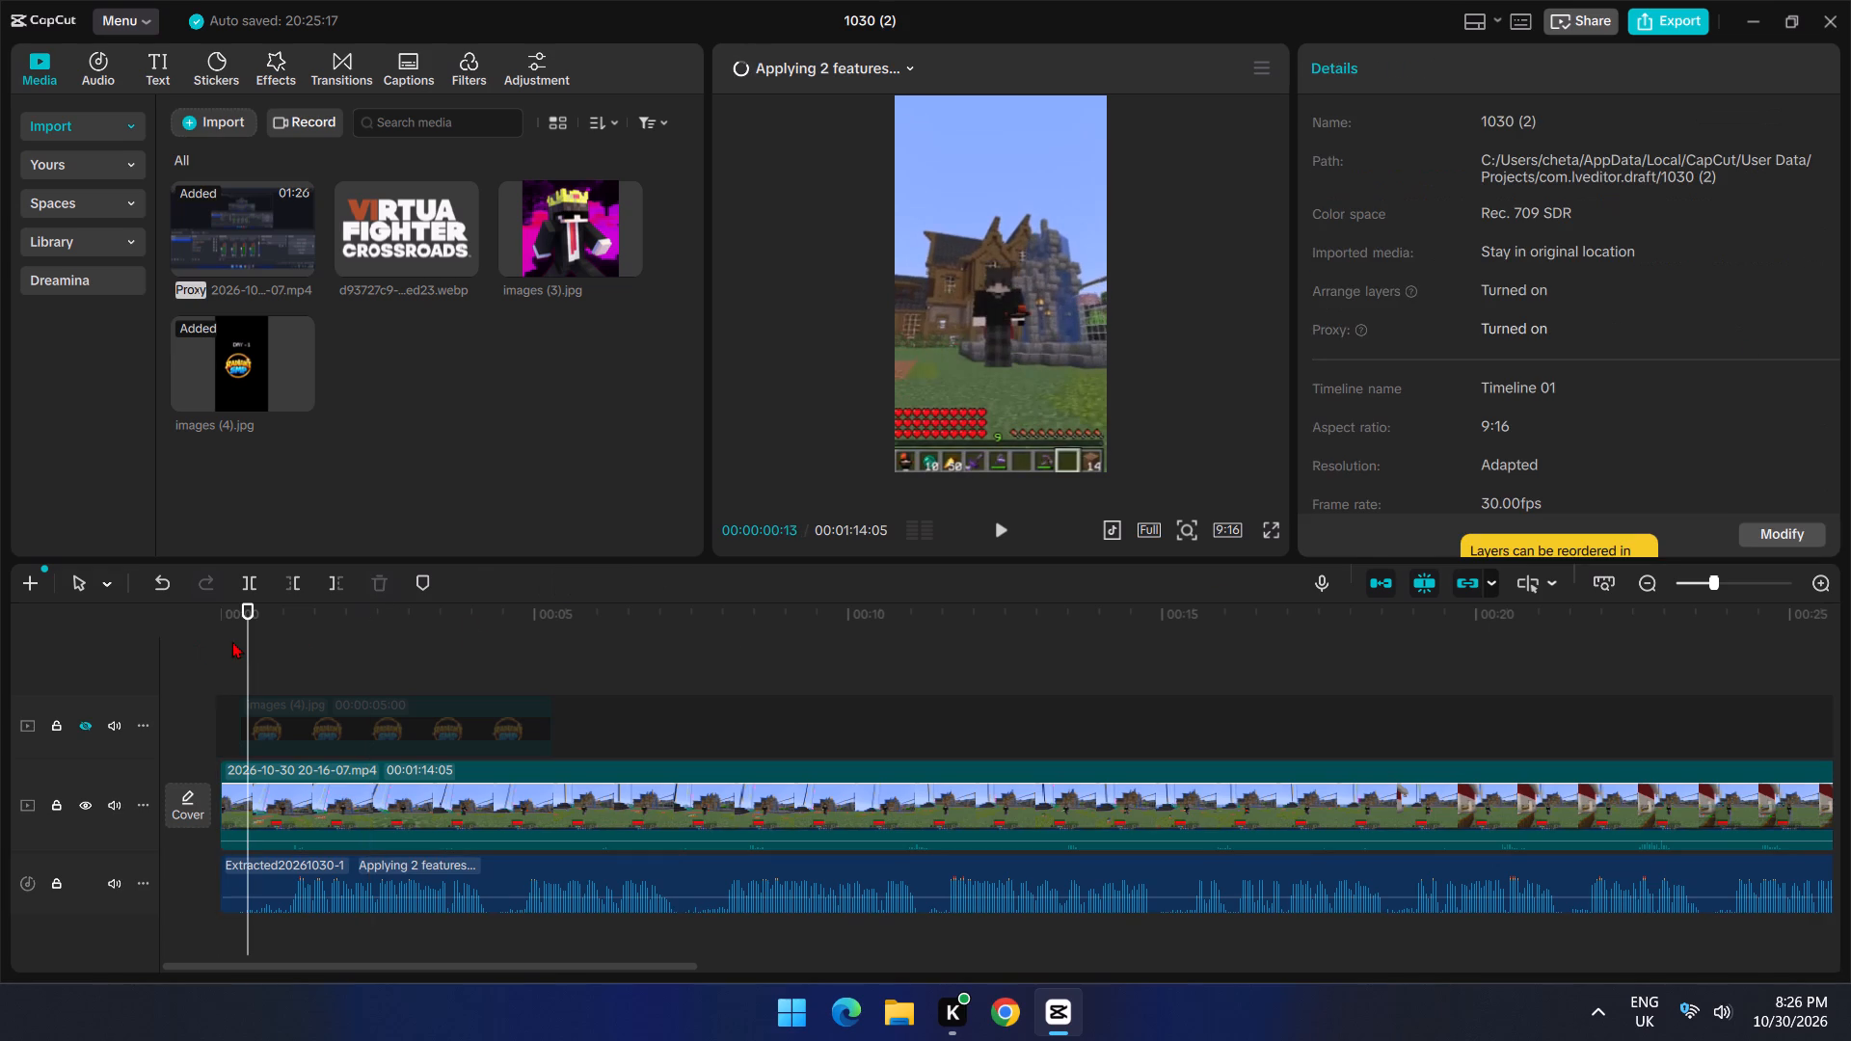
drag(232, 641, 201, 642)
click(227, 638)
drag(224, 637, 186, 642)
key(space)
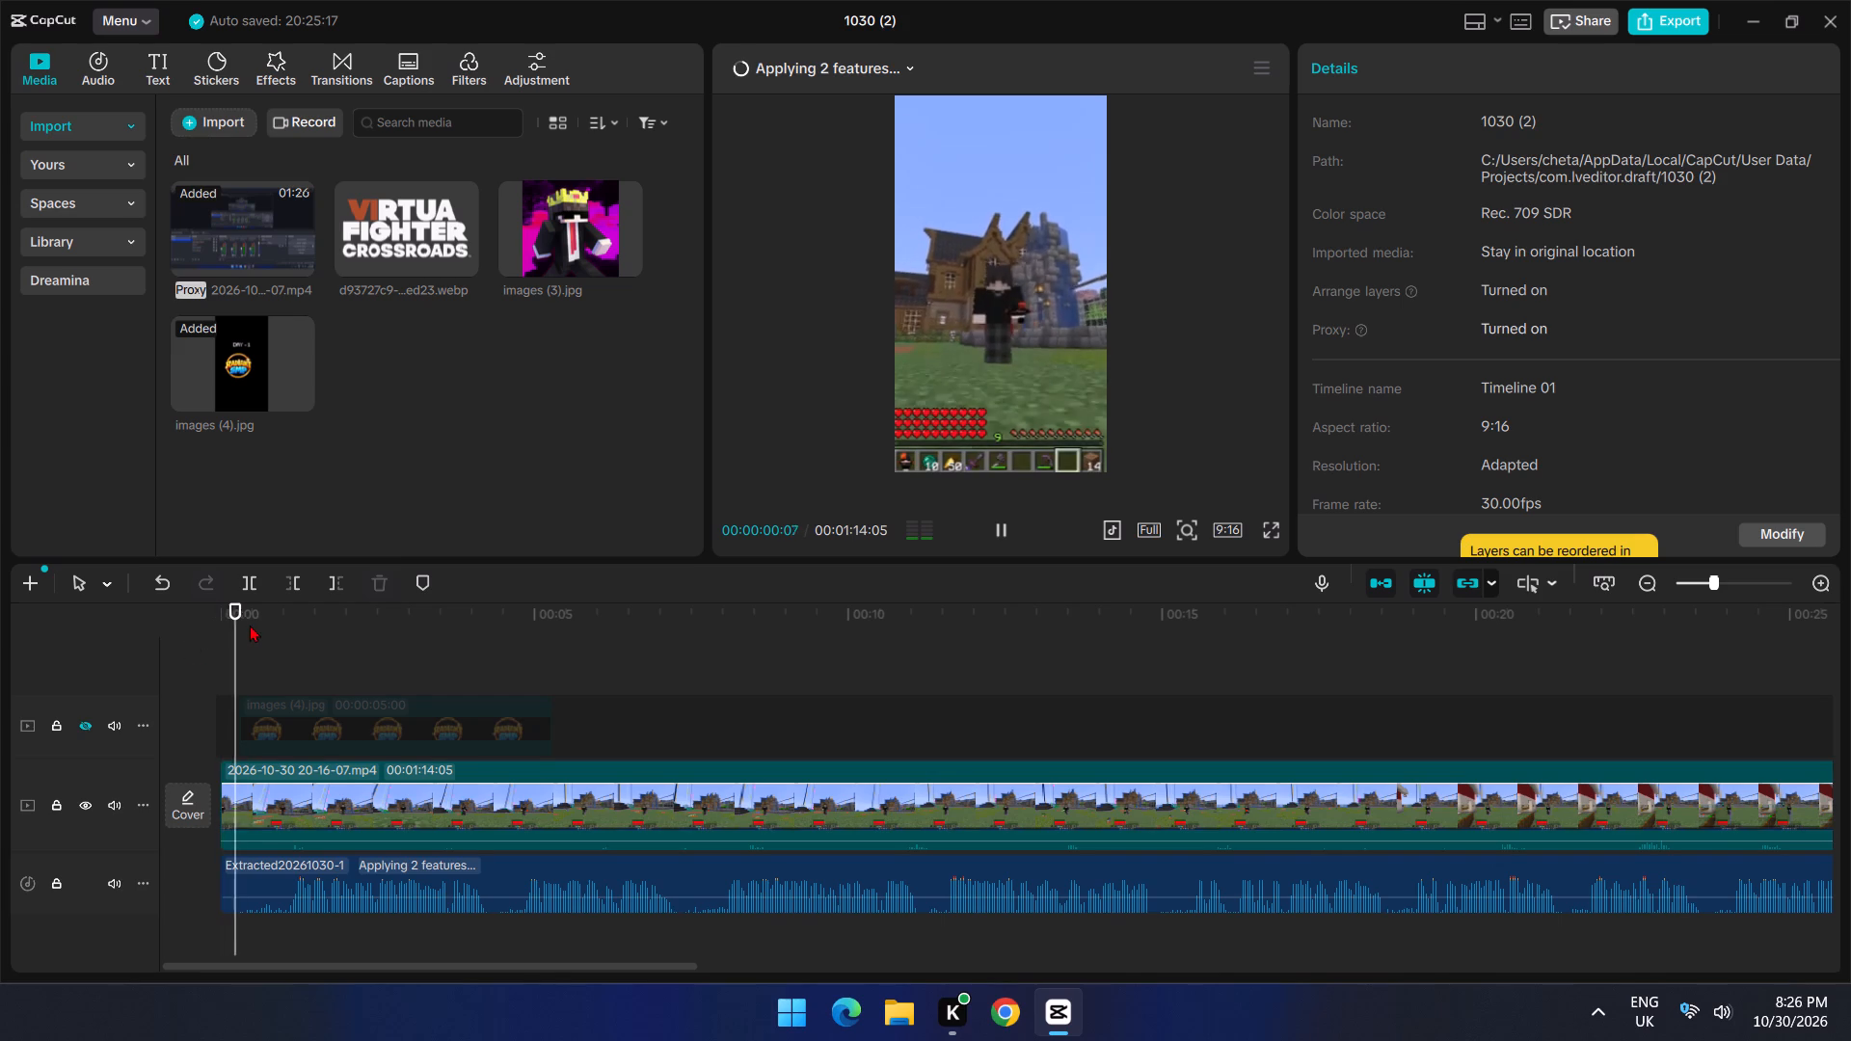
key(space)
Trim about 0.7 seconds off the start of the extracted audio clip and move it back to the timeline's beginning.
click(241, 910)
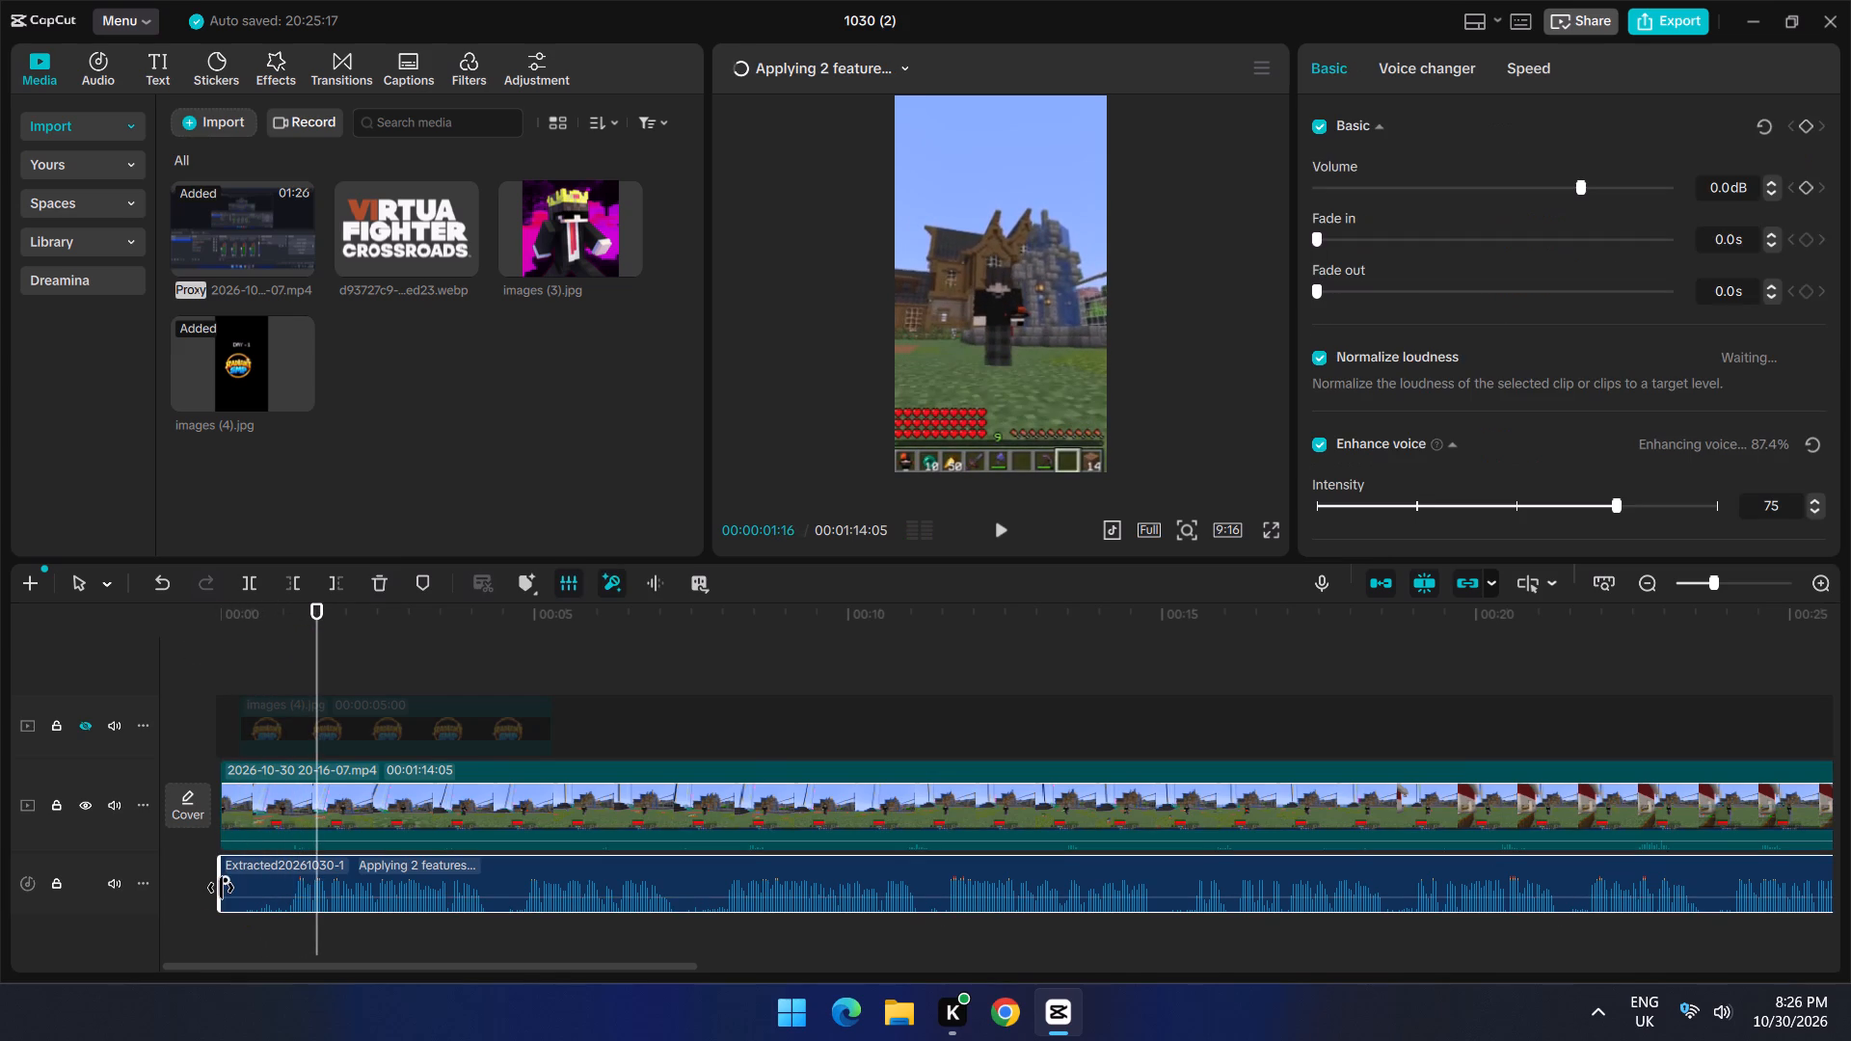
drag(221, 888, 264, 886)
drag(412, 888, 345, 887)
Play the first few seconds from the beginning to check the trimmed audio against the video.
click(257, 667)
drag(255, 659, 252, 658)
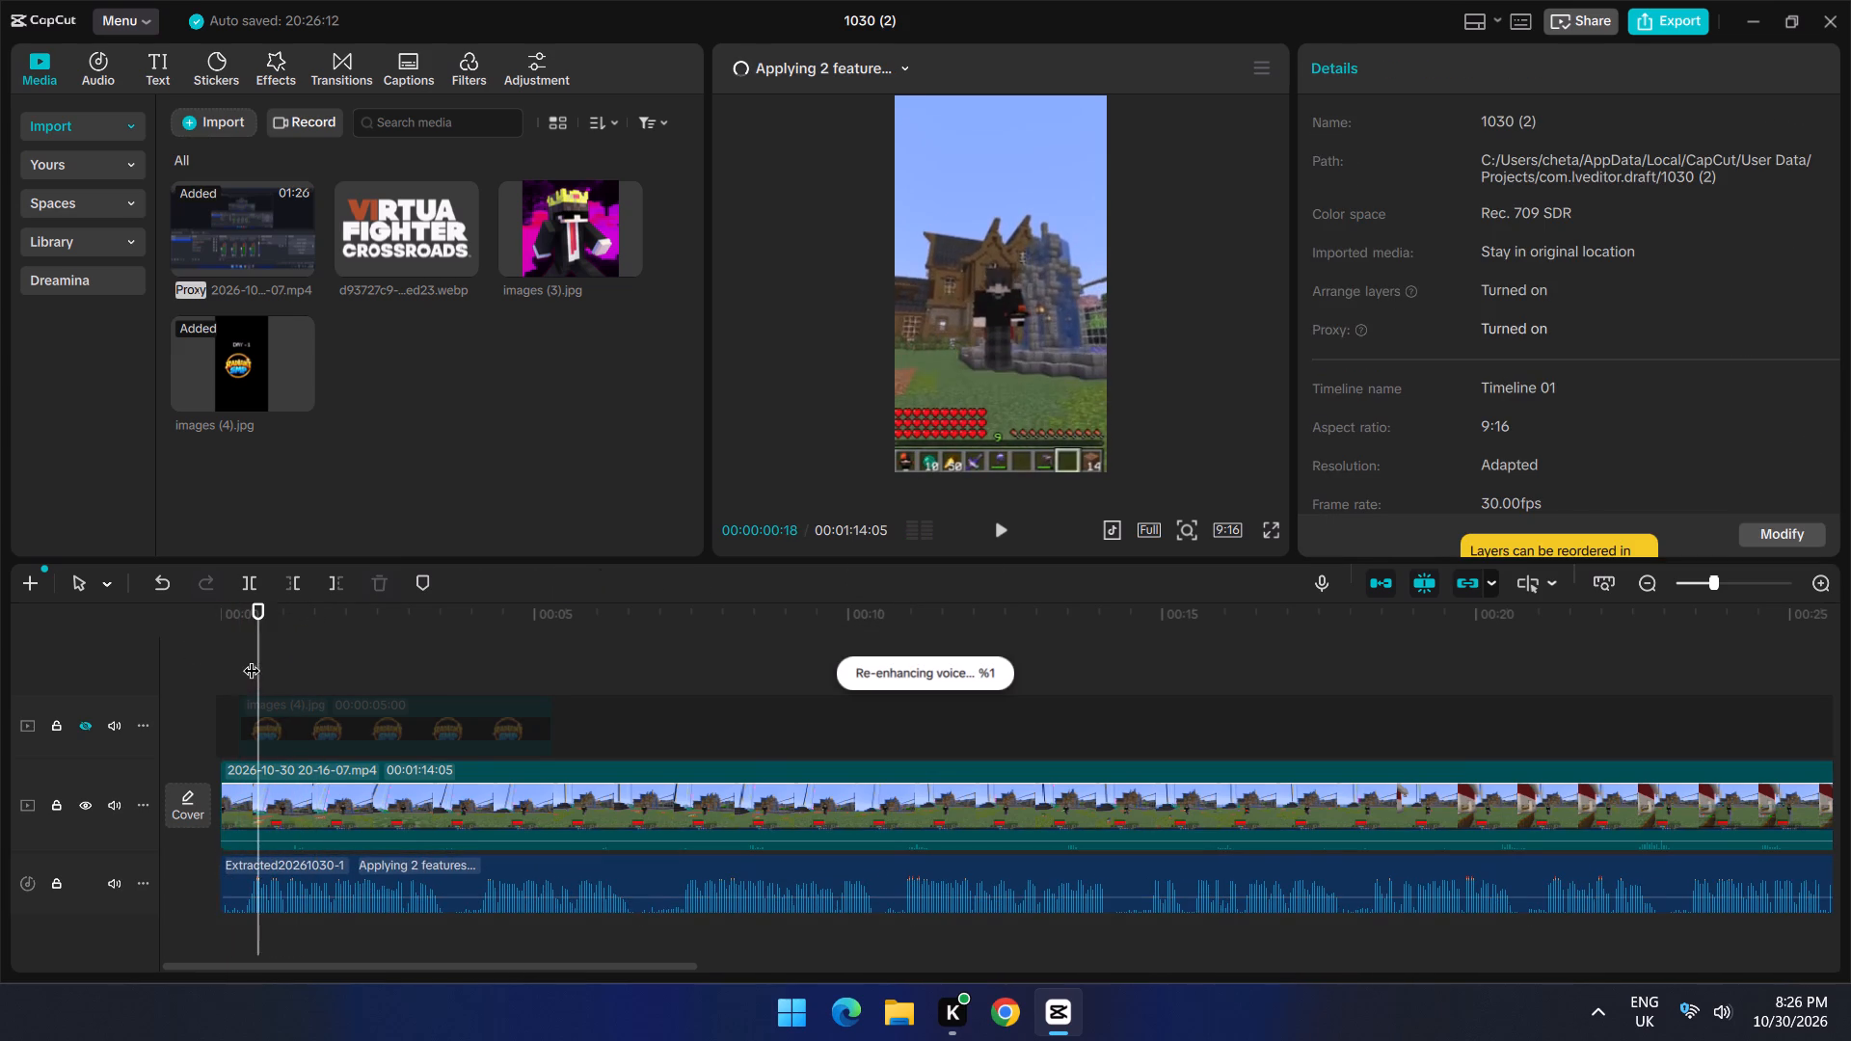
drag(252, 658, 170, 654)
key(space)
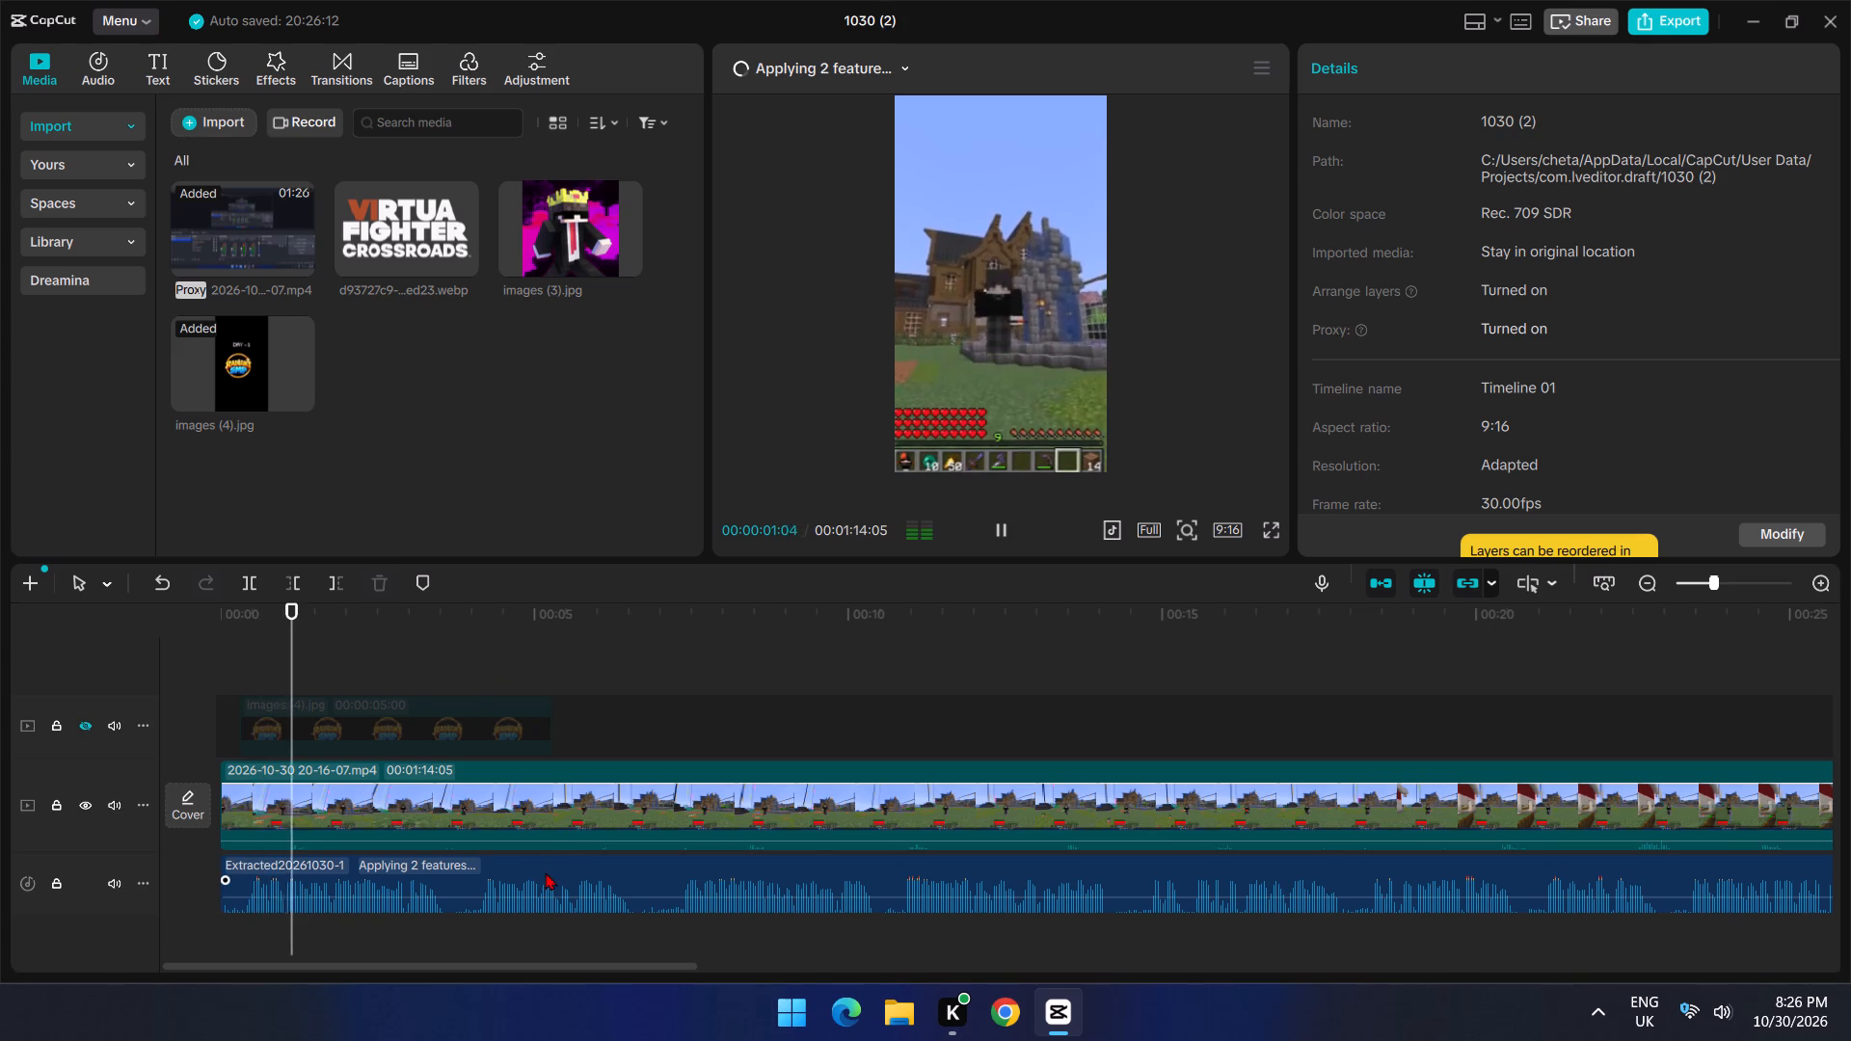
key(space)
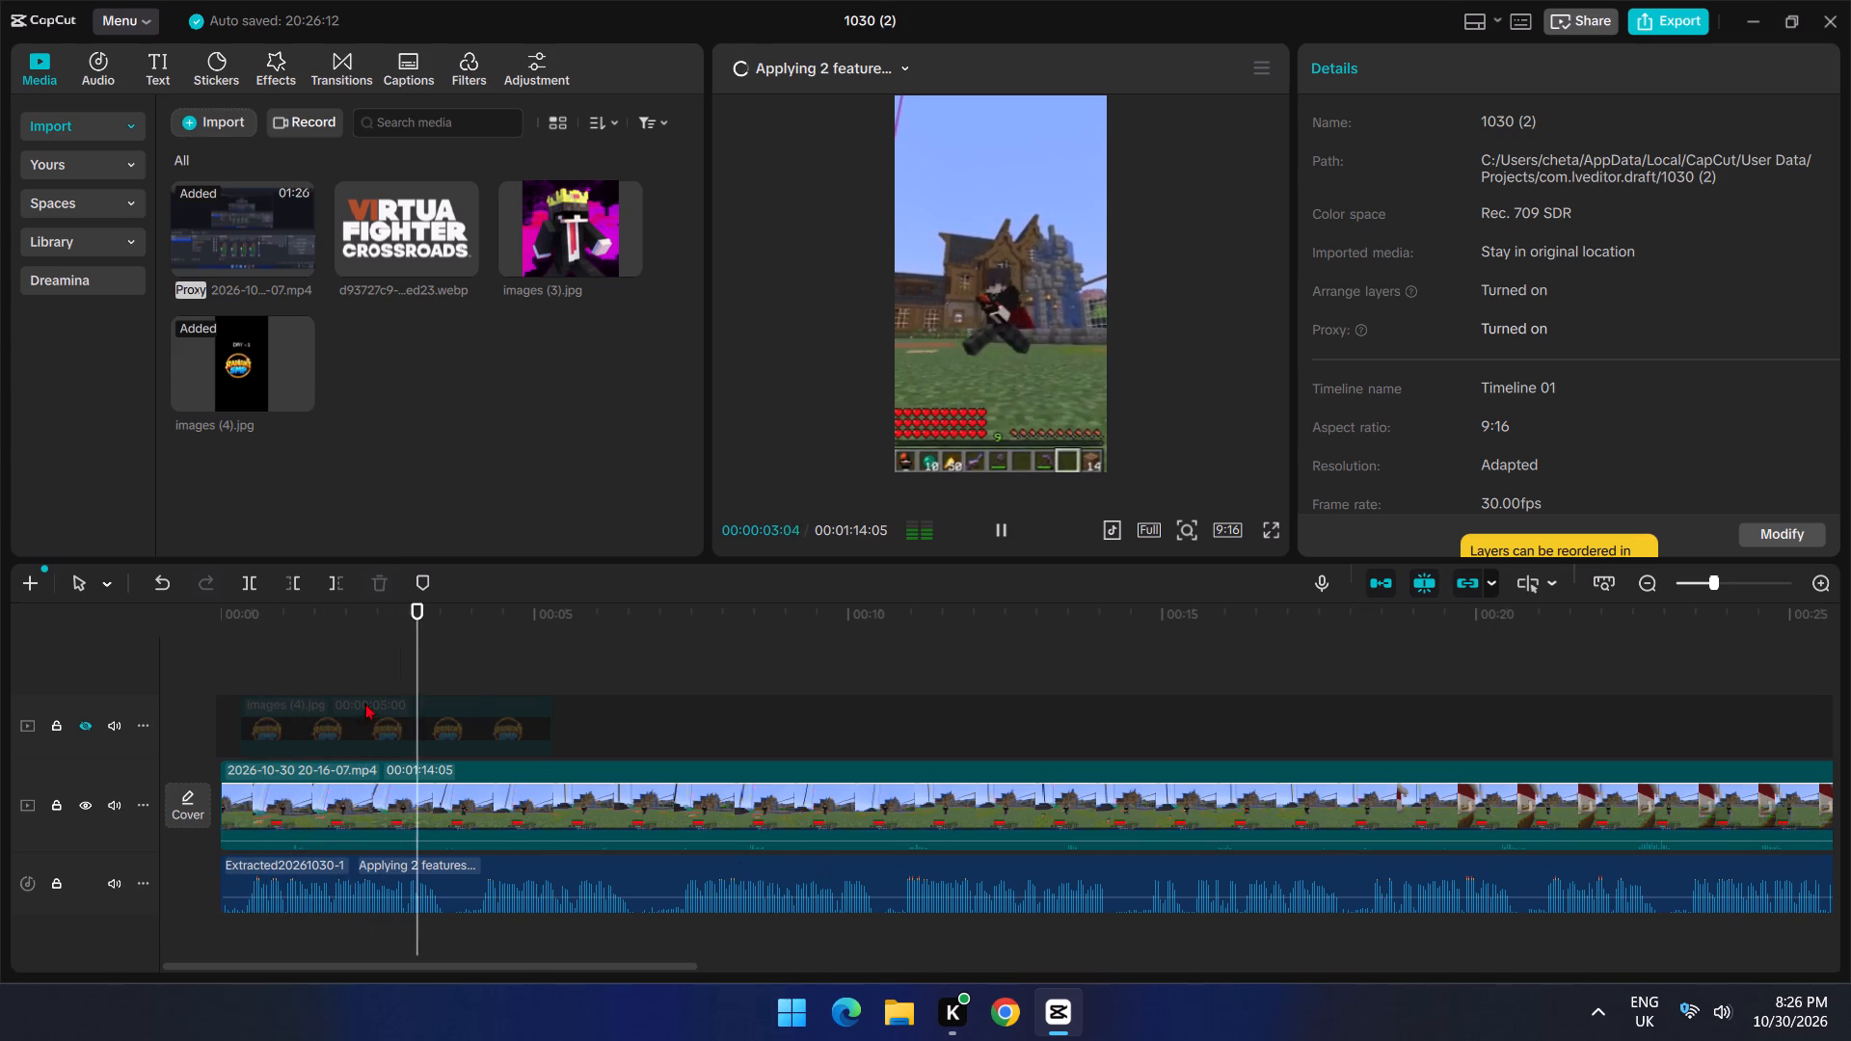
Add images (3).jpg on a new track above the hidden logo overlay, starting about 0.7 seconds into the timeline.
click(289, 648)
drag(287, 647, 178, 660)
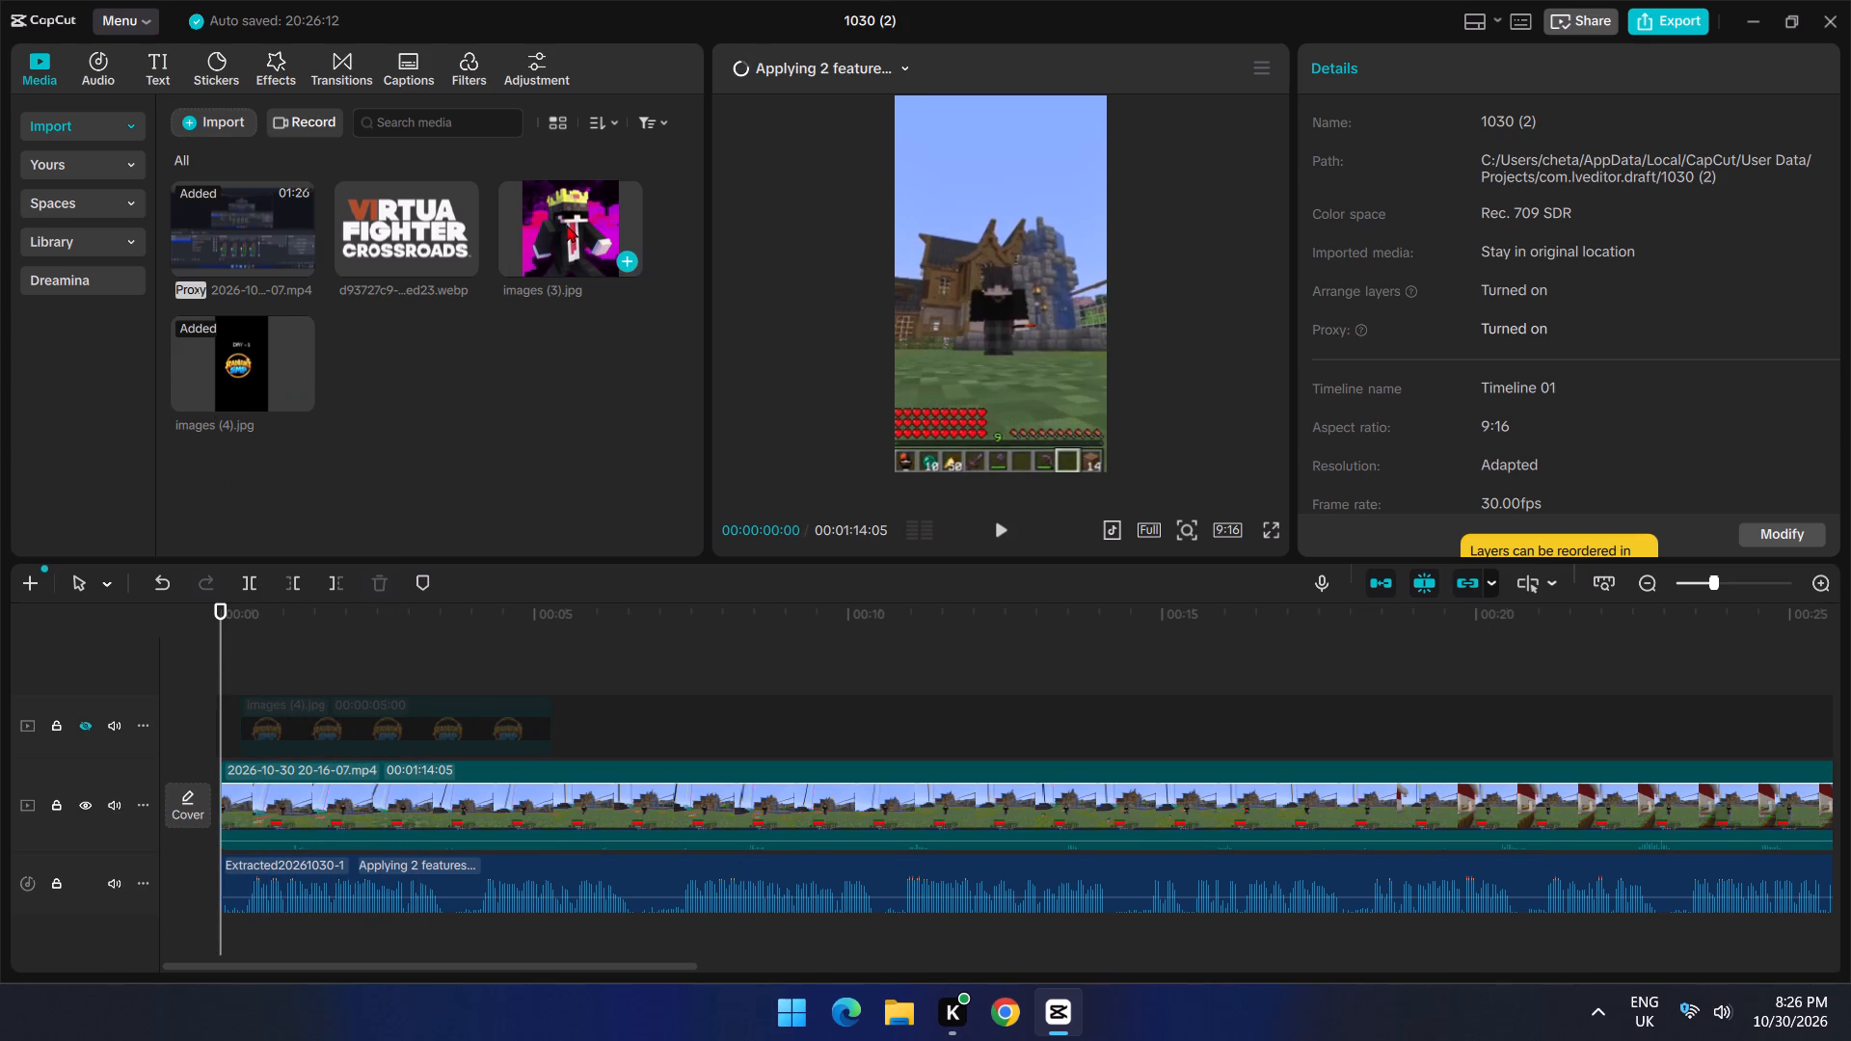
click(566, 225)
drag(575, 226, 219, 669)
drag(249, 708, 290, 710)
Play the opening to check when the images (3).jpg overlay appears.
key(space)
key(space)
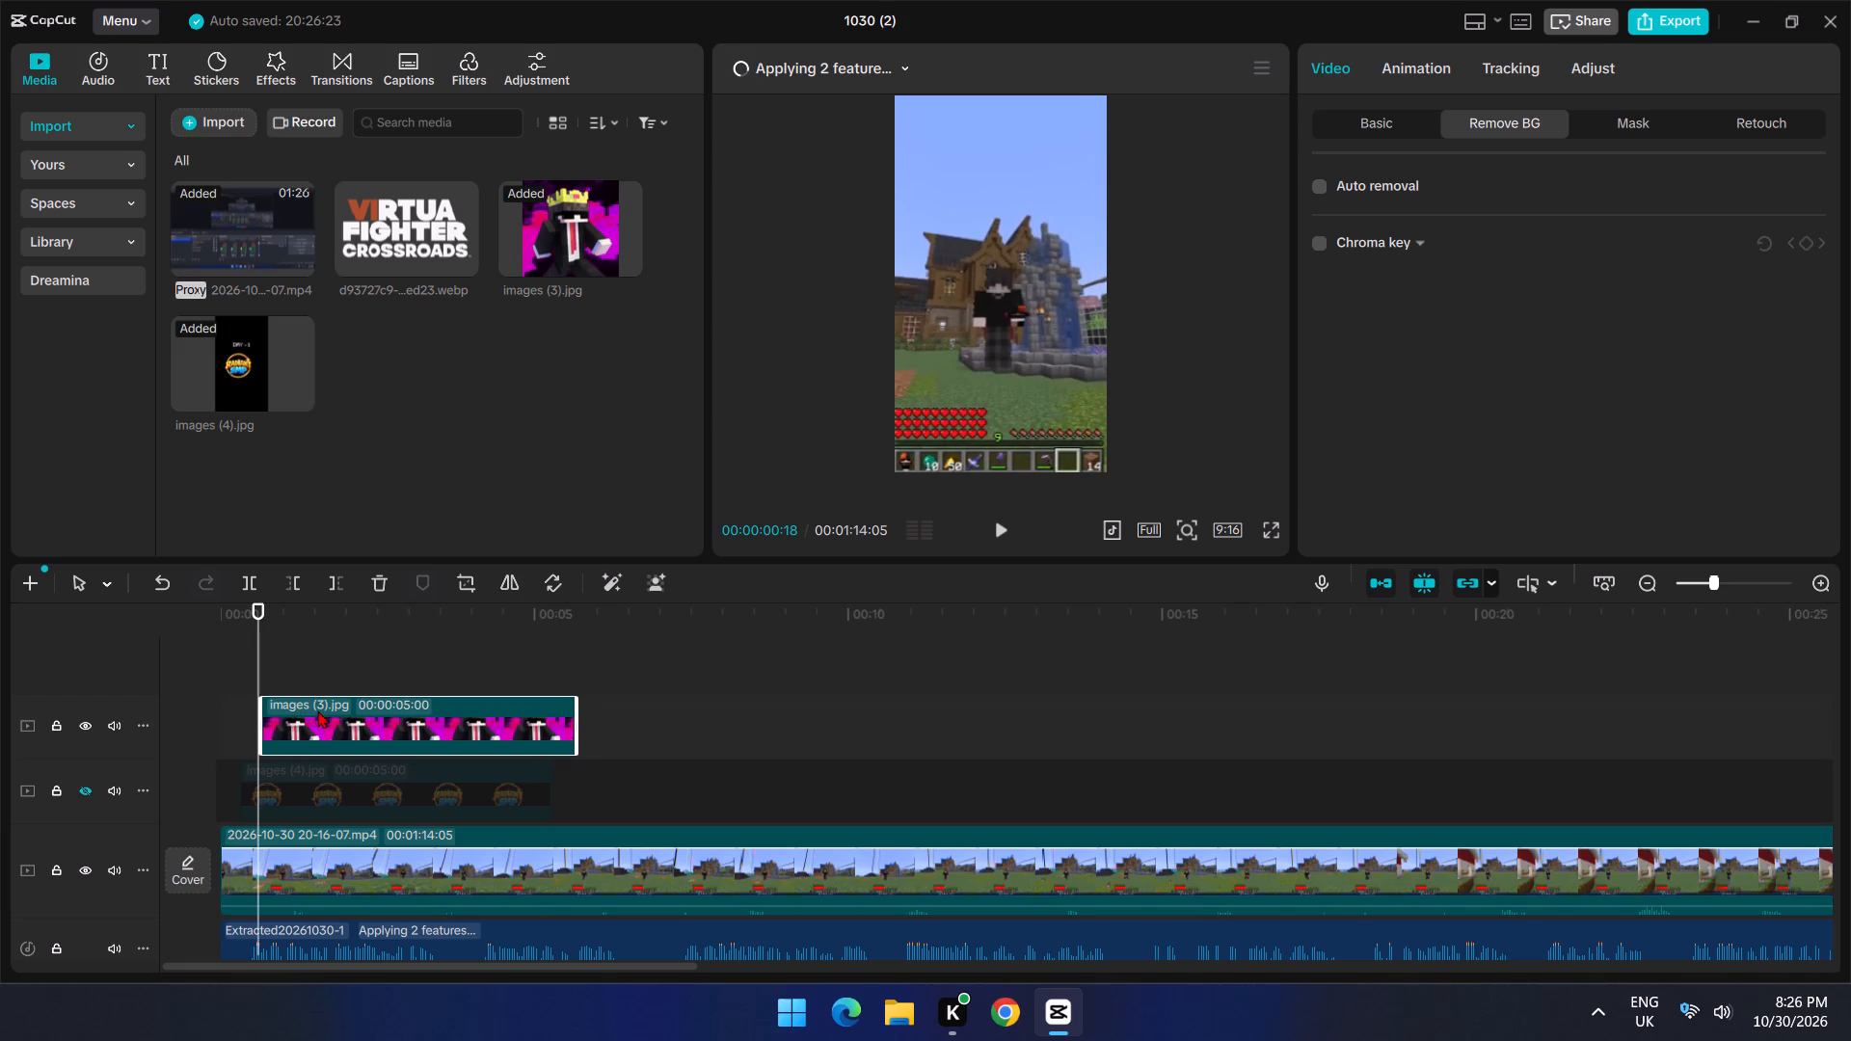
click(322, 710)
key(space)
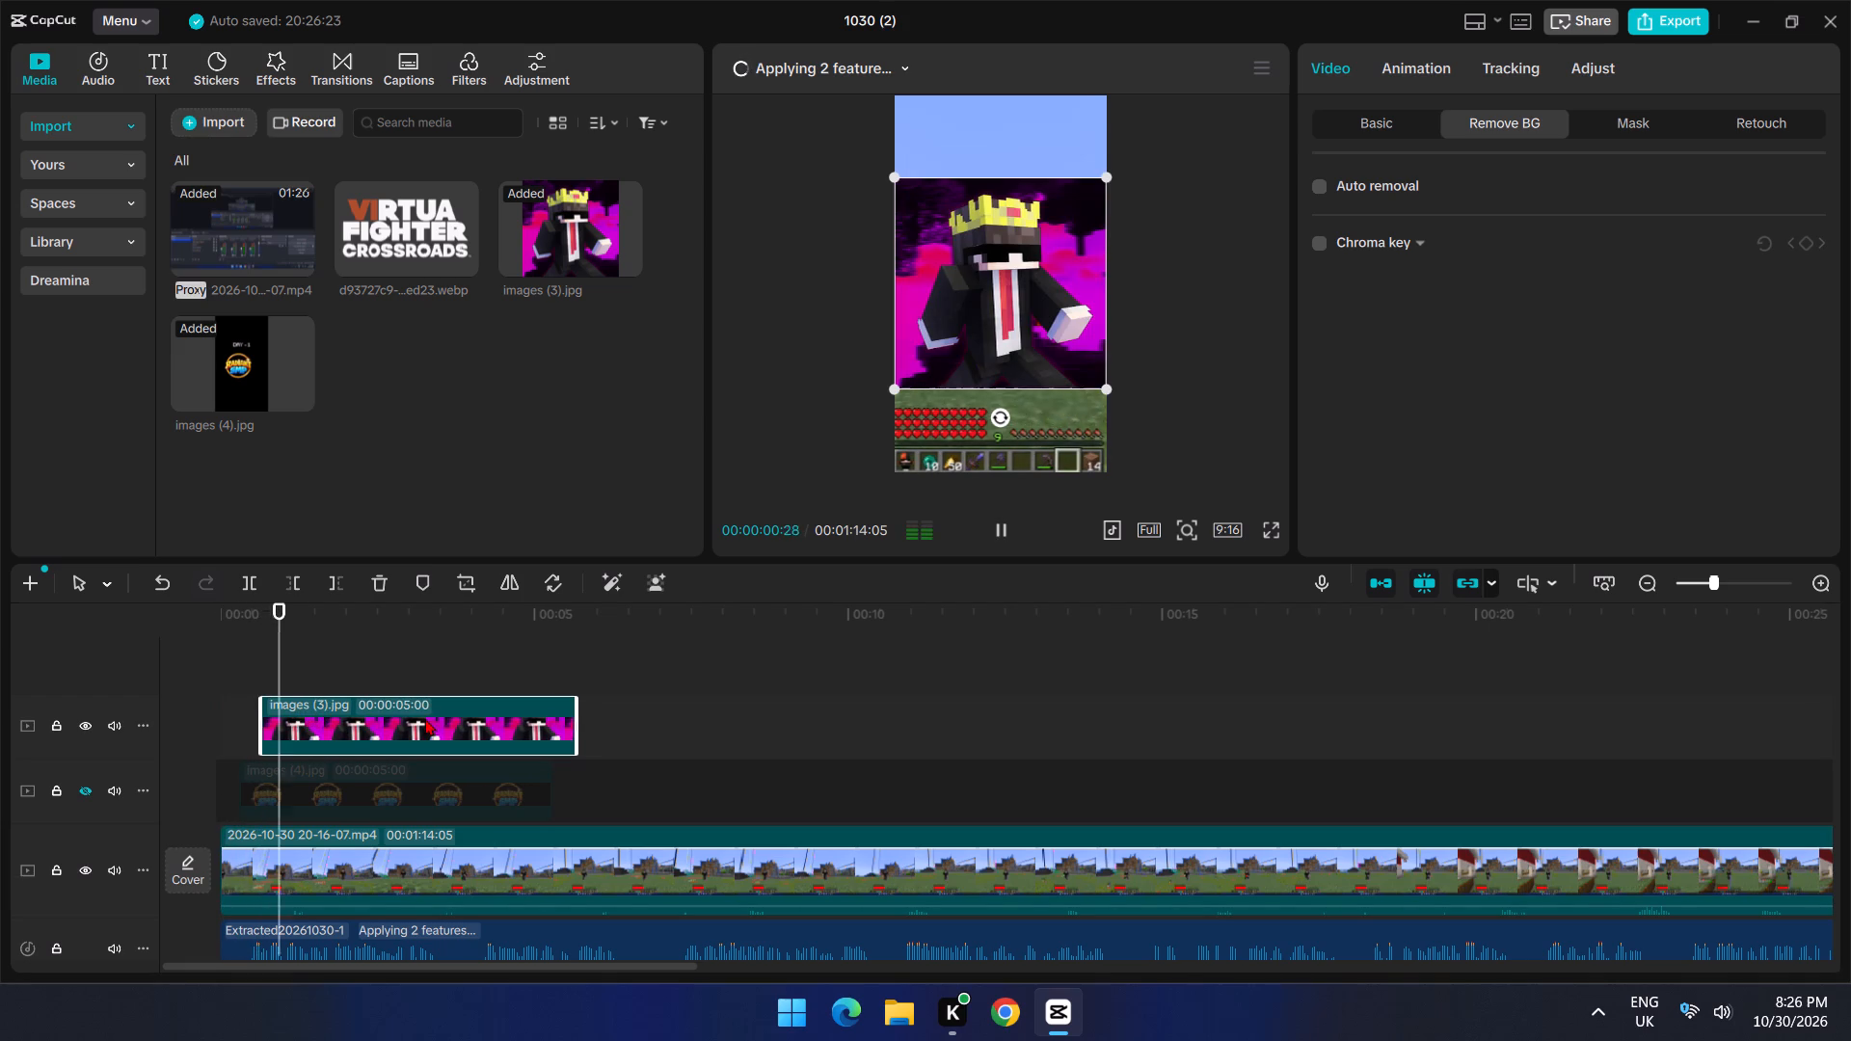
key(space)
Scale the images (3).jpg overlay down to about half the frame width and place it just below the frame's centre.
drag(1108, 391, 1043, 314)
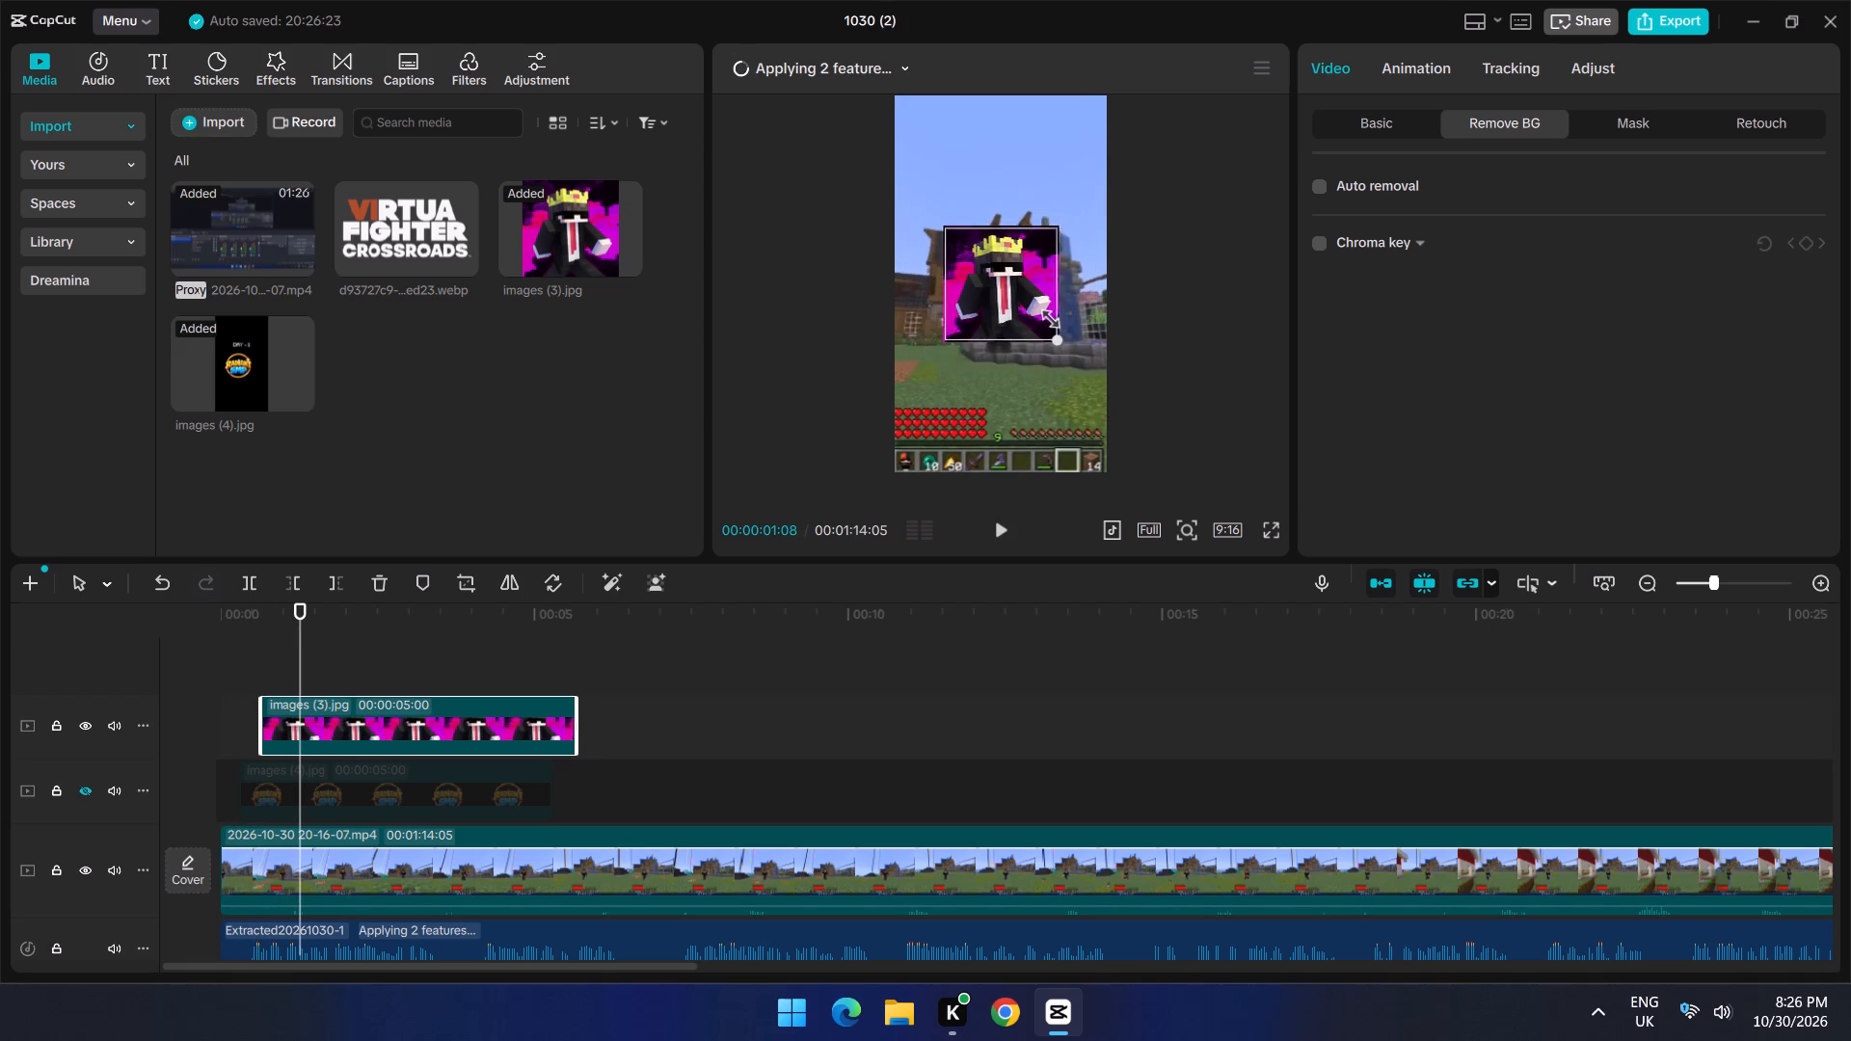
drag(1043, 314, 1033, 310)
drag(1005, 285, 992, 281)
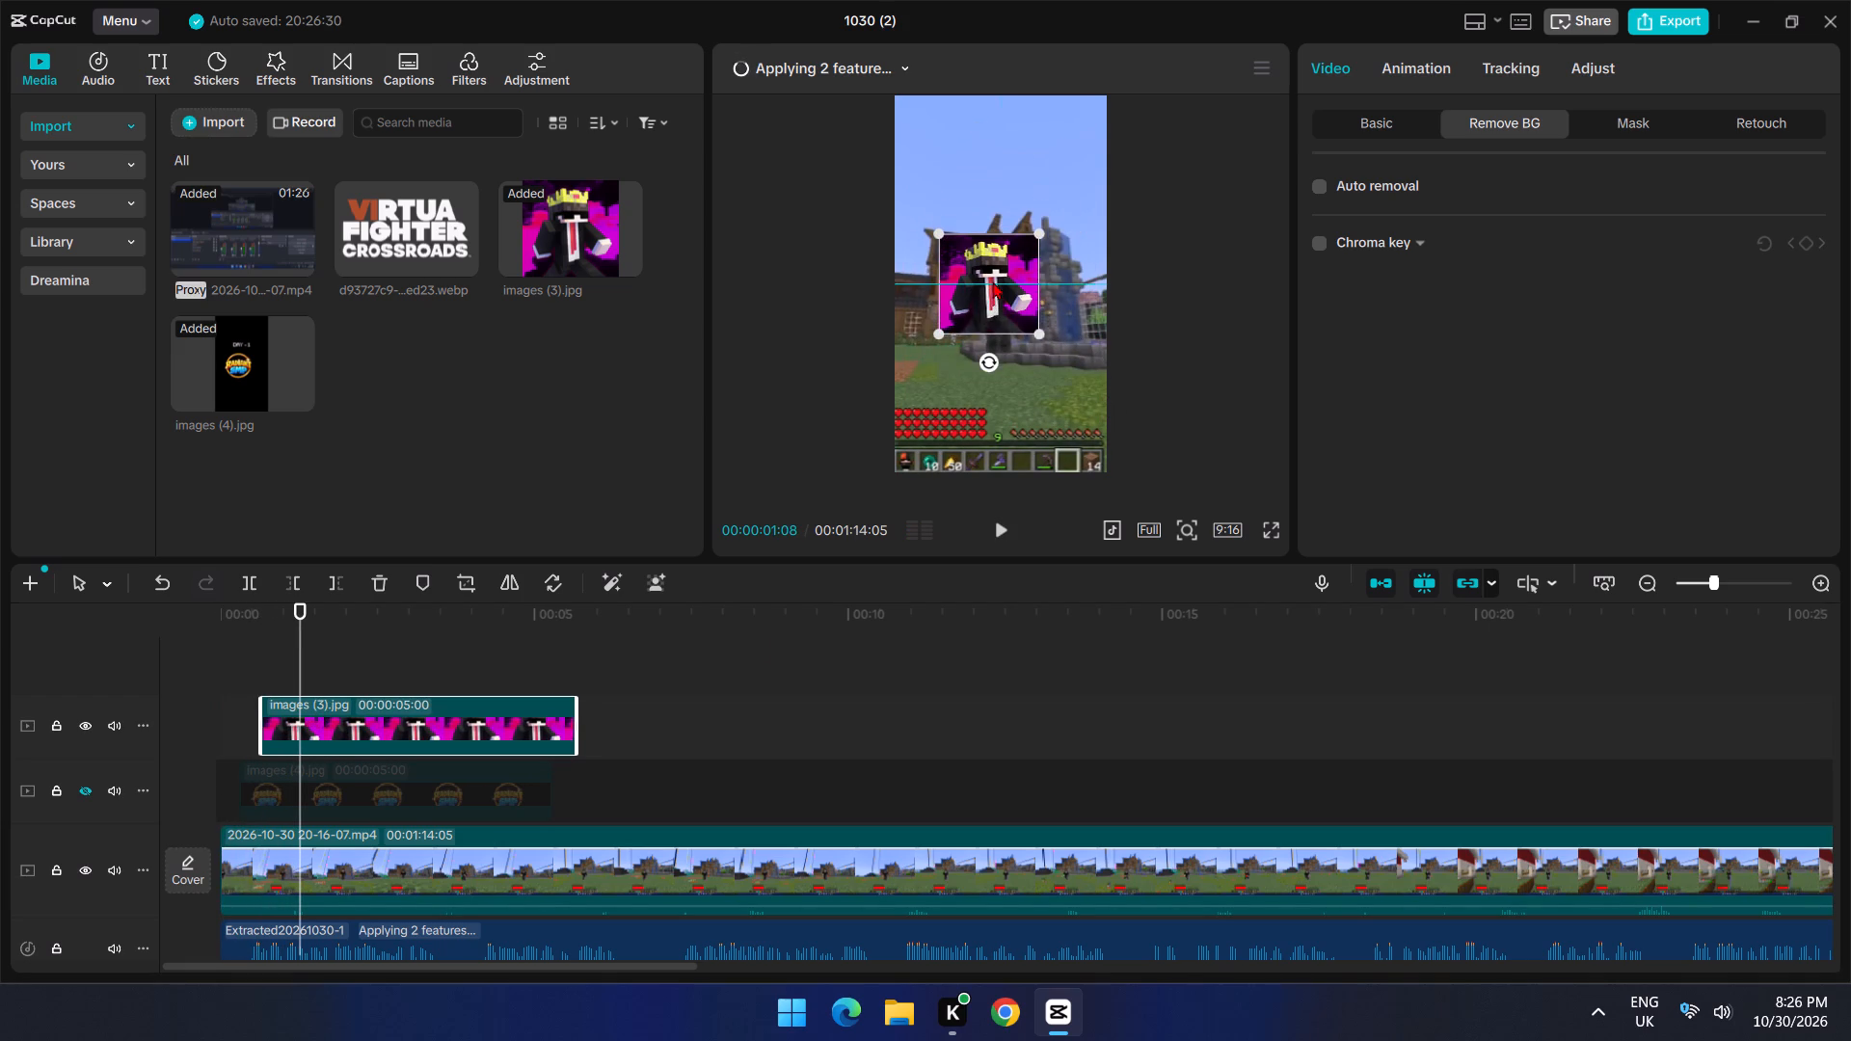
drag(992, 281, 1000, 296)
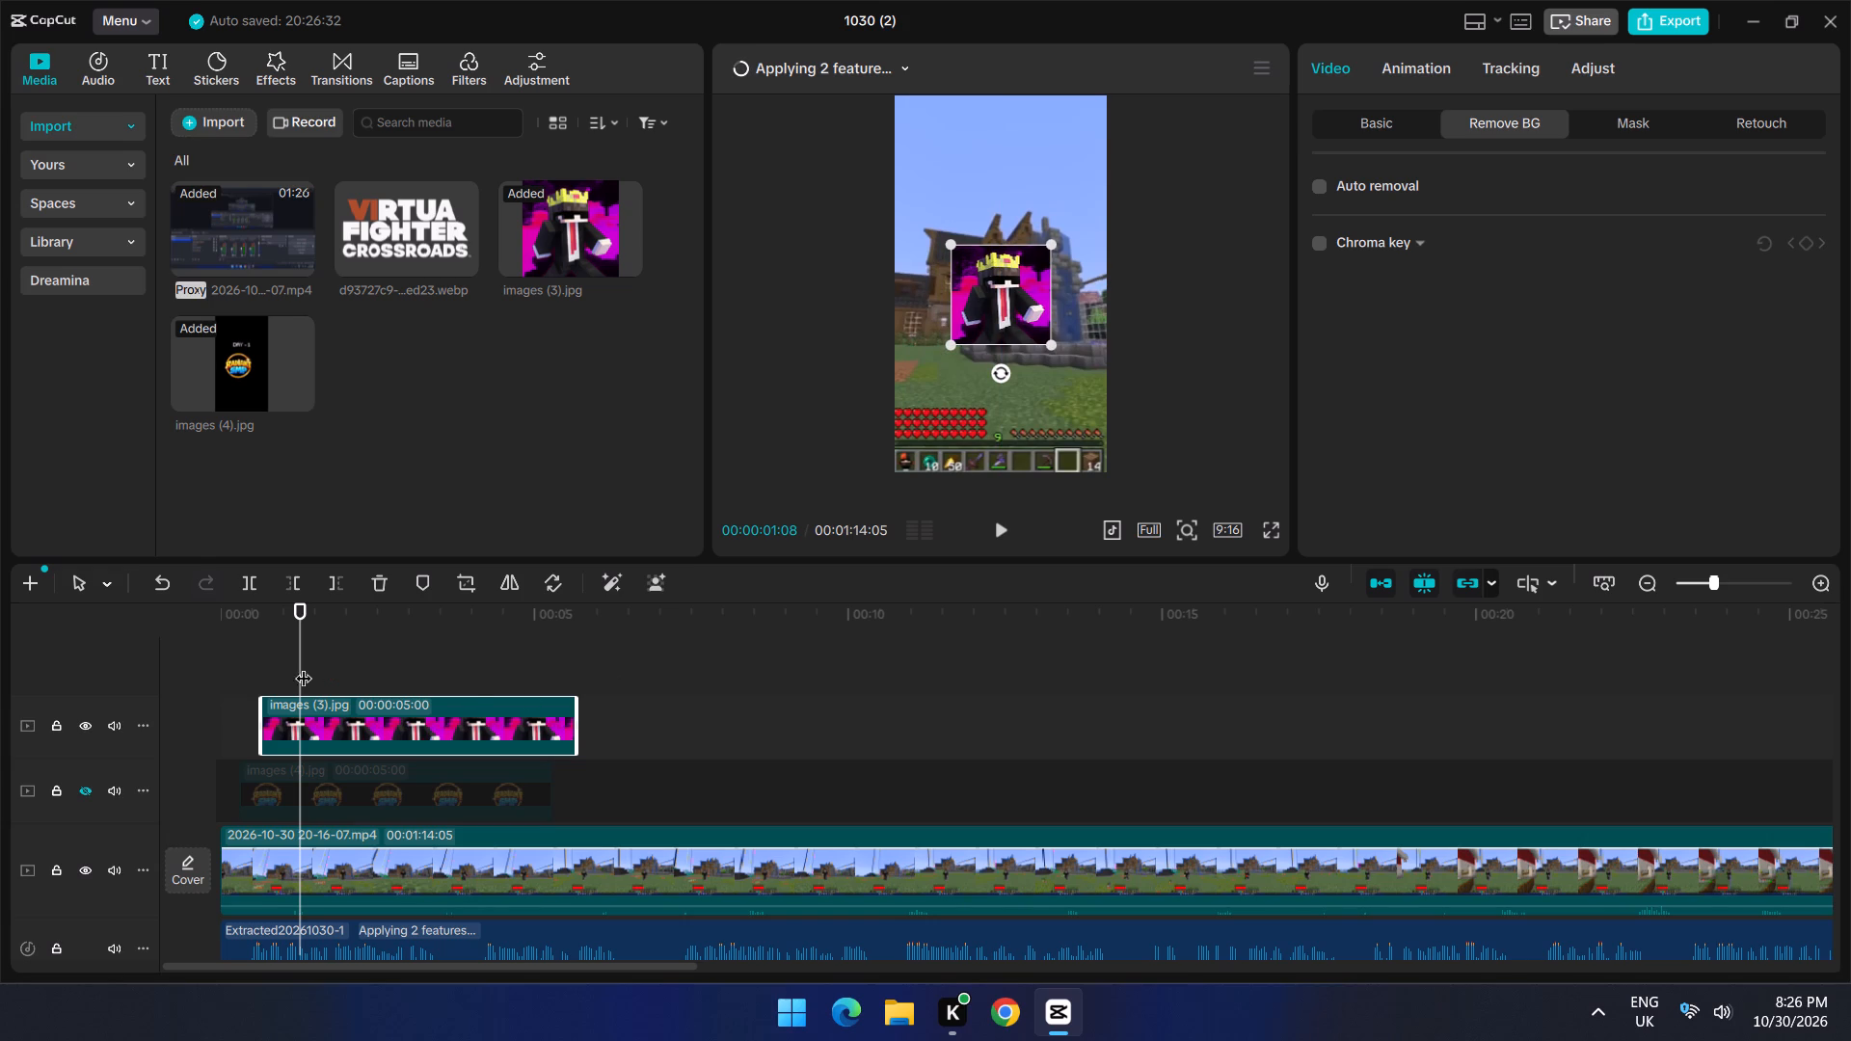
Apply the trending "Focus…tment" entrance animation to the images (3).jpg overlay.
drag(301, 664, 263, 664)
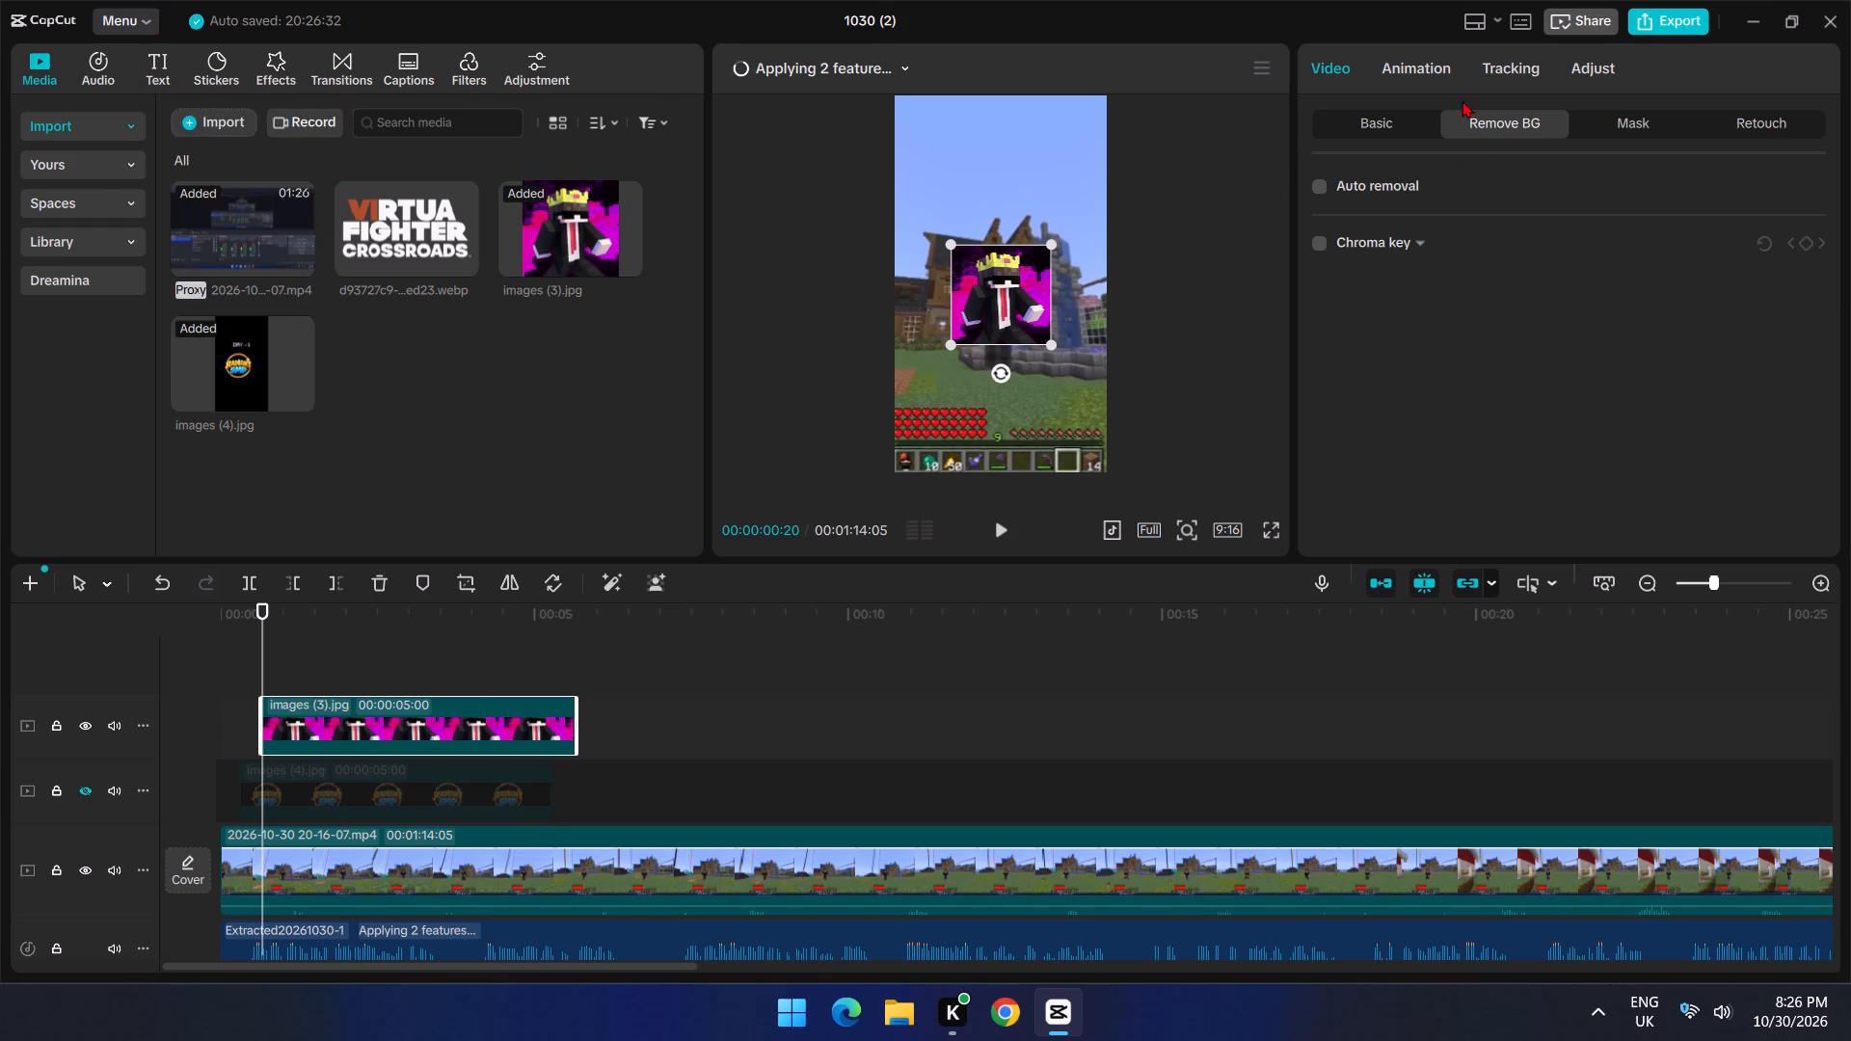
click(1434, 57)
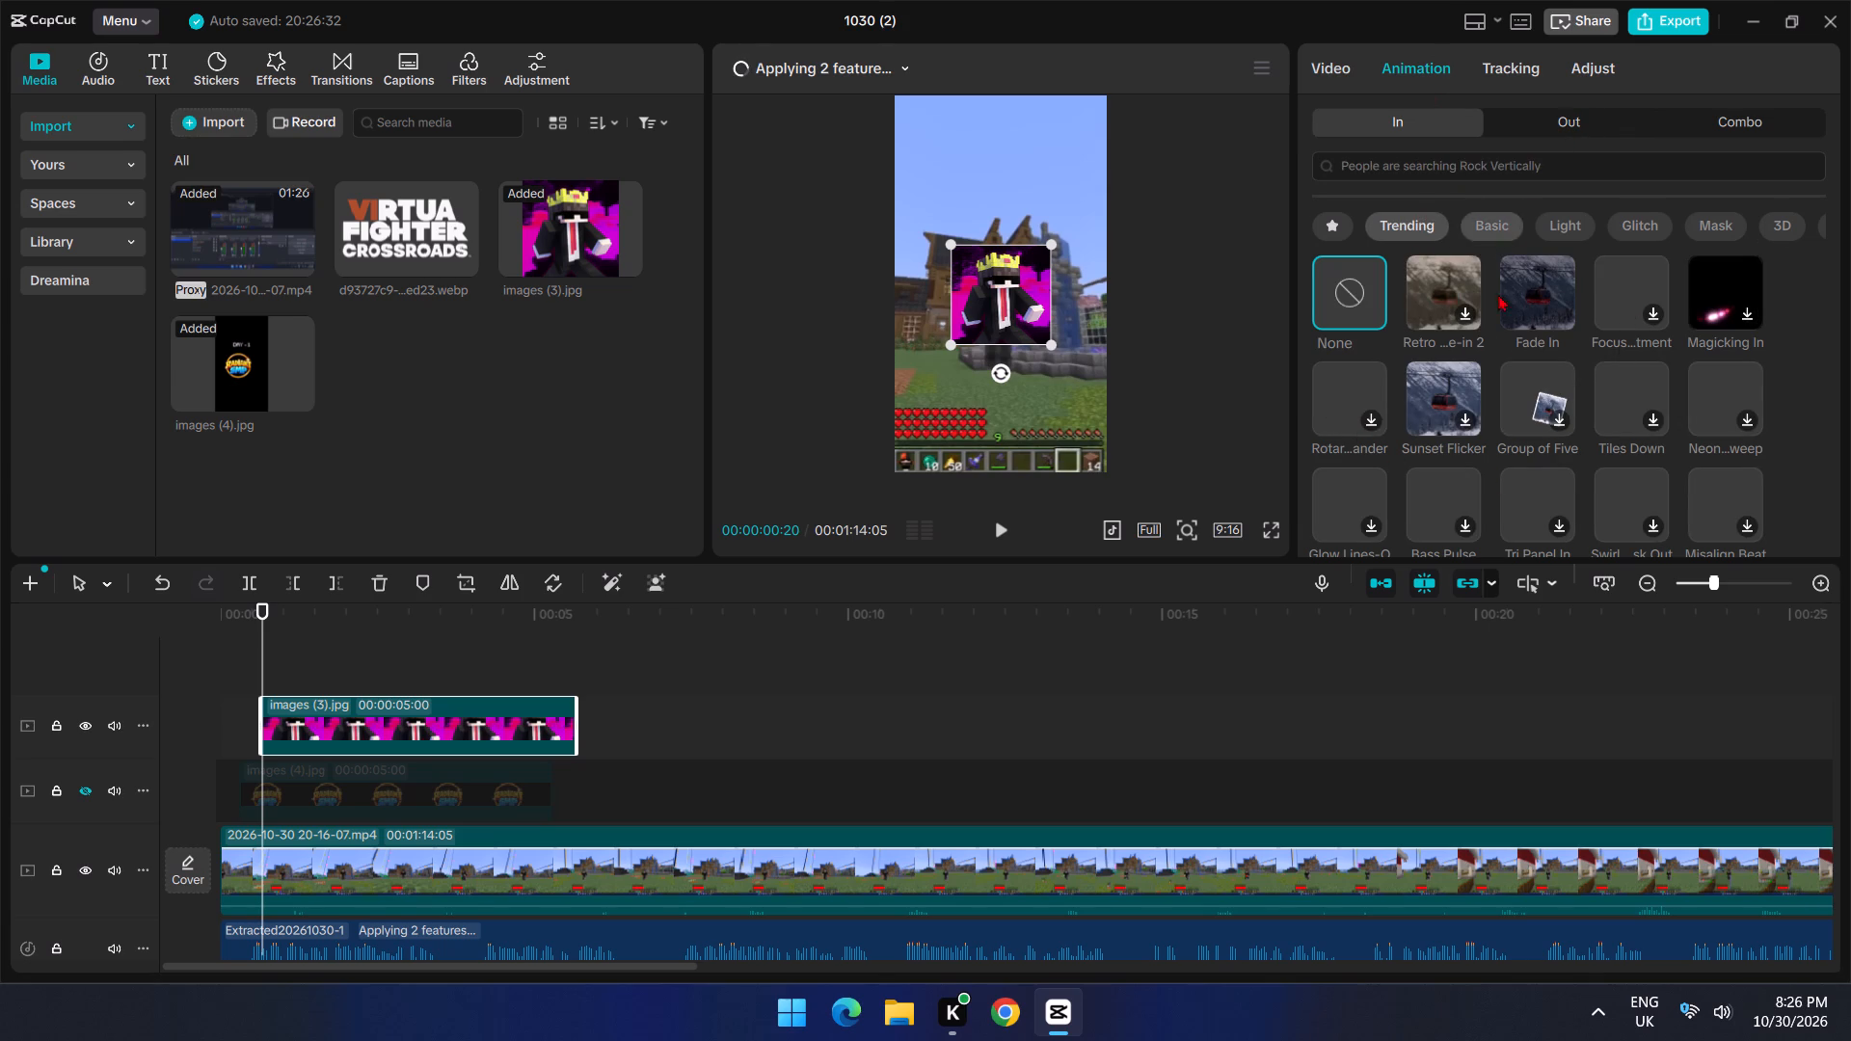
scroll(1497, 351, down, 1)
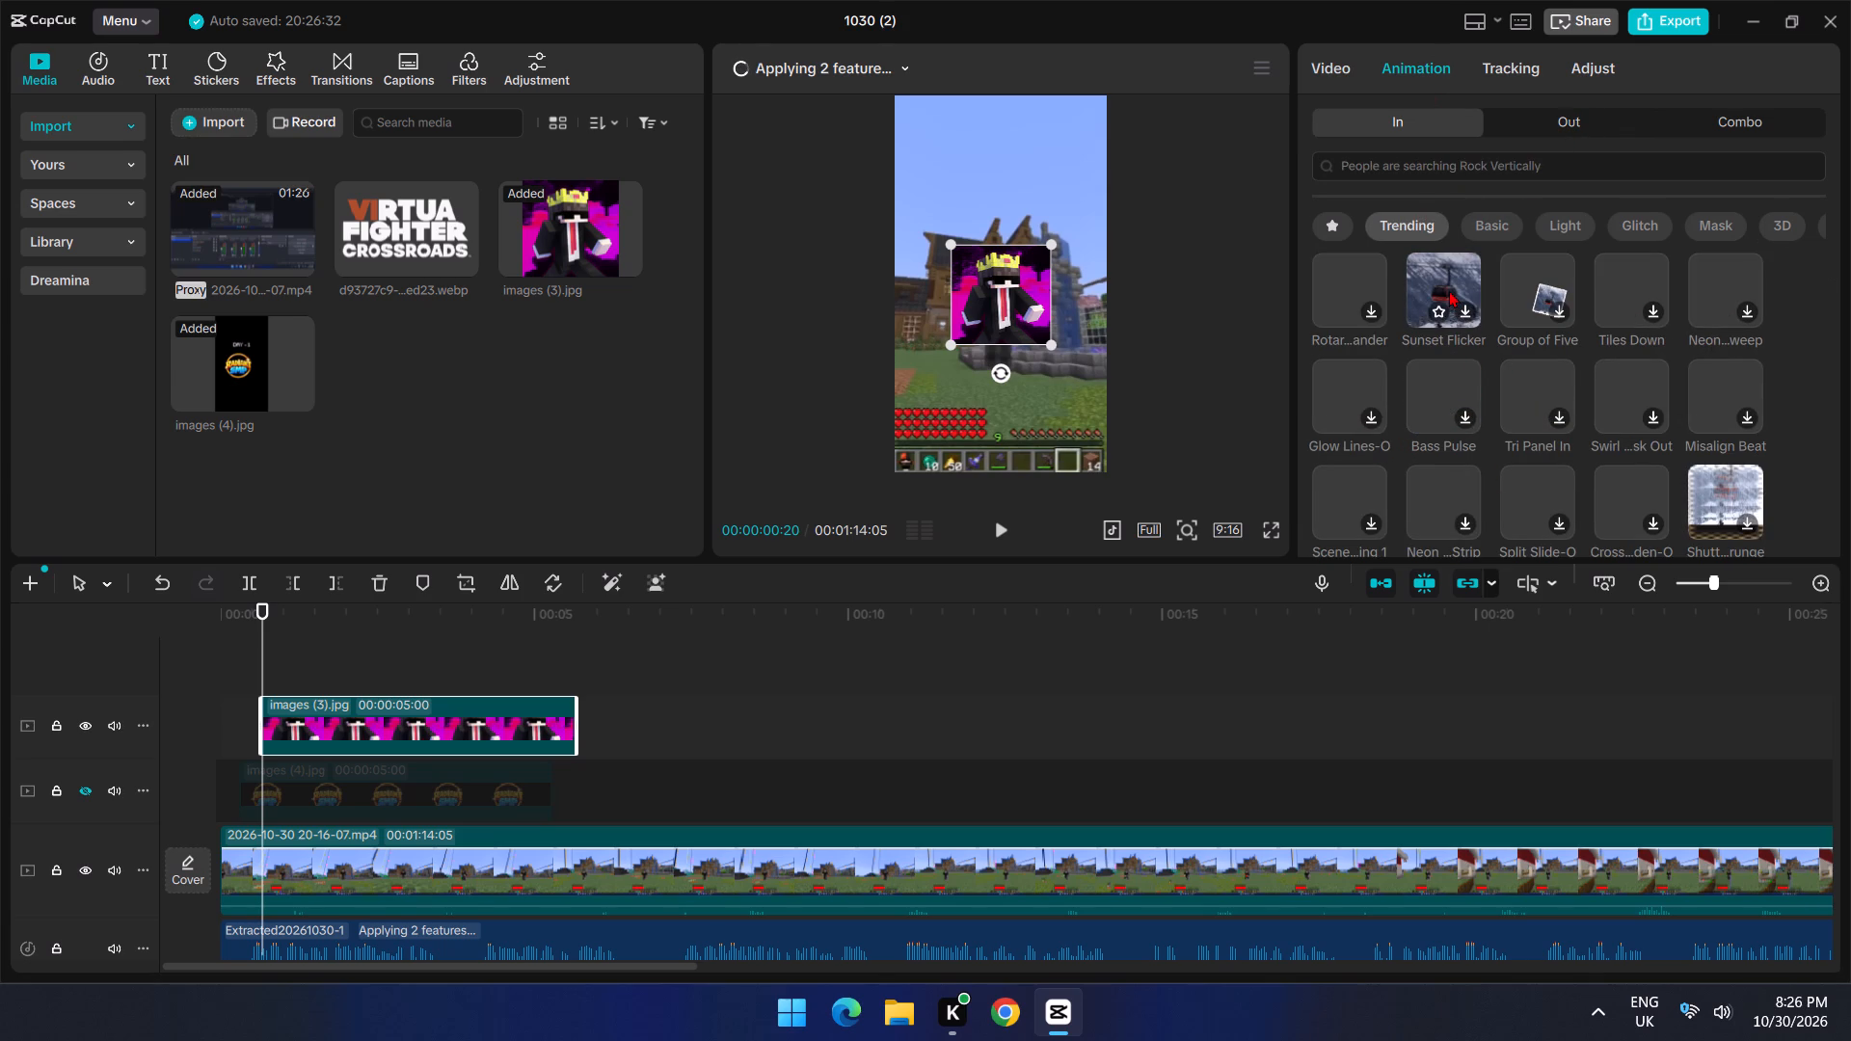
scroll(1568, 353, up, 2)
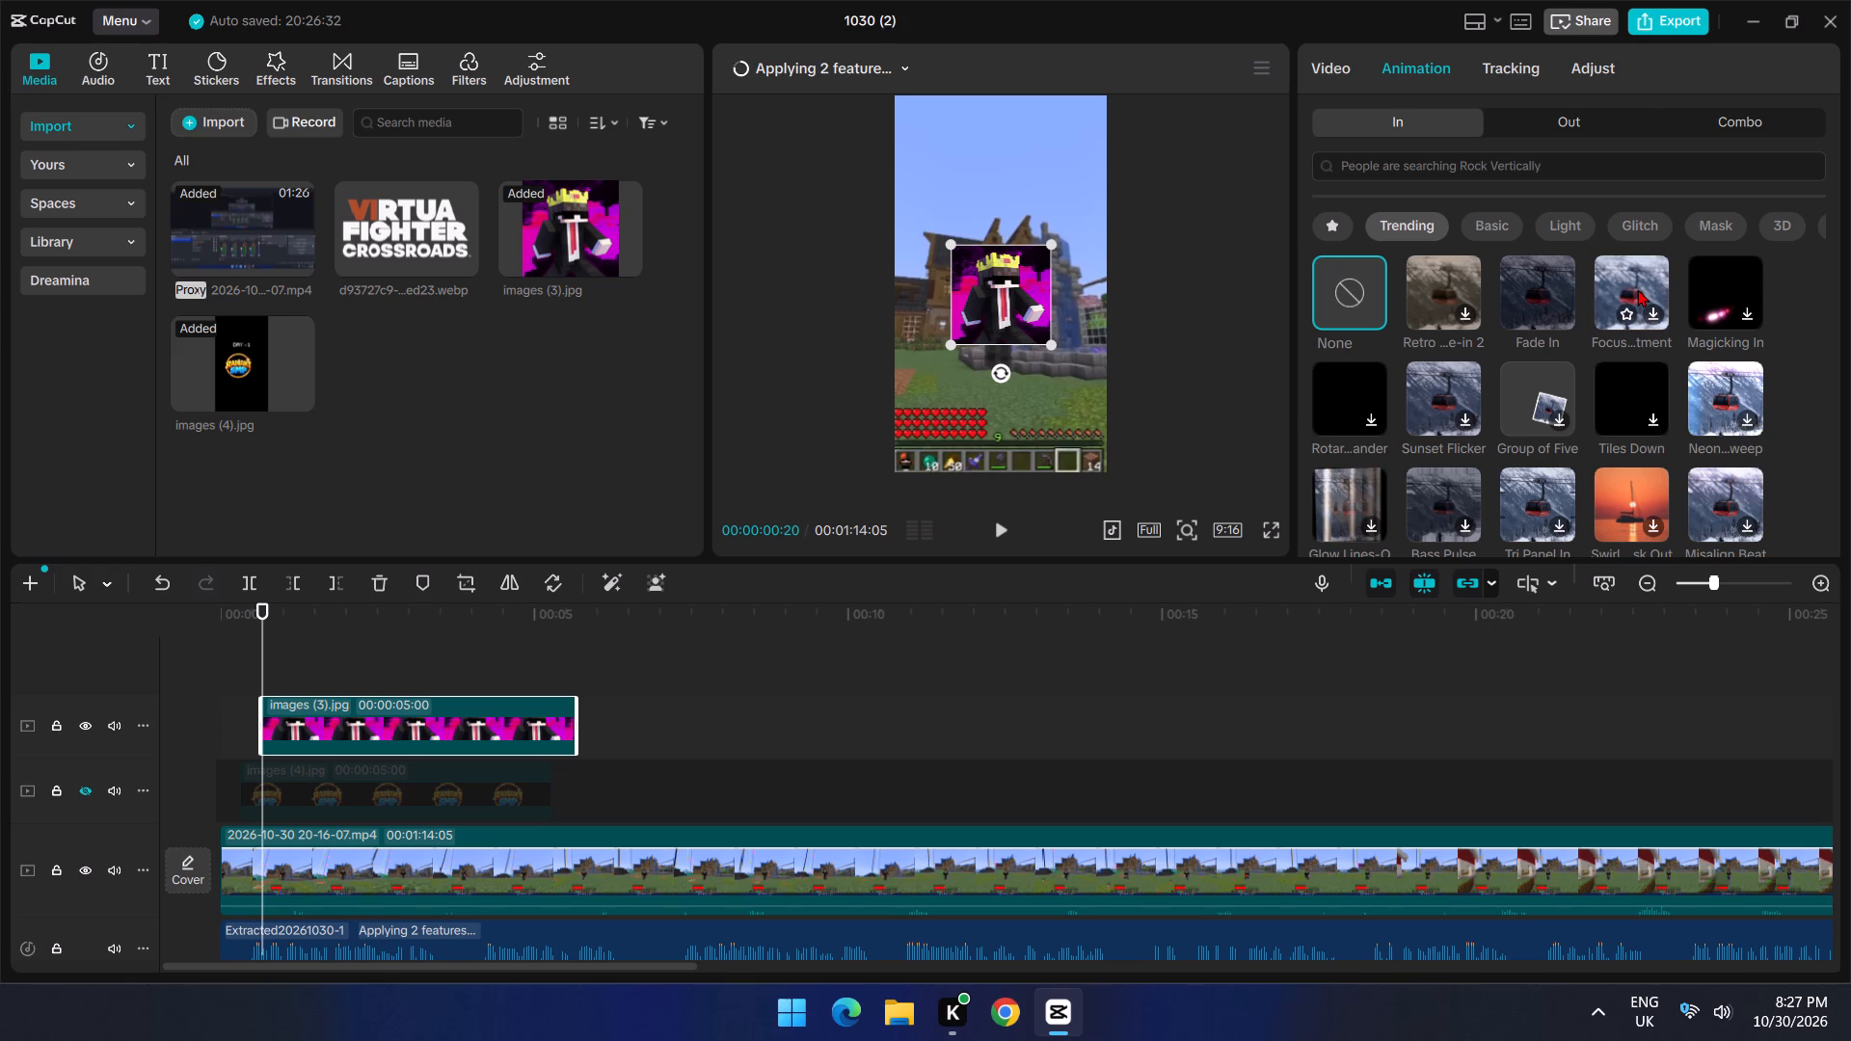
click(1637, 289)
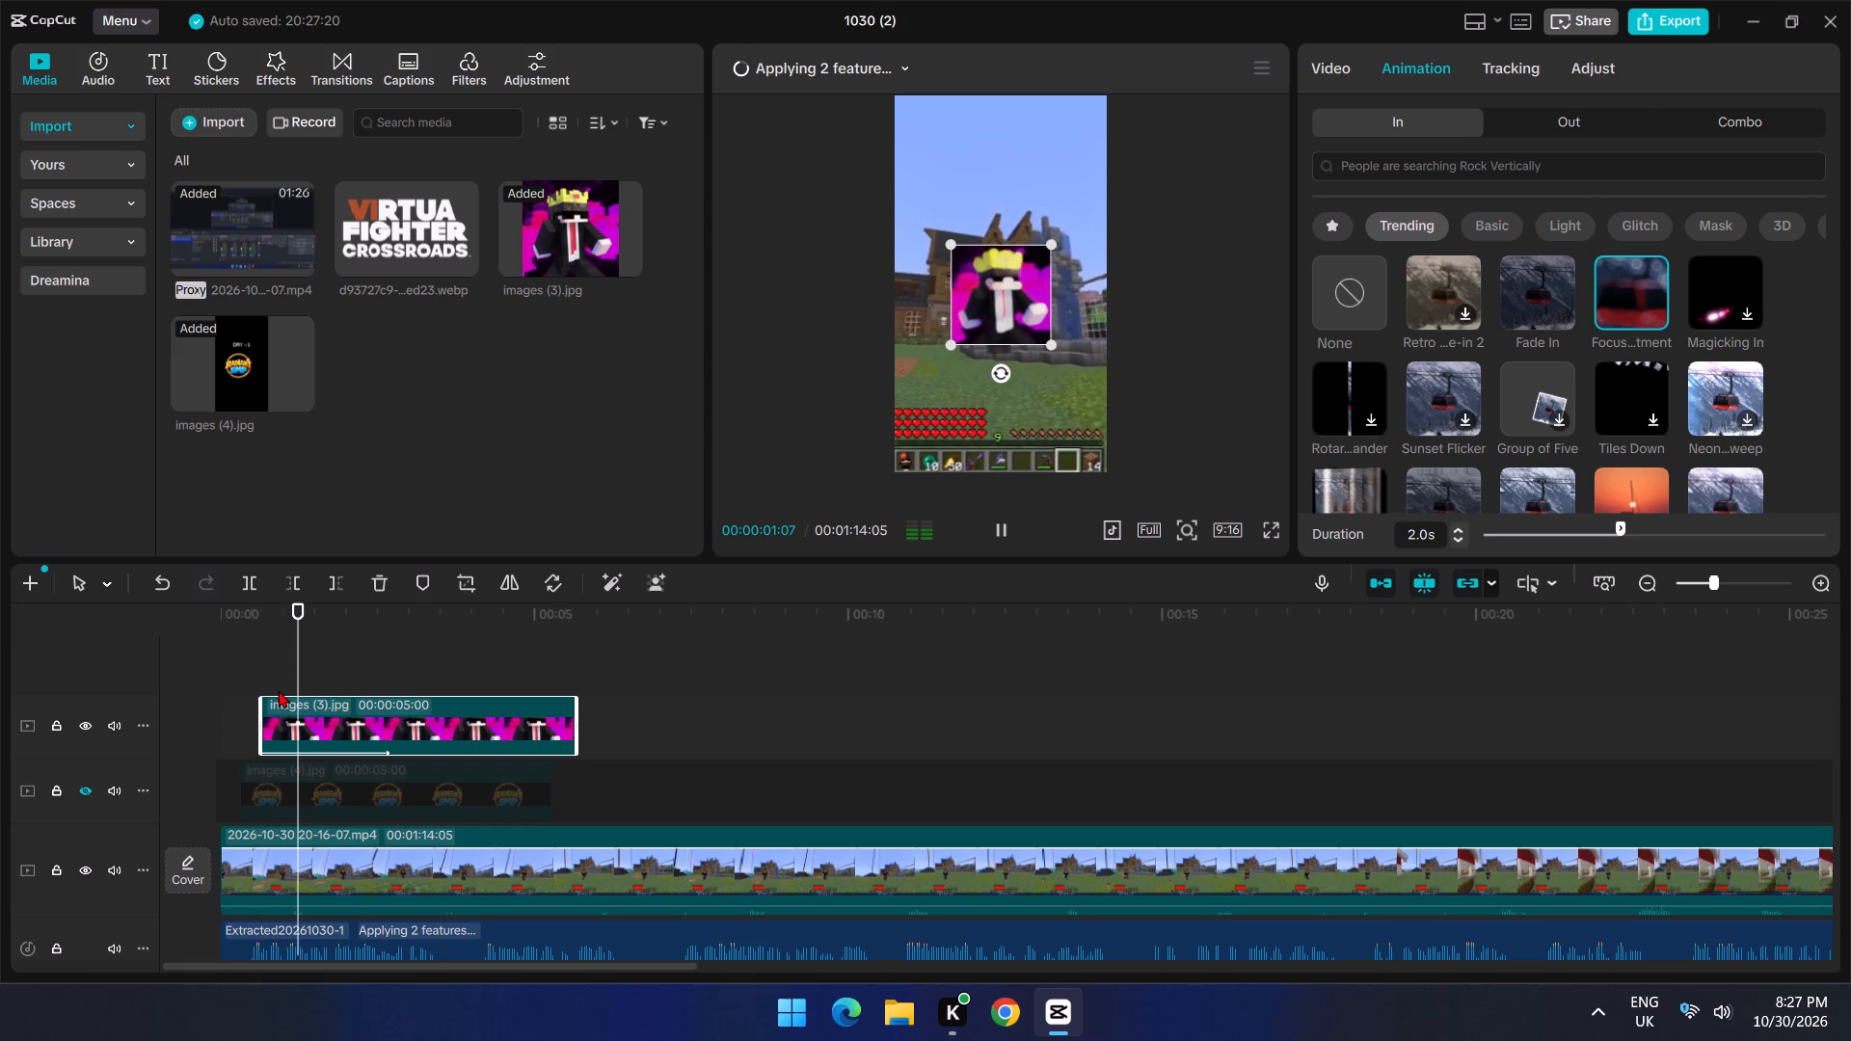
Scrub and play the opening from the beginning to review the entrance animation on the images (3).jpg overlay.
click(262, 657)
drag(262, 657, 138, 672)
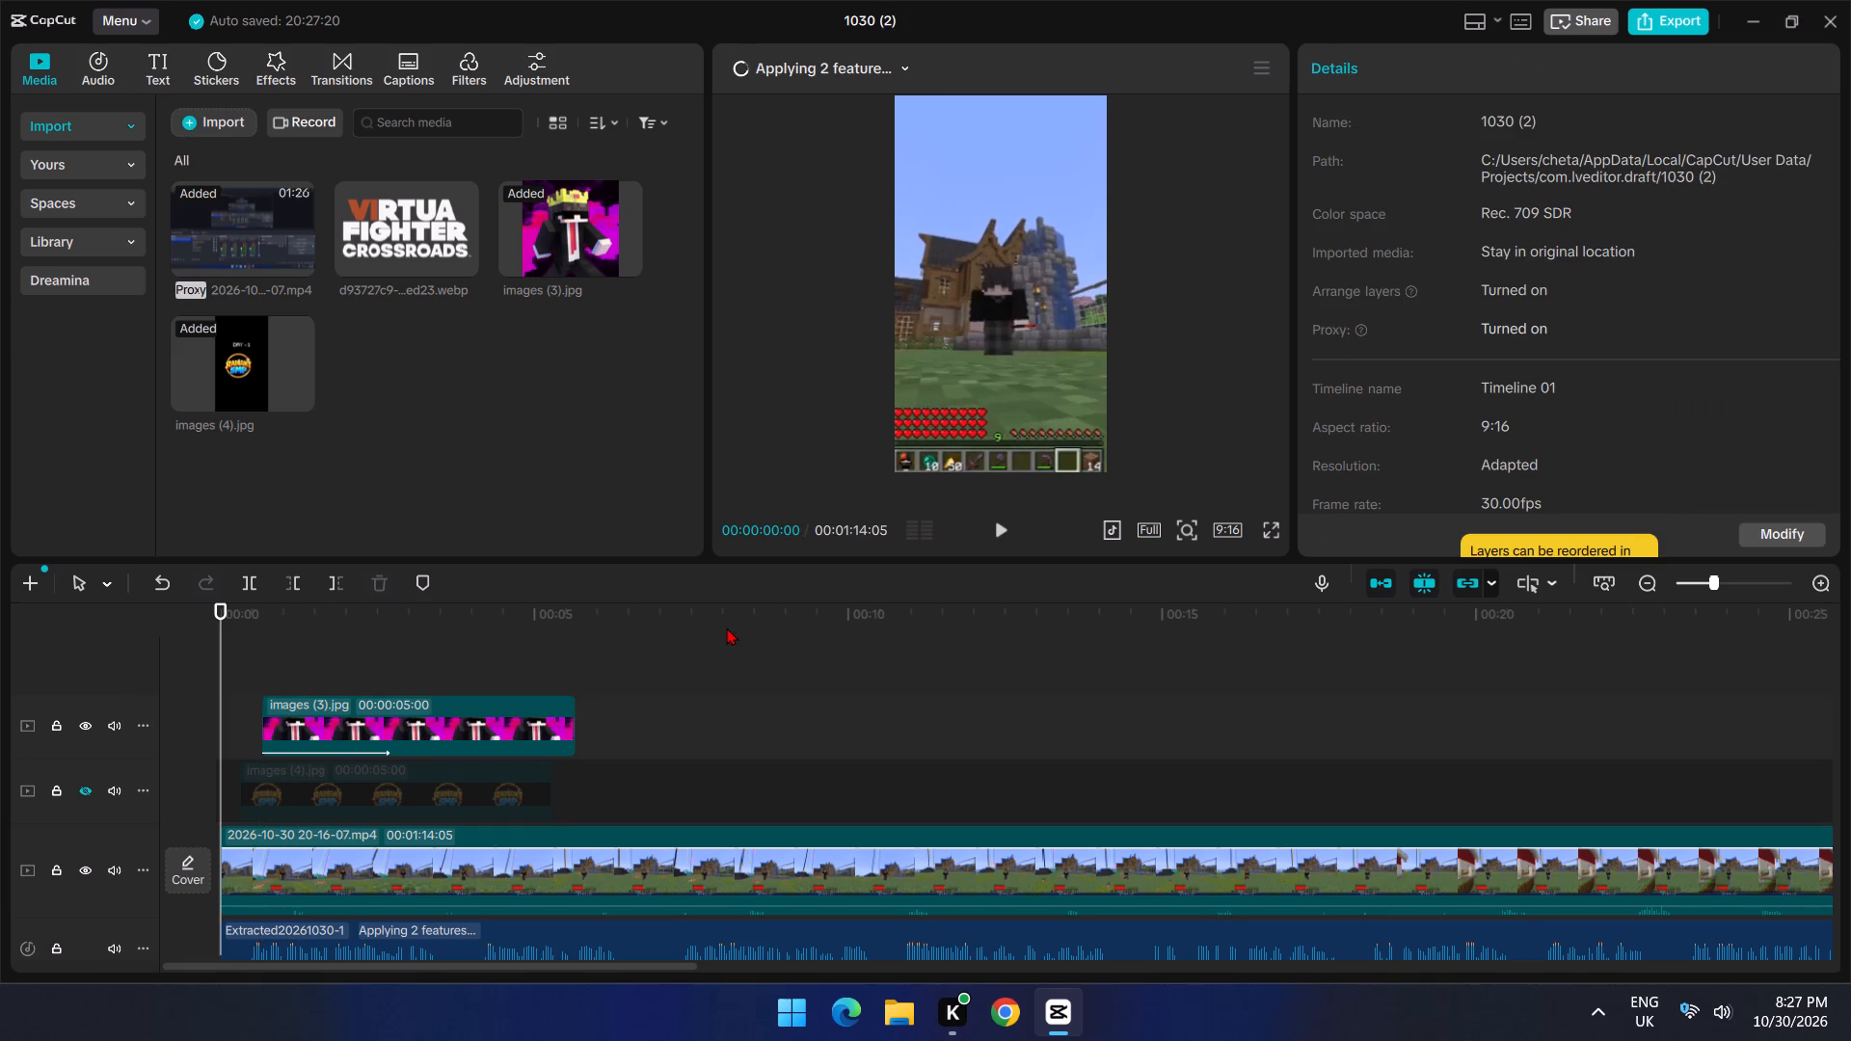
click(995, 331)
click(1184, 312)
drag(219, 645, 279, 646)
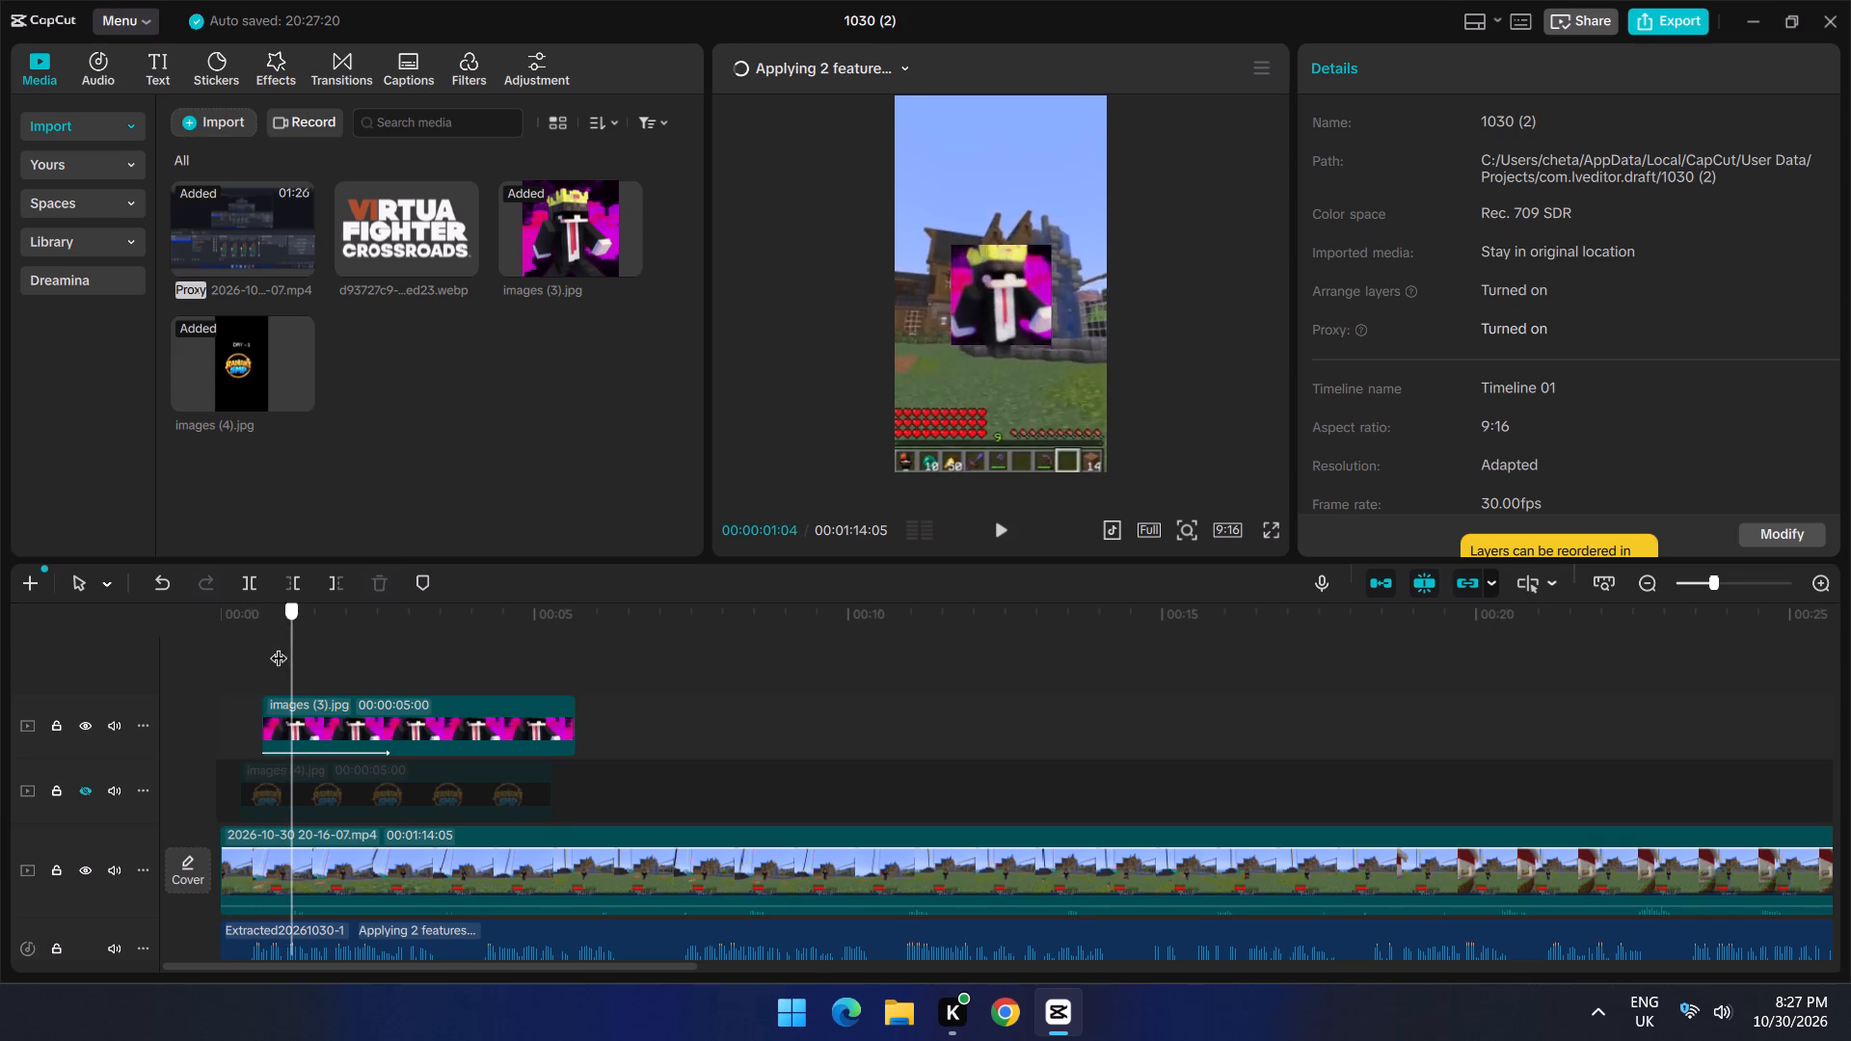
drag(279, 646, 294, 653)
click(343, 740)
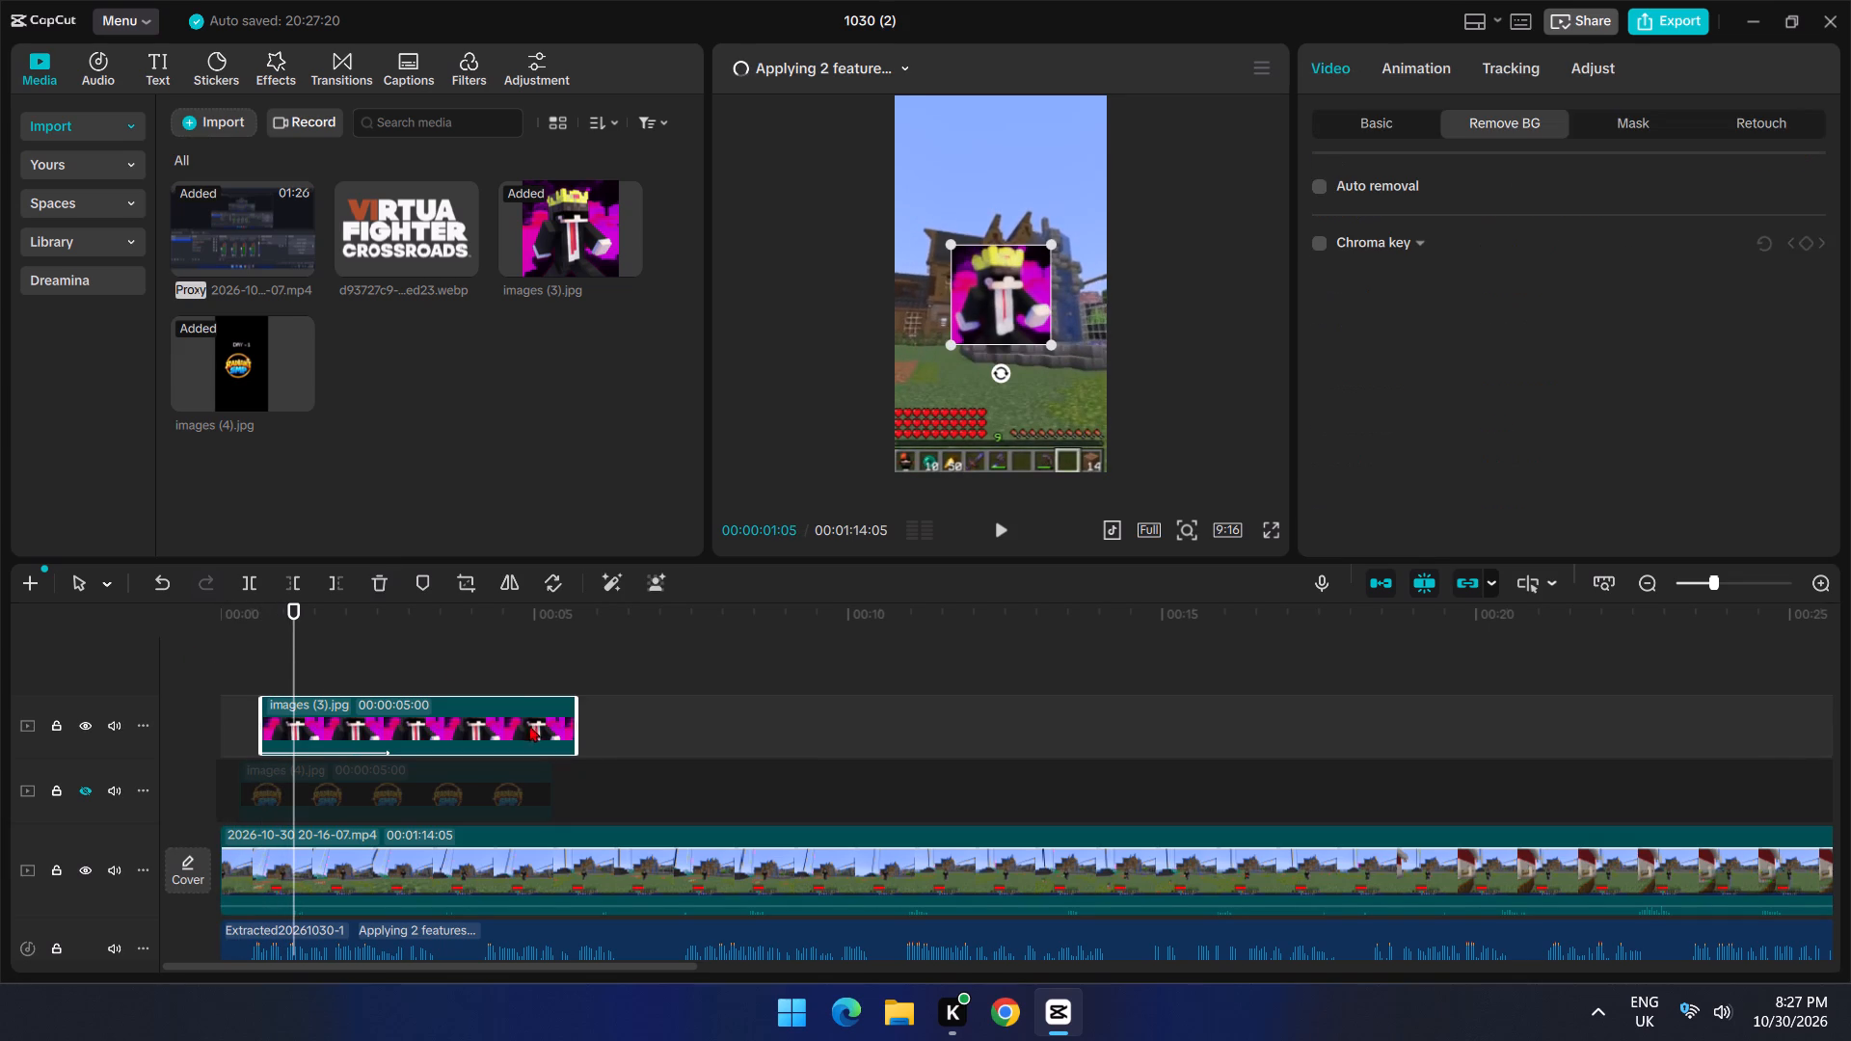
click(238, 631)
drag(243, 634, 181, 635)
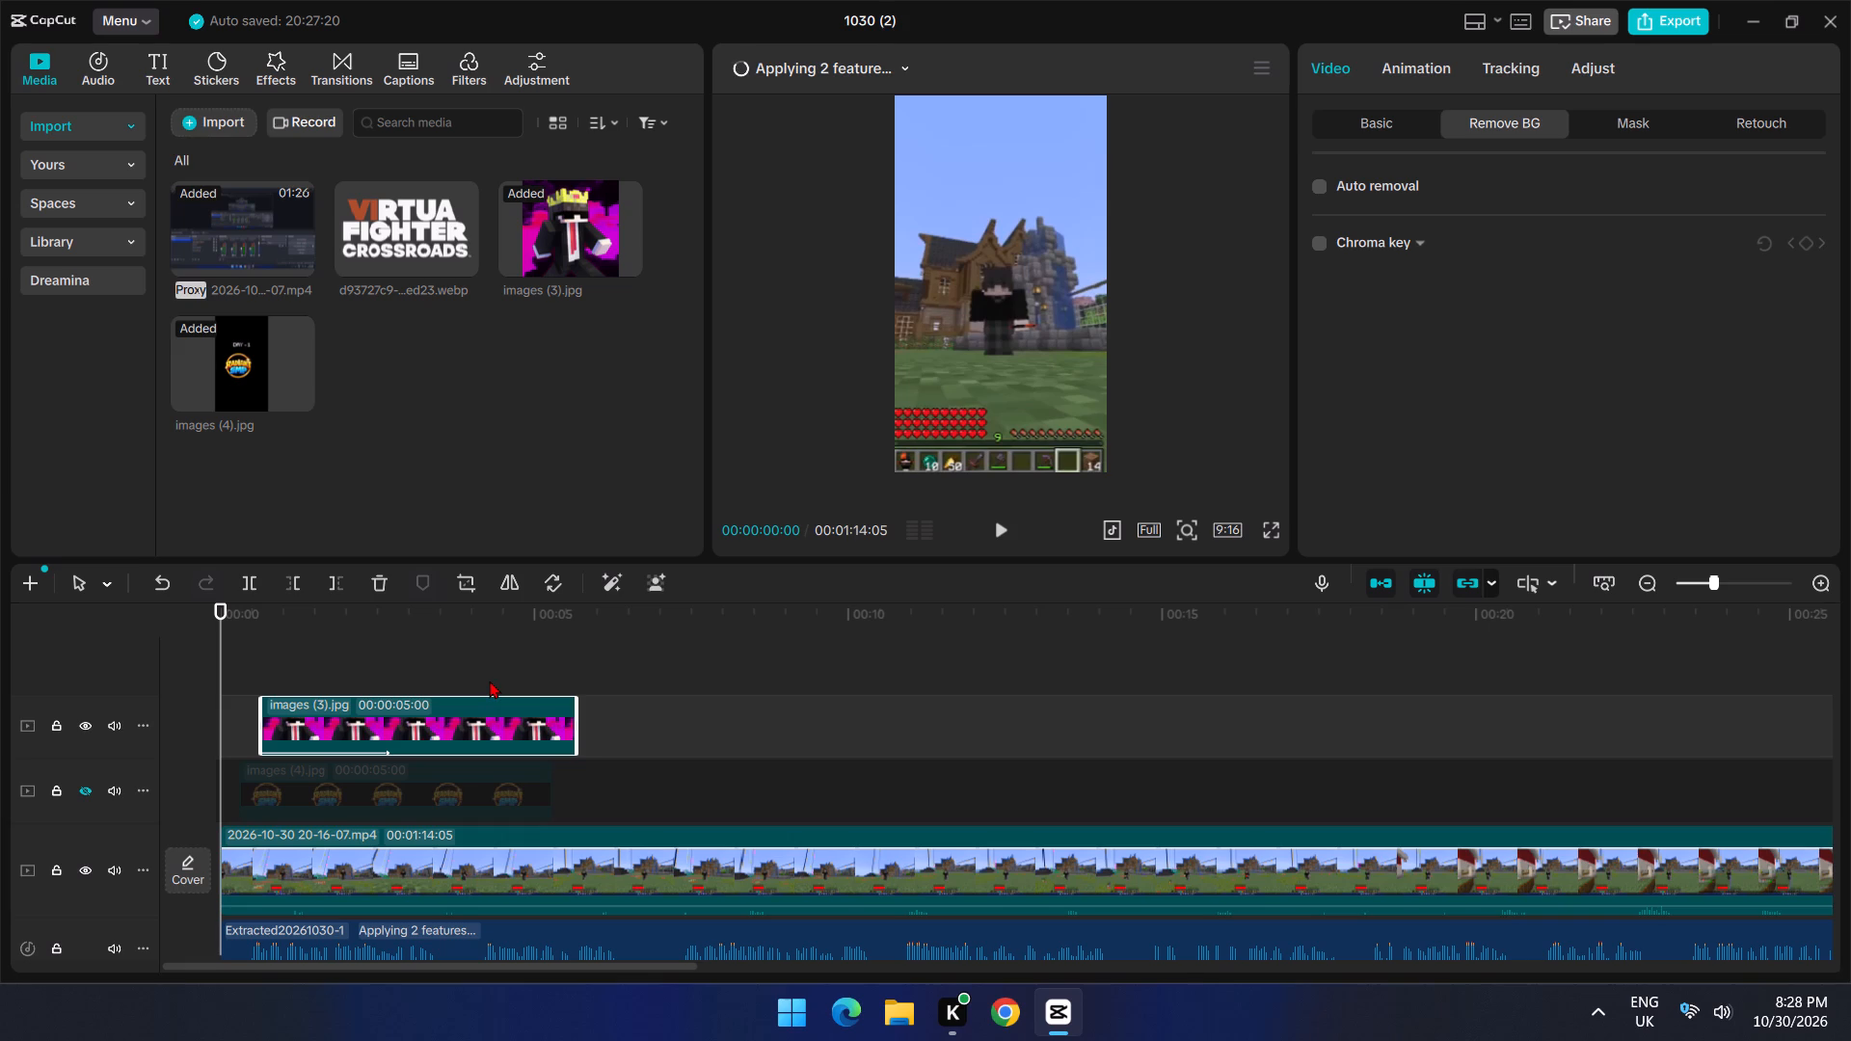
key(space)
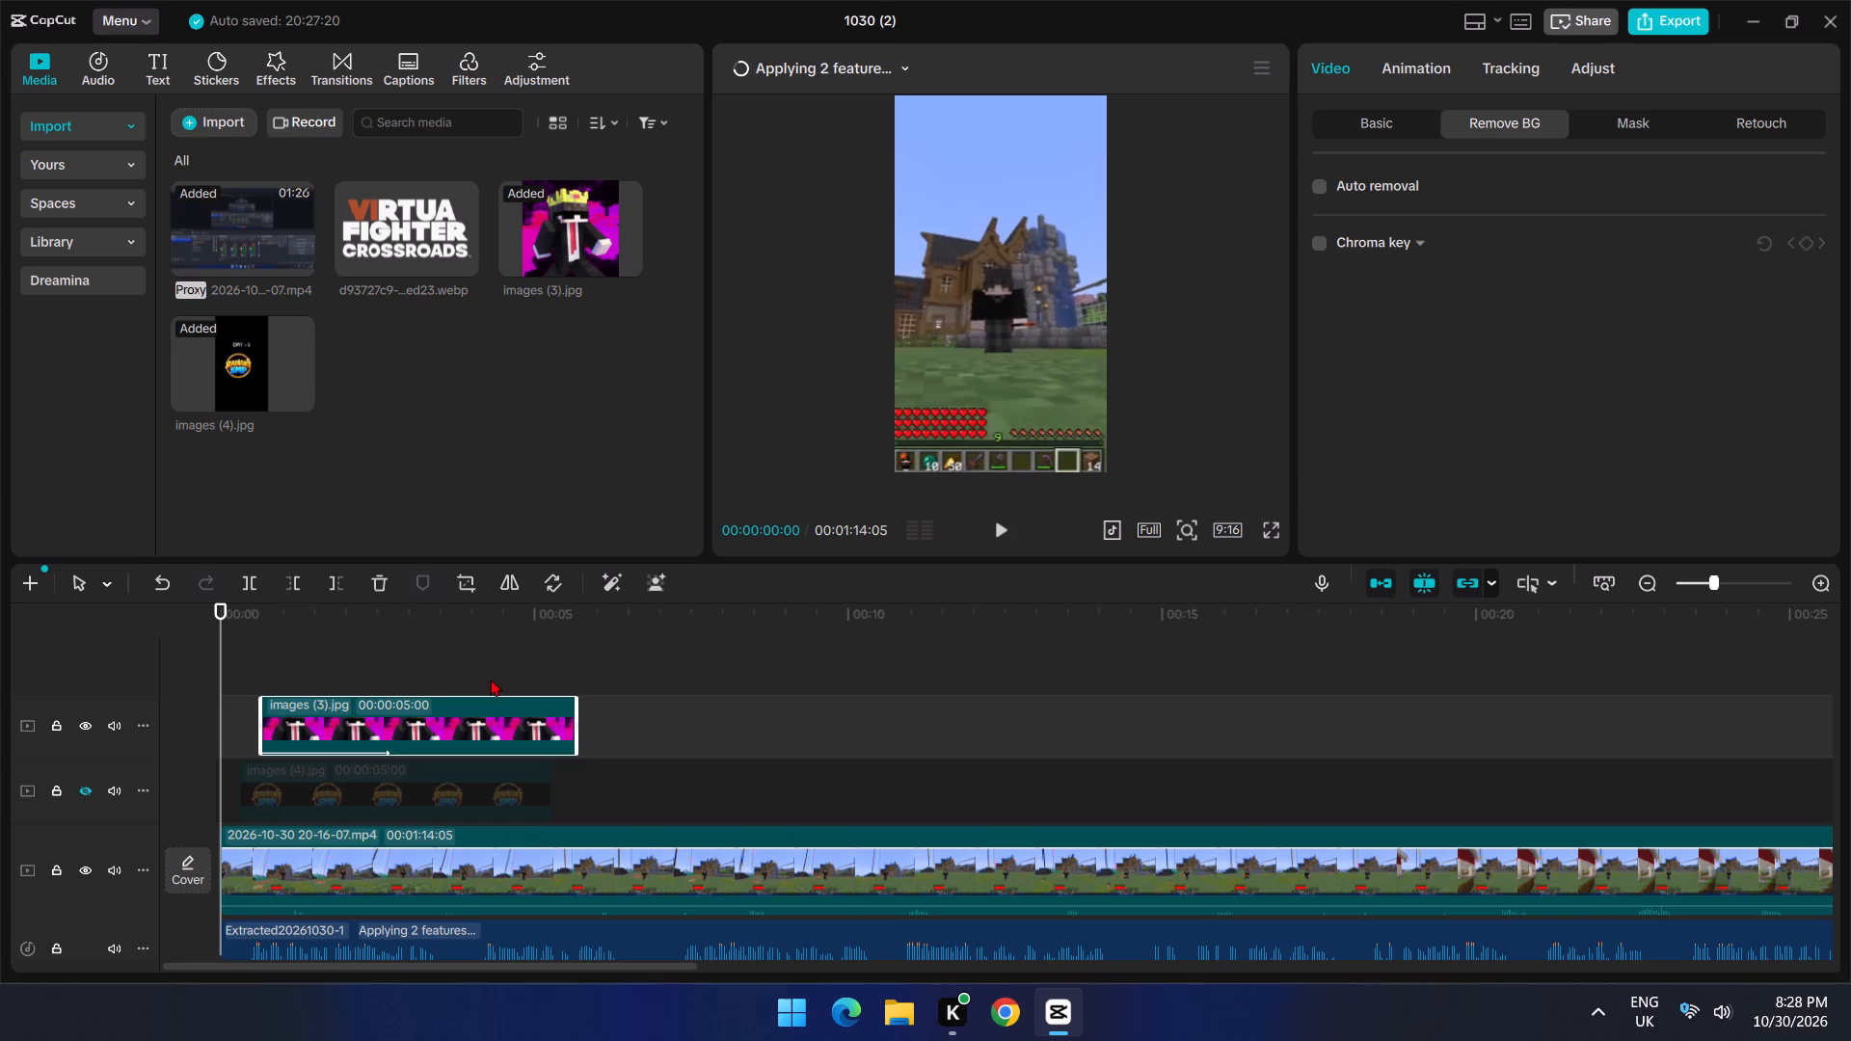
key(space)
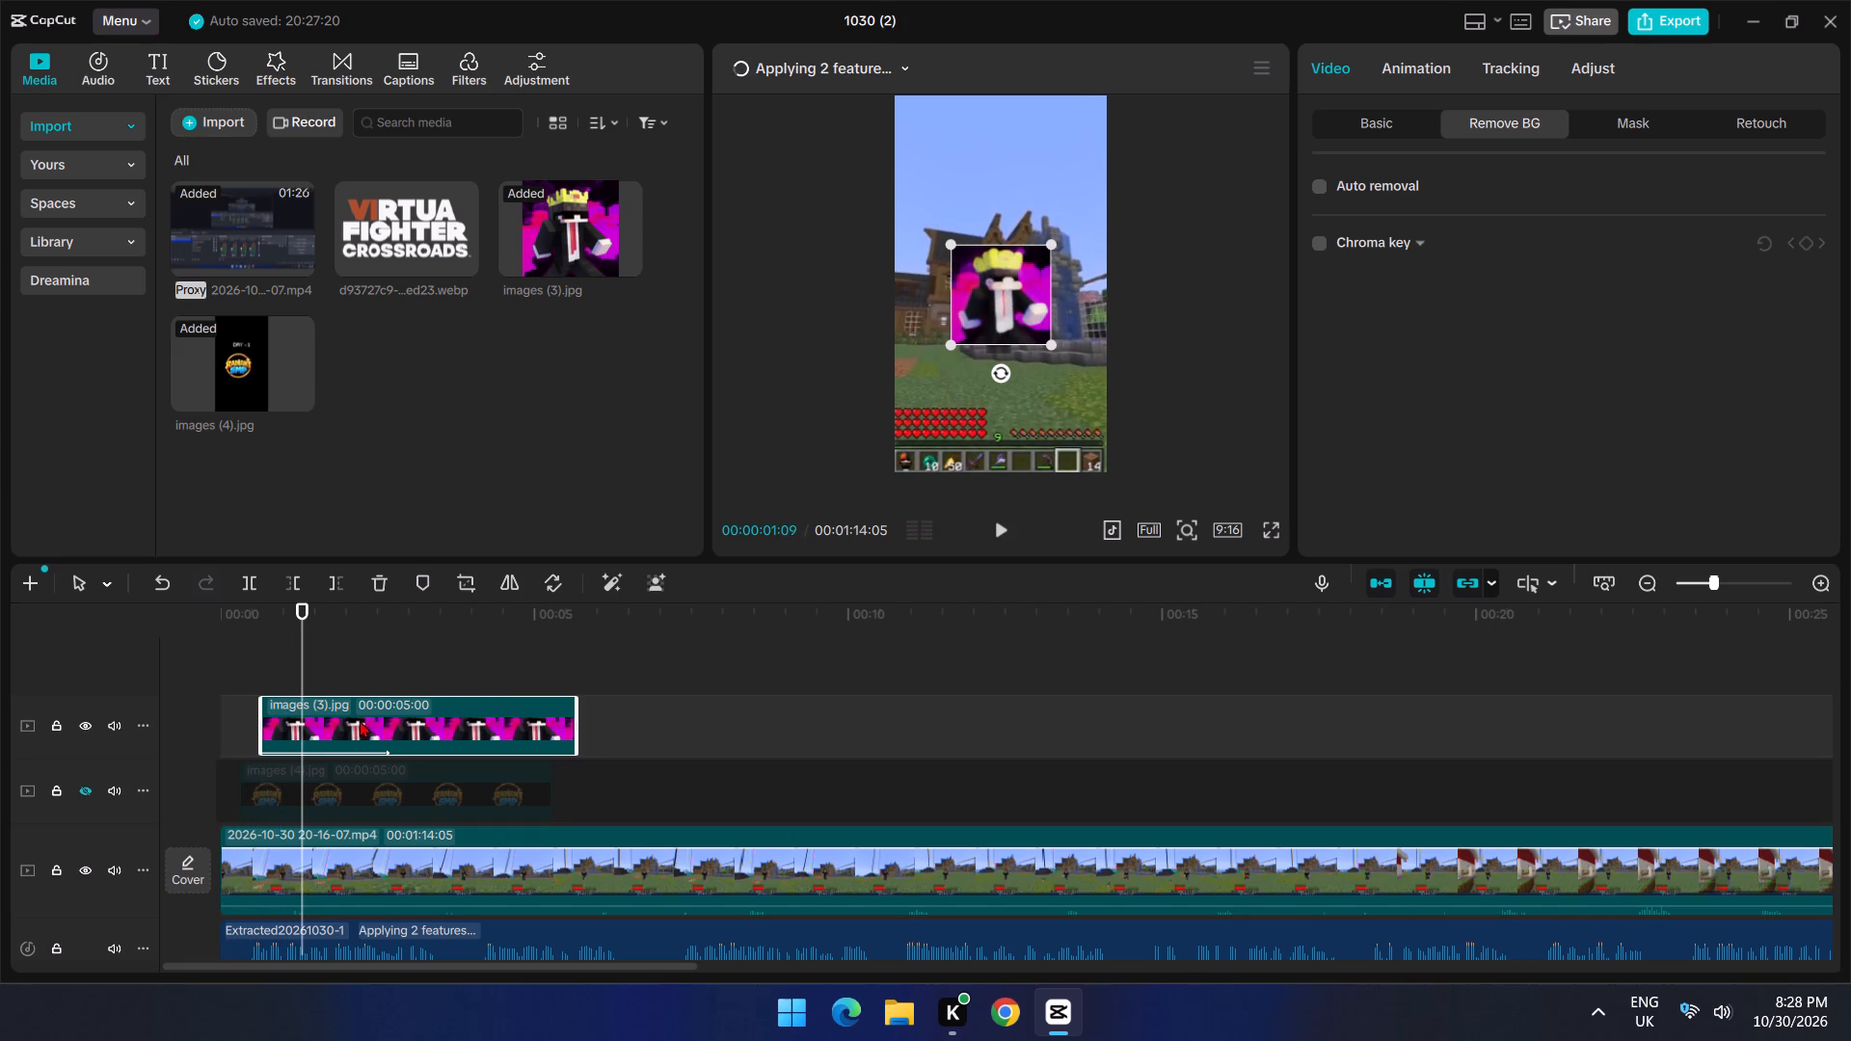
Browse the trending entrance animations and the favourites for the images (3).jpg overlay to look for an alternative.
click(359, 720)
click(1441, 67)
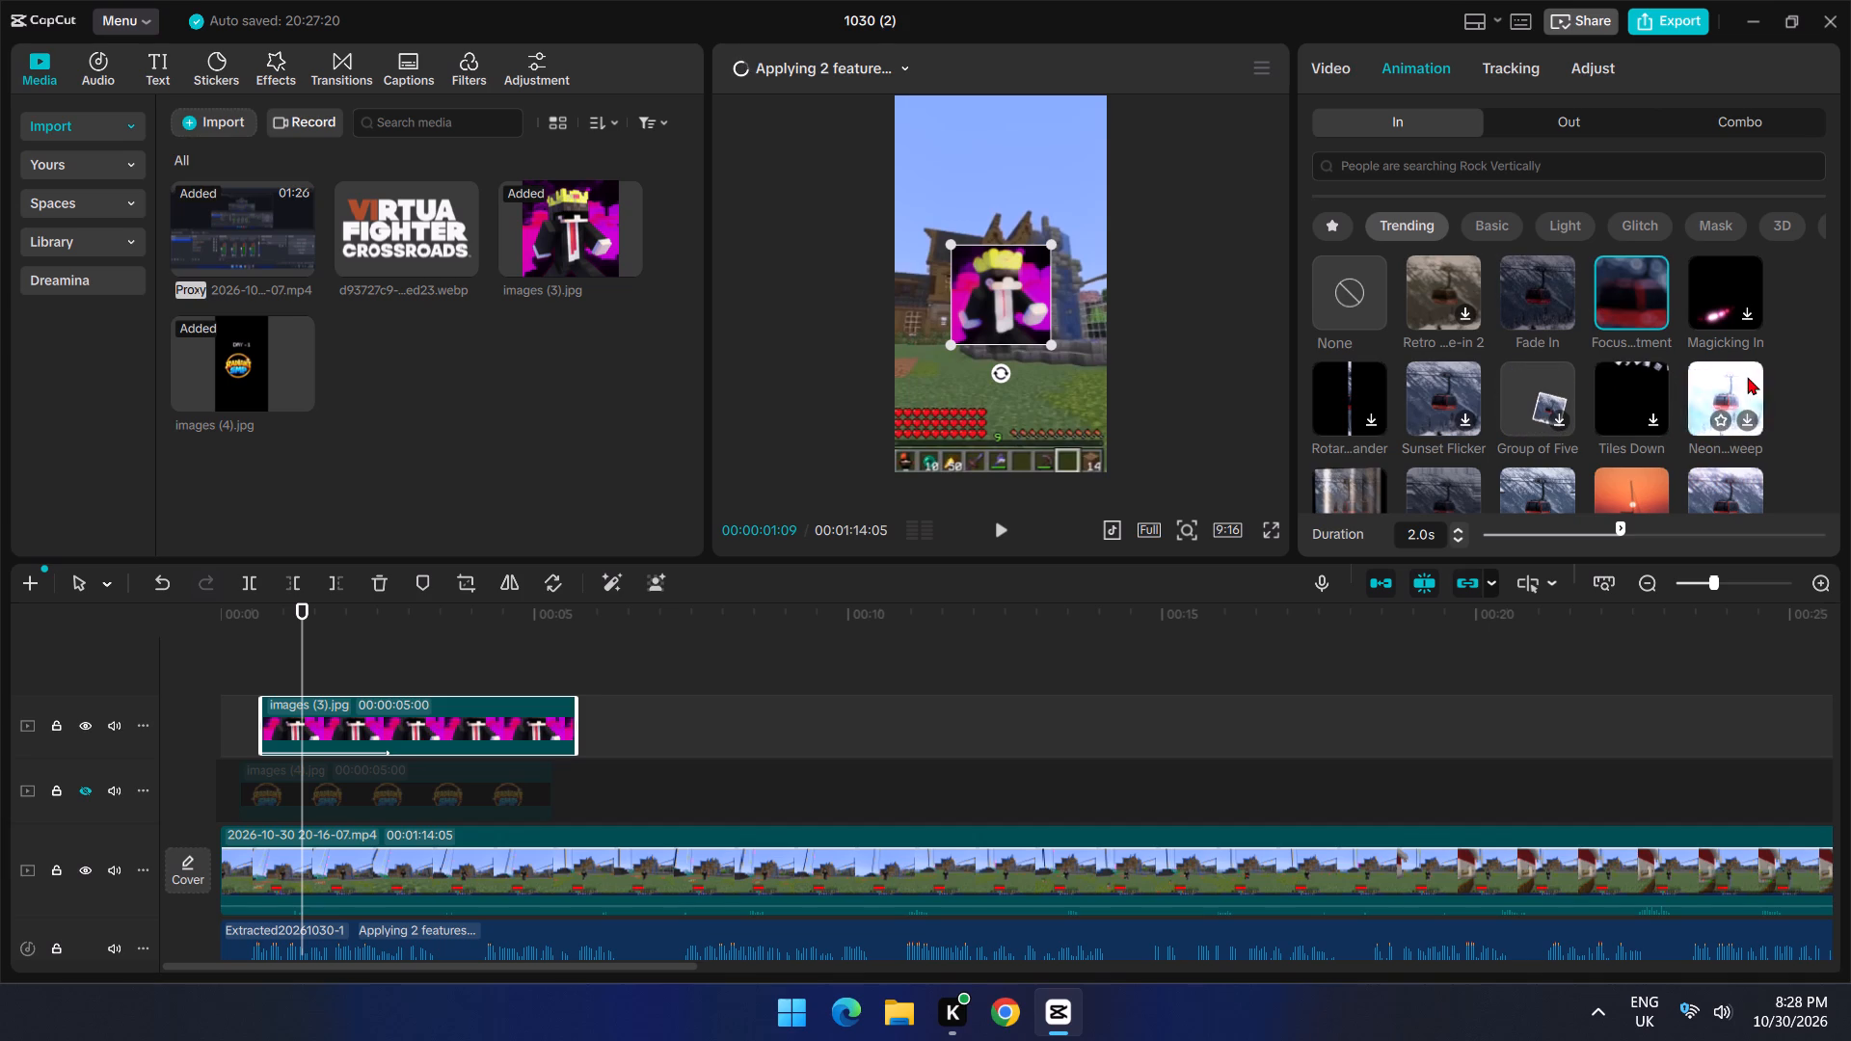
scroll(1443, 455, down, 1)
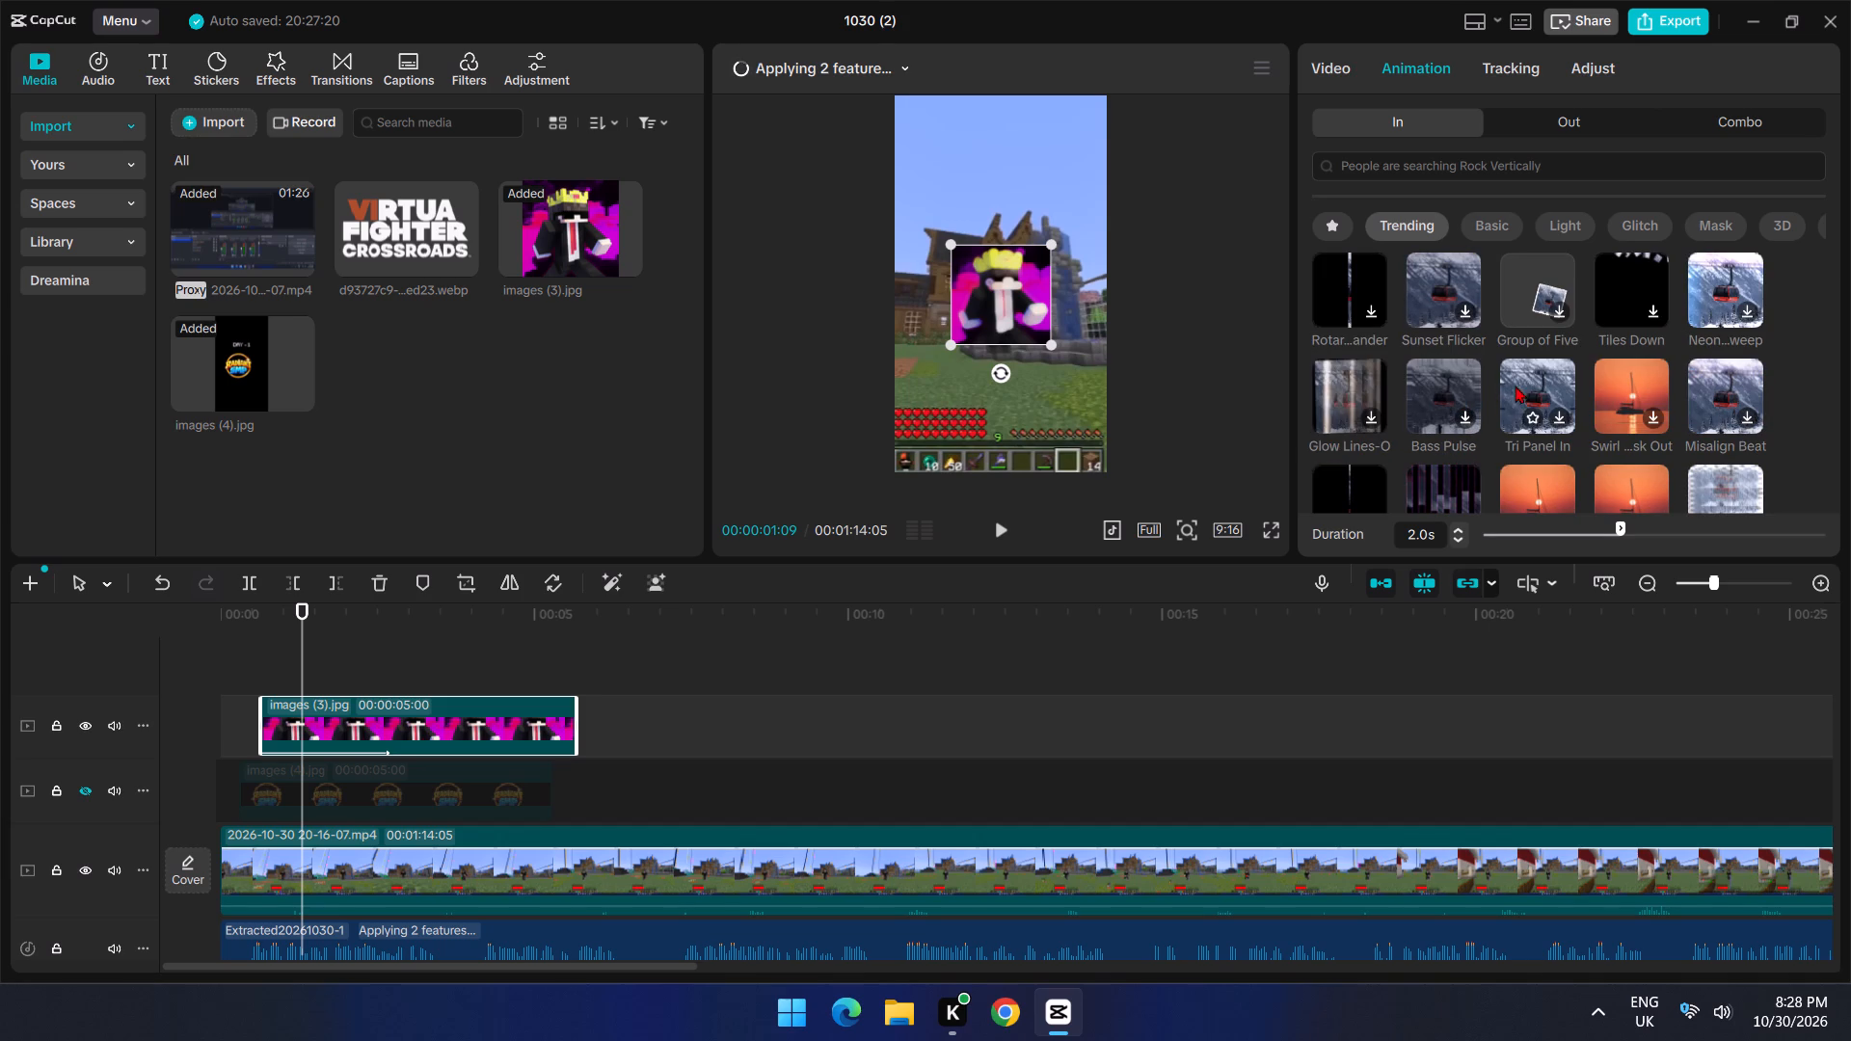
scroll(1558, 390, down, 2)
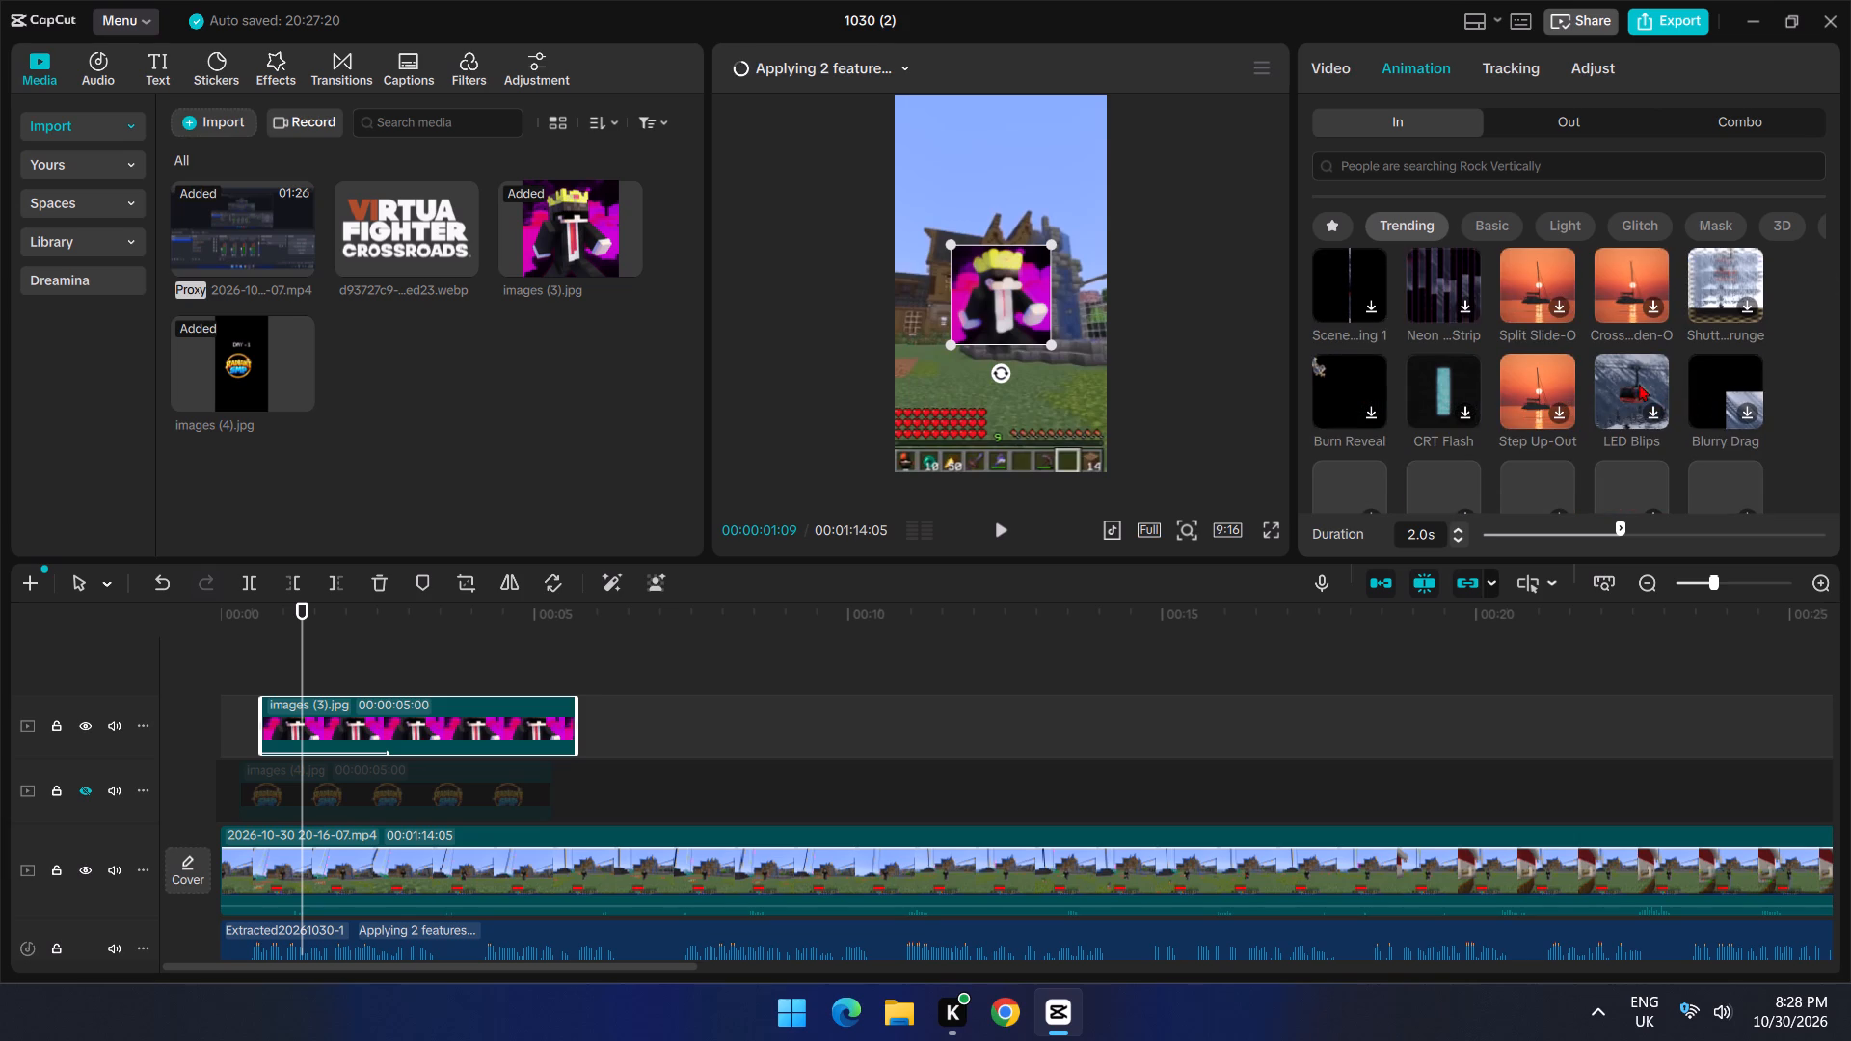
scroll(1549, 364, down, 1)
click(1336, 227)
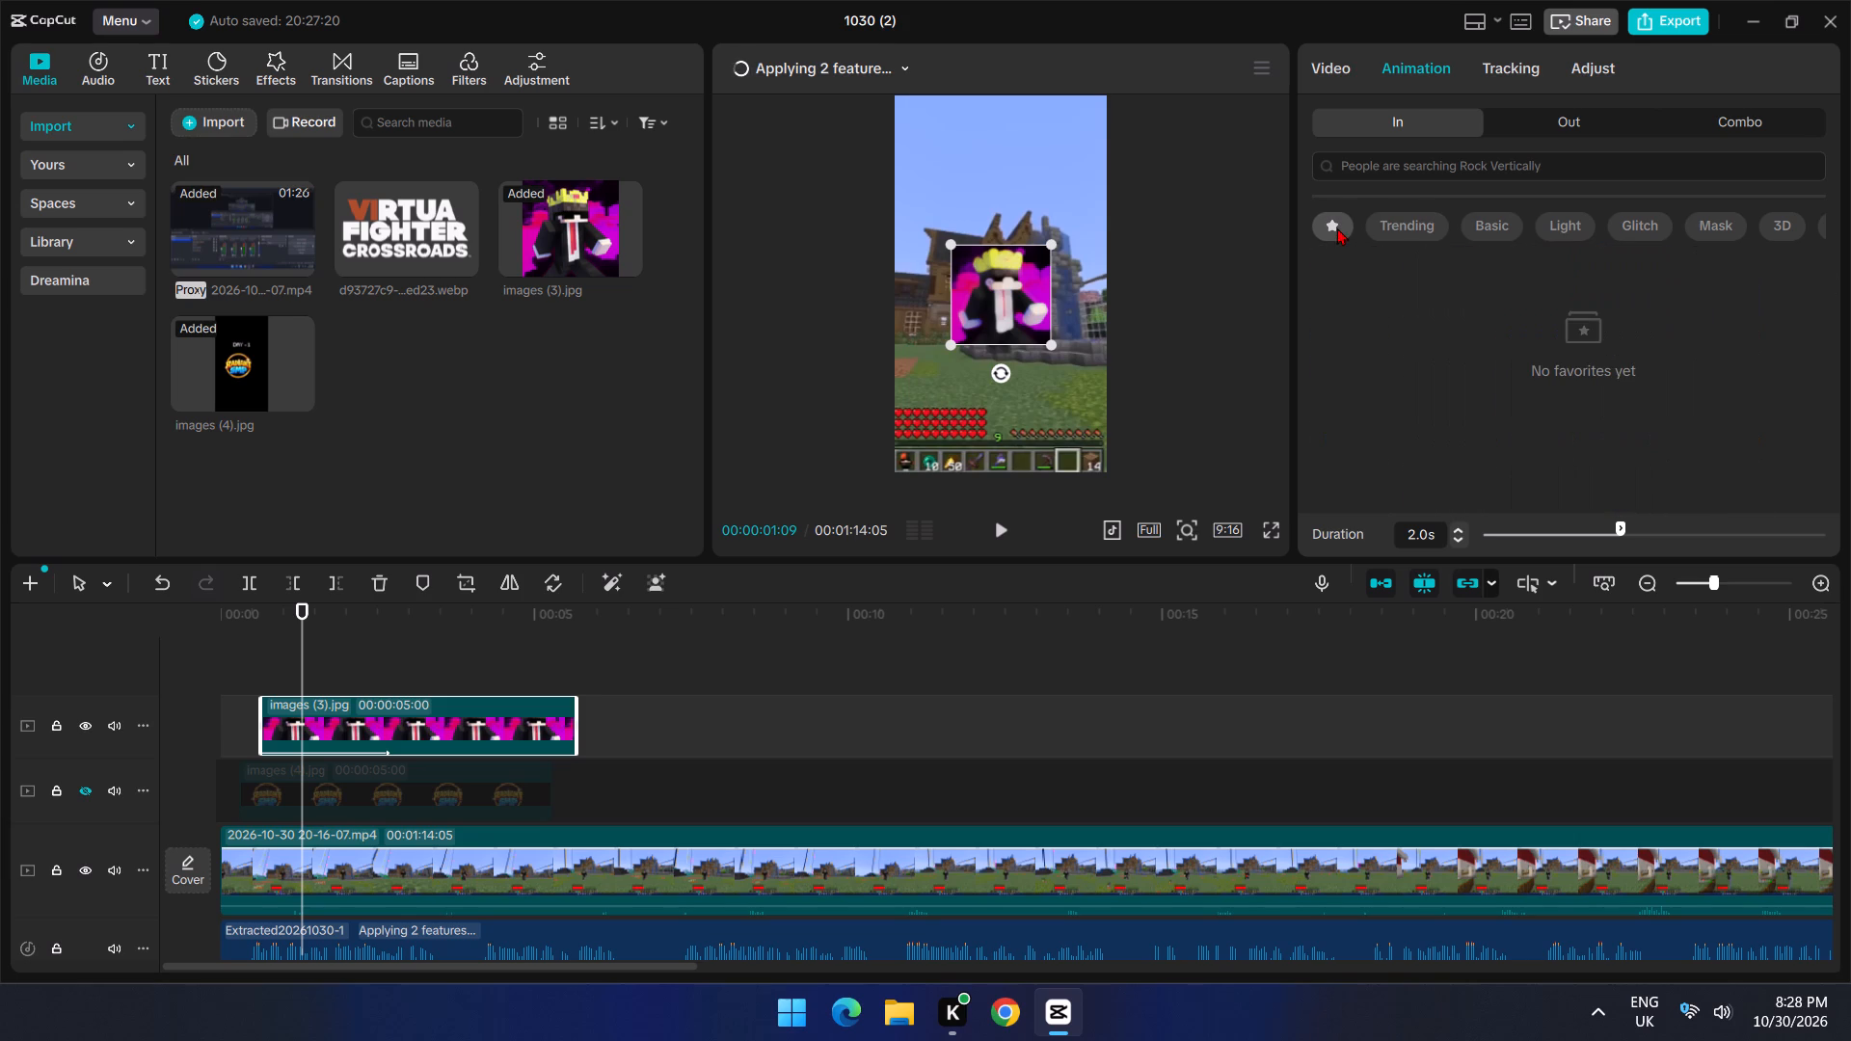
click(1391, 227)
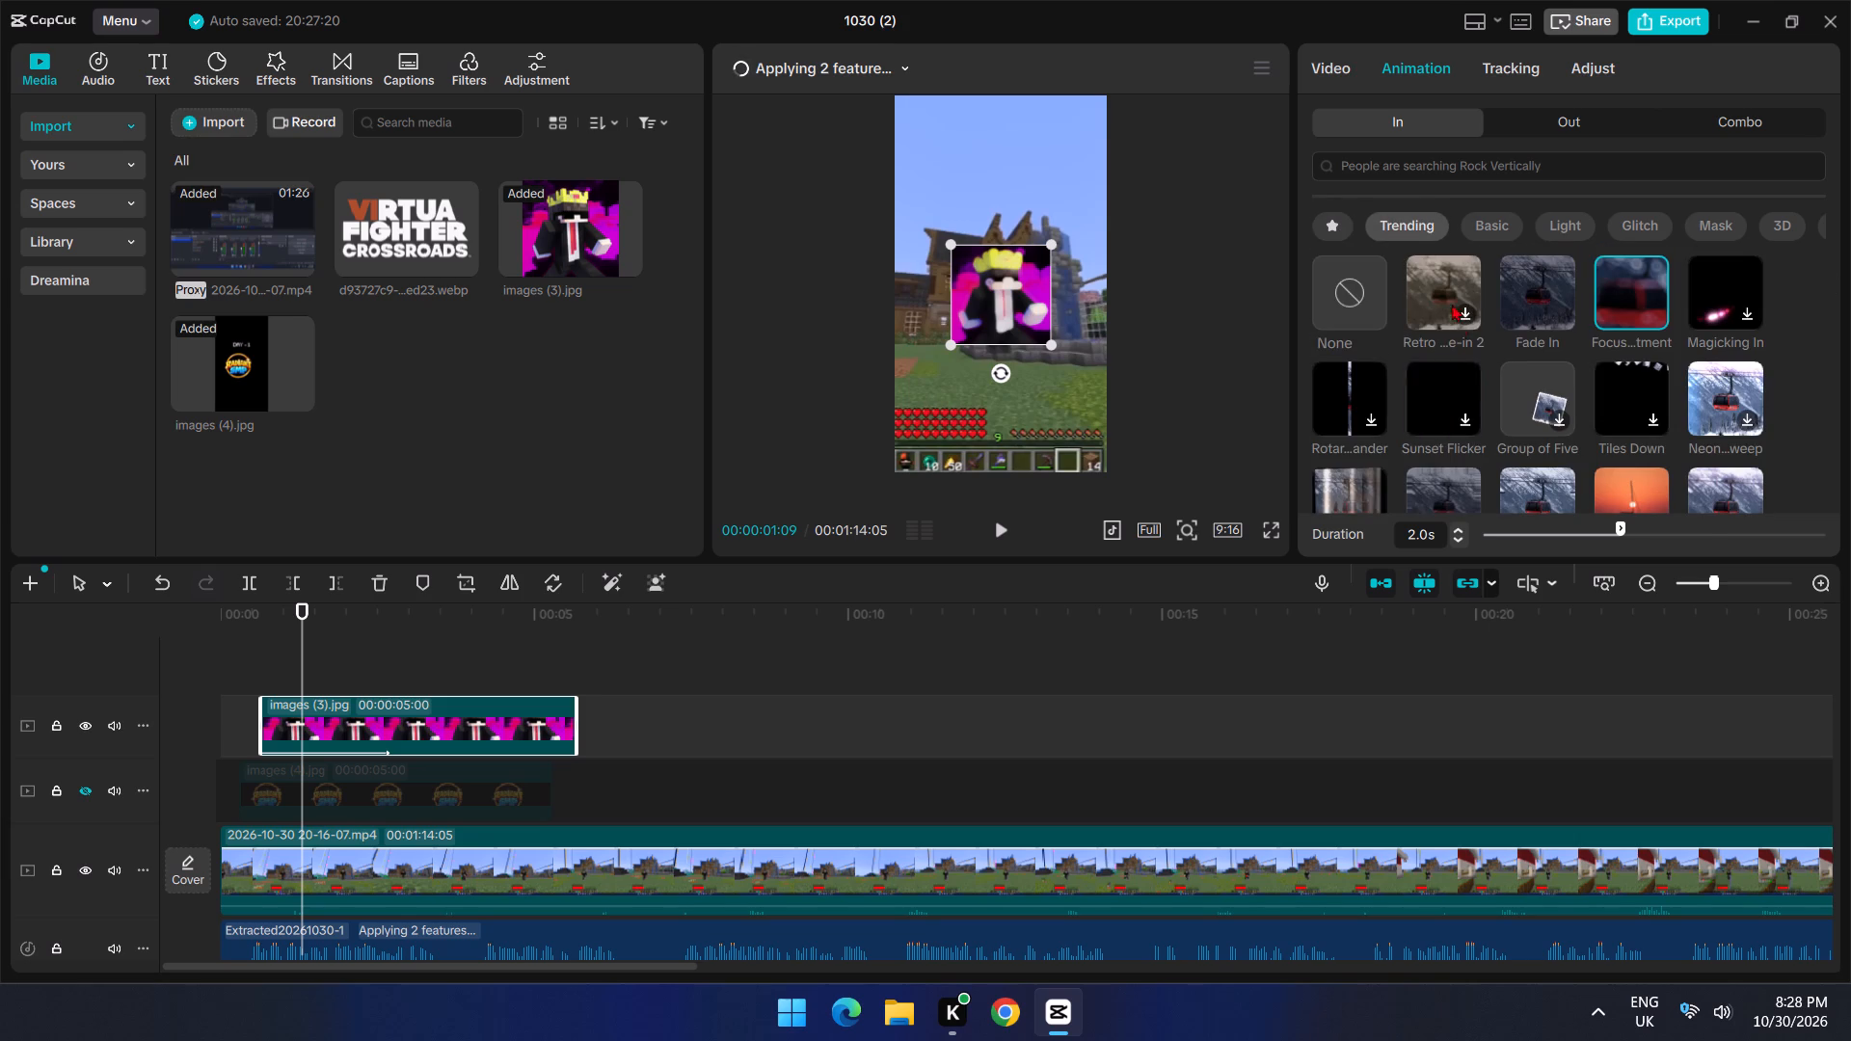
scroll(1401, 396, down, 2)
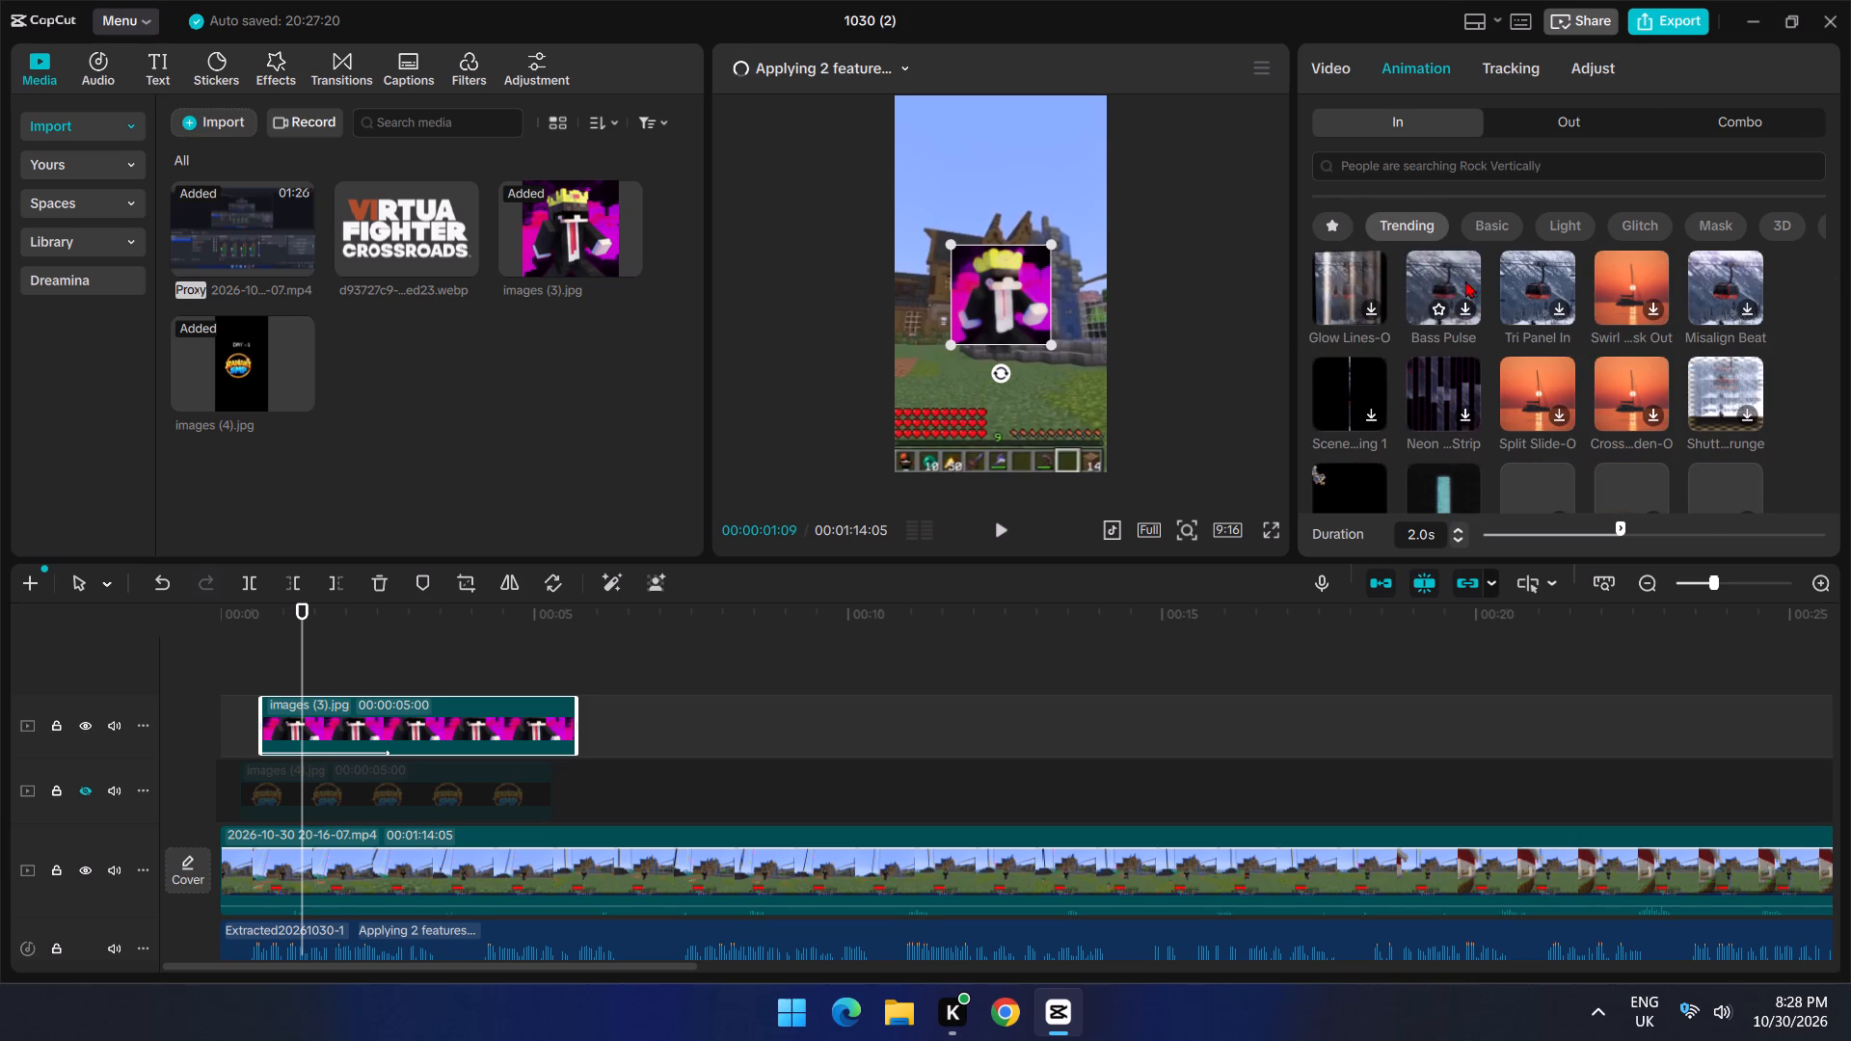
scroll(1559, 399, down, 1)
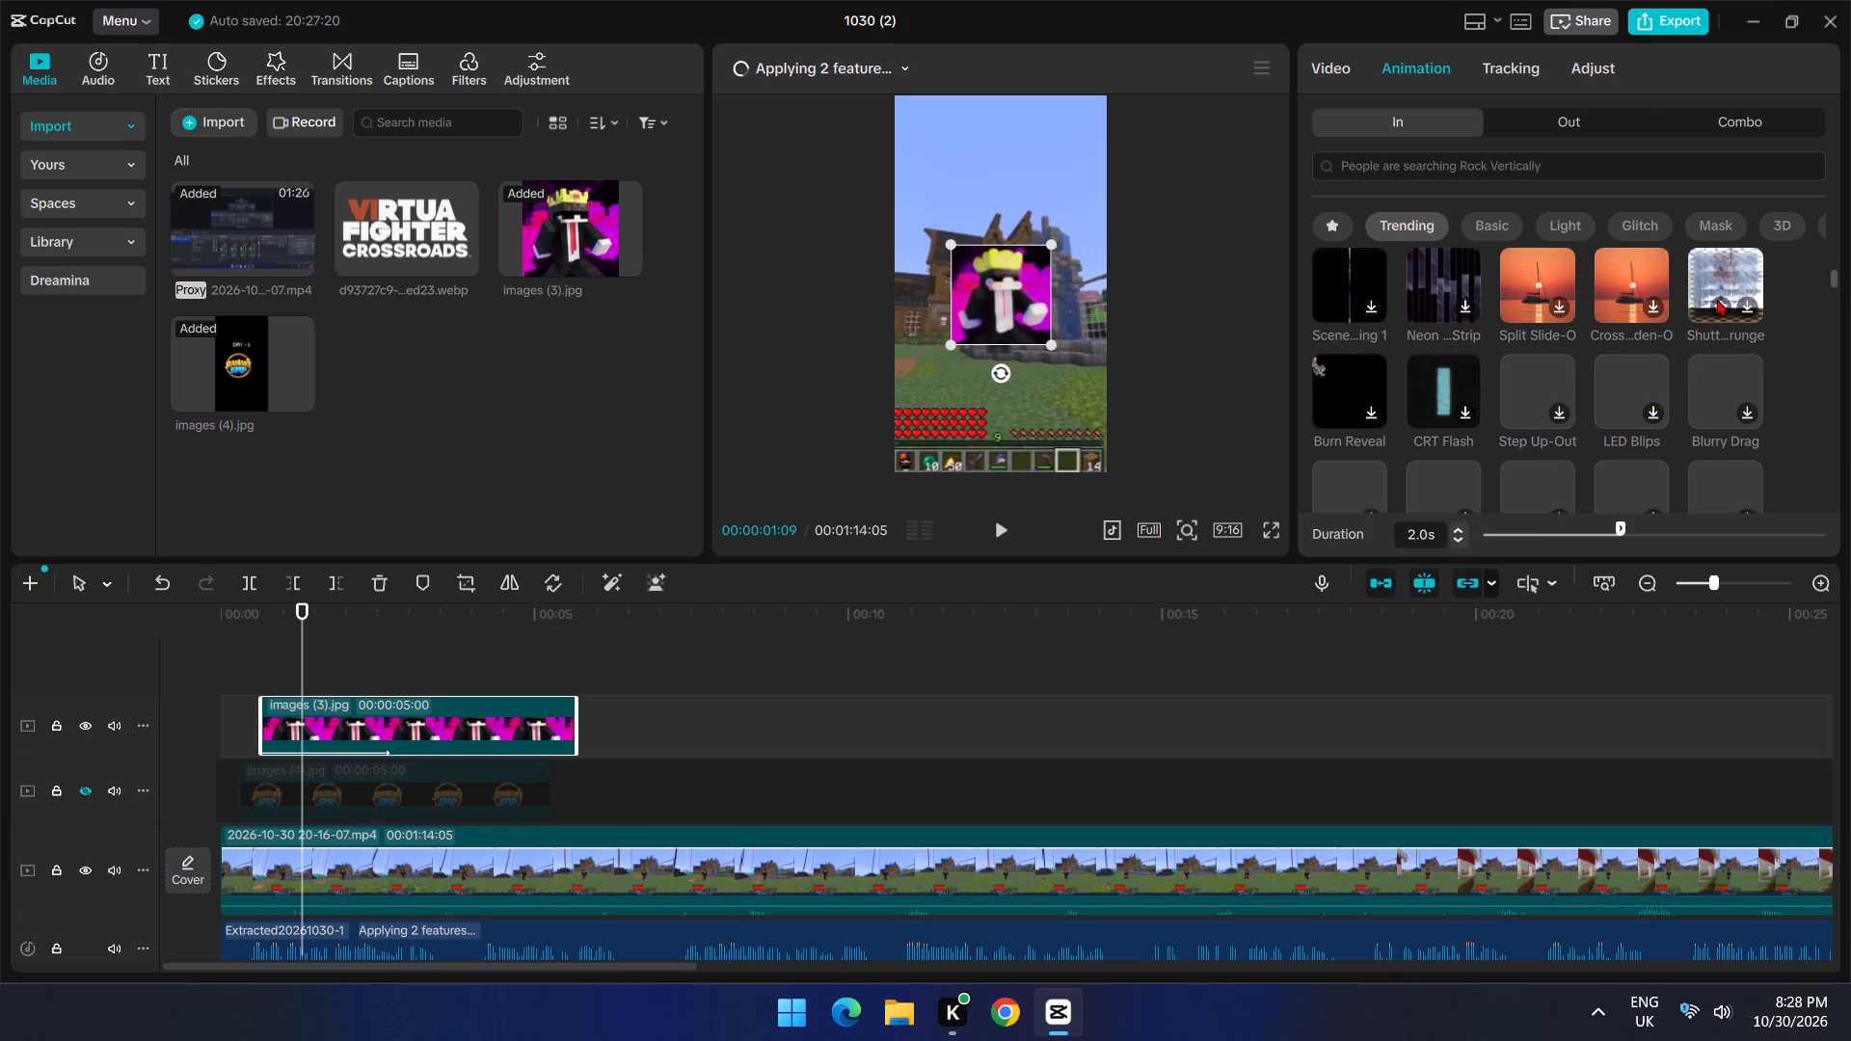
scroll(1477, 393, down, 1)
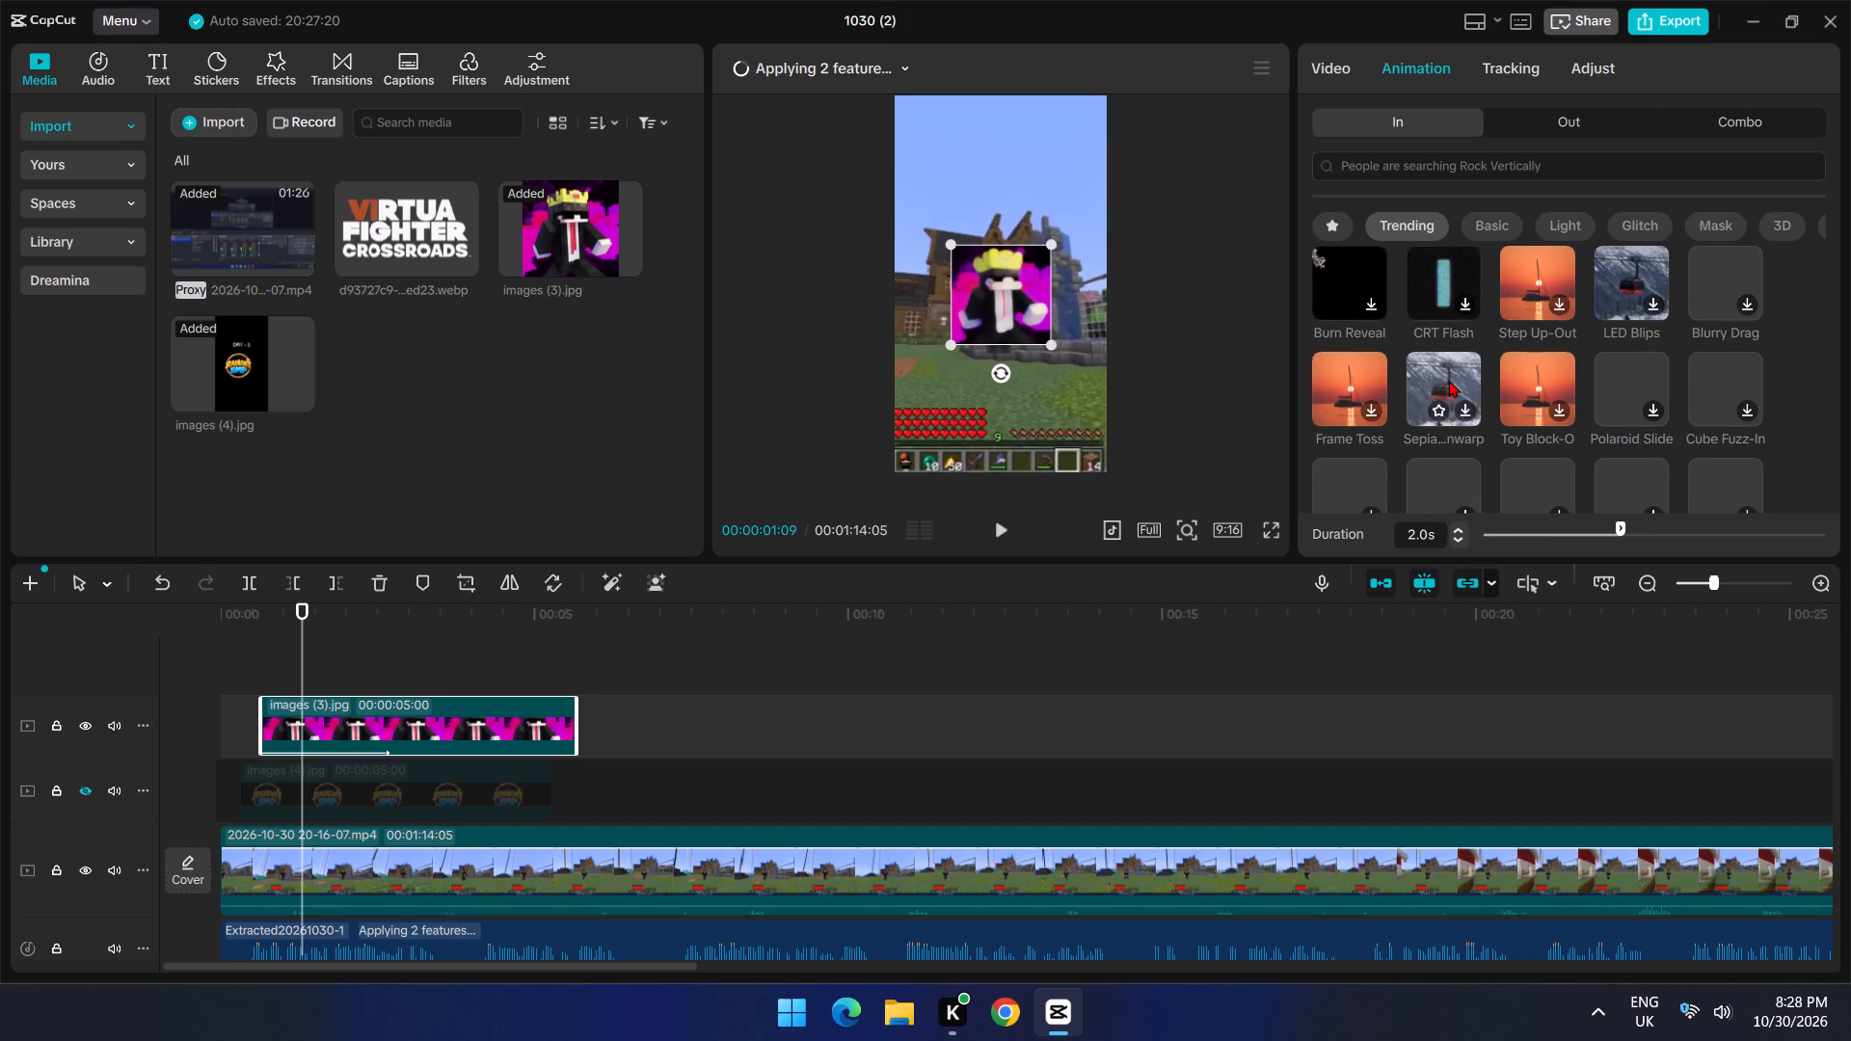
scroll(1591, 401, down, 13)
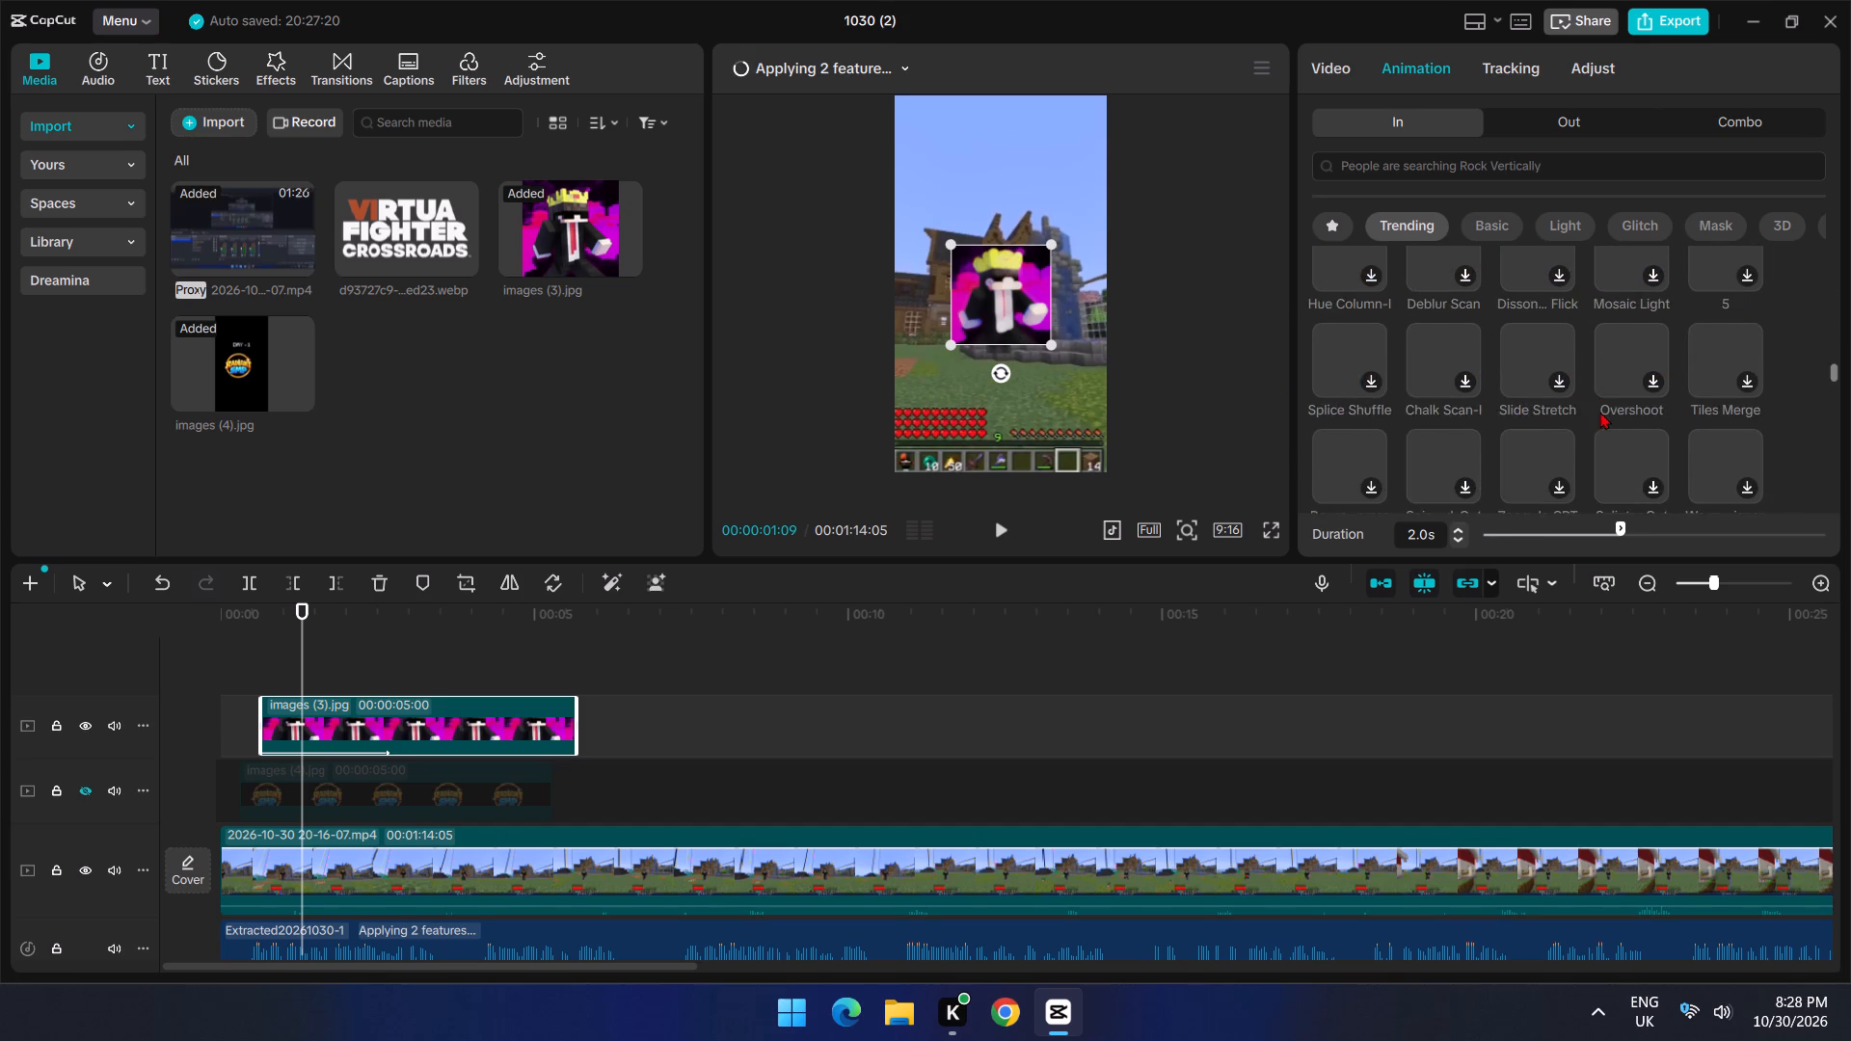
scroll(1599, 412, down, 5)
scroll(1628, 435, up, 5)
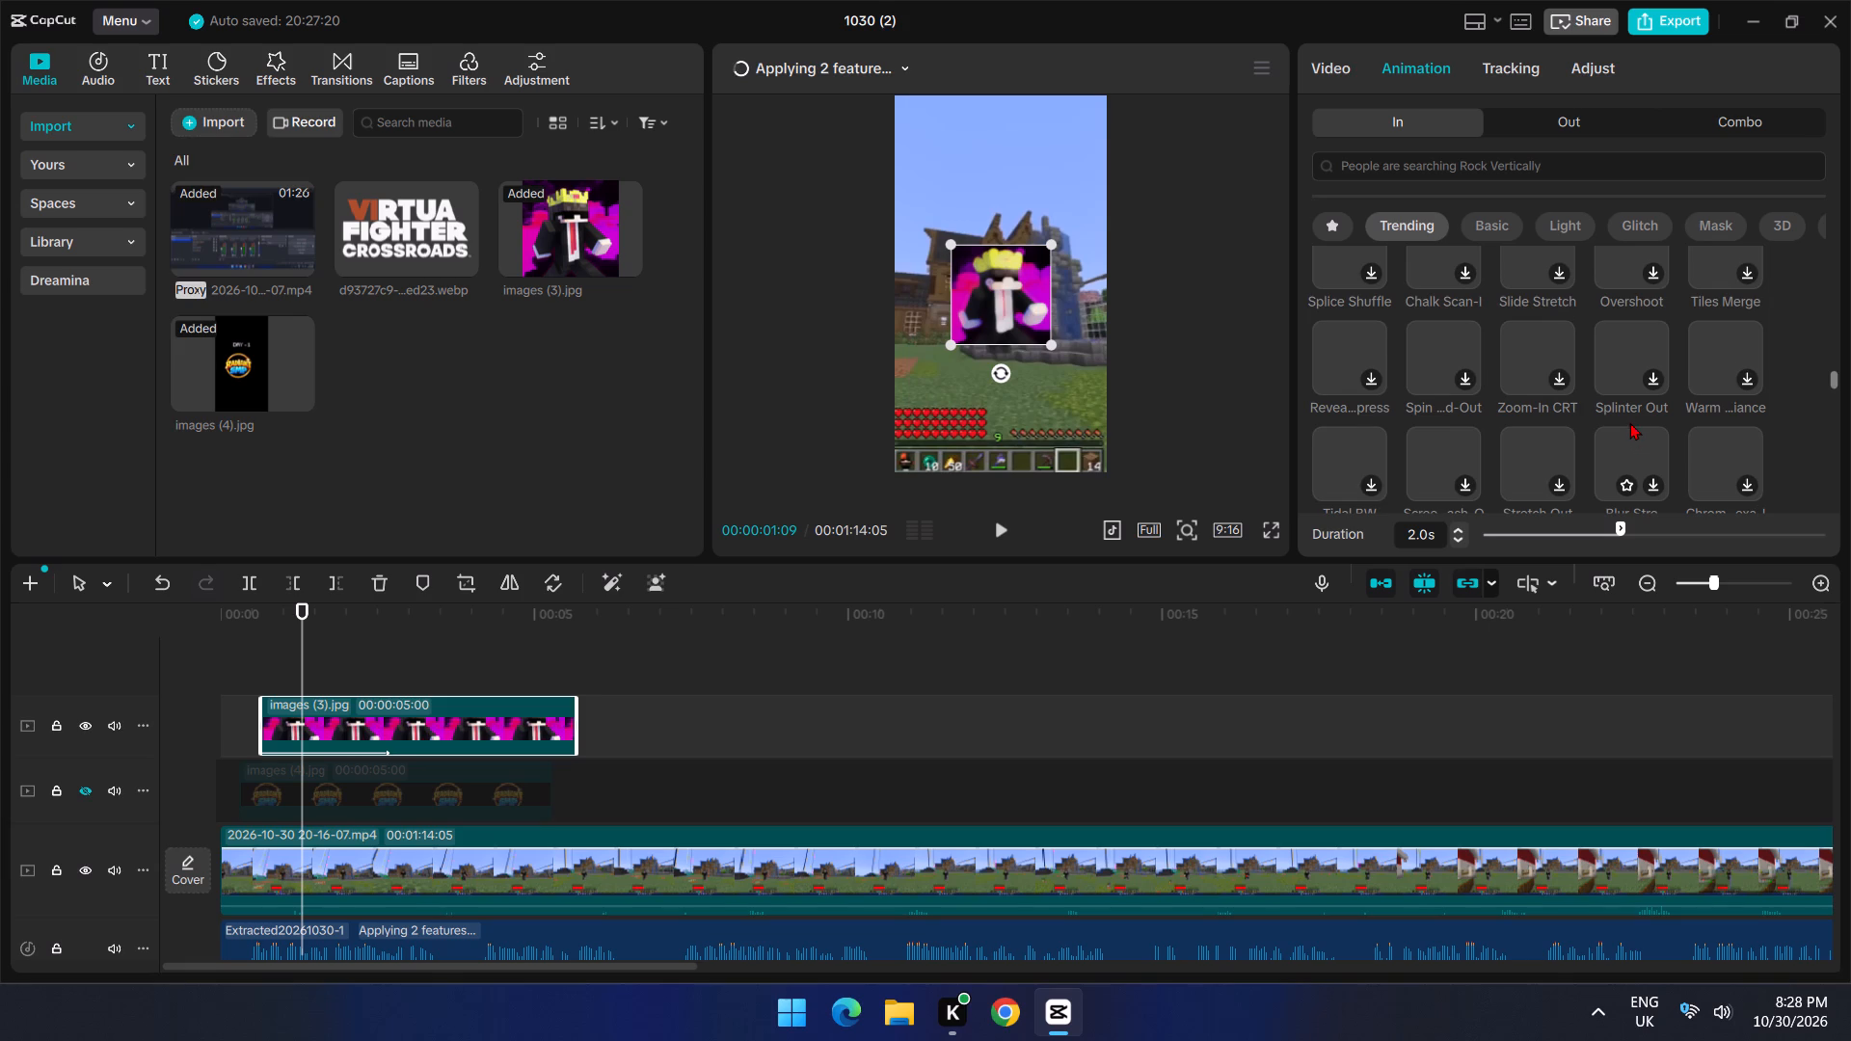
scroll(1629, 420, up, 10)
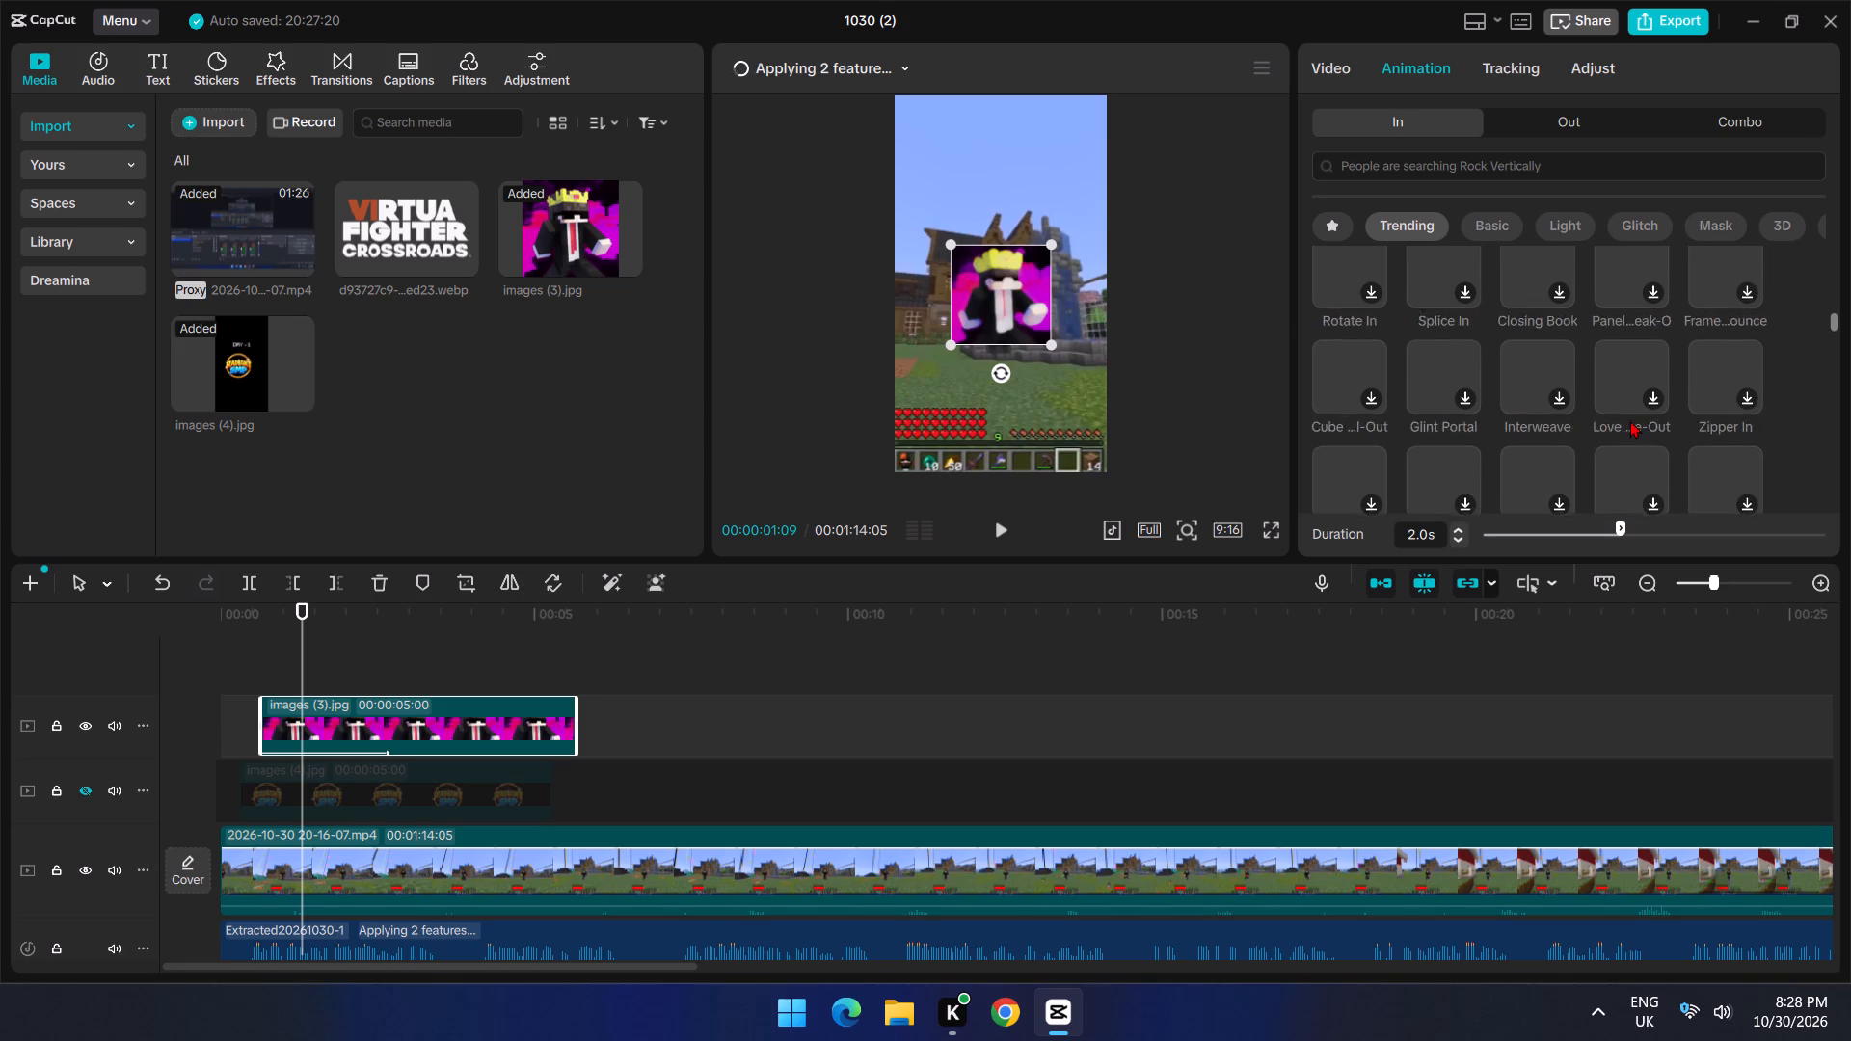
scroll(1630, 421, up, 3)
scroll(1639, 419, down, 2)
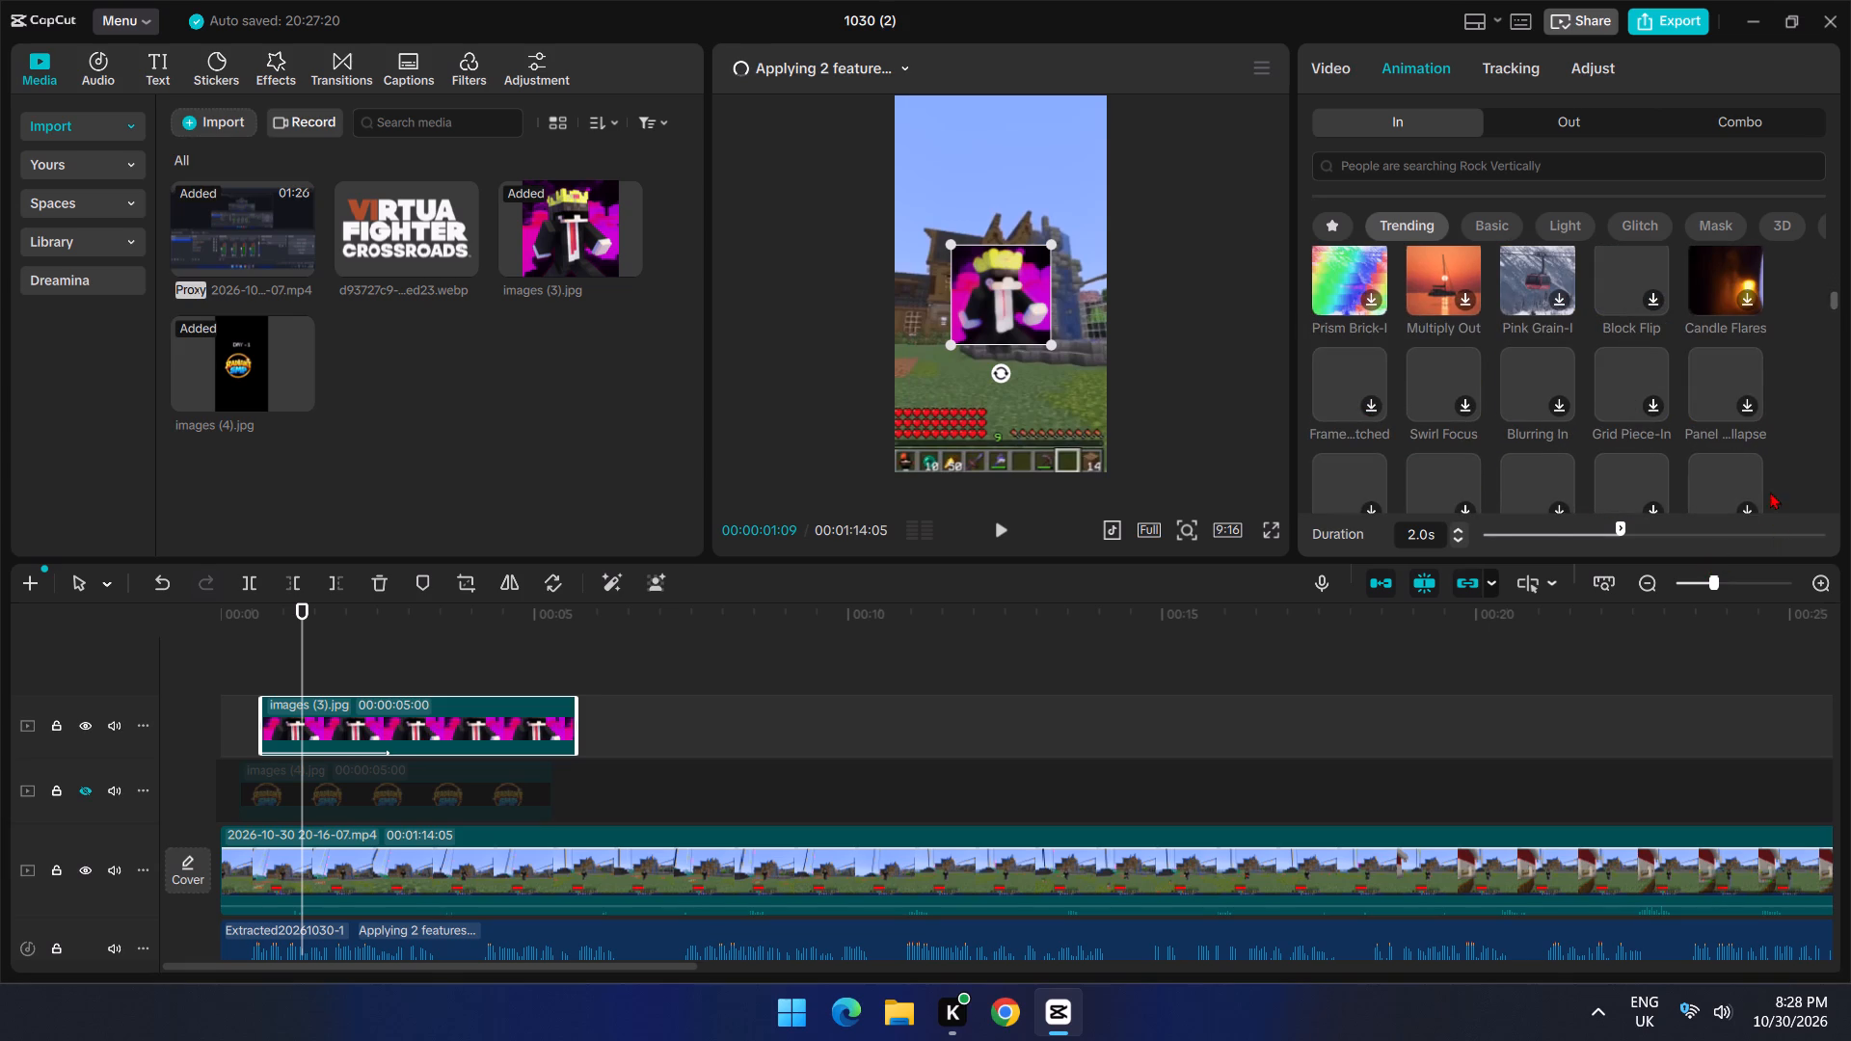
Play the opening from the beginning to review the entrance animation on the images (3).jpg overlay.
click(234, 654)
drag(233, 654, 232, 654)
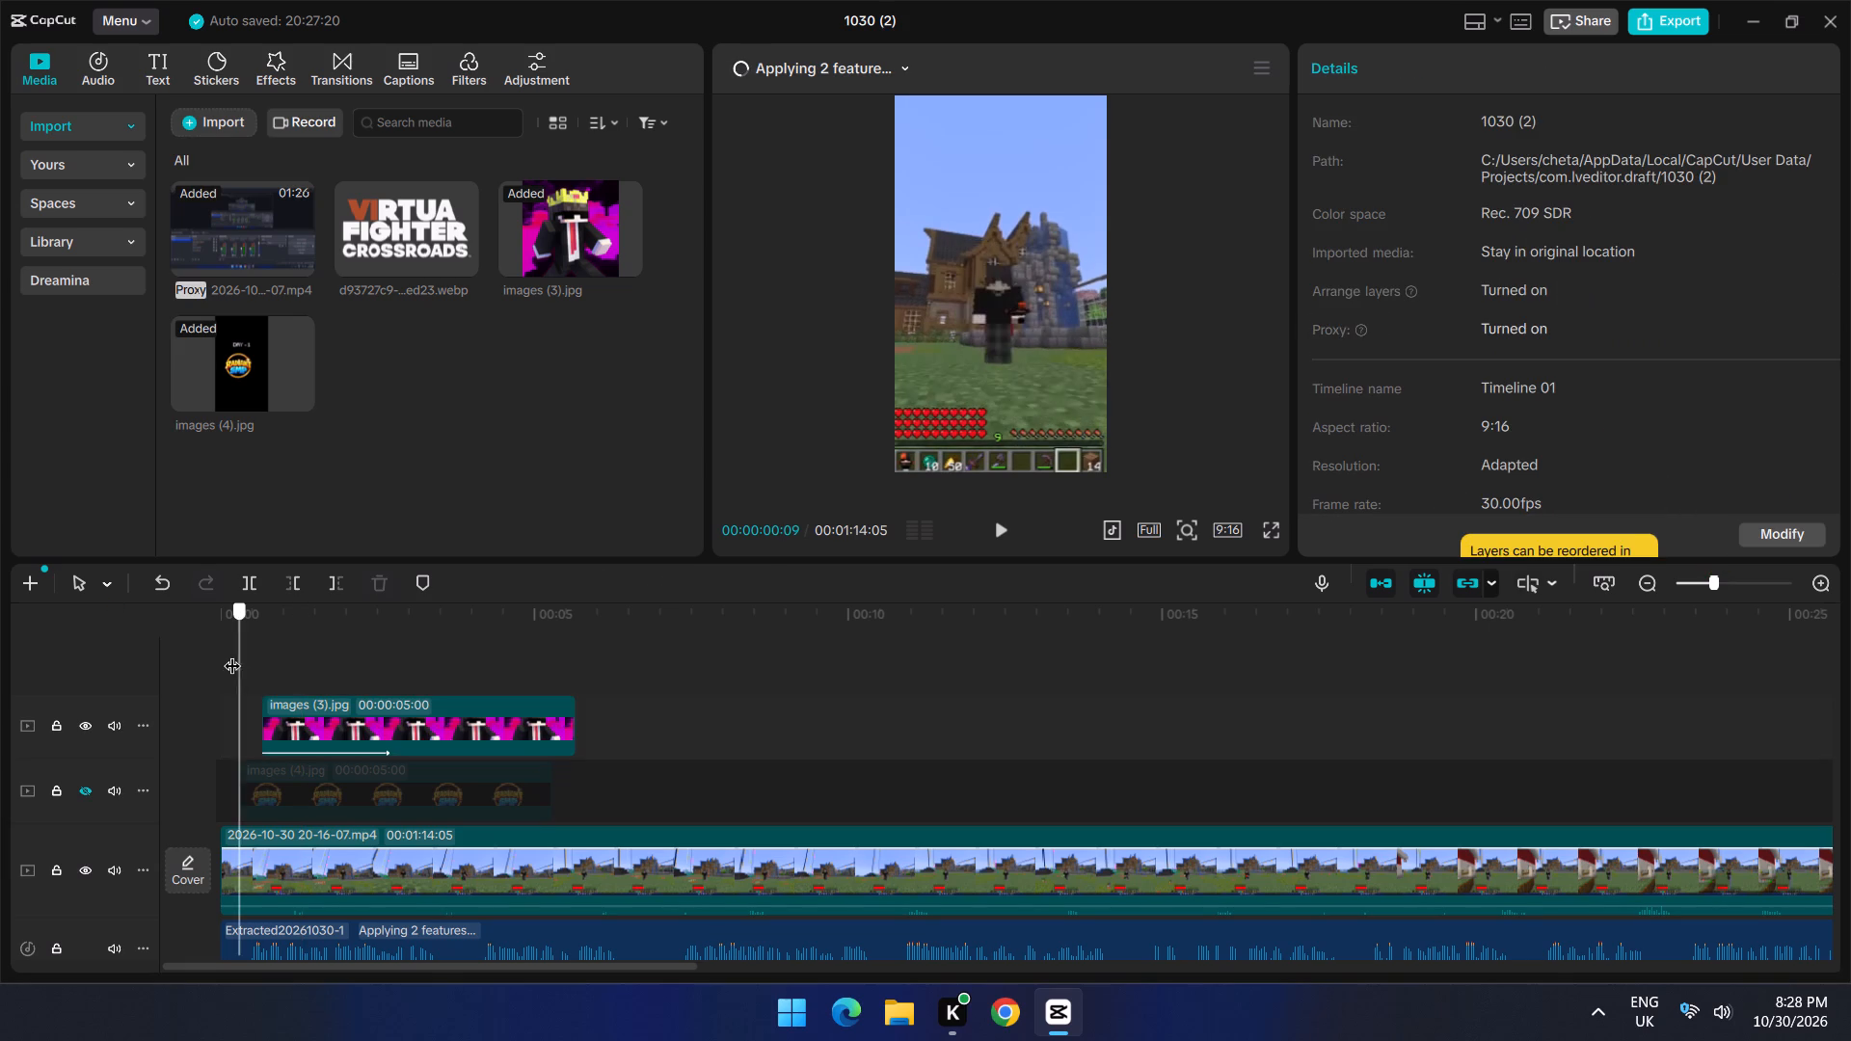
drag(232, 654, 176, 667)
key(space)
key(space)
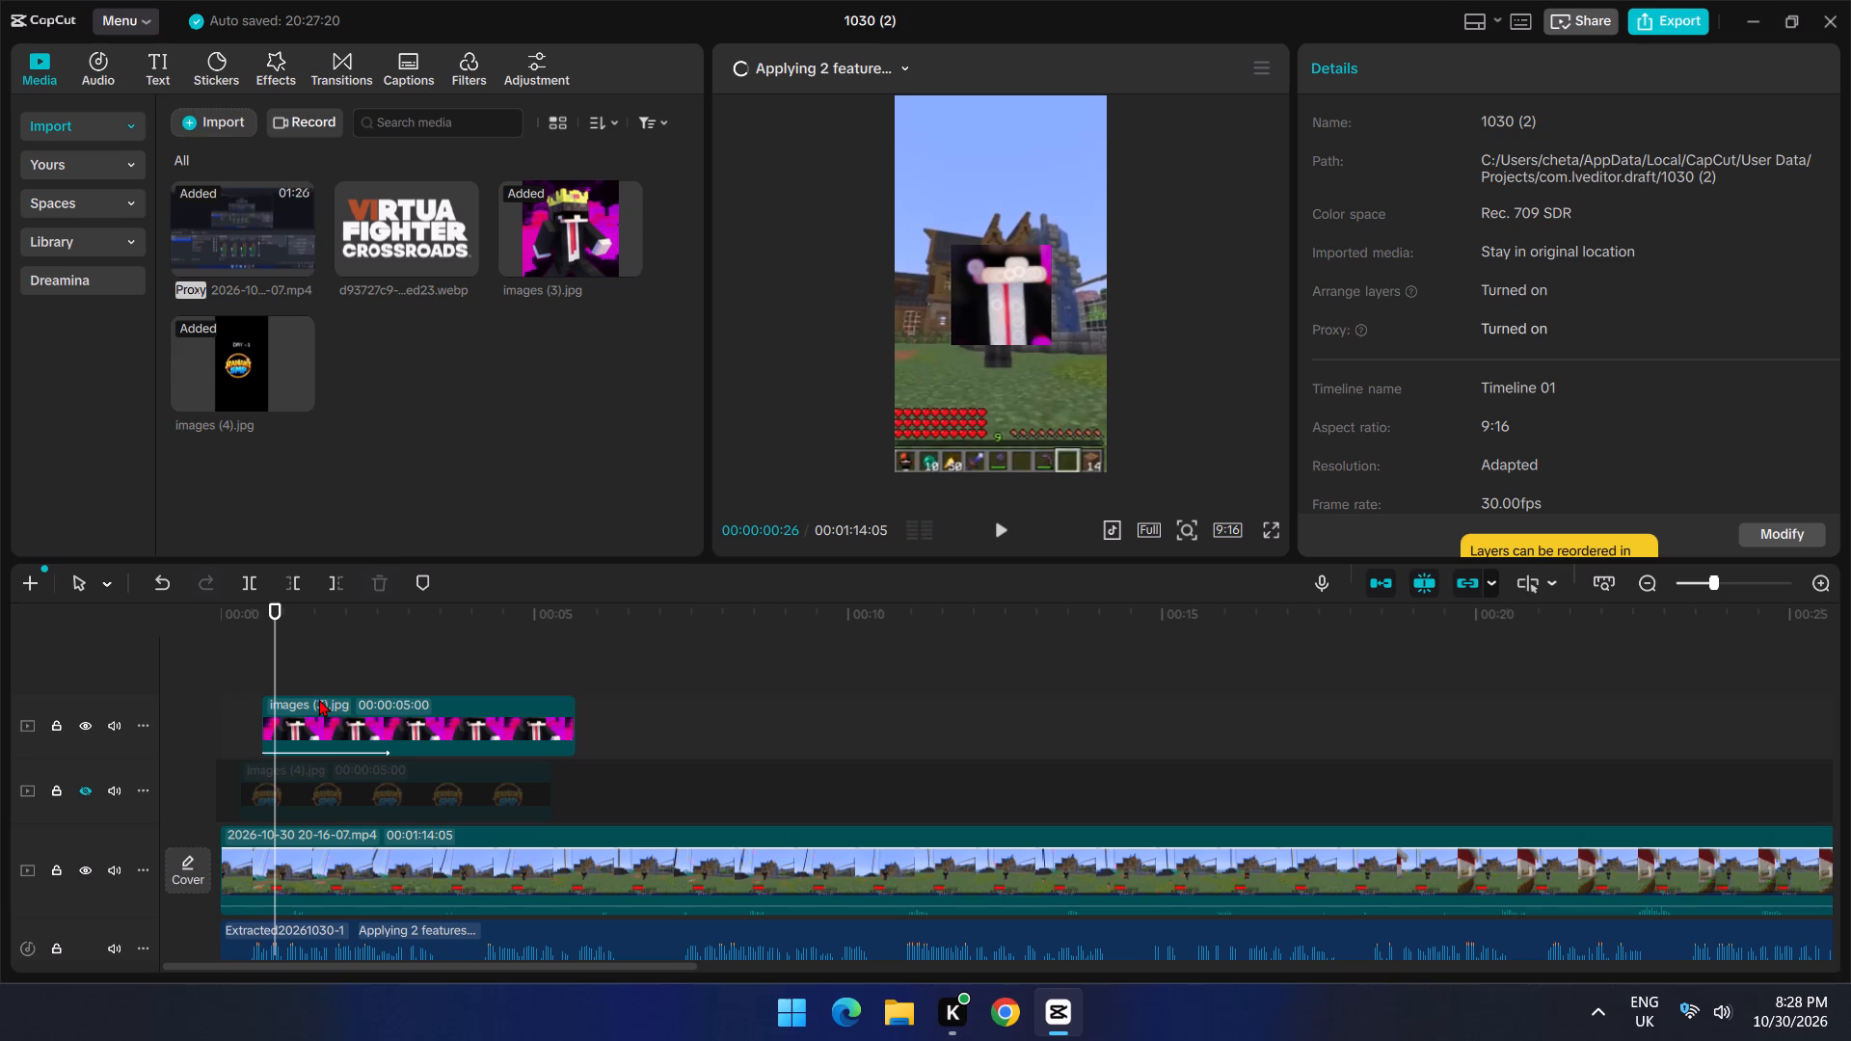
click(326, 725)
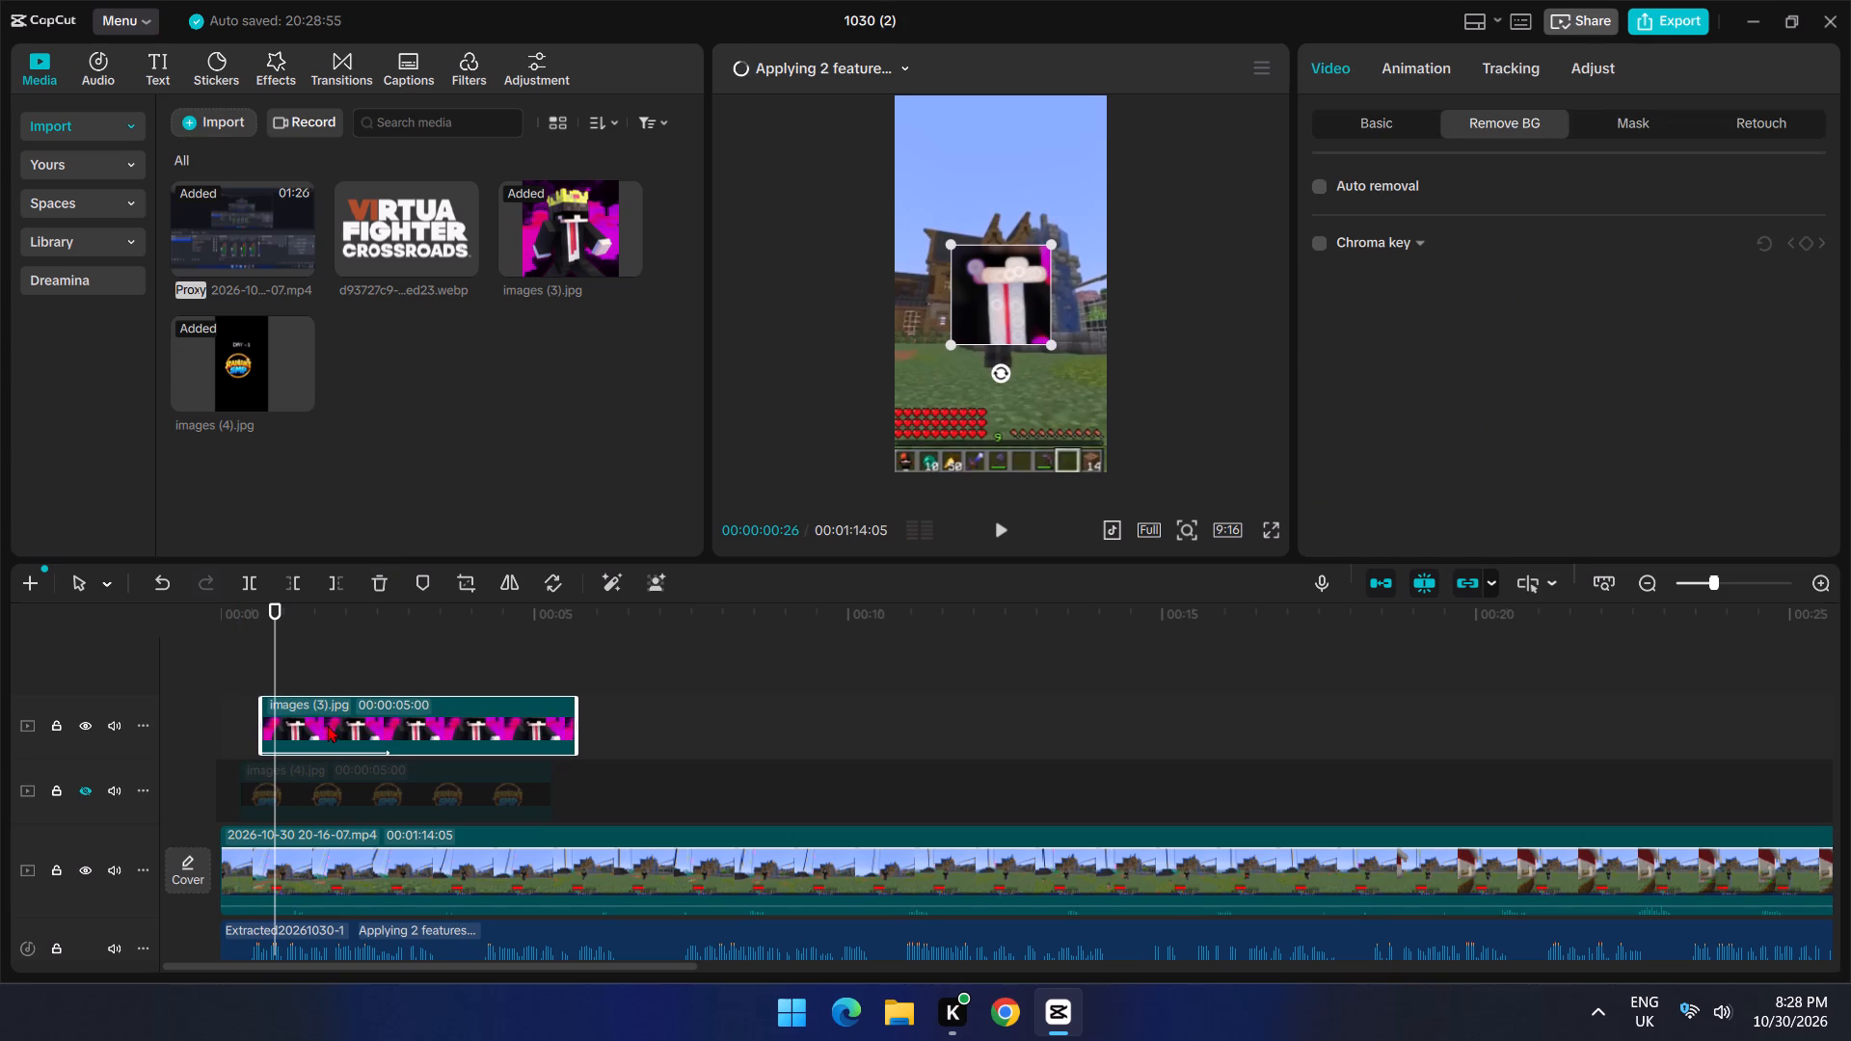
triple_click(212, 657)
click(239, 643)
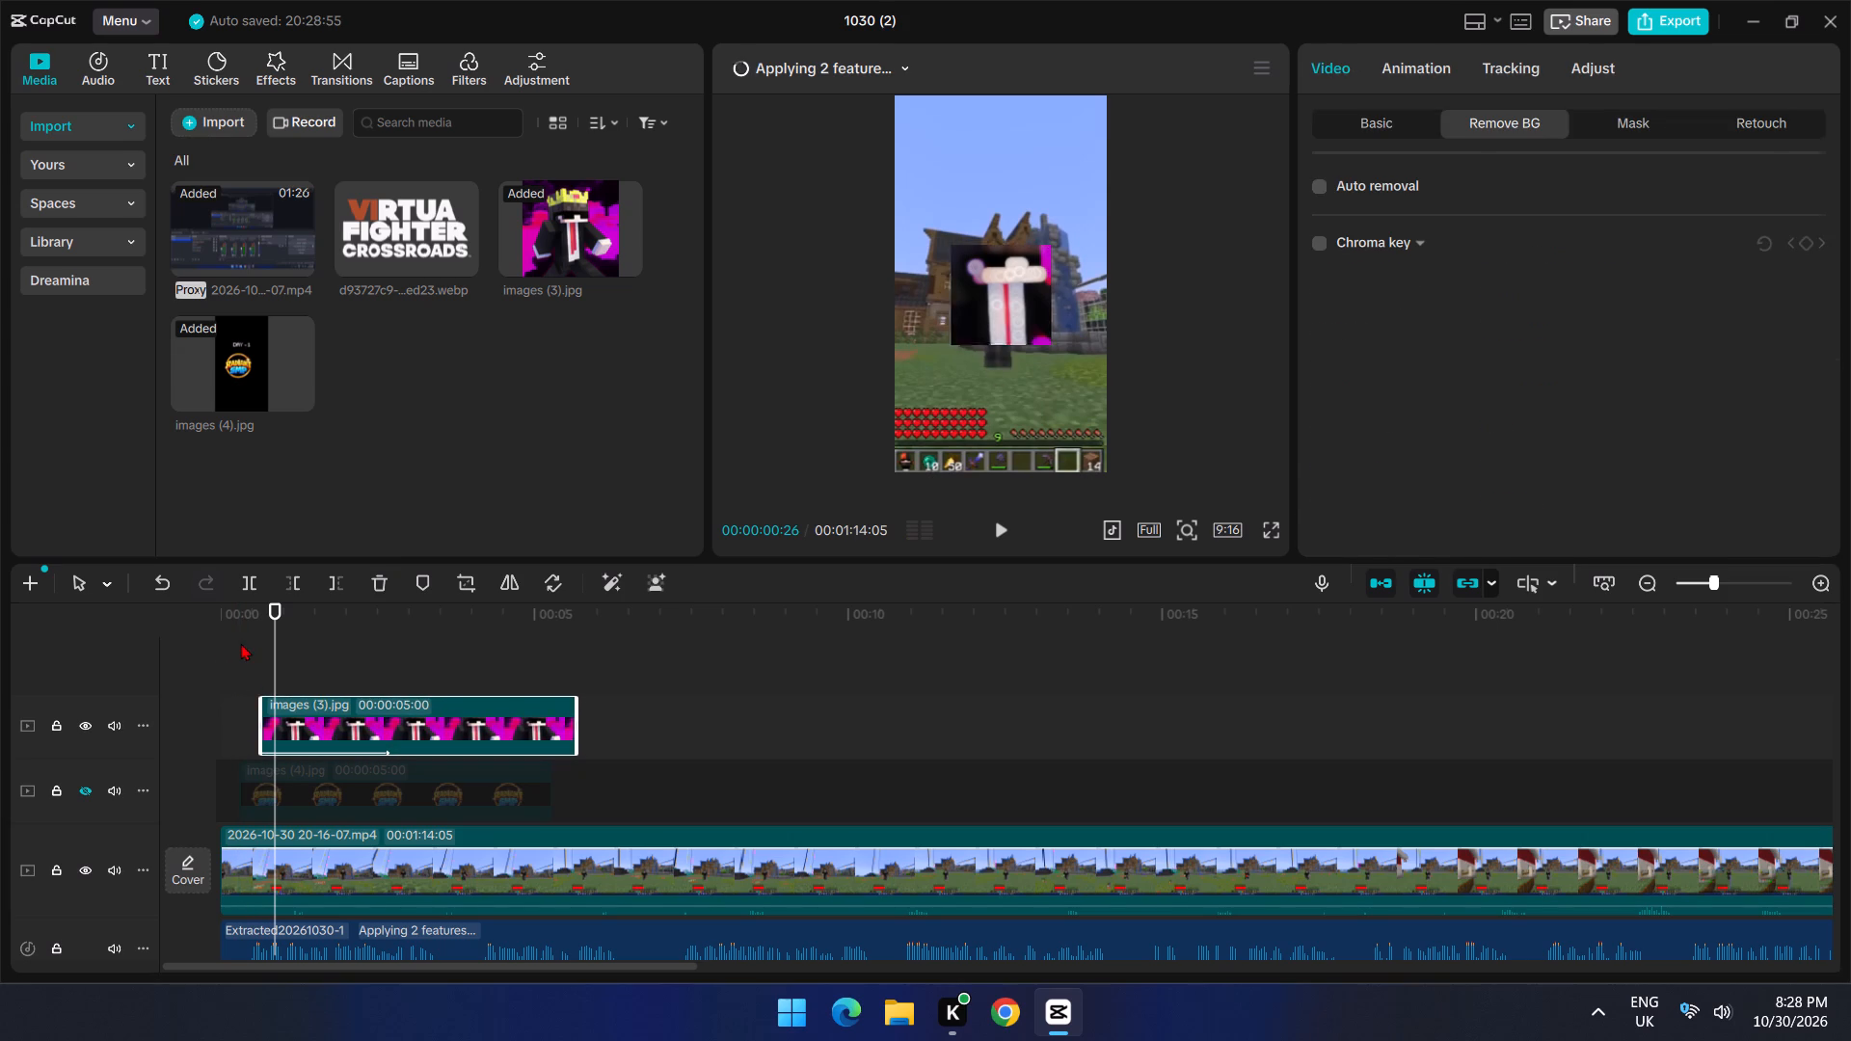
drag(240, 643, 137, 661)
key(space)
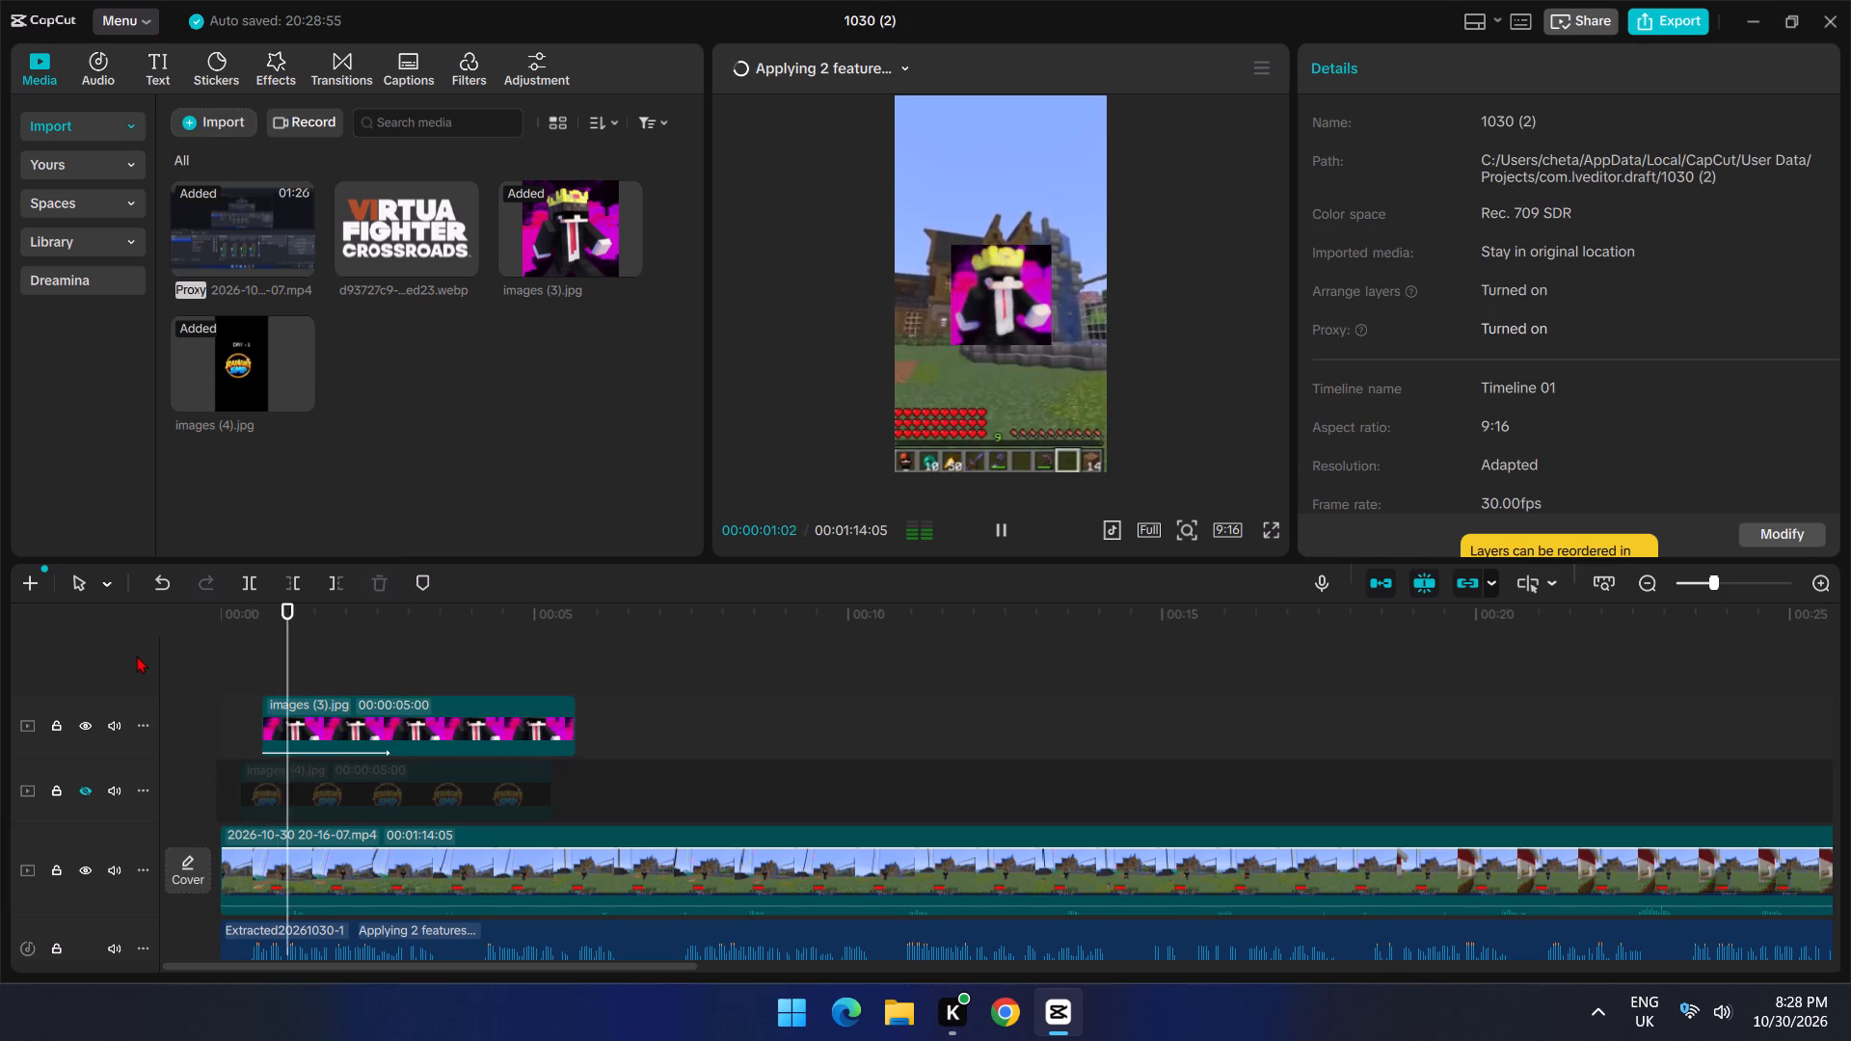
key(space)
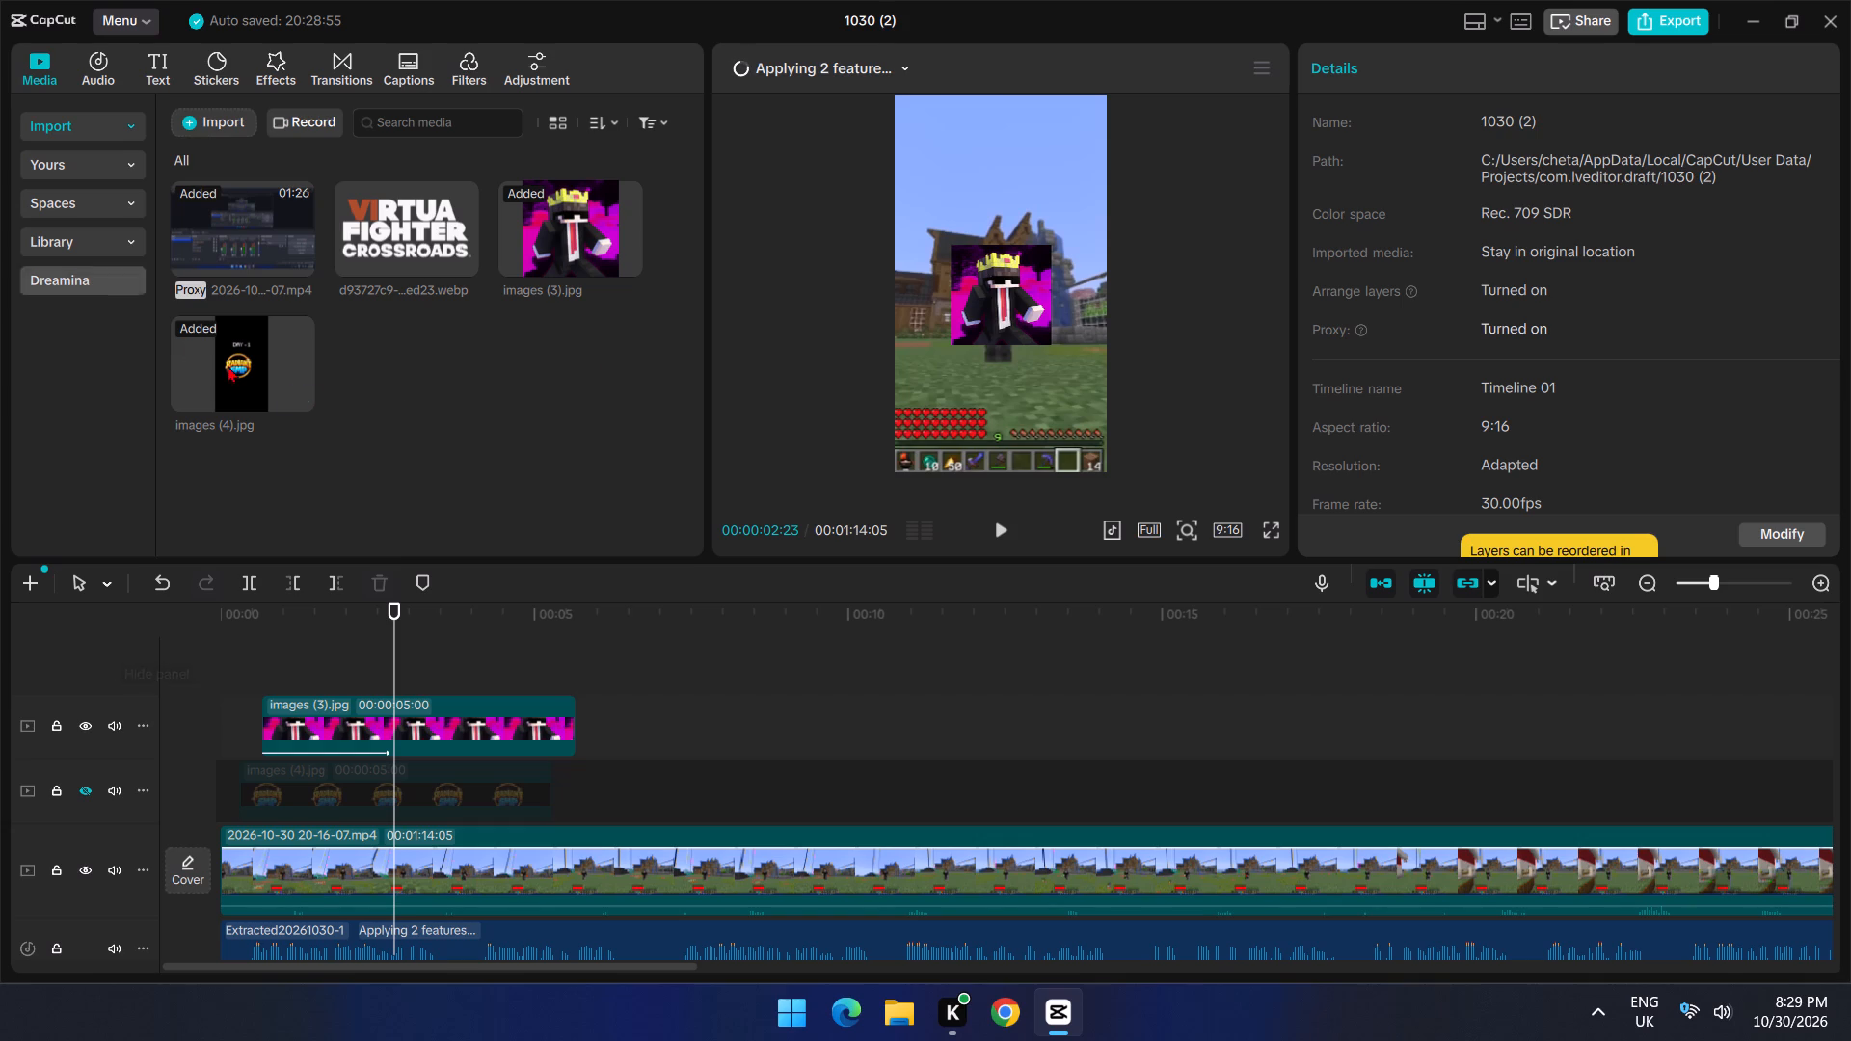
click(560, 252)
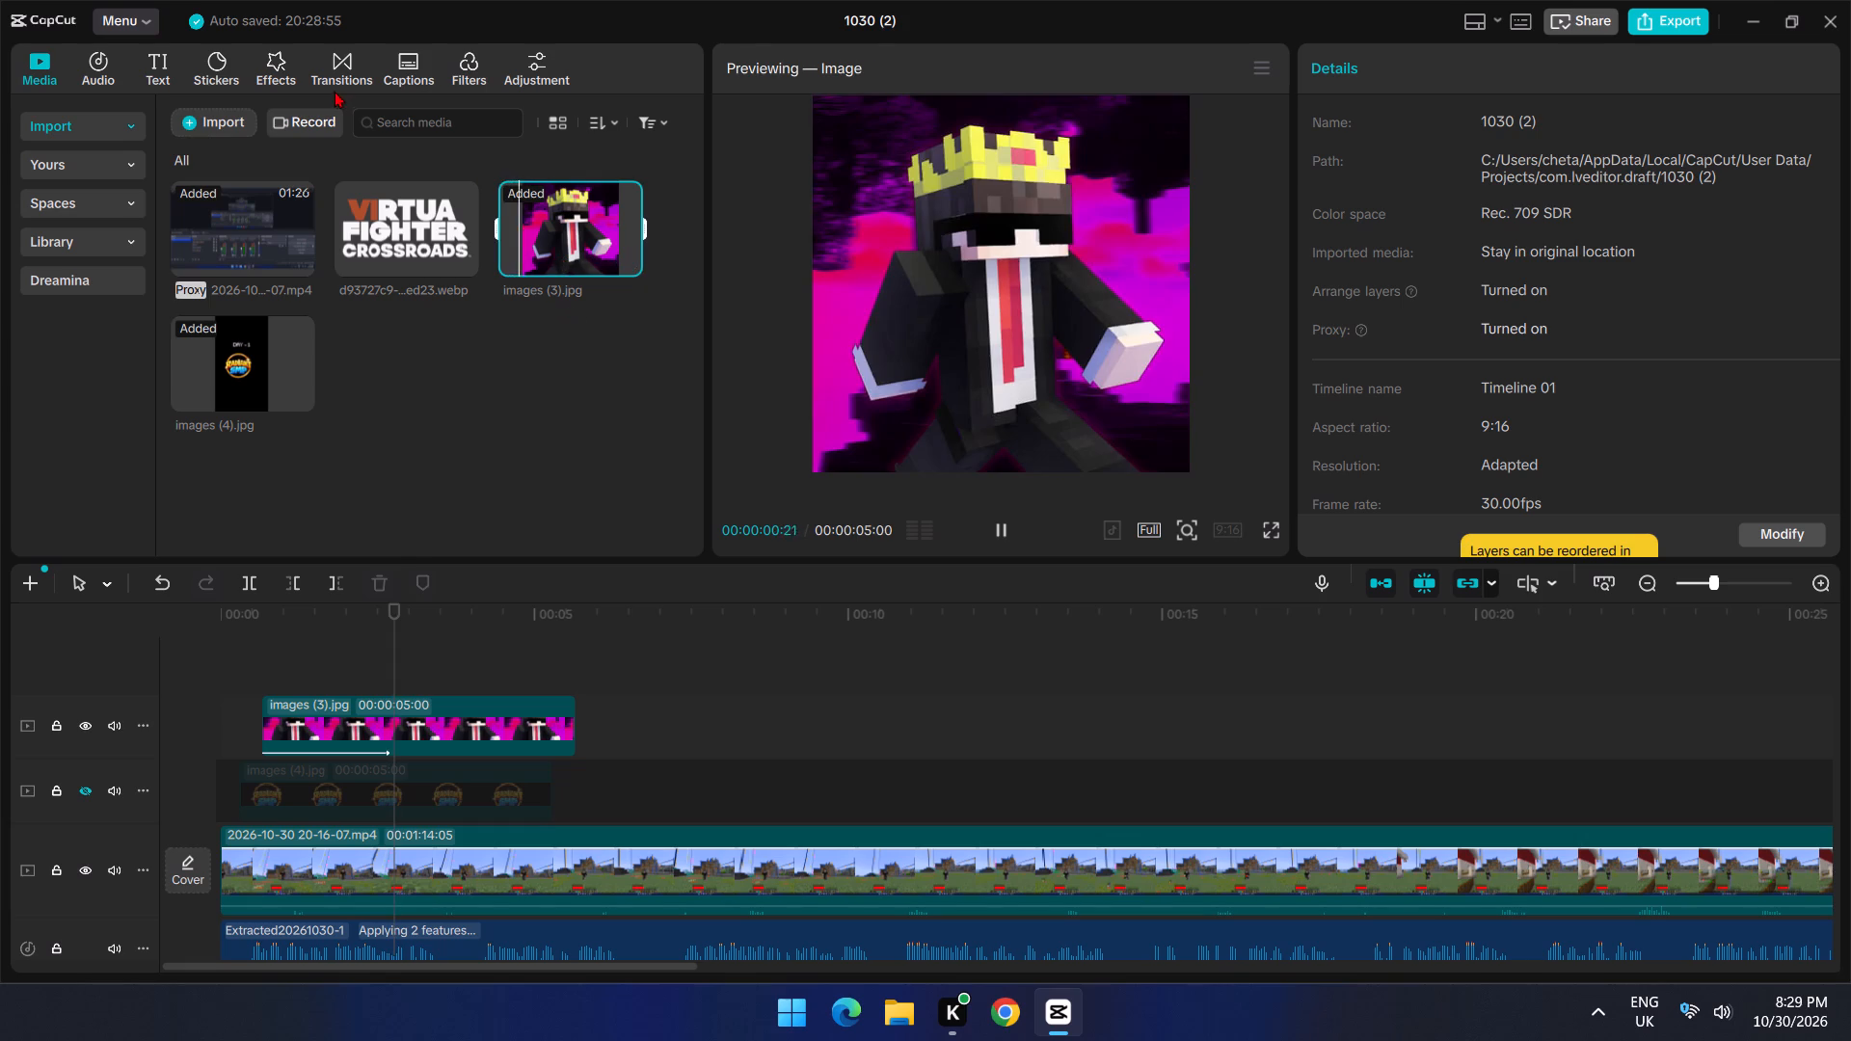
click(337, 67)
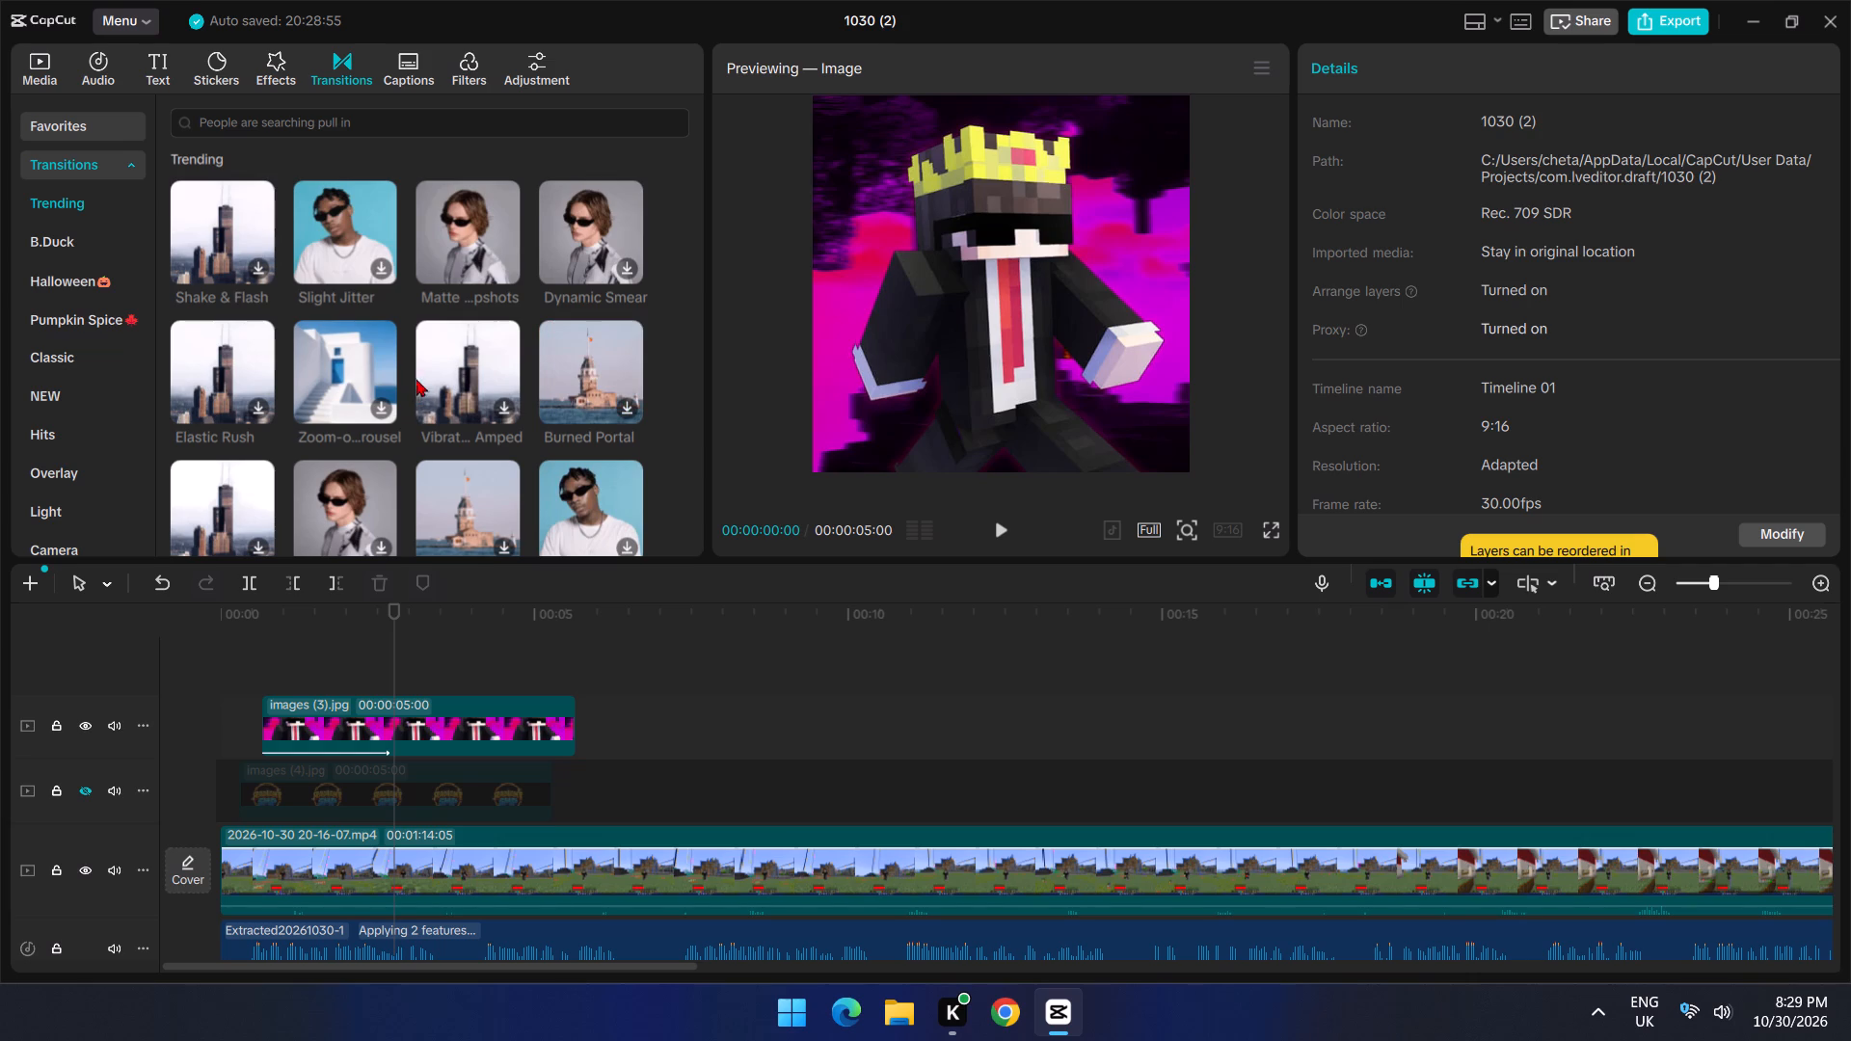
Look through the entrance and exit animations and apply the trending Zoom 1 combo animation to the images (3).jpg overlay.
click(364, 723)
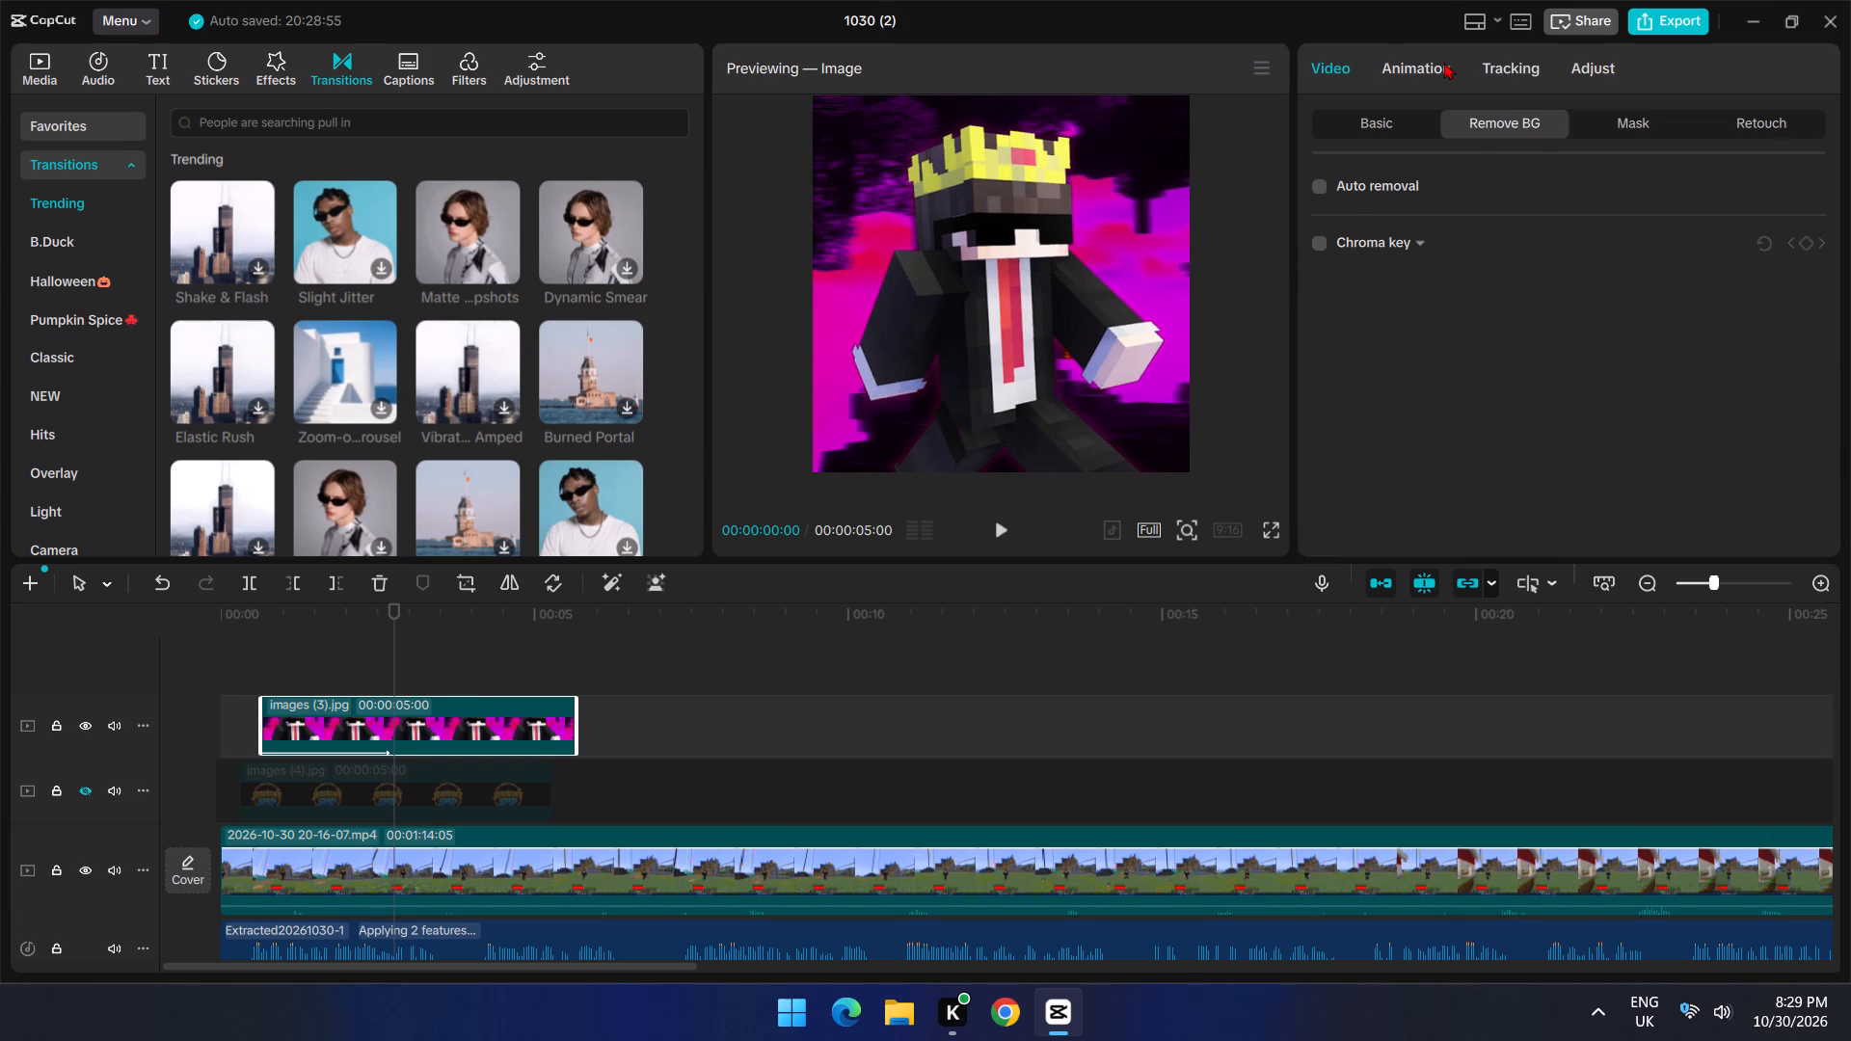
click(1441, 62)
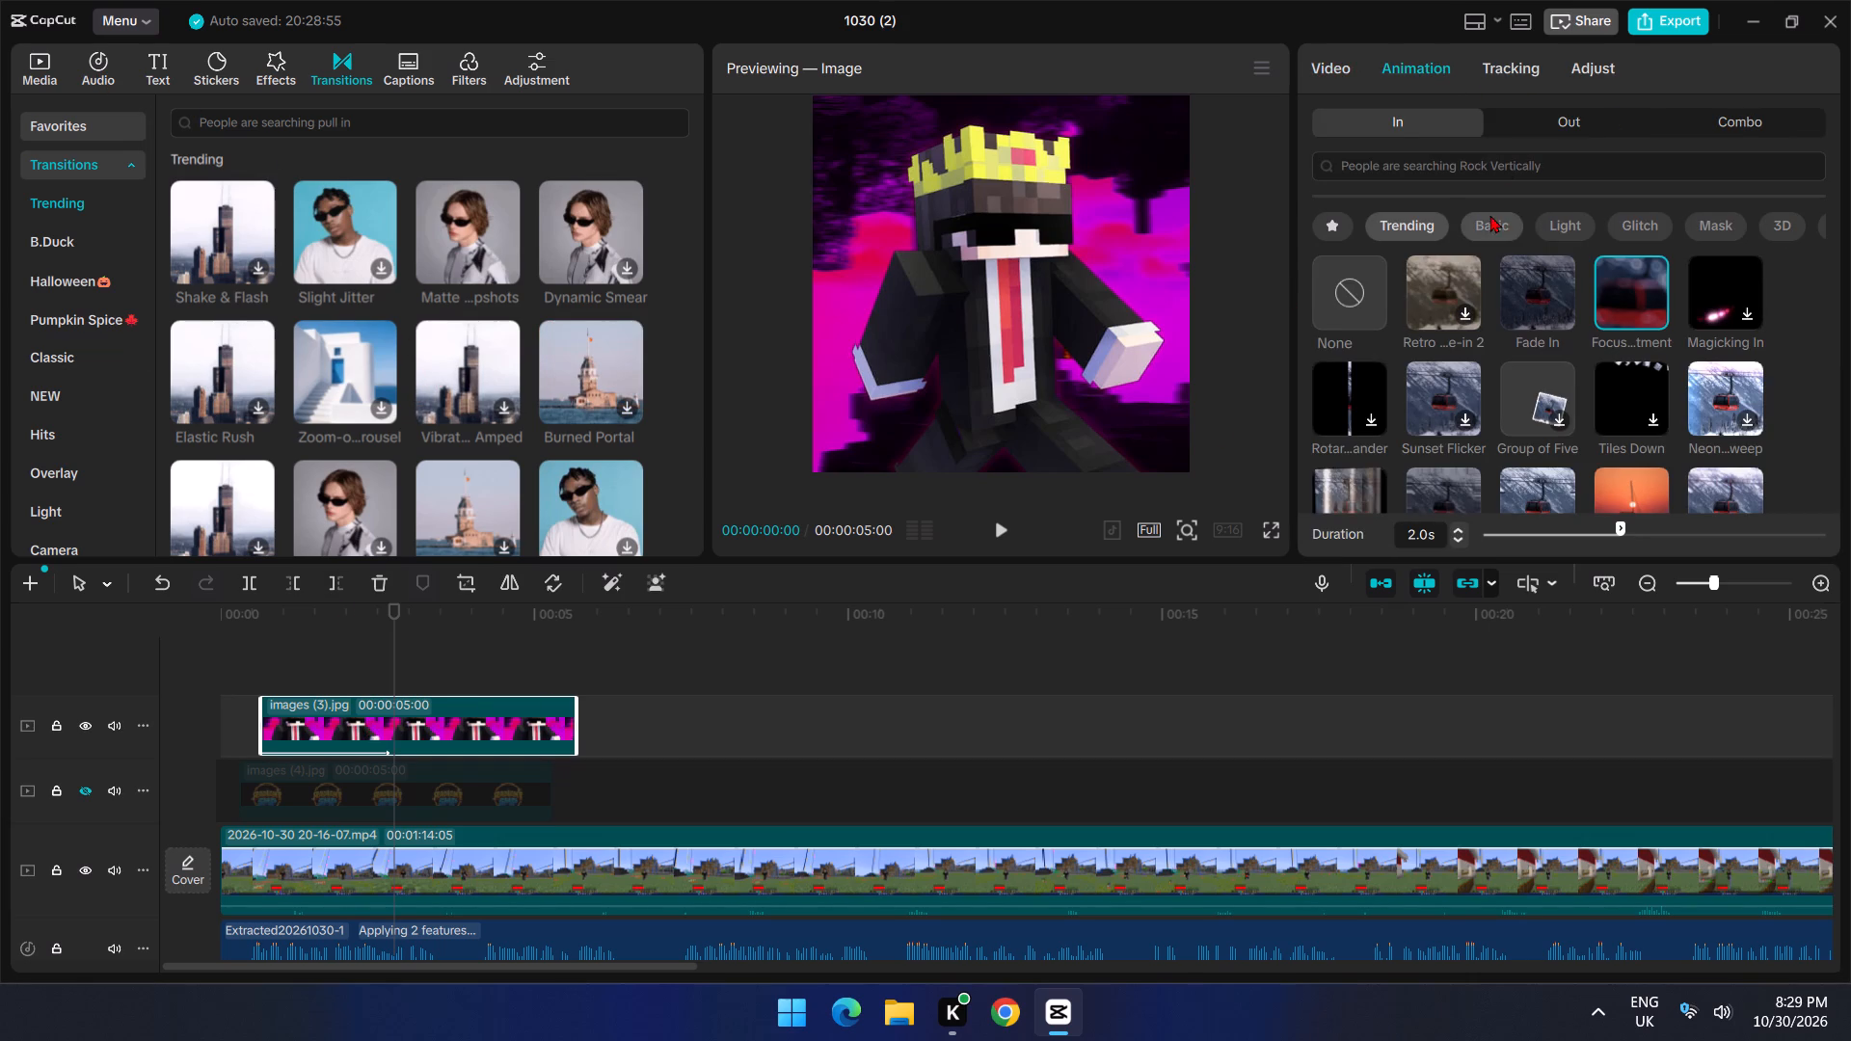
scroll(1521, 278, down, 2)
scroll(1559, 379, down, 1)
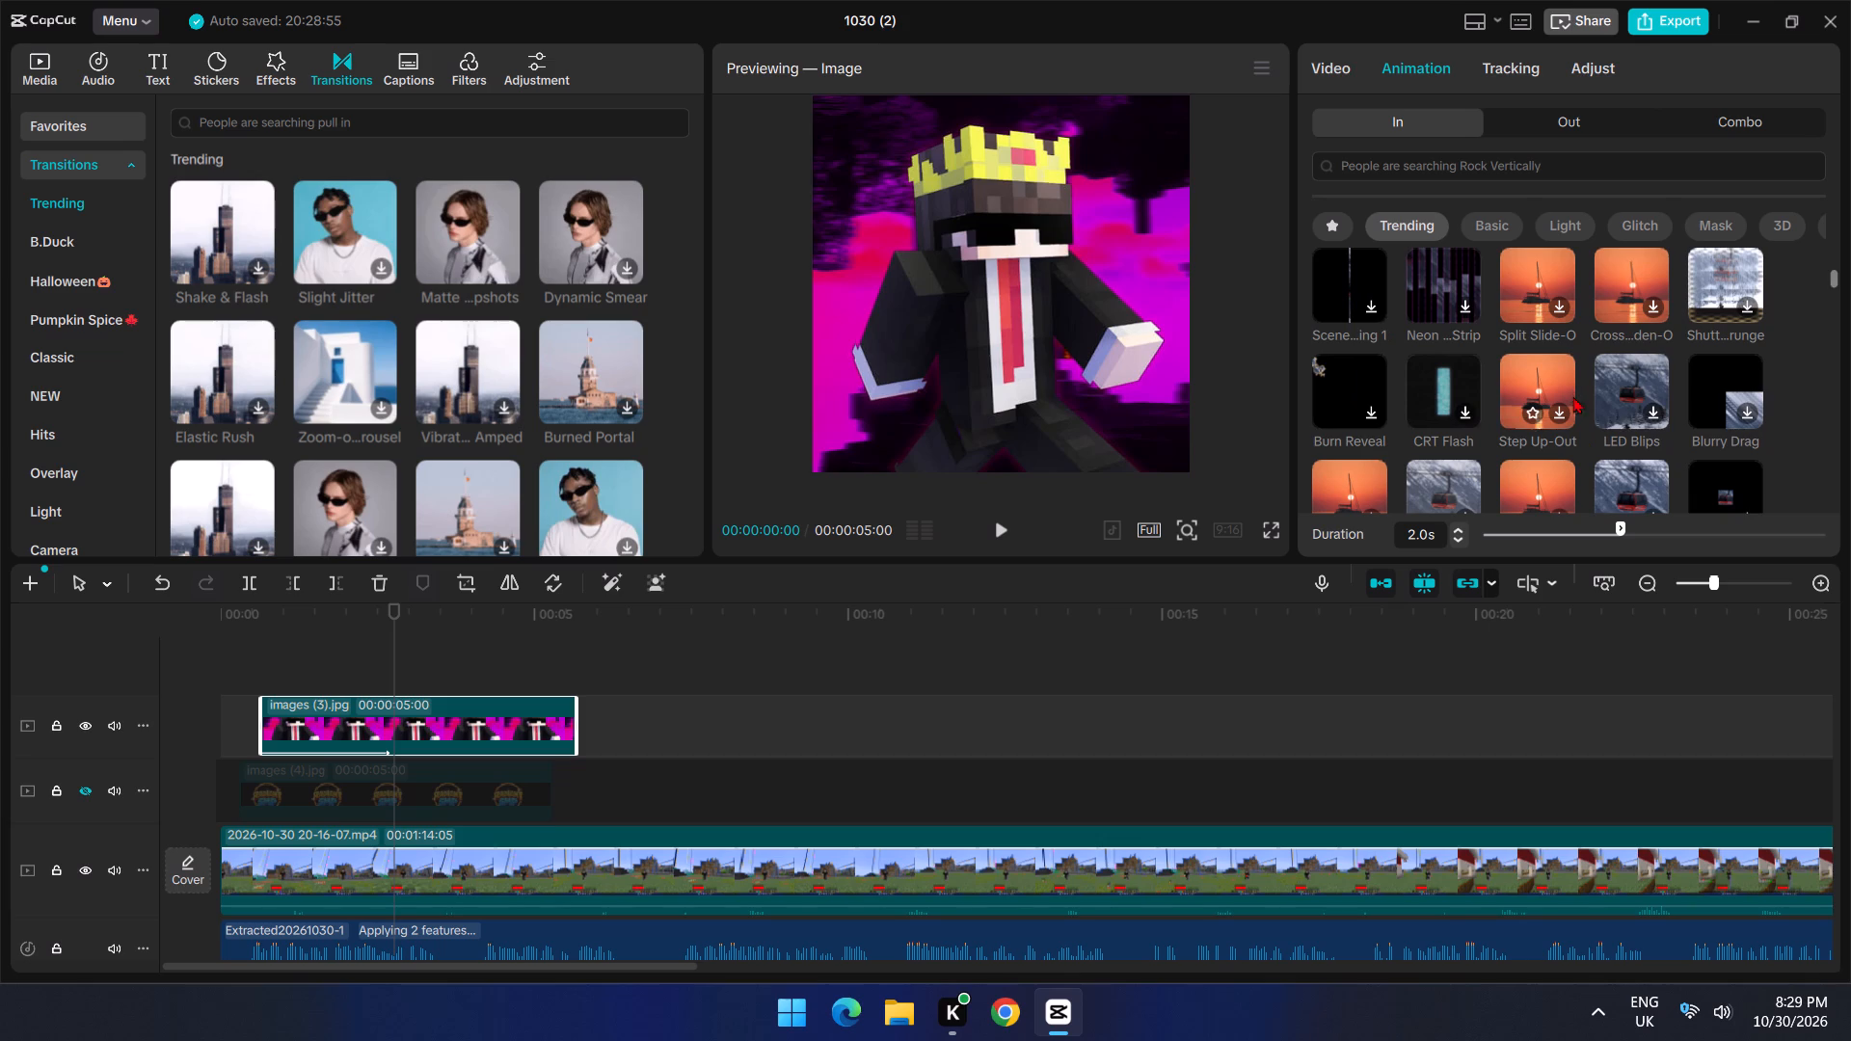
scroll(1642, 398, down, 2)
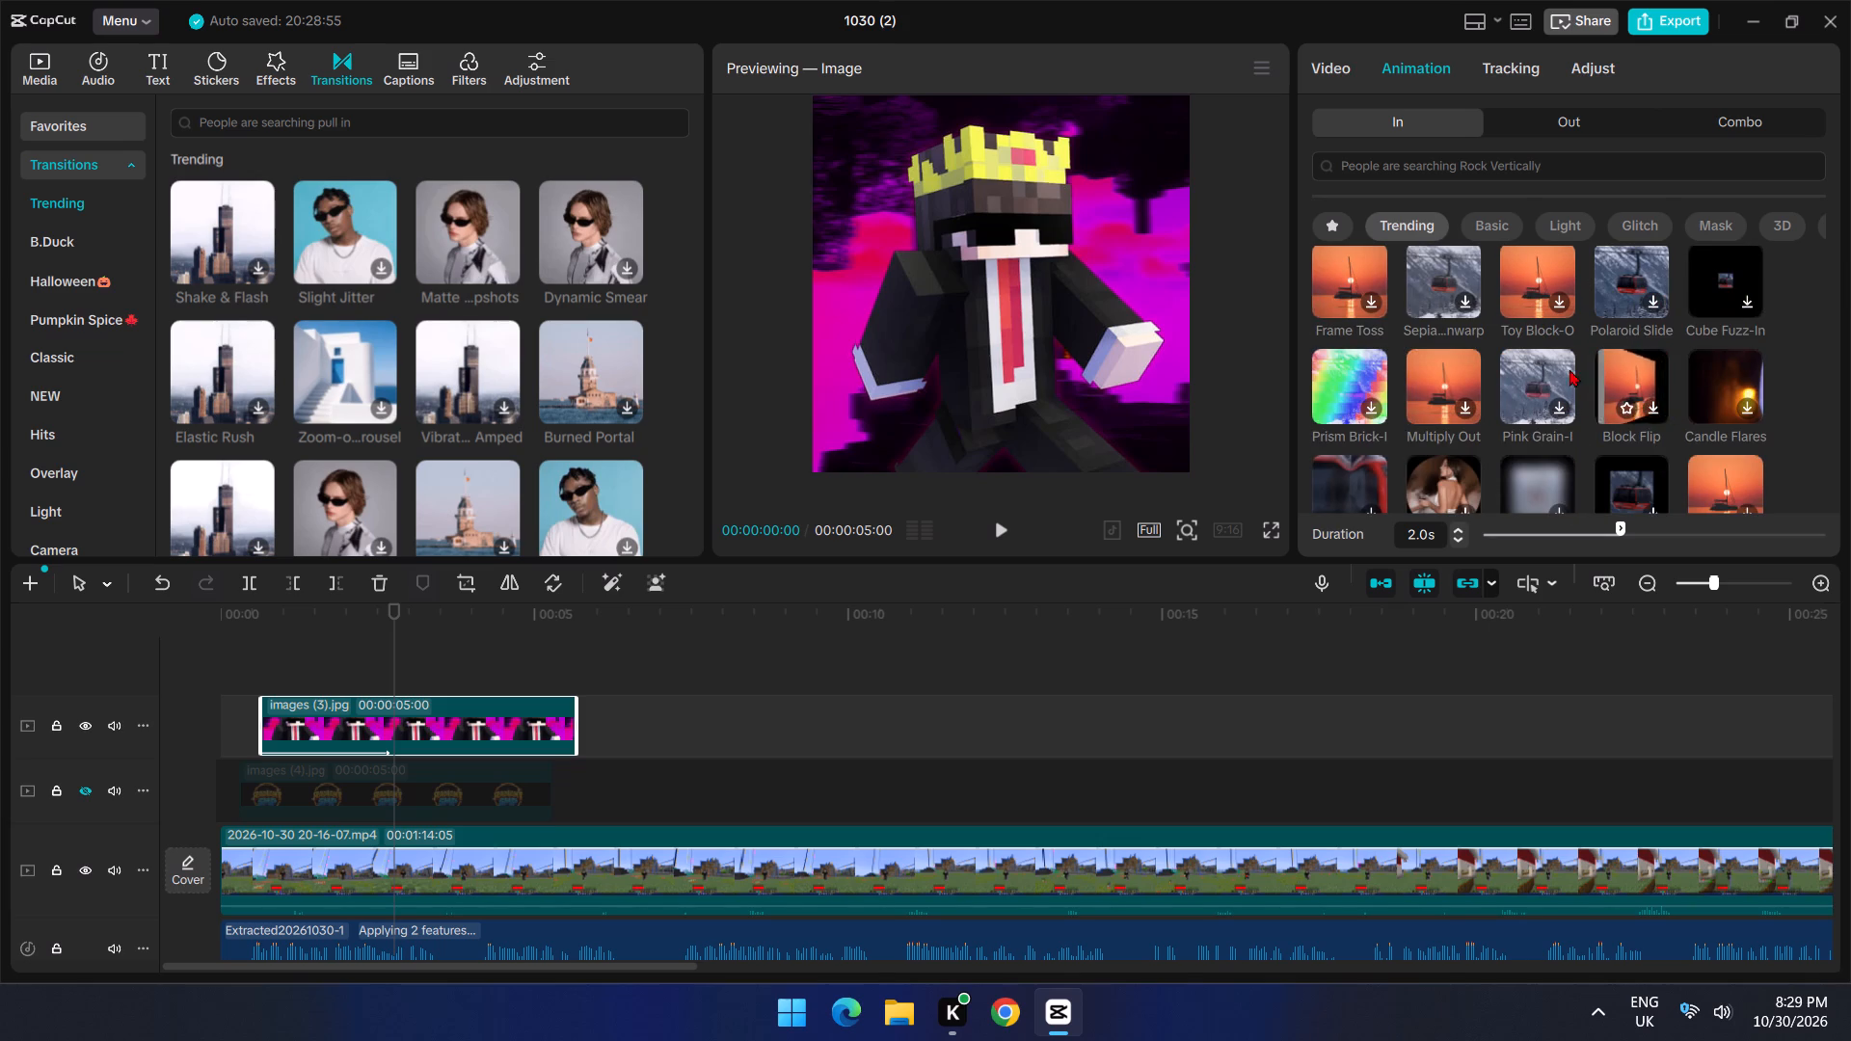
scroll(1620, 348, up, 1)
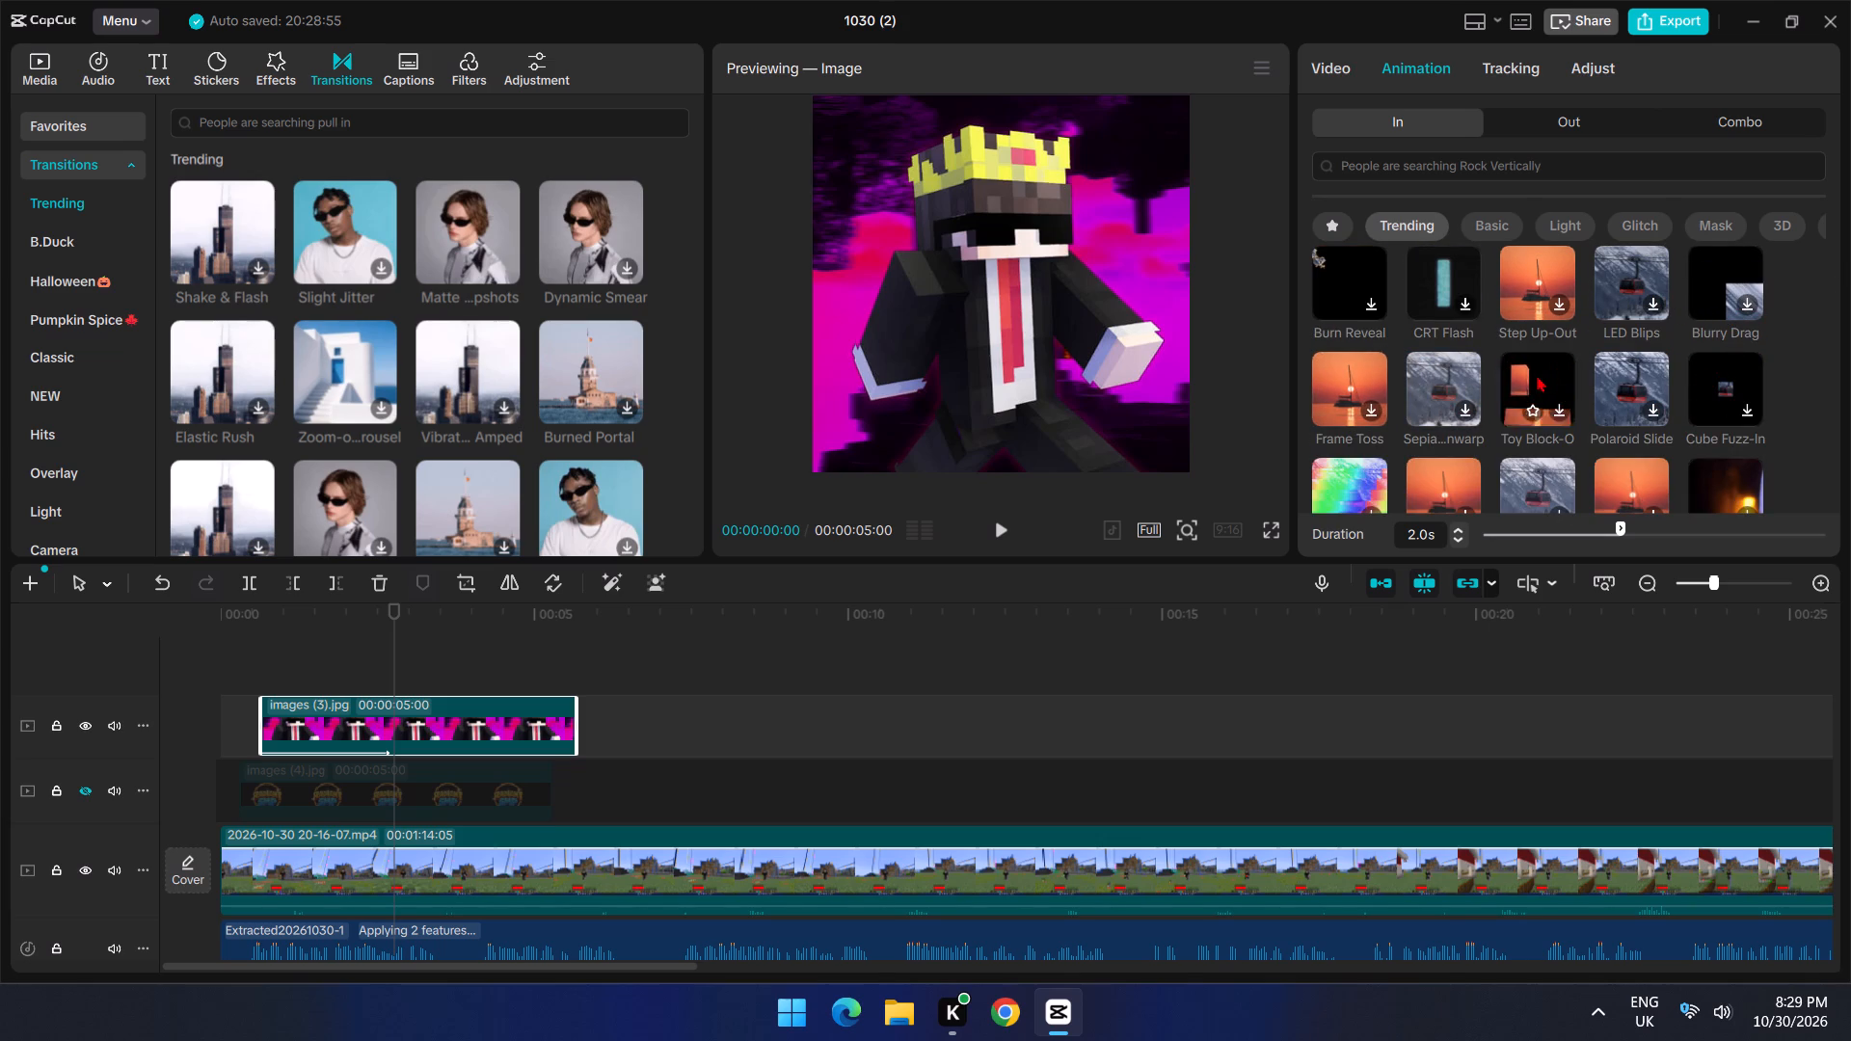
scroll(1536, 375, up, 1)
click(1557, 120)
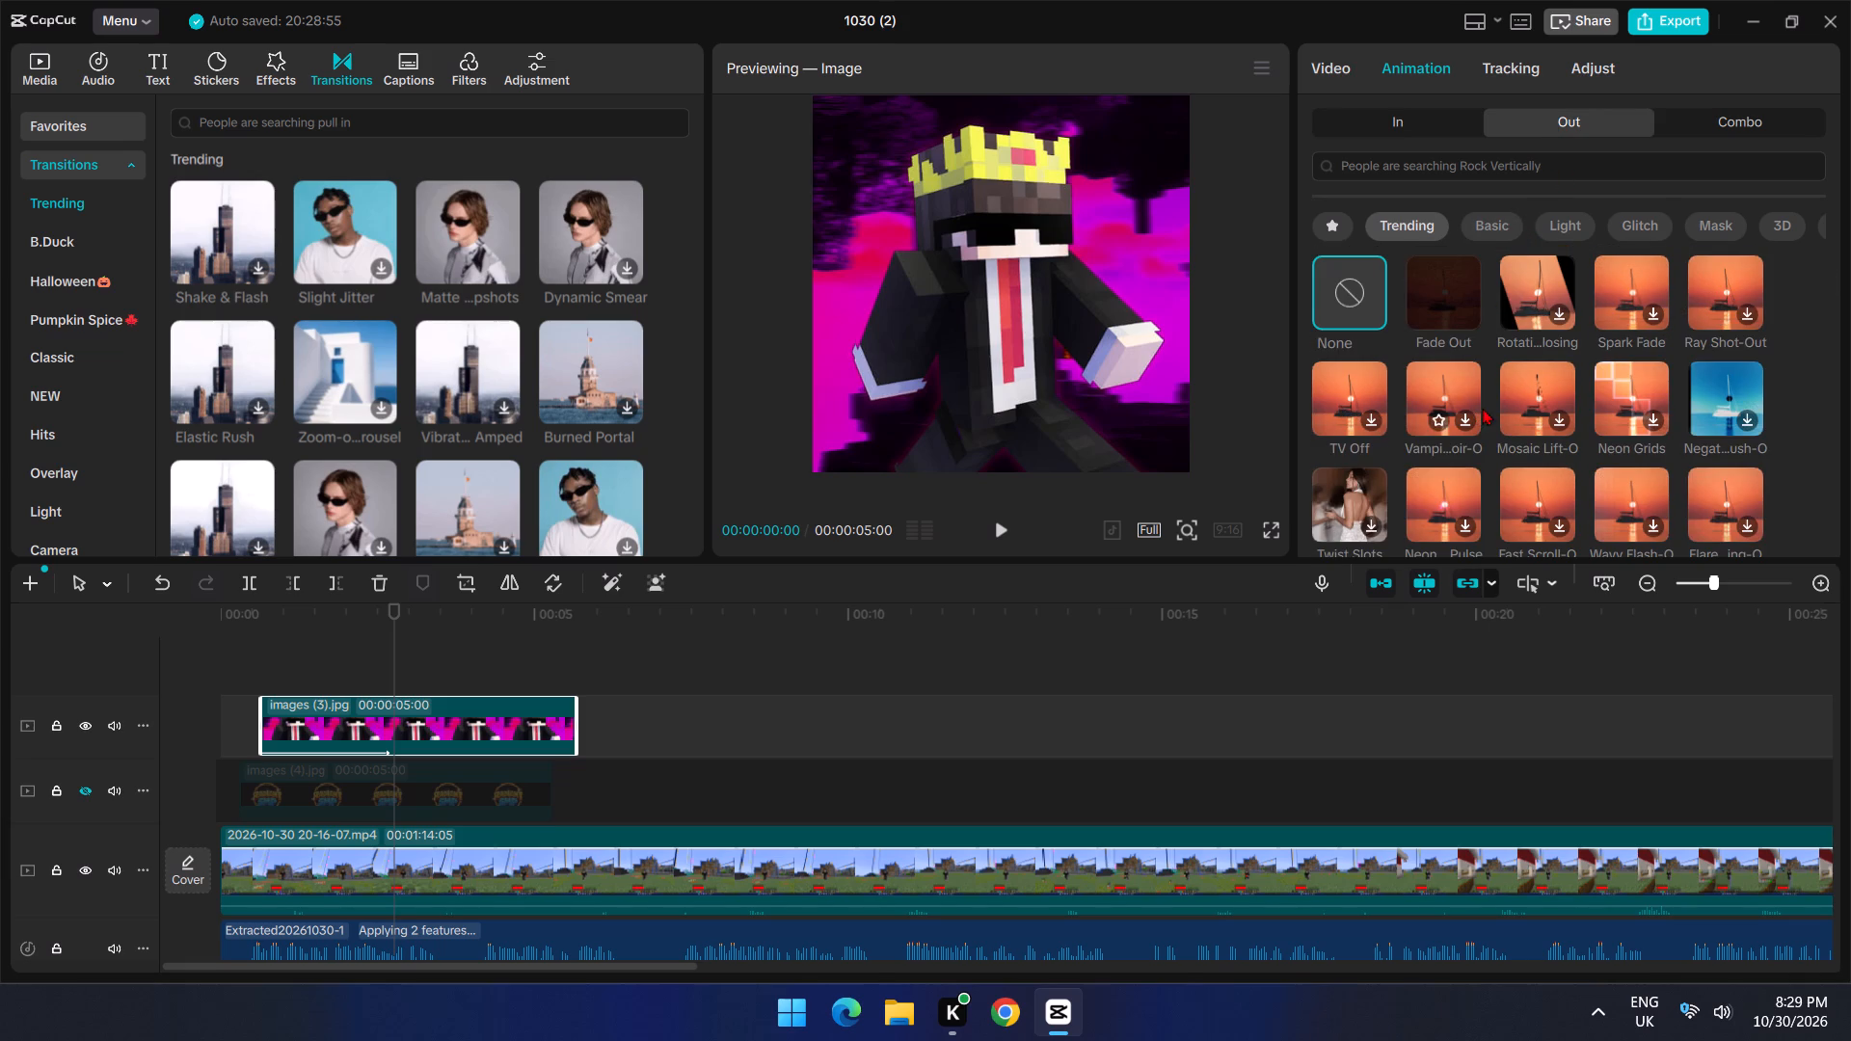
scroll(1538, 408, down, 2)
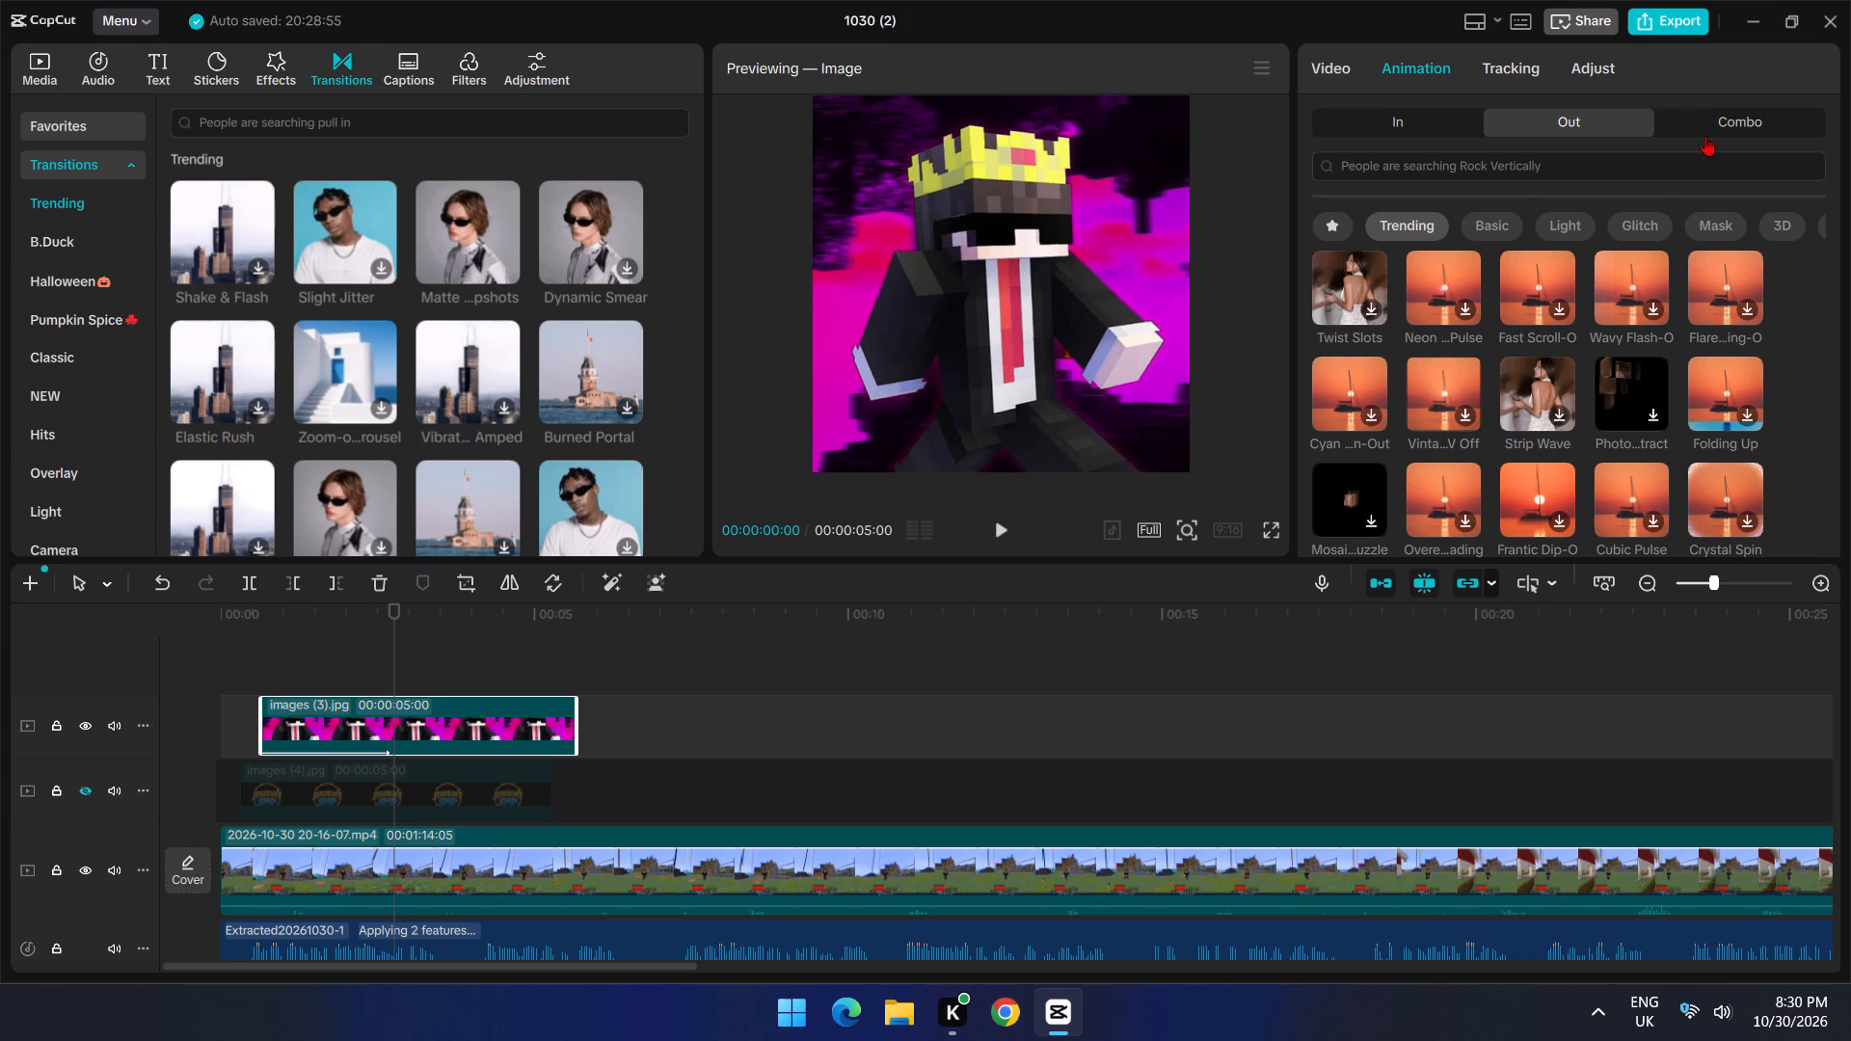
click(1718, 115)
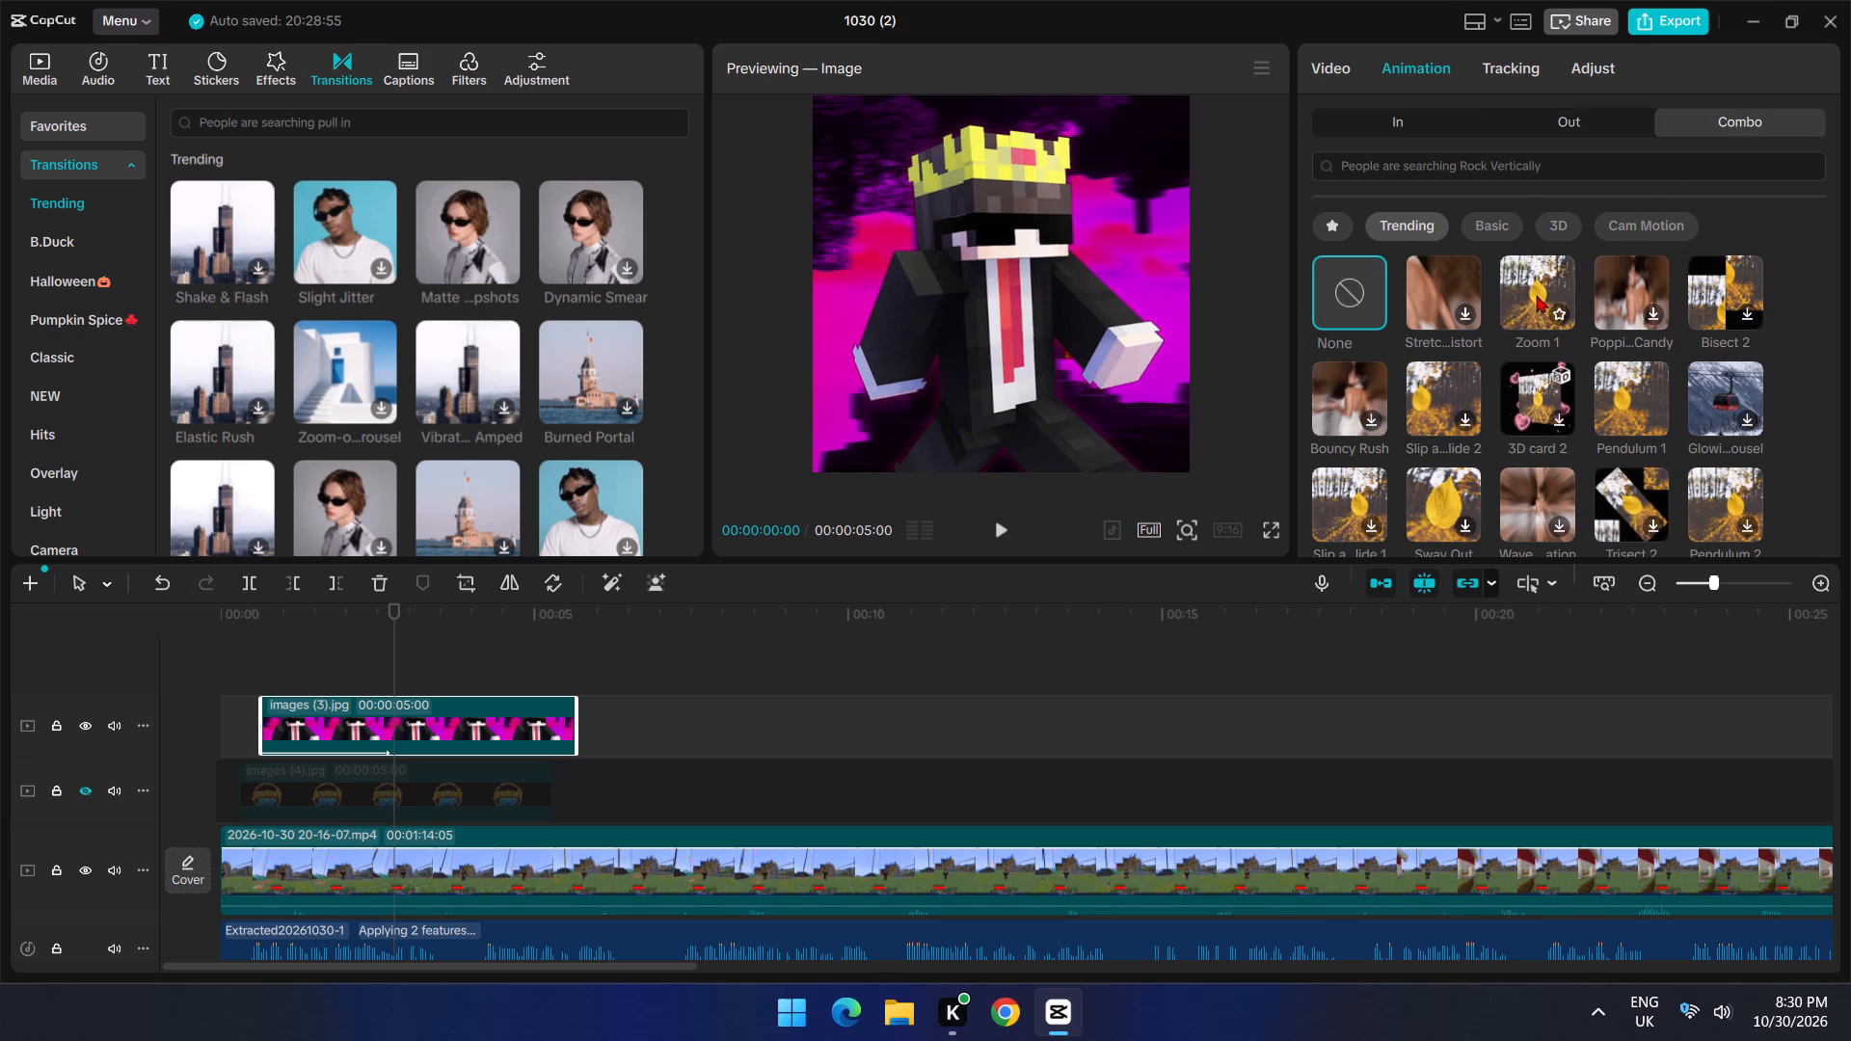
click(1523, 281)
Play the opening from the beginning to review the Zoom 1 combo animation on the images (3).jpg overlay.
click(252, 629)
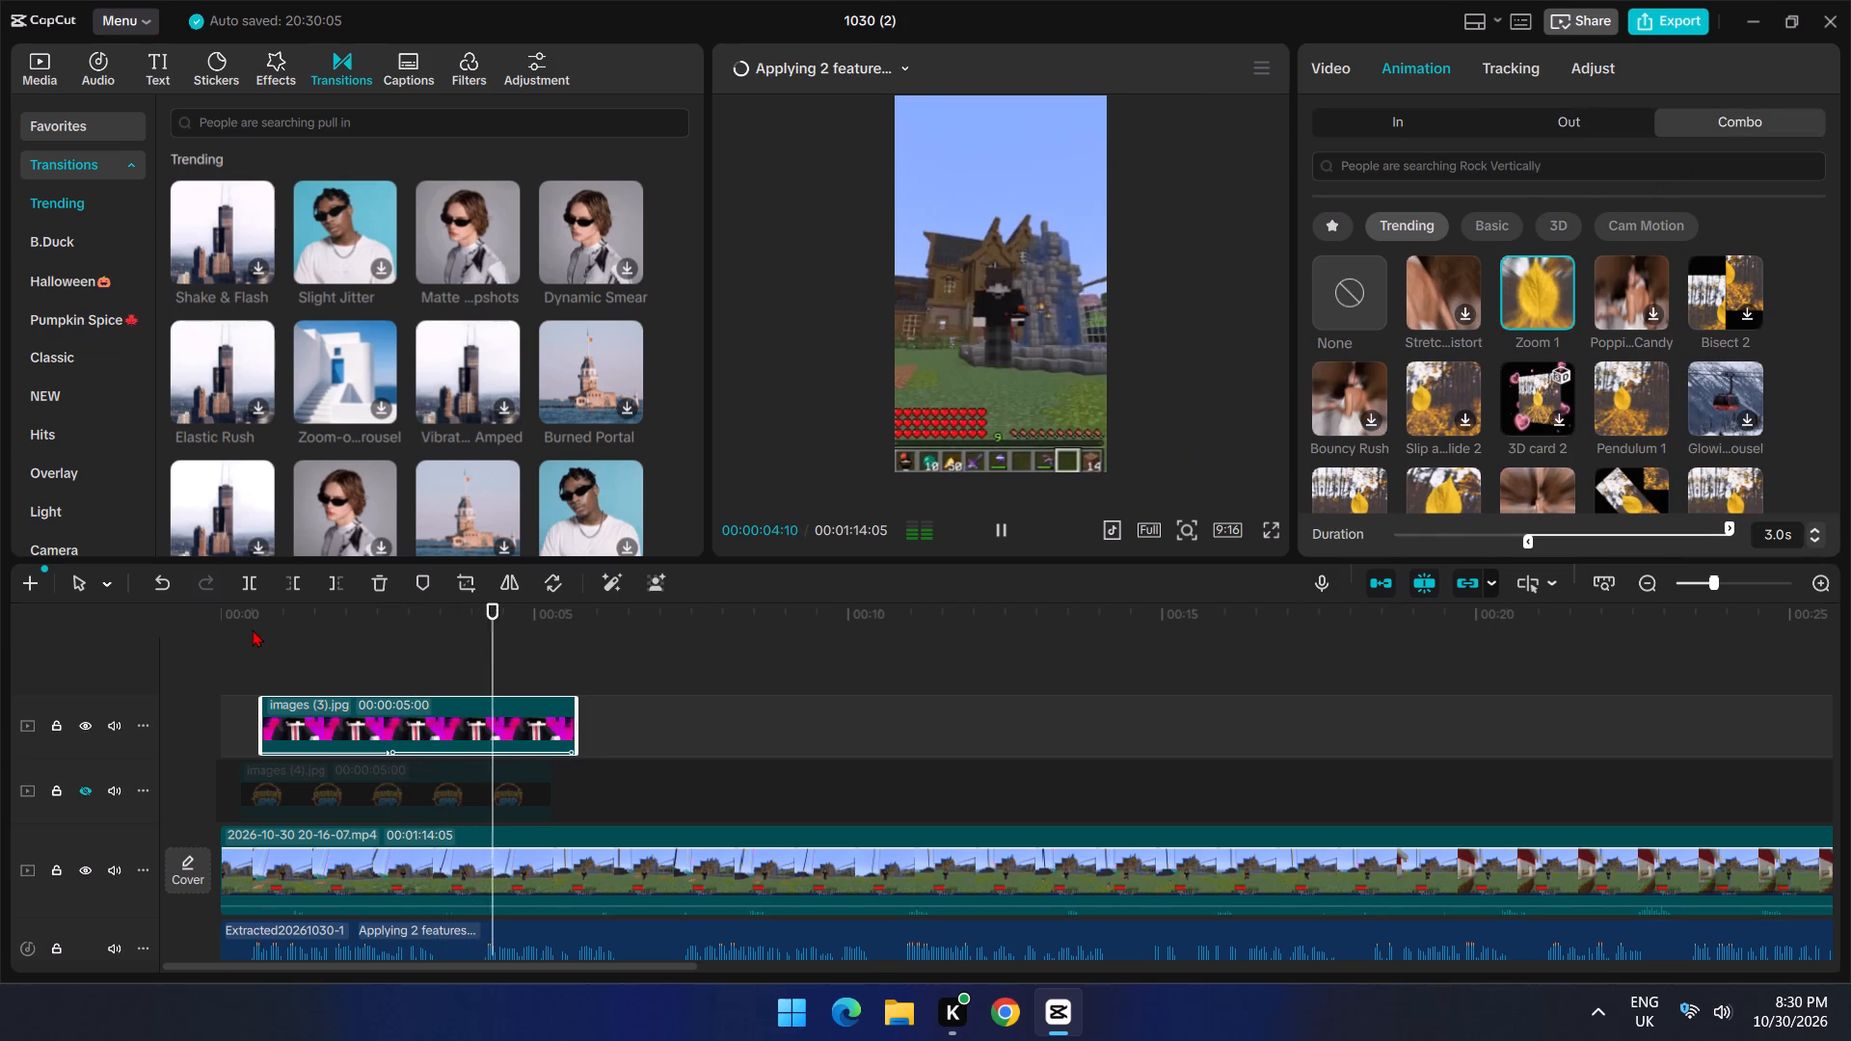
drag(249, 632, 95, 664)
key(space)
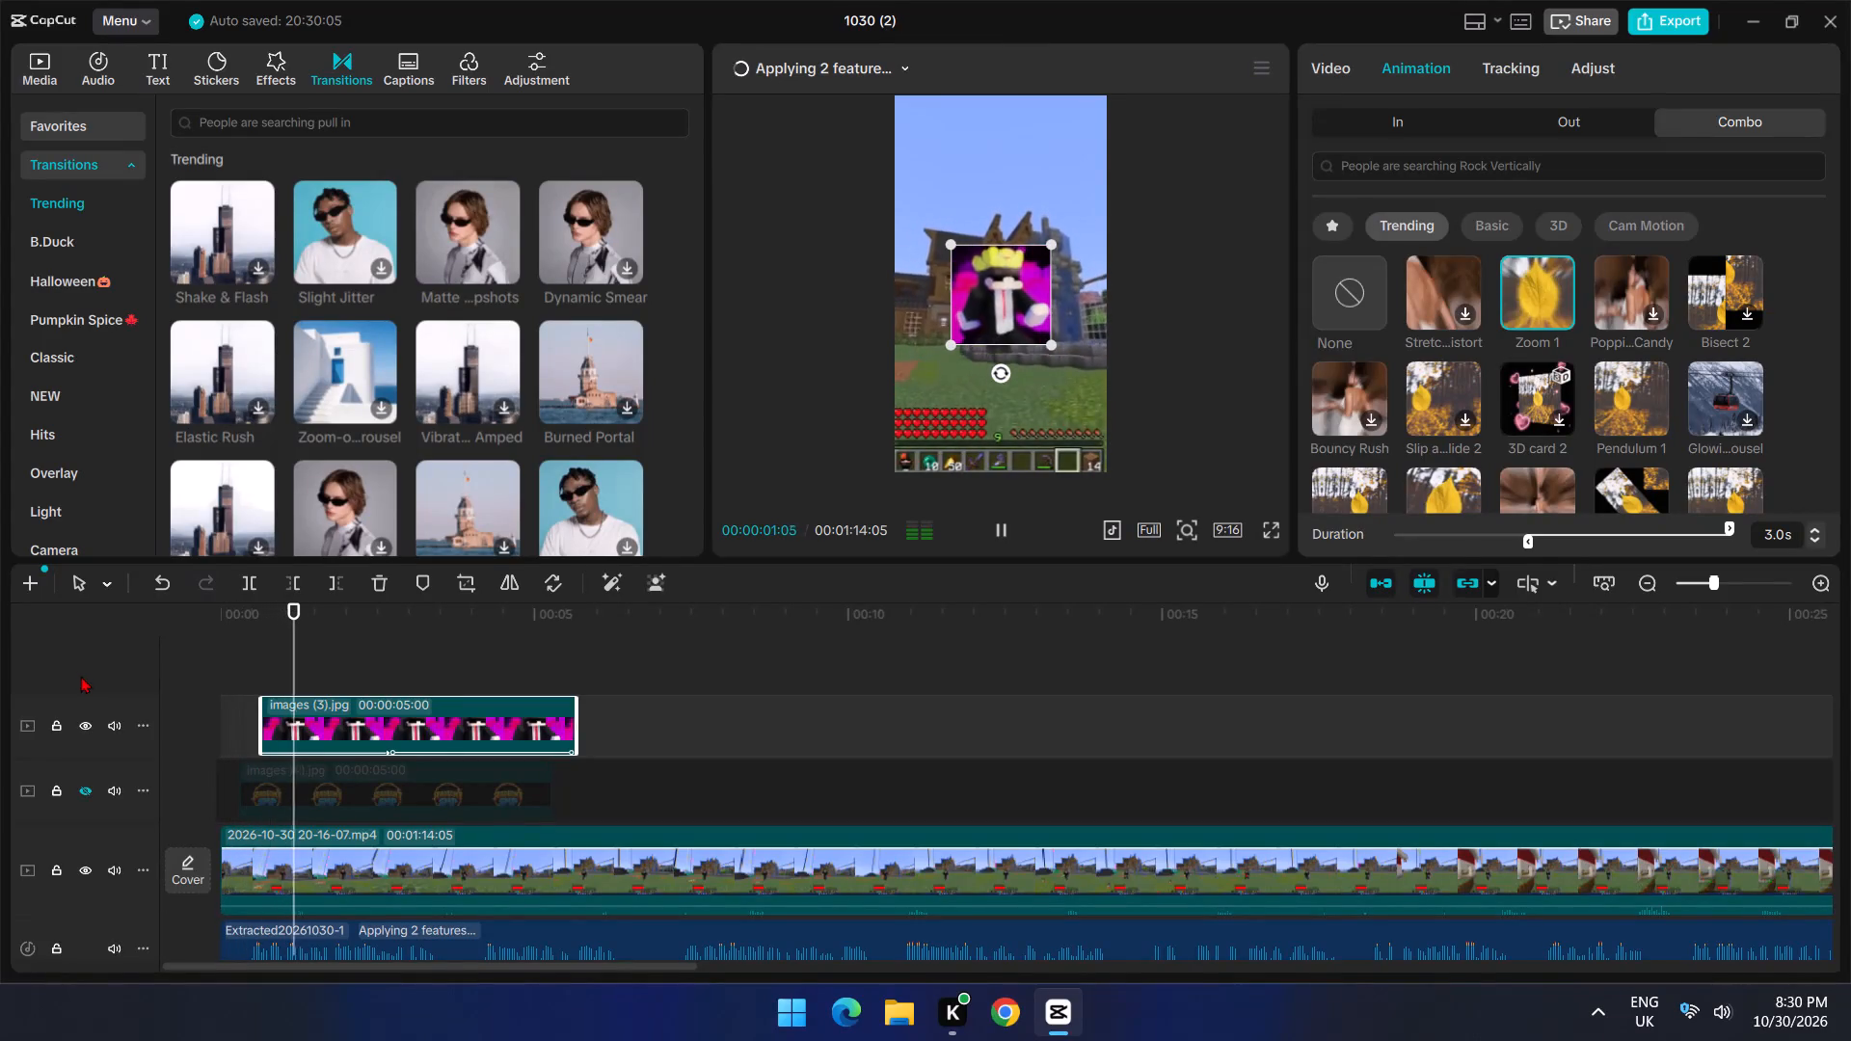
key(space)
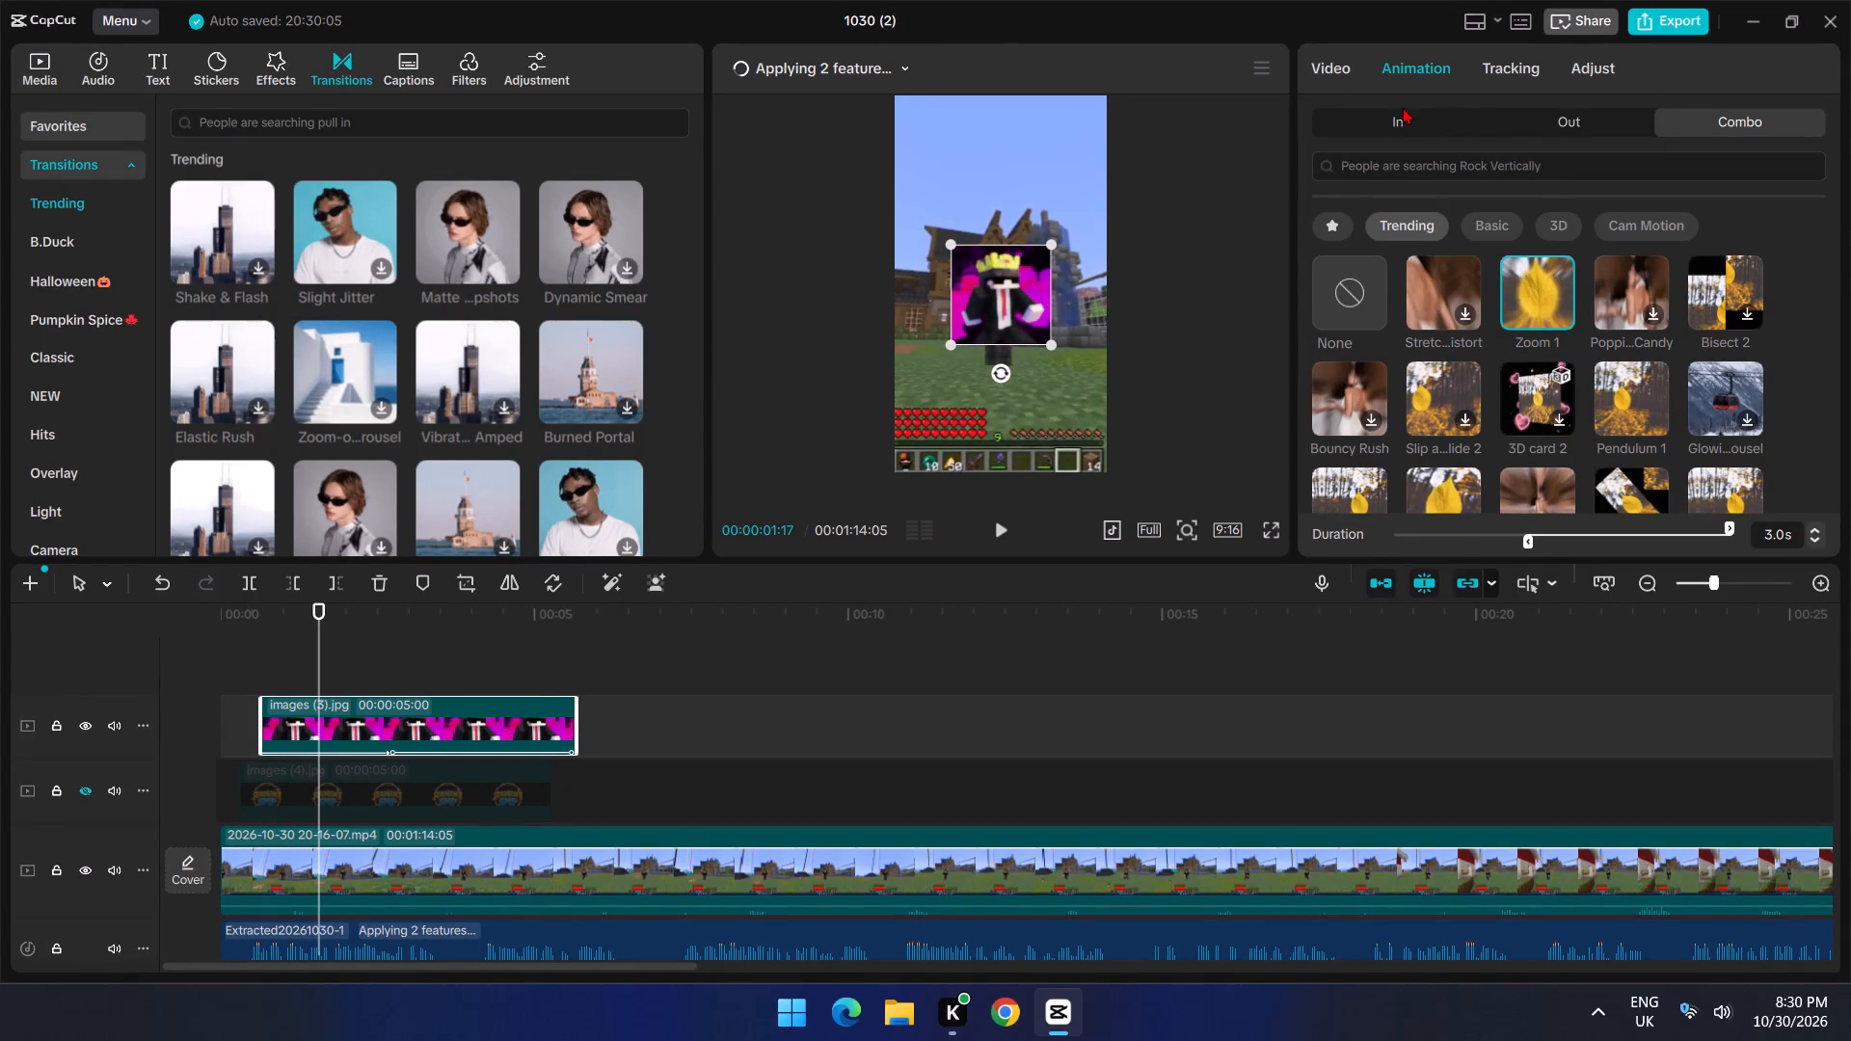
Remove the entrance animation from the images (3).jpg overlay and reselect the Zoom 1 combo animation.
click(1402, 107)
click(1400, 118)
click(1351, 291)
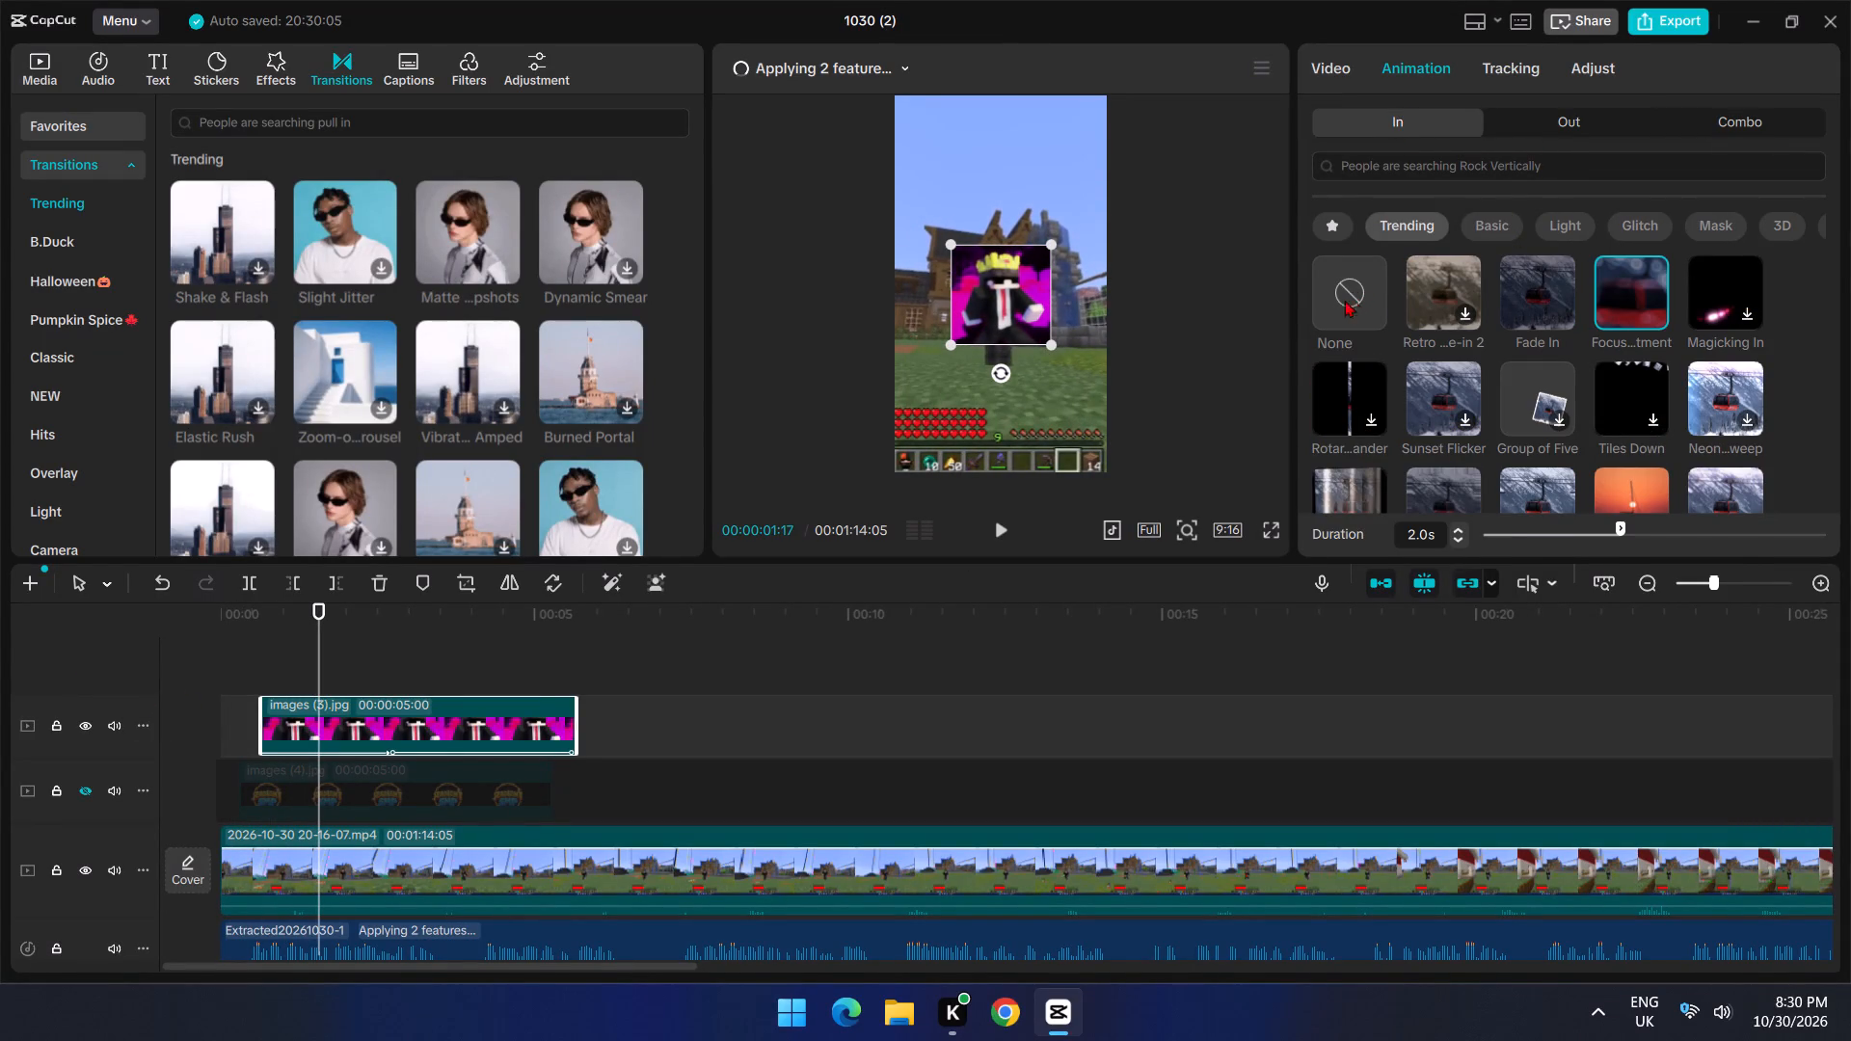
click(1760, 120)
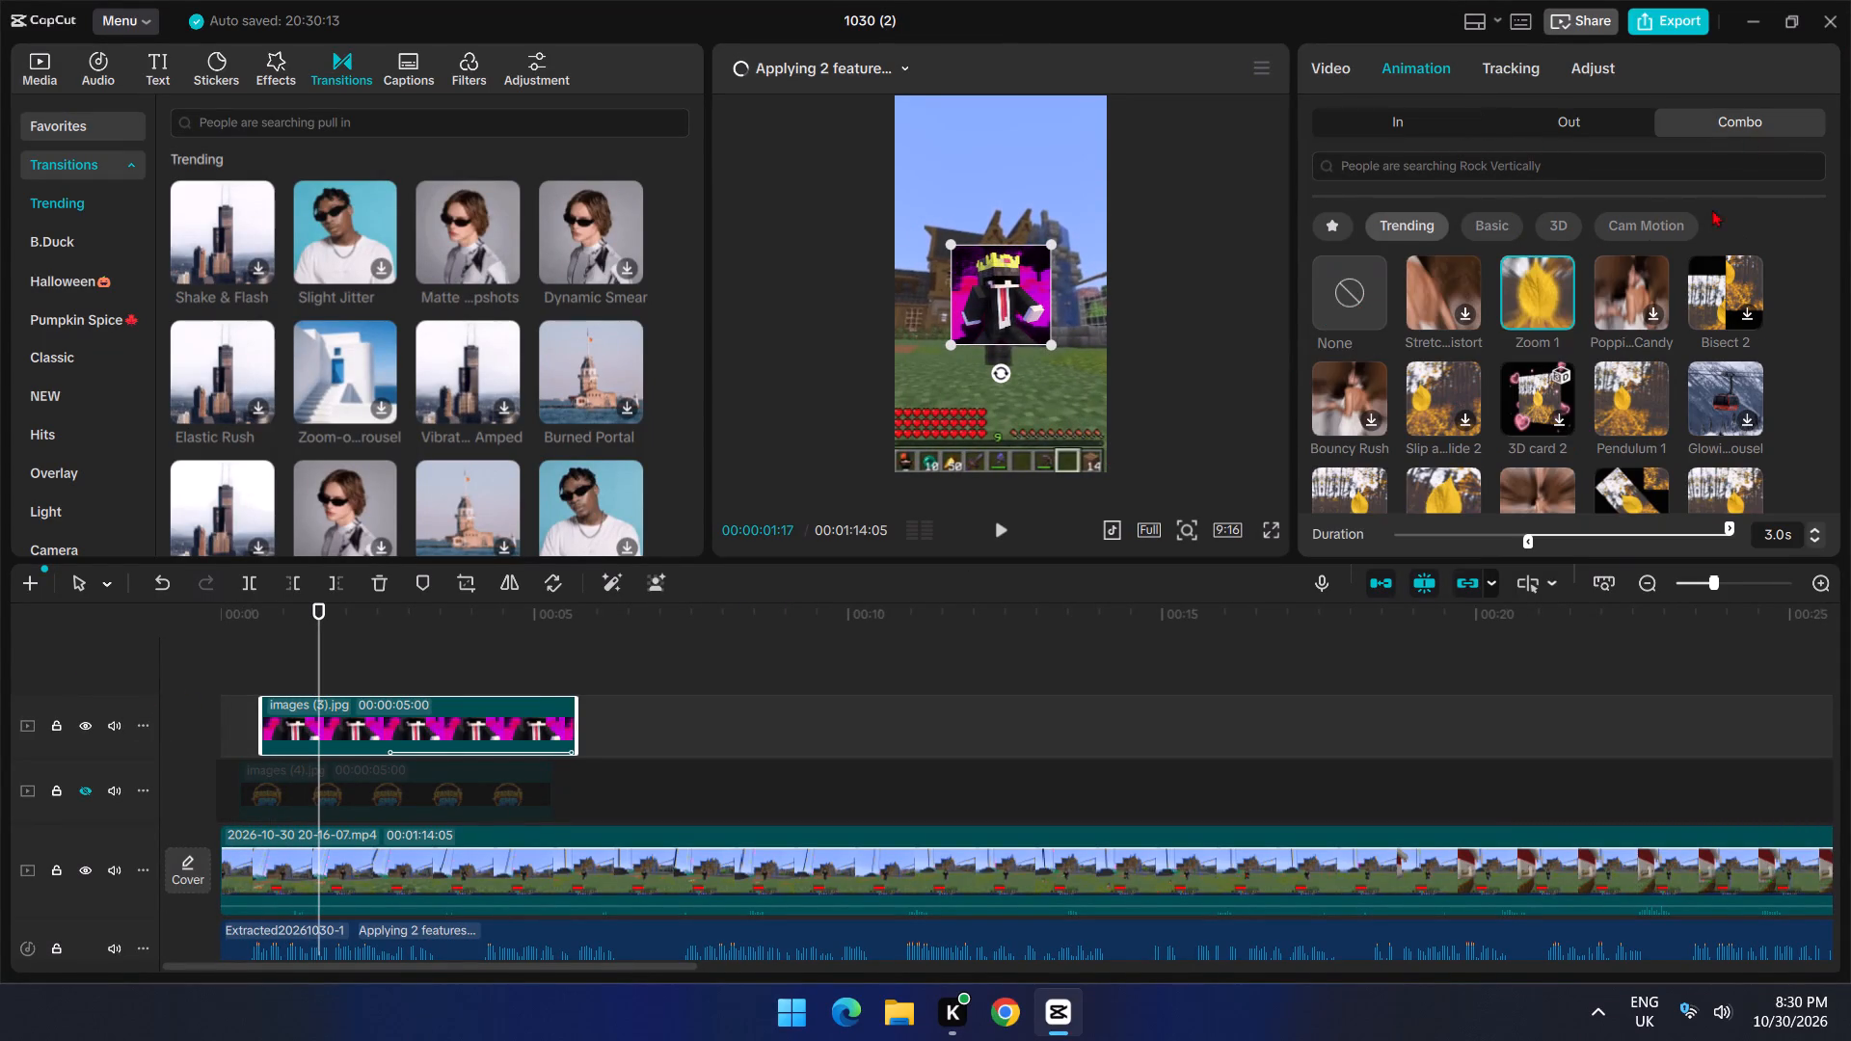
click(1522, 315)
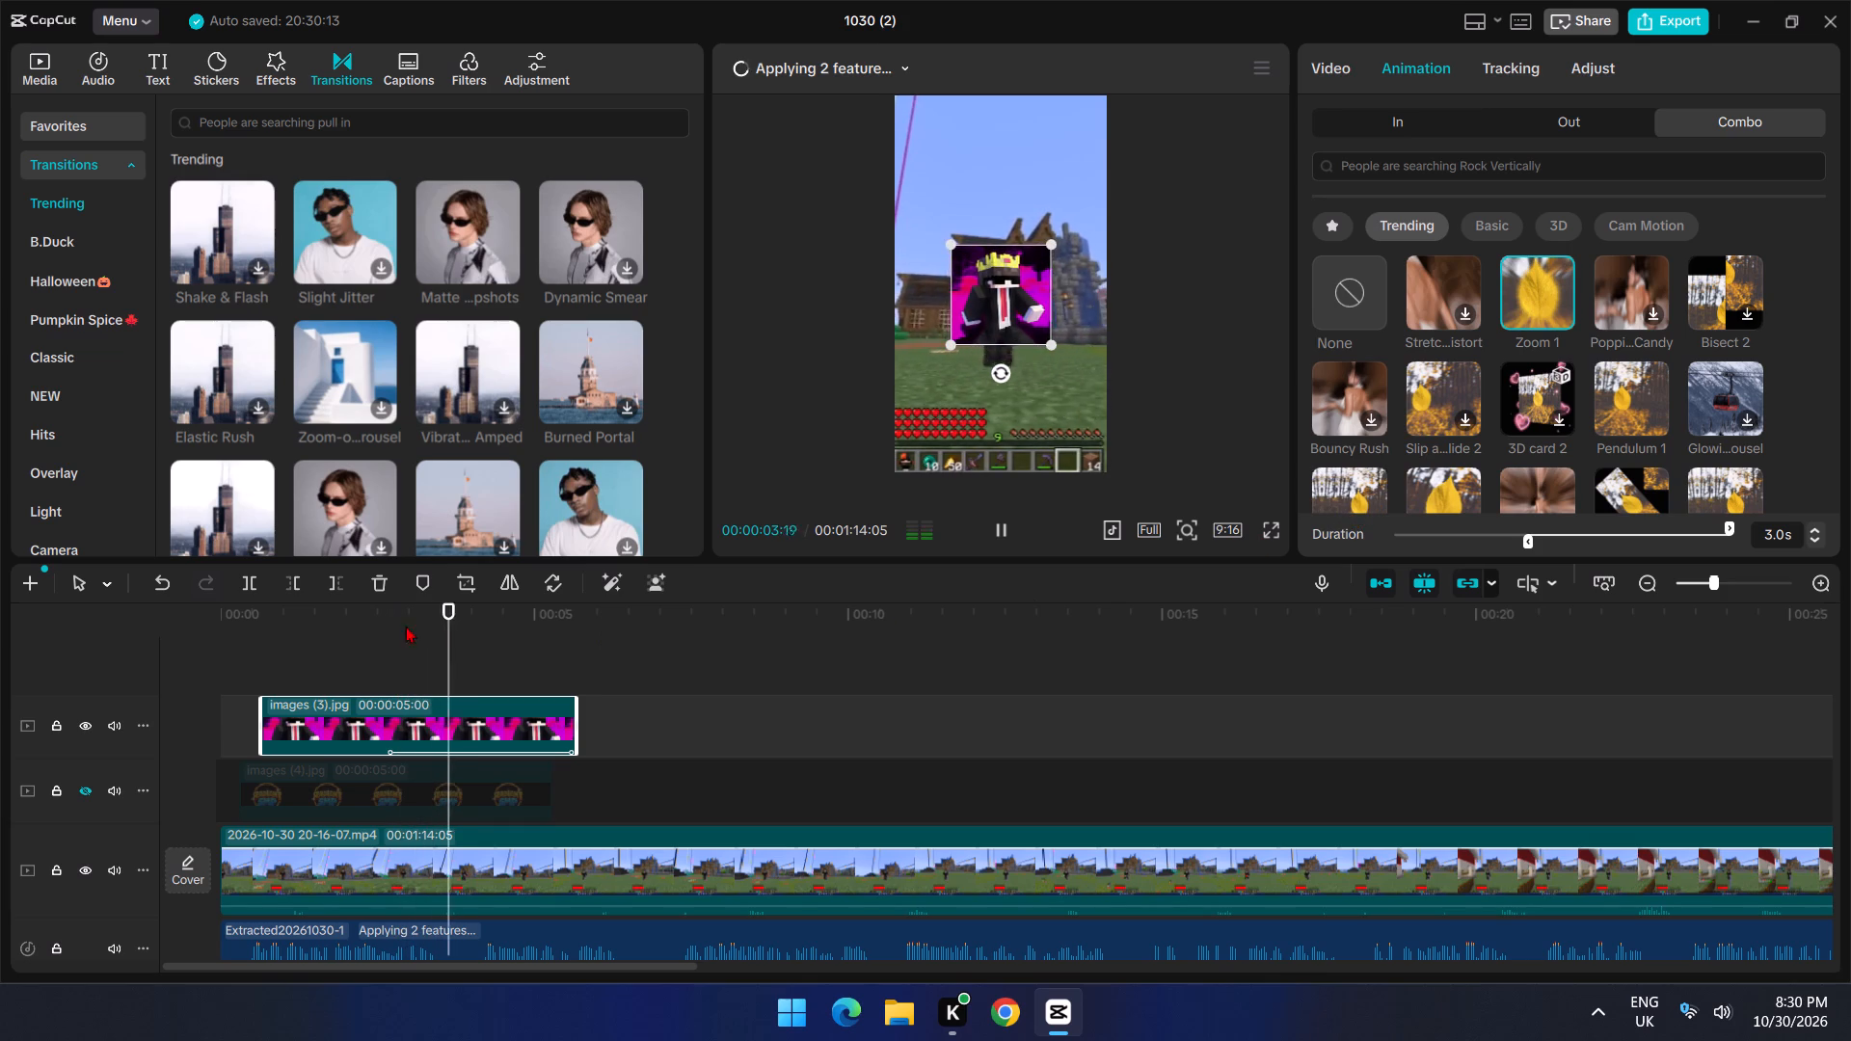
Play the opening from the beginning to review the Zoom 1 combo animation on the images (3).jpg overlay.
click(268, 644)
drag(264, 644, 86, 647)
key(space)
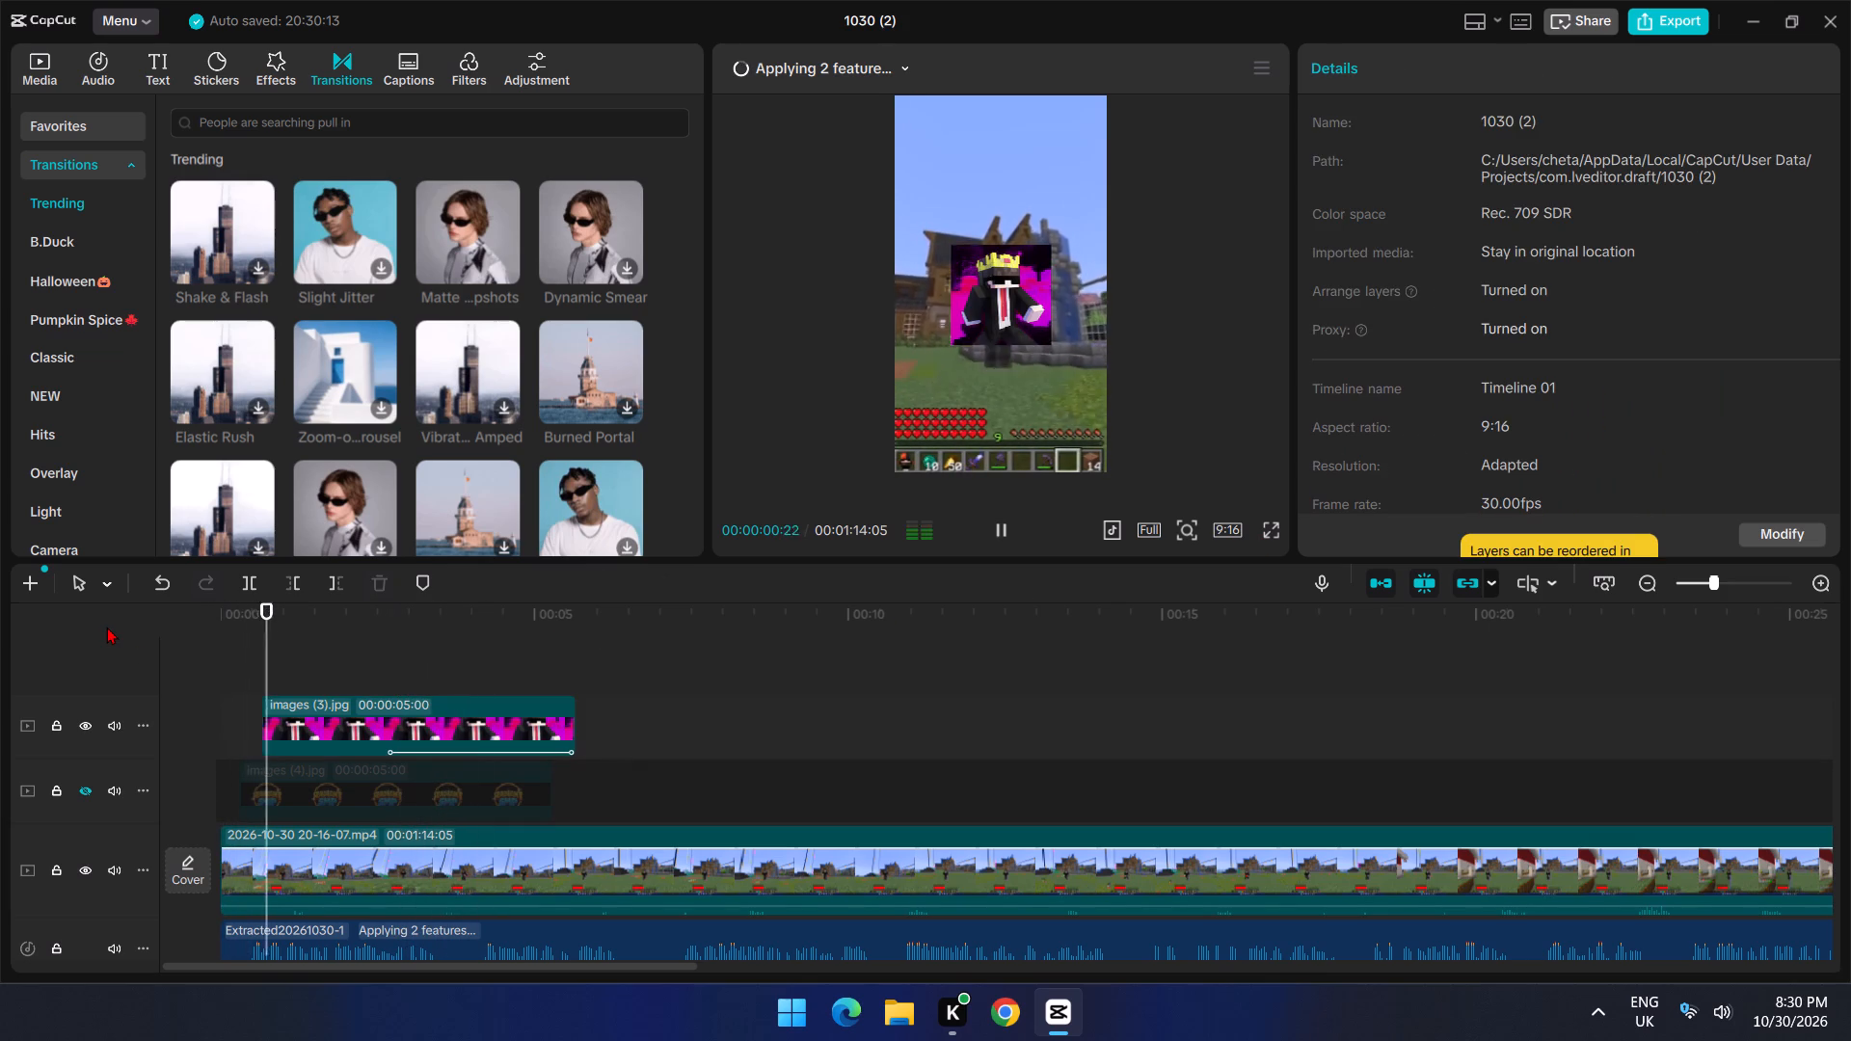
key(space)
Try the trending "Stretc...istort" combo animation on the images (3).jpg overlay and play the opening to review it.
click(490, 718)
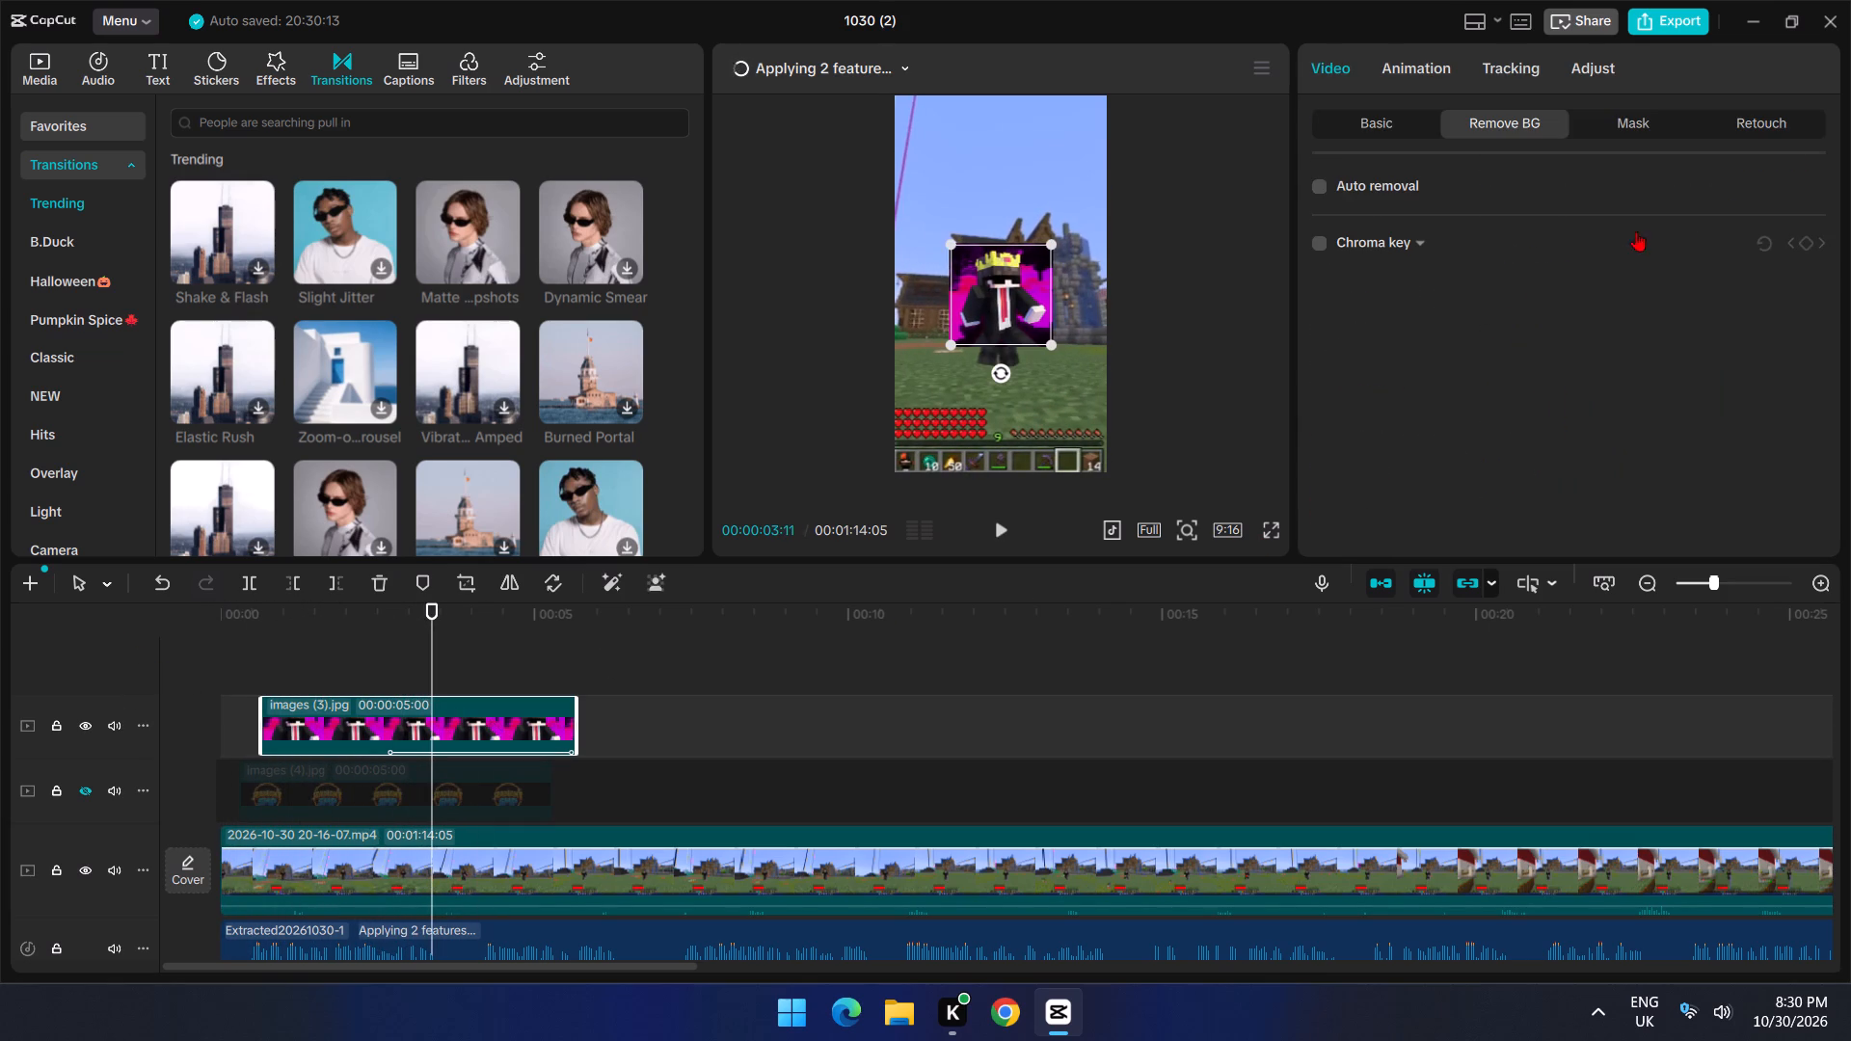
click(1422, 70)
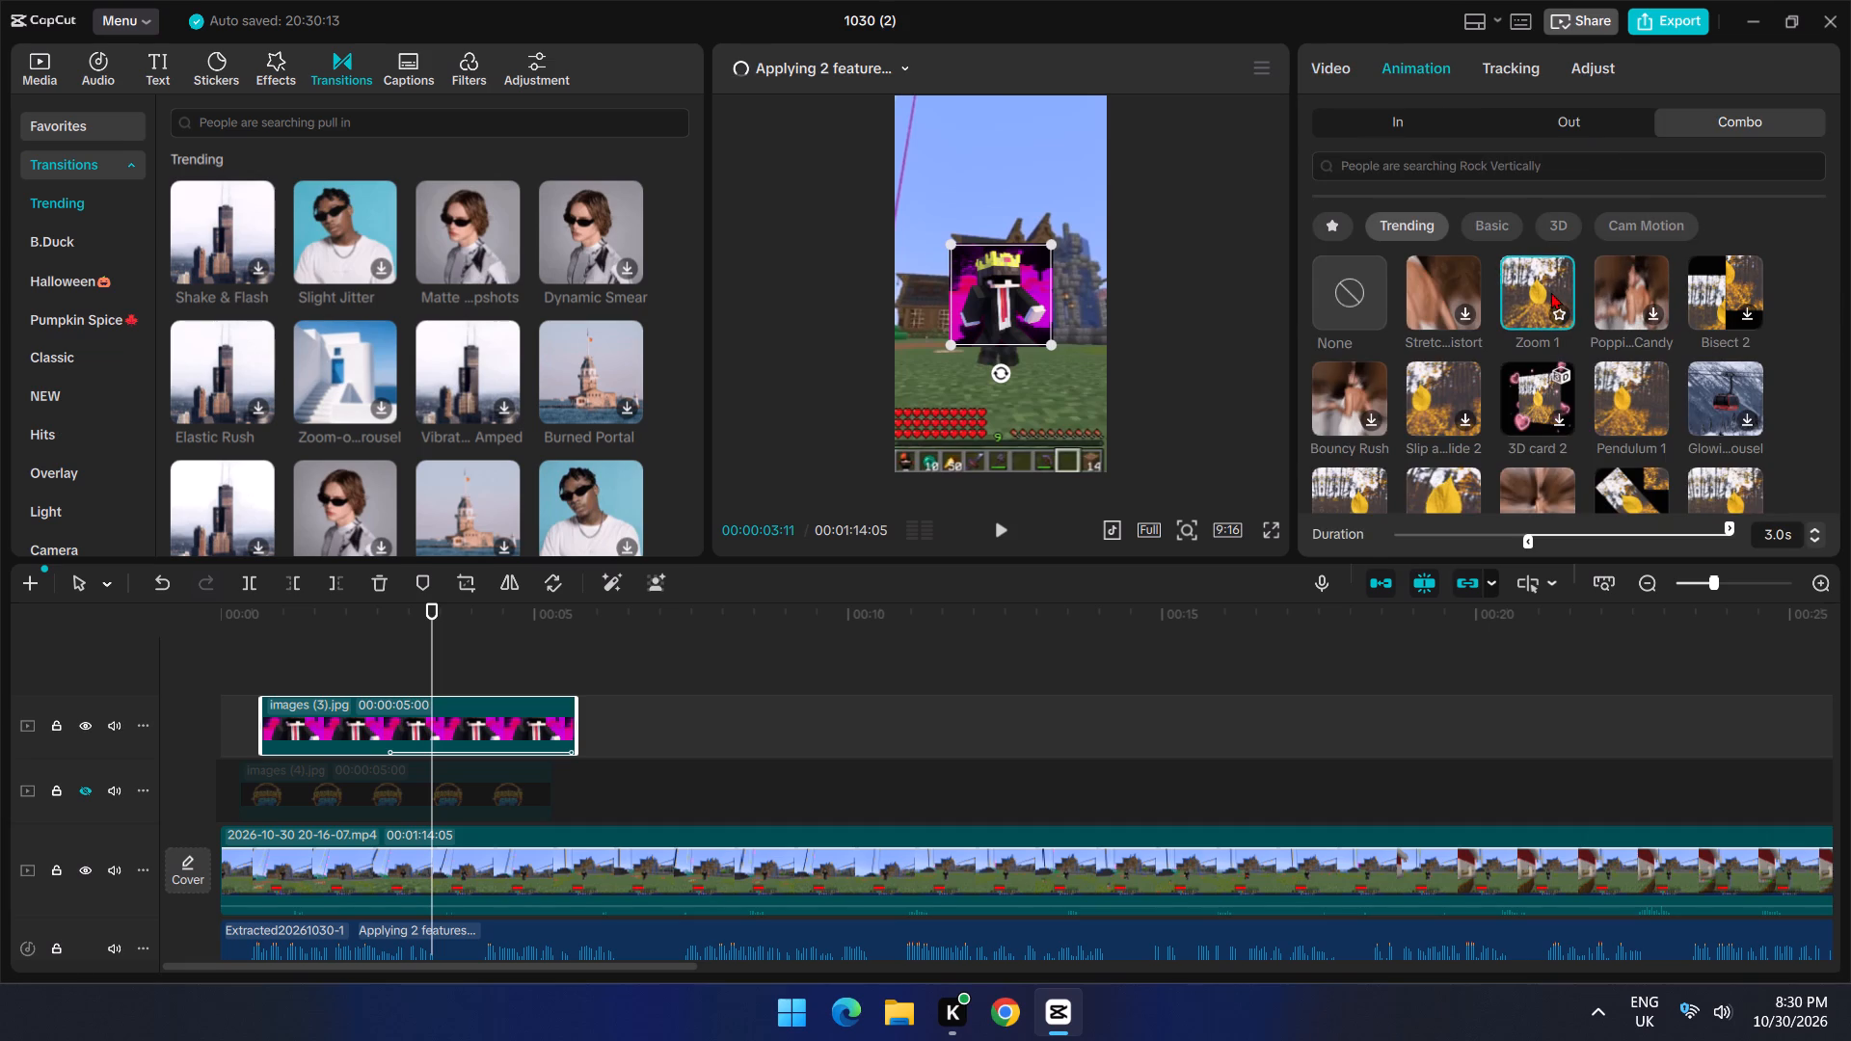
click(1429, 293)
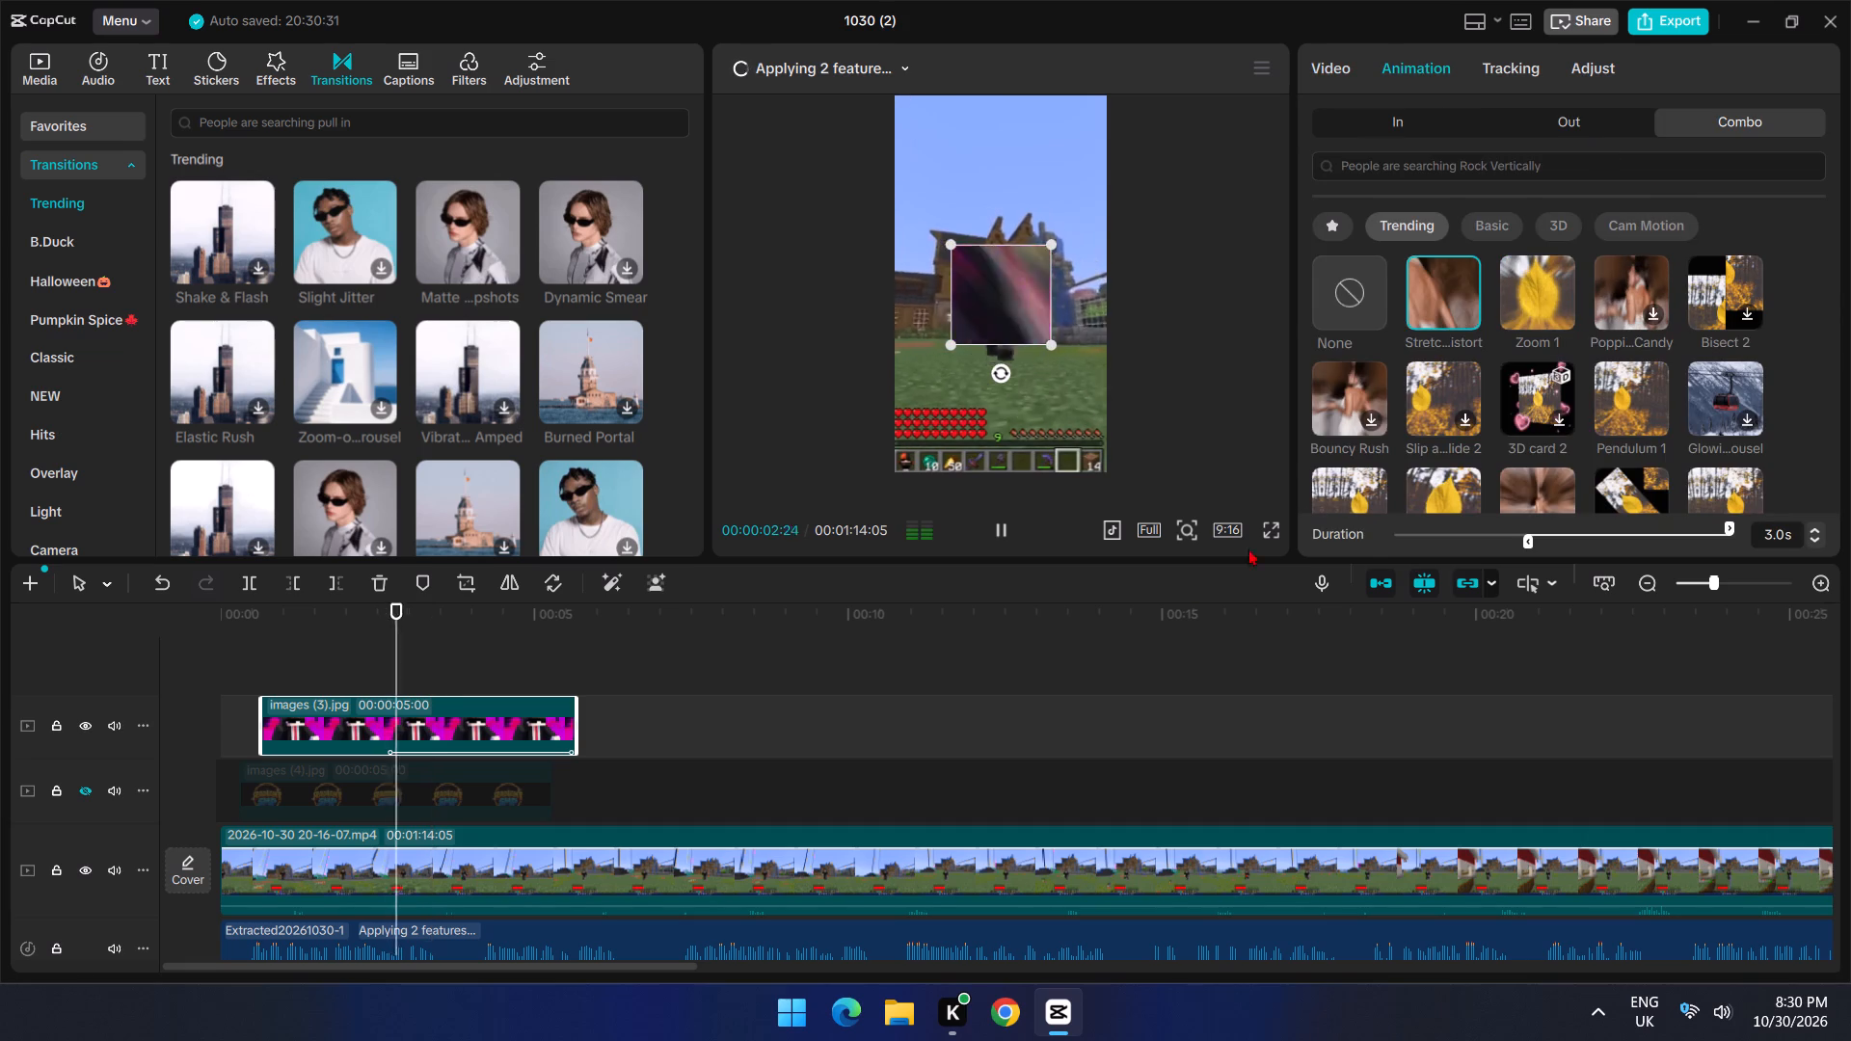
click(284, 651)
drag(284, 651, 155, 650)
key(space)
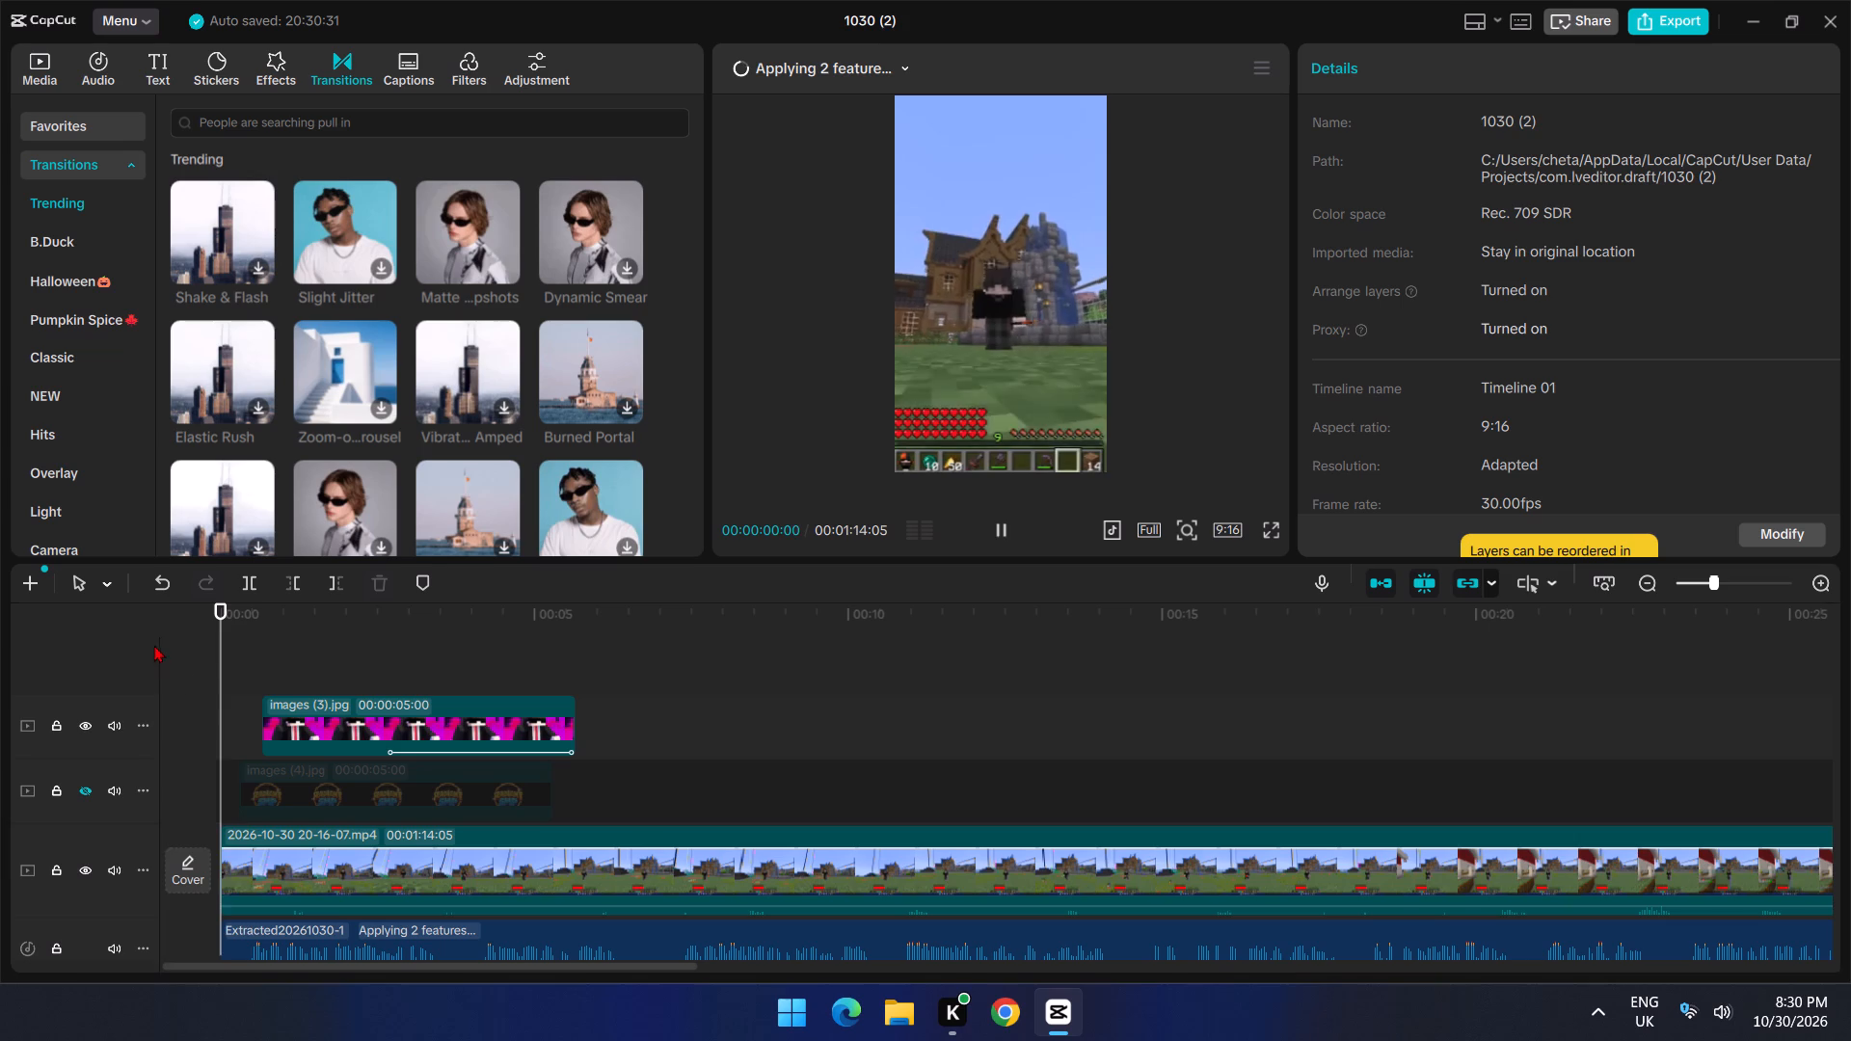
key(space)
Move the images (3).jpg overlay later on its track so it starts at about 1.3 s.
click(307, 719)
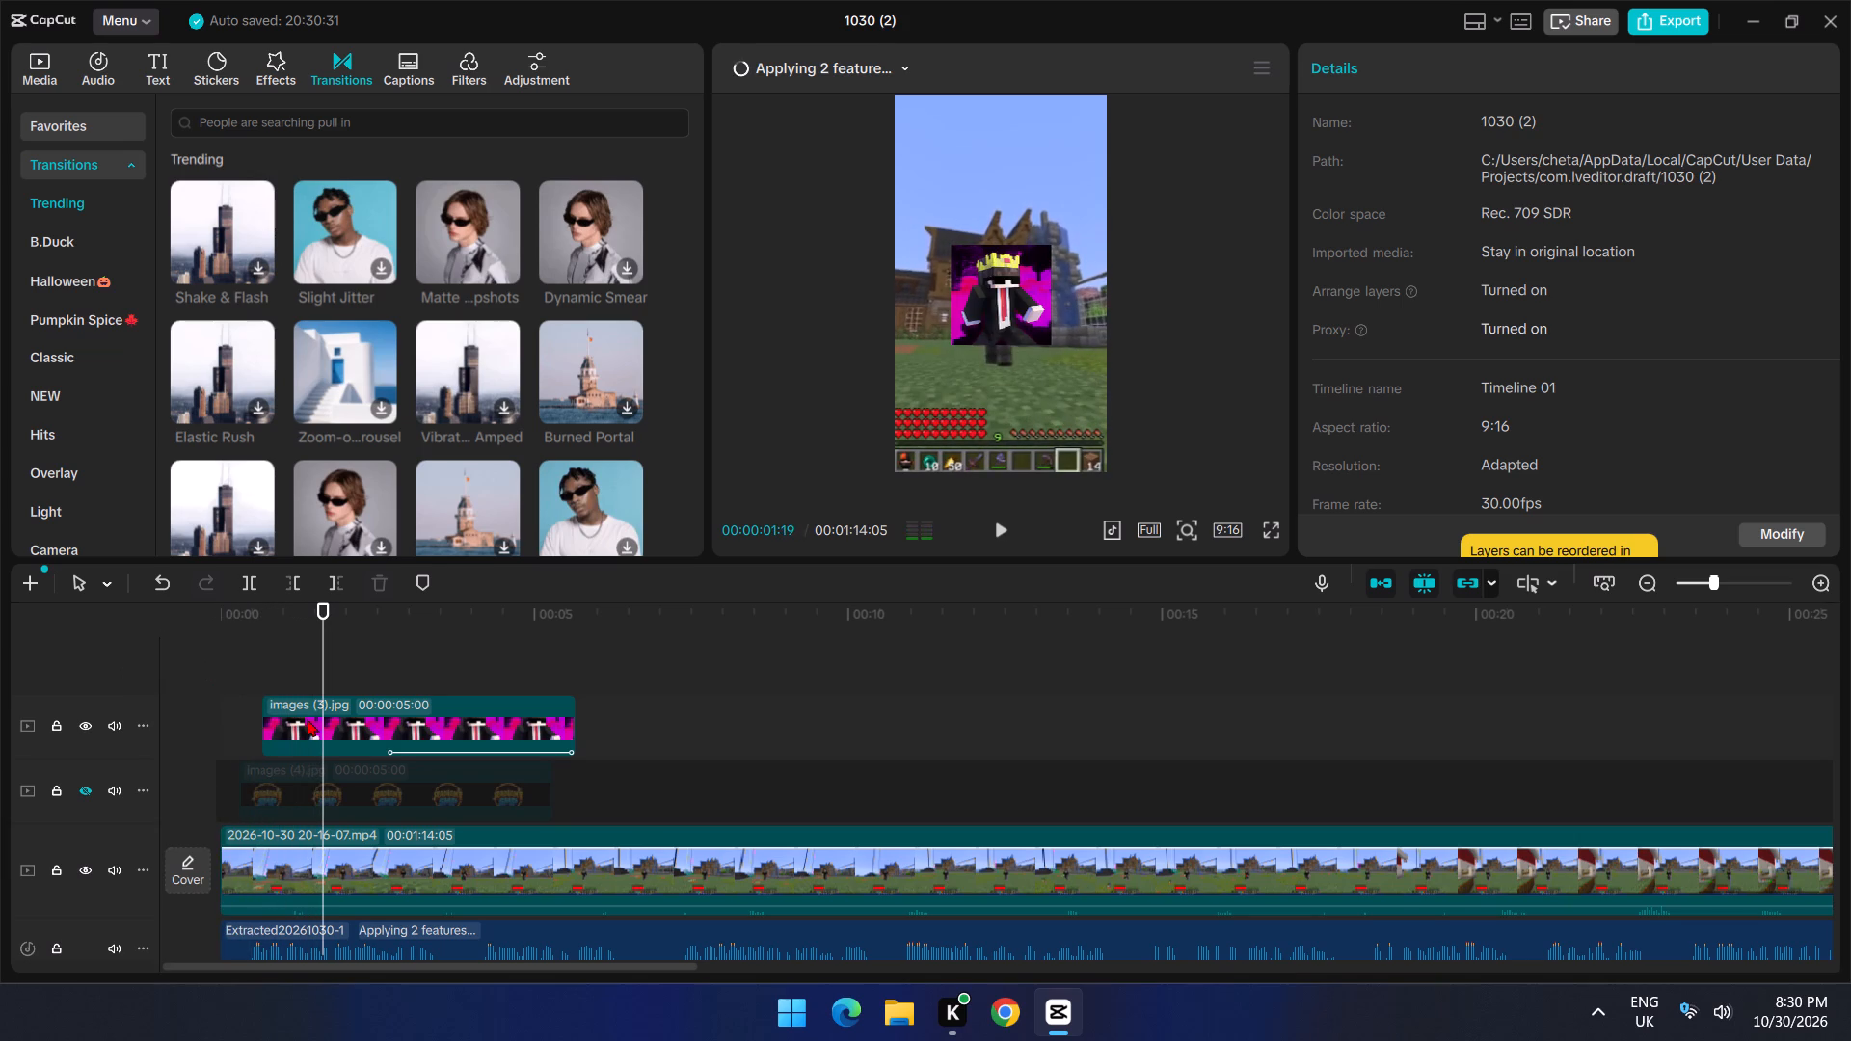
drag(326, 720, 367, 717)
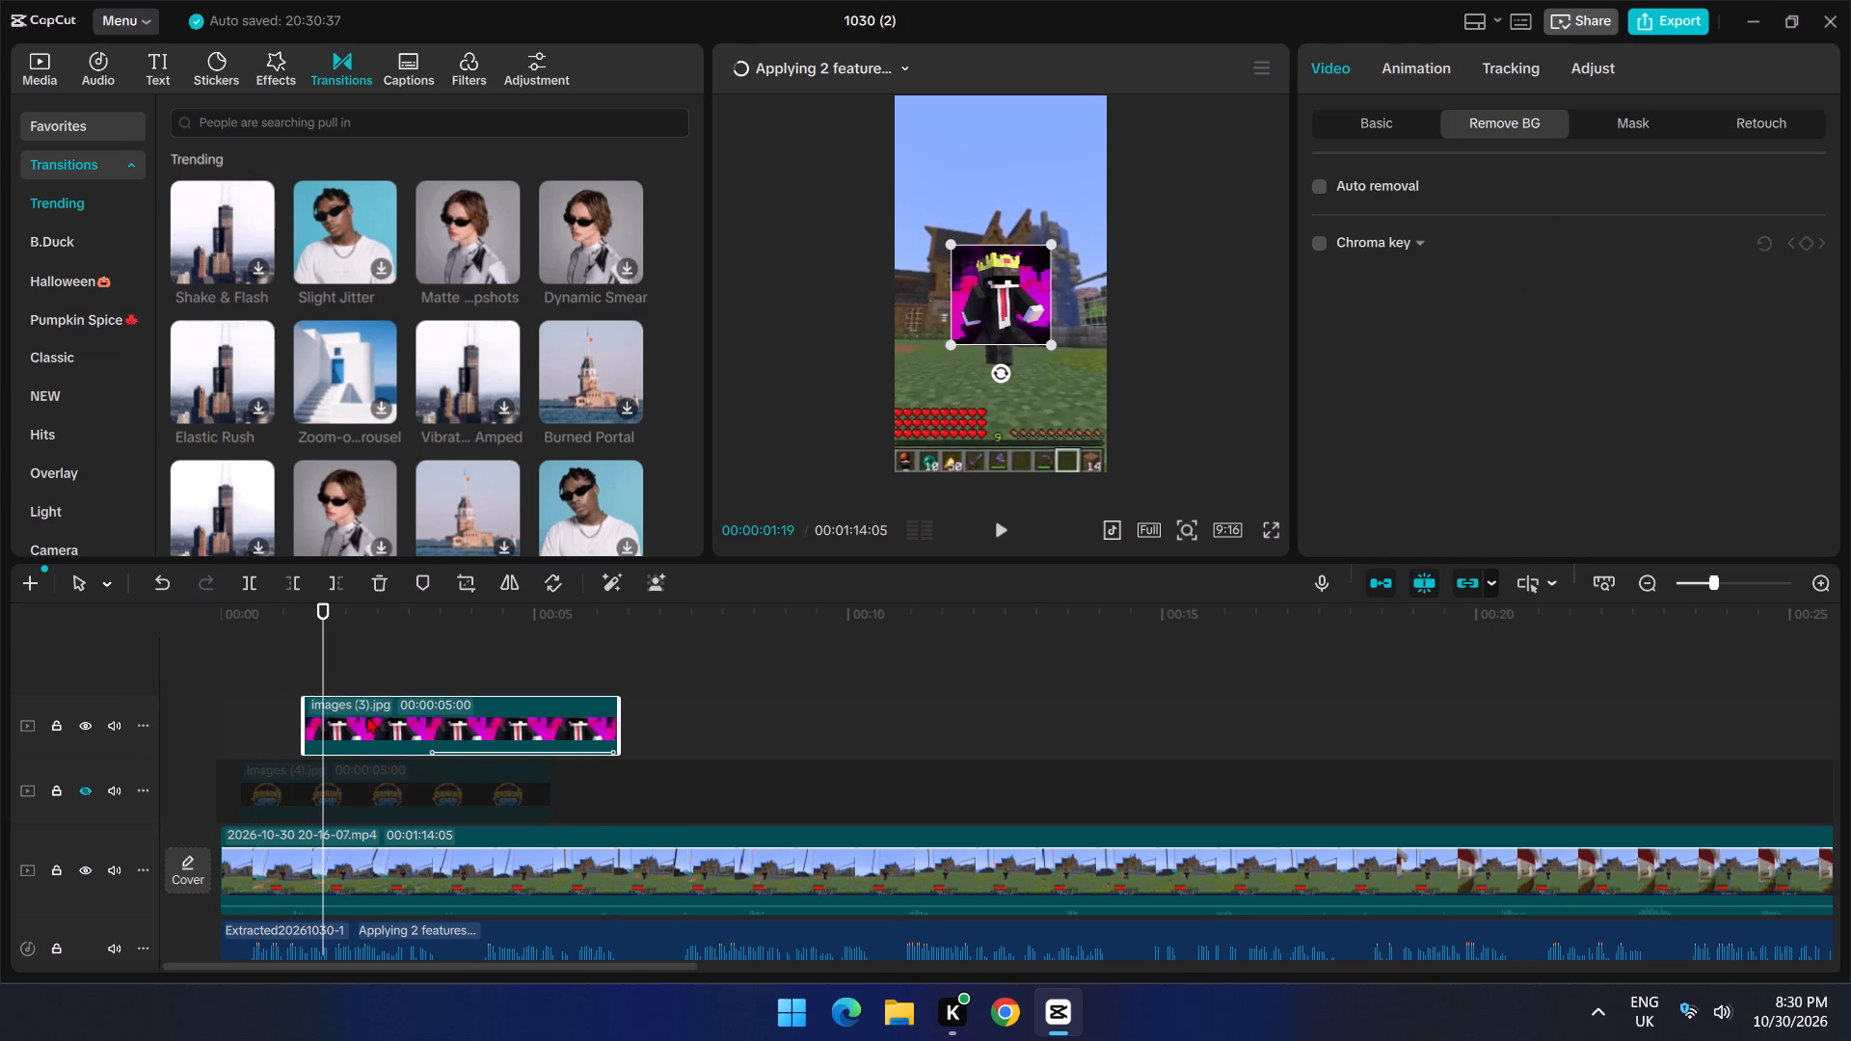
Apply the Zoom 1 combo animation to the images (3).jpg overlay and extend its duration to 5.0 s from the clip's start.
click(366, 715)
click(1428, 73)
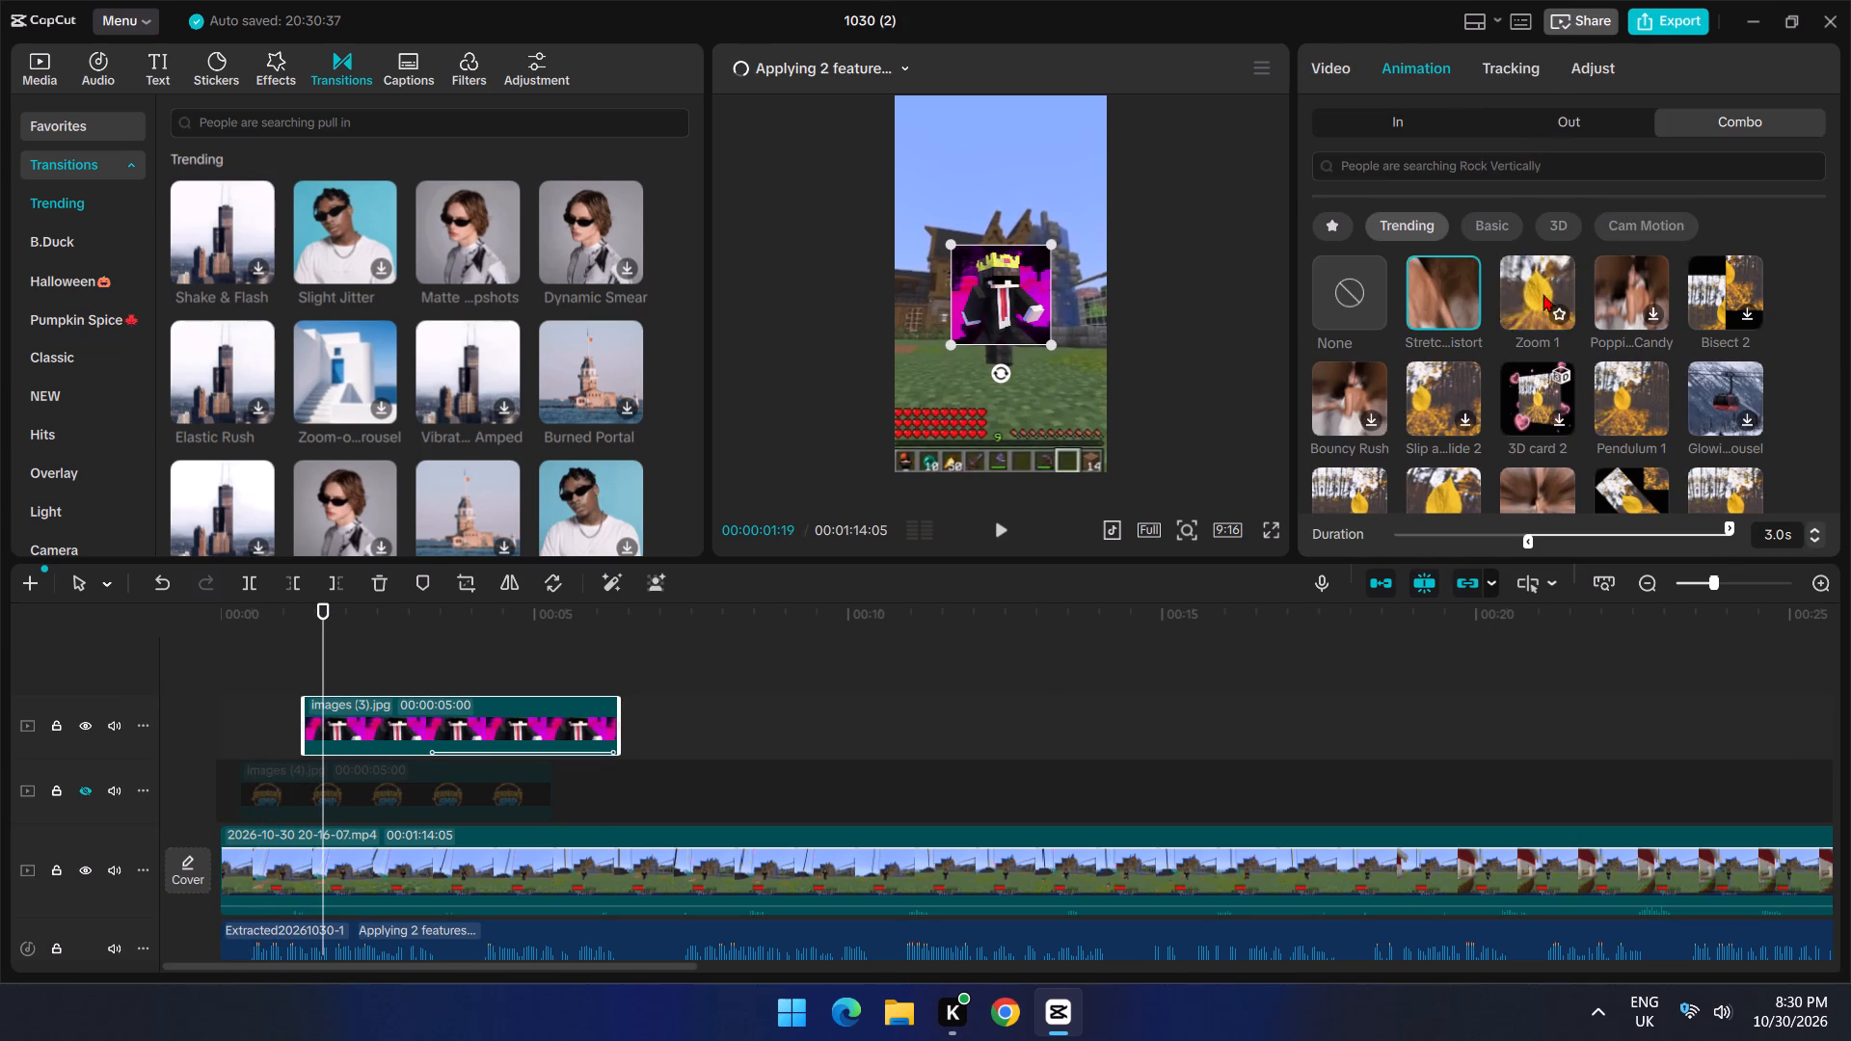
click(1542, 294)
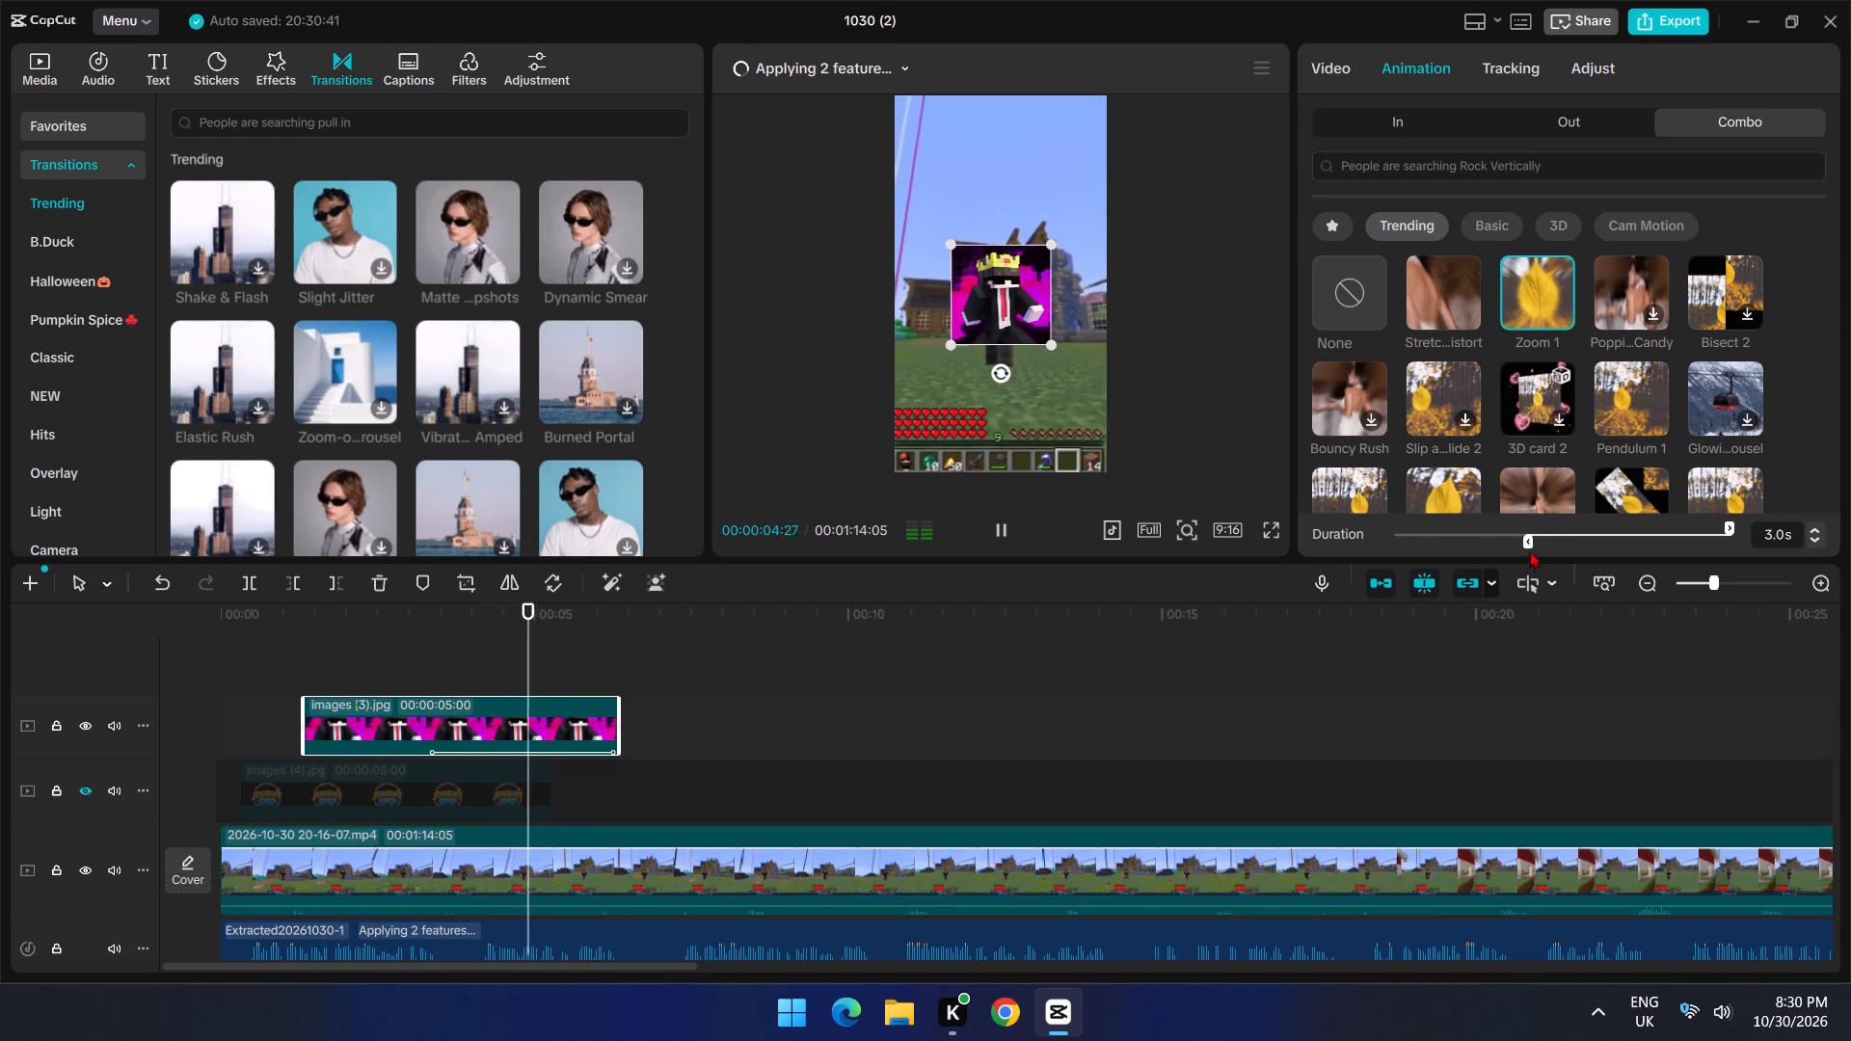
drag(1524, 533, 1274, 520)
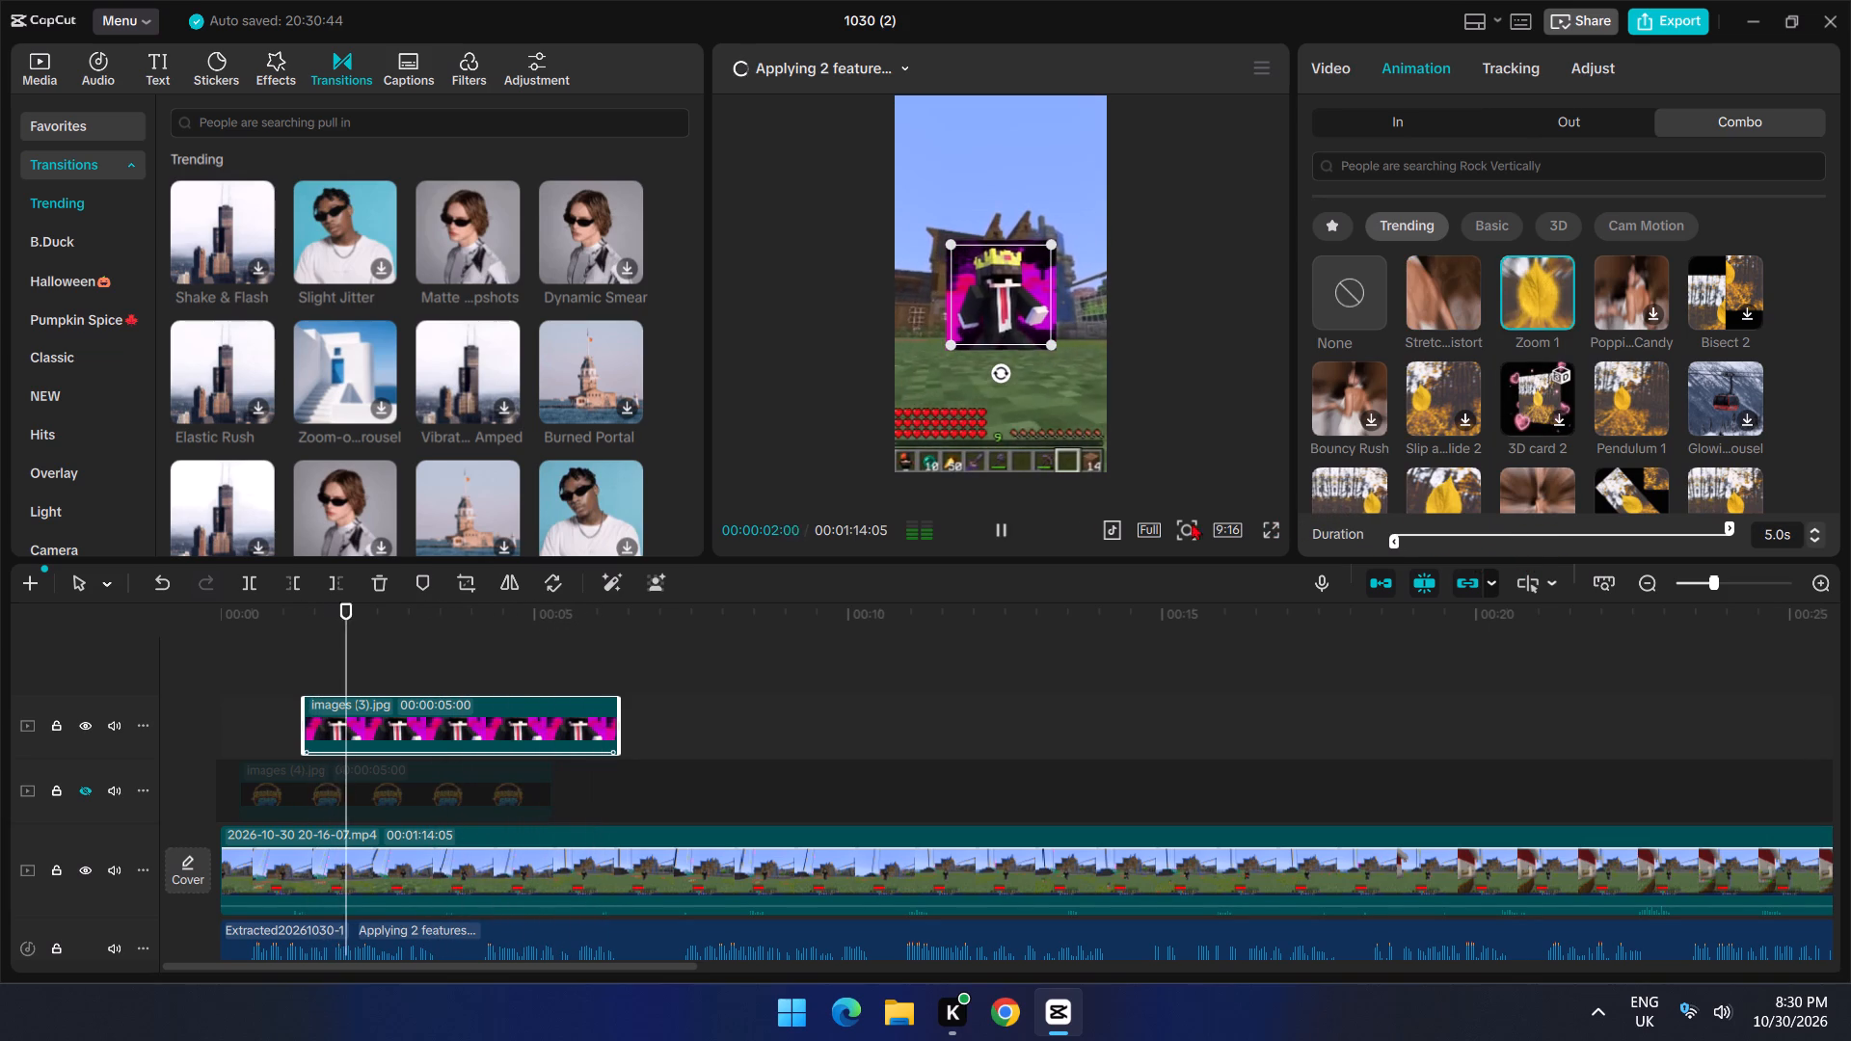
Review the opening and shorten the Zoom 1 animation on the images (3).jpg overlay to the clip's first 3.0 s.
click(304, 613)
drag(300, 620, 65, 627)
key(space)
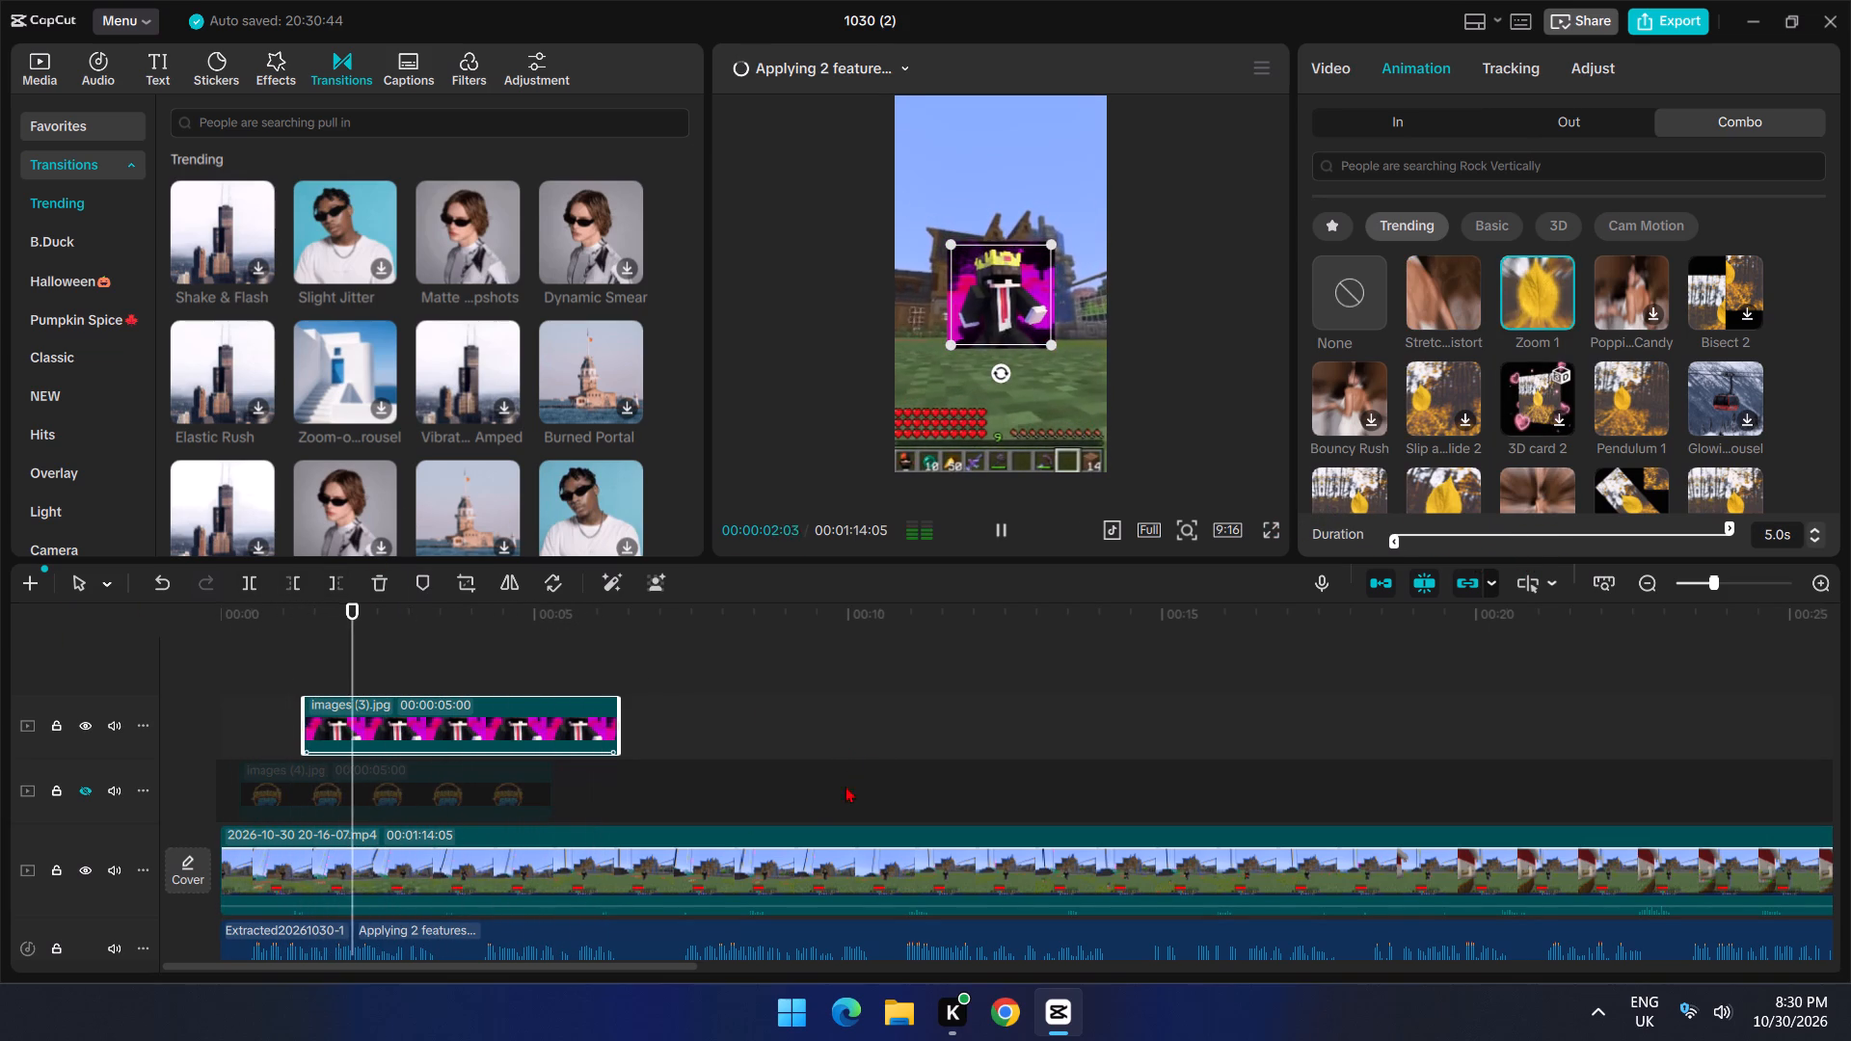
key(space)
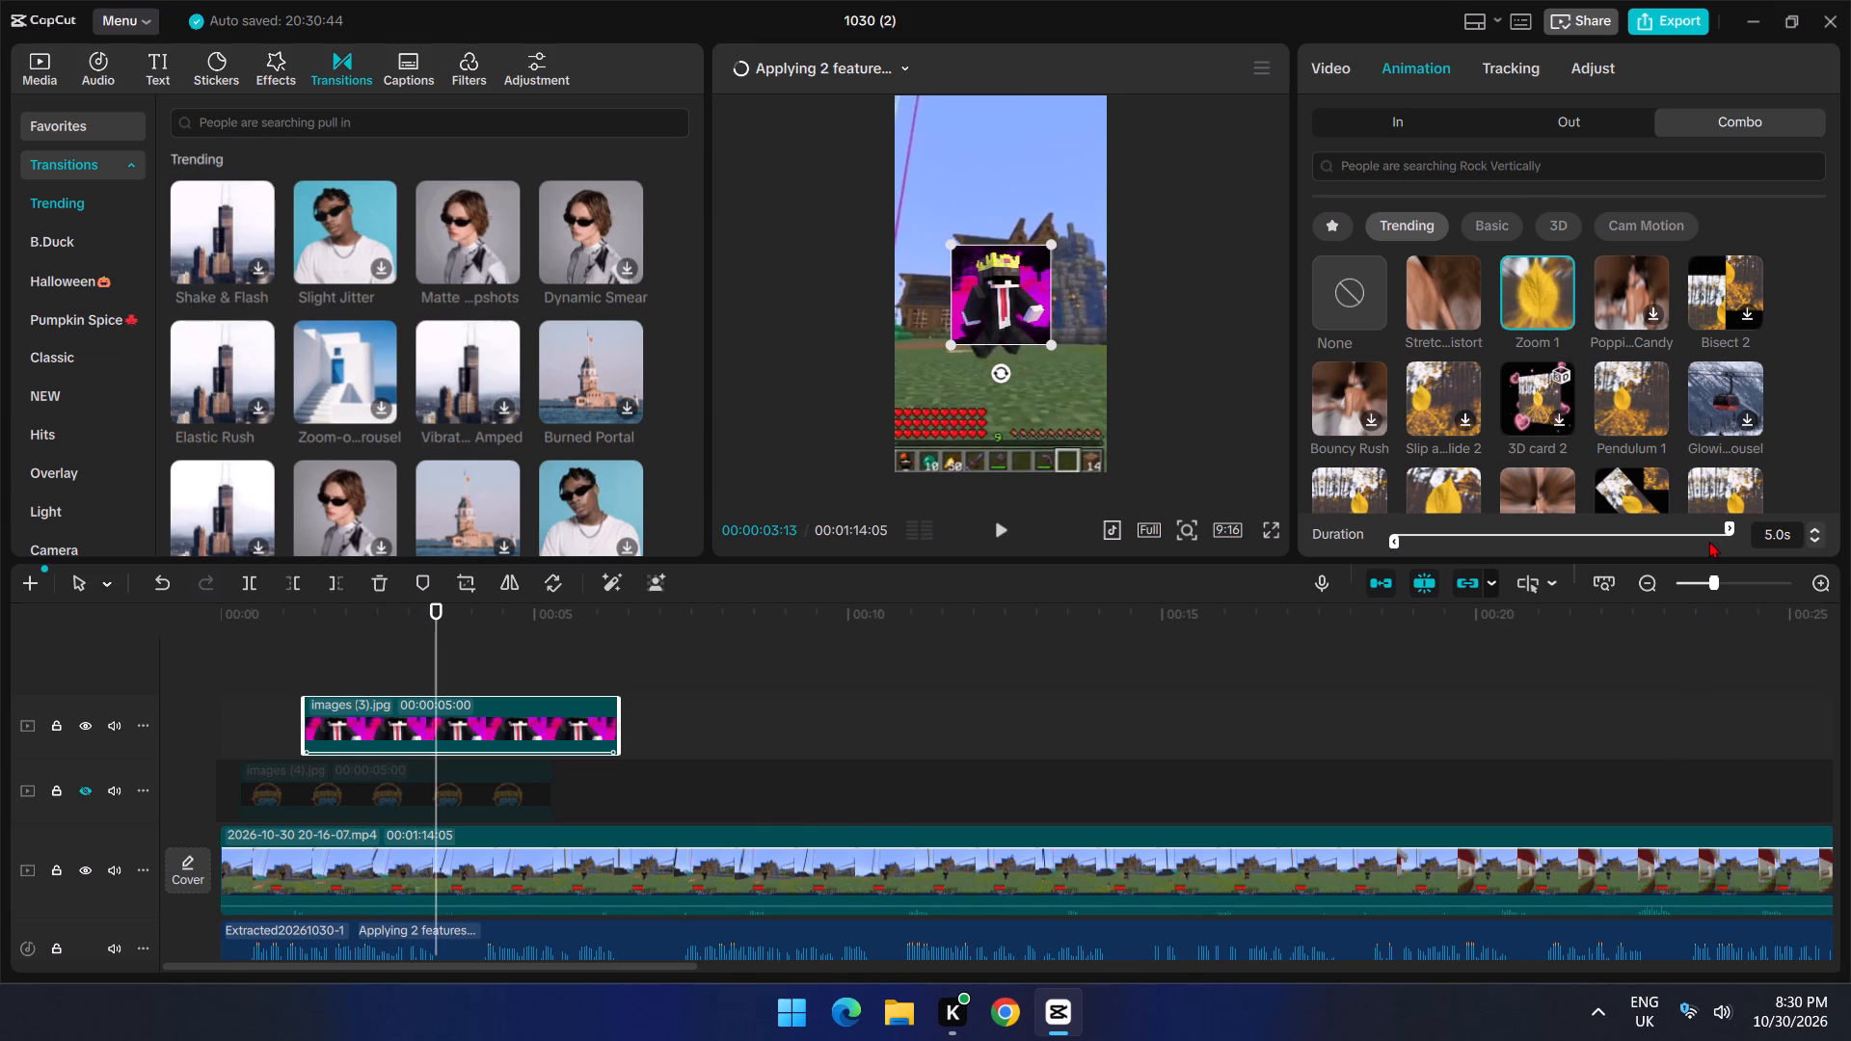
drag(1730, 526, 1594, 533)
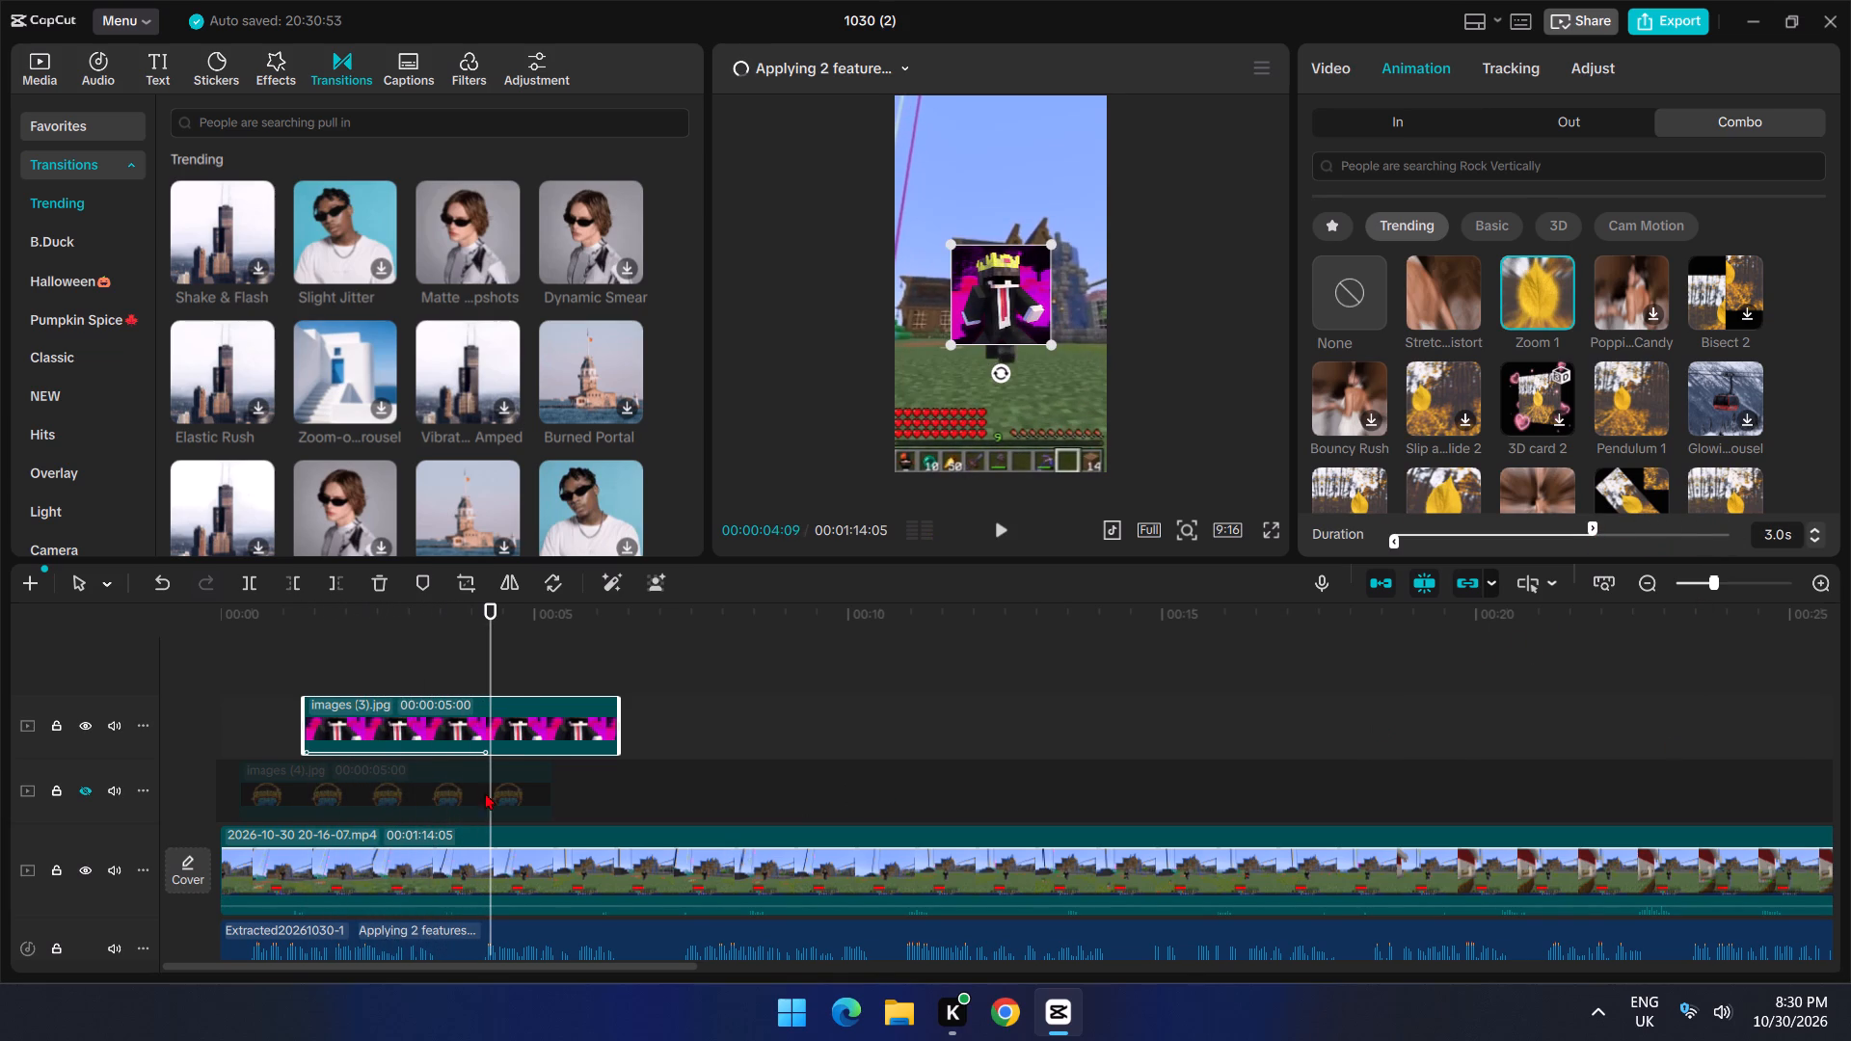
key(space)
click(338, 665)
drag(337, 665, 136, 665)
key(space)
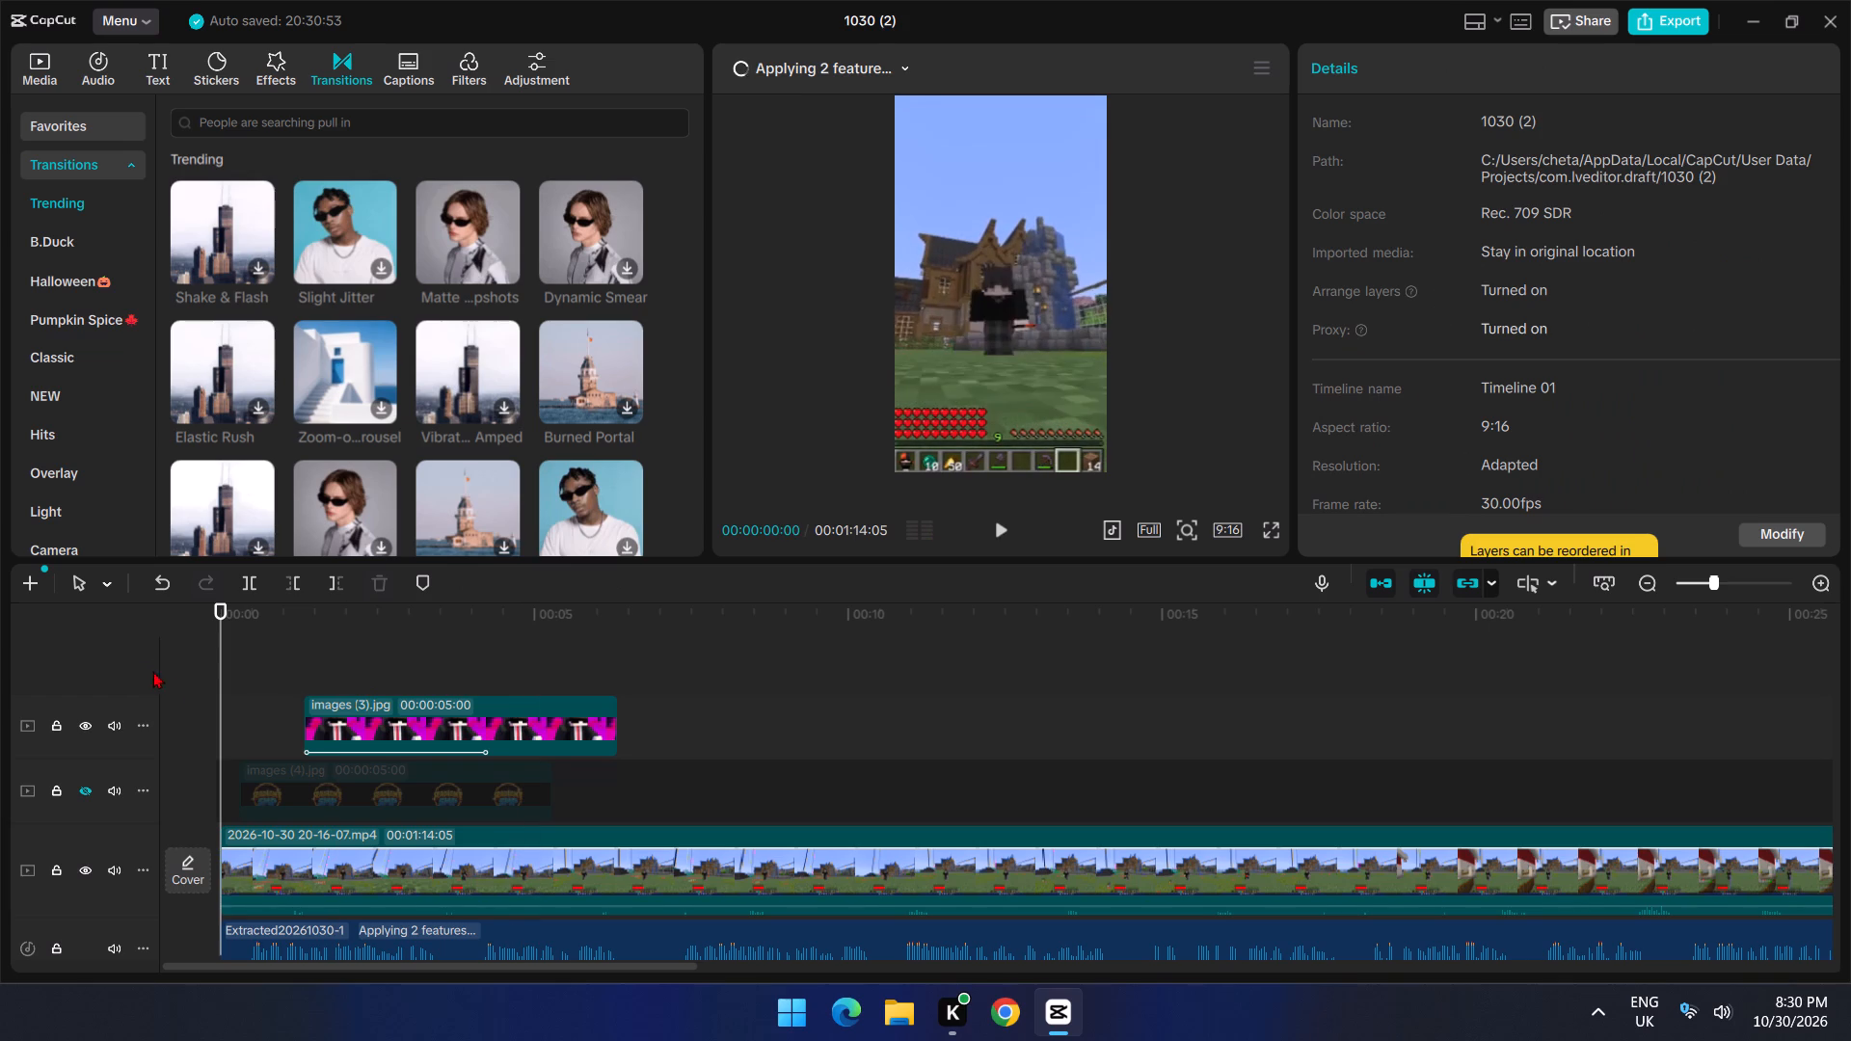
key(space)
Move the images (3).jpg overlay earlier so it starts at about 0.4 s, checking its timing against playback.
drag(345, 727, 290, 726)
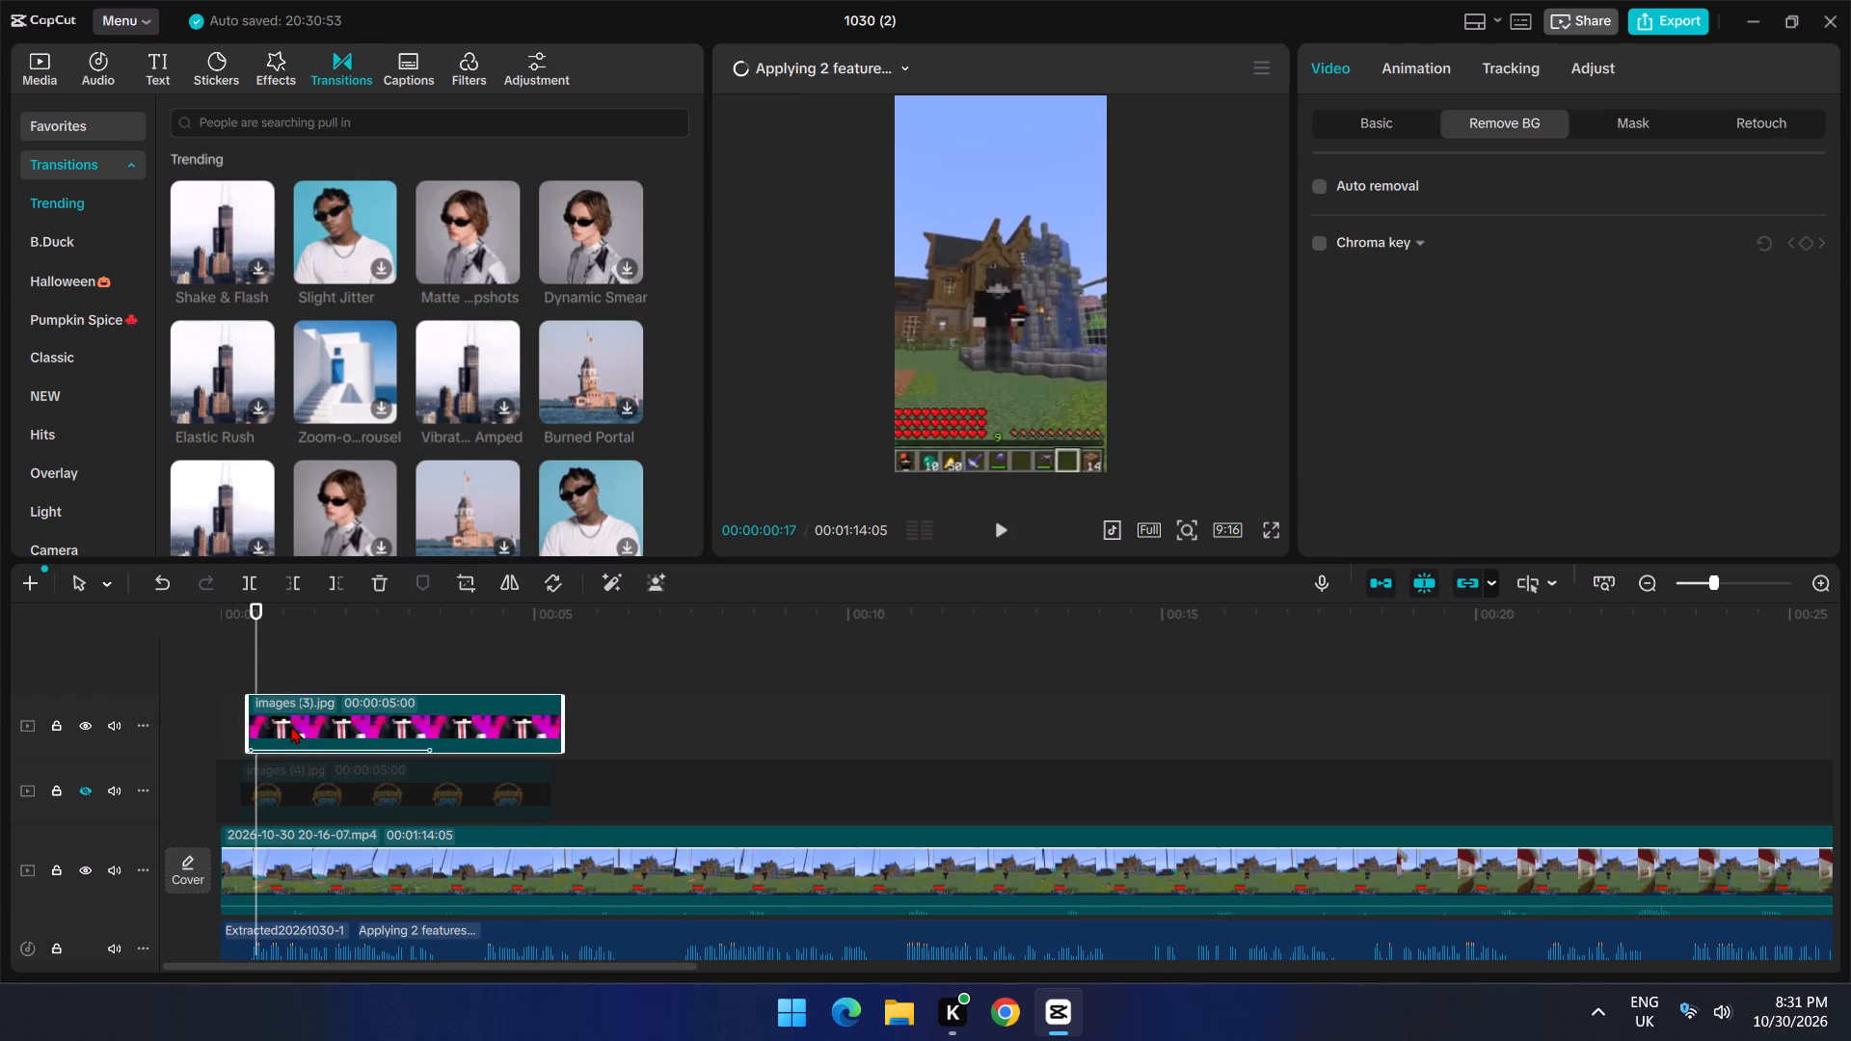
drag(290, 726, 308, 726)
click(242, 682)
drag(238, 663, 170, 662)
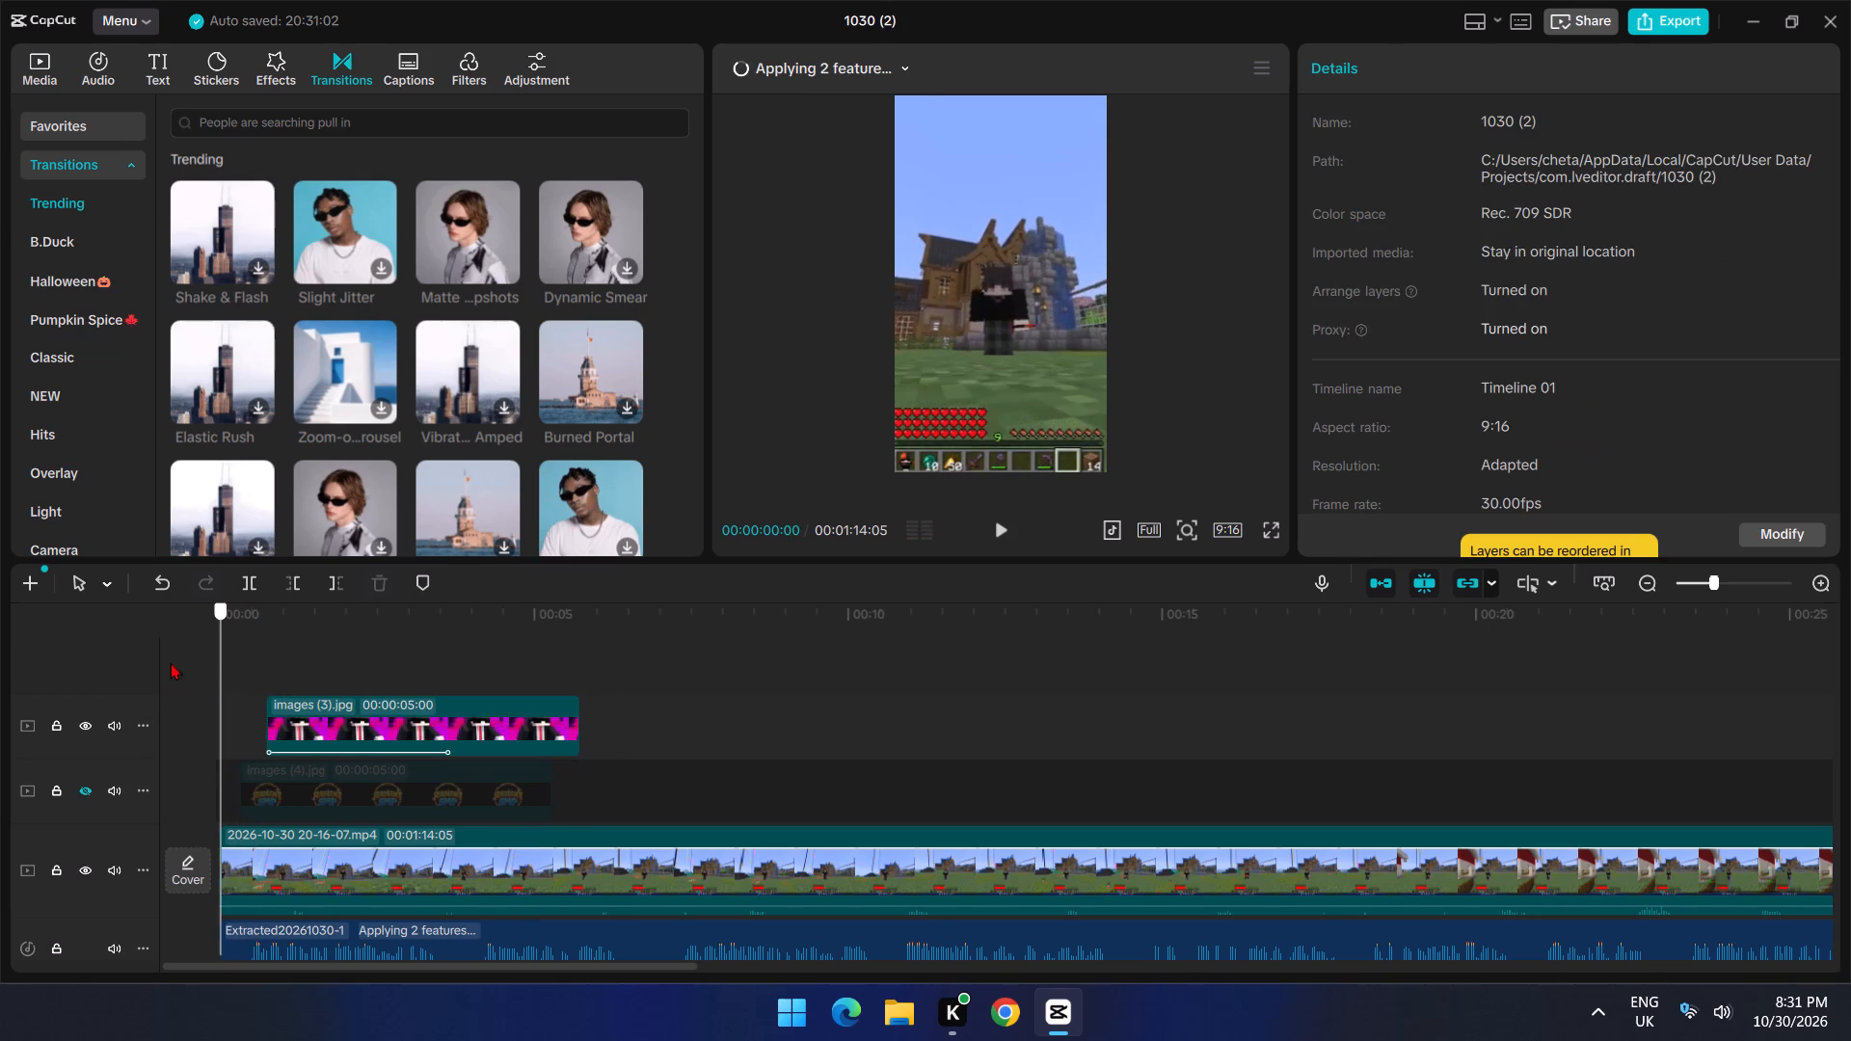
drag(170, 662, 159, 661)
key(space)
key(space)
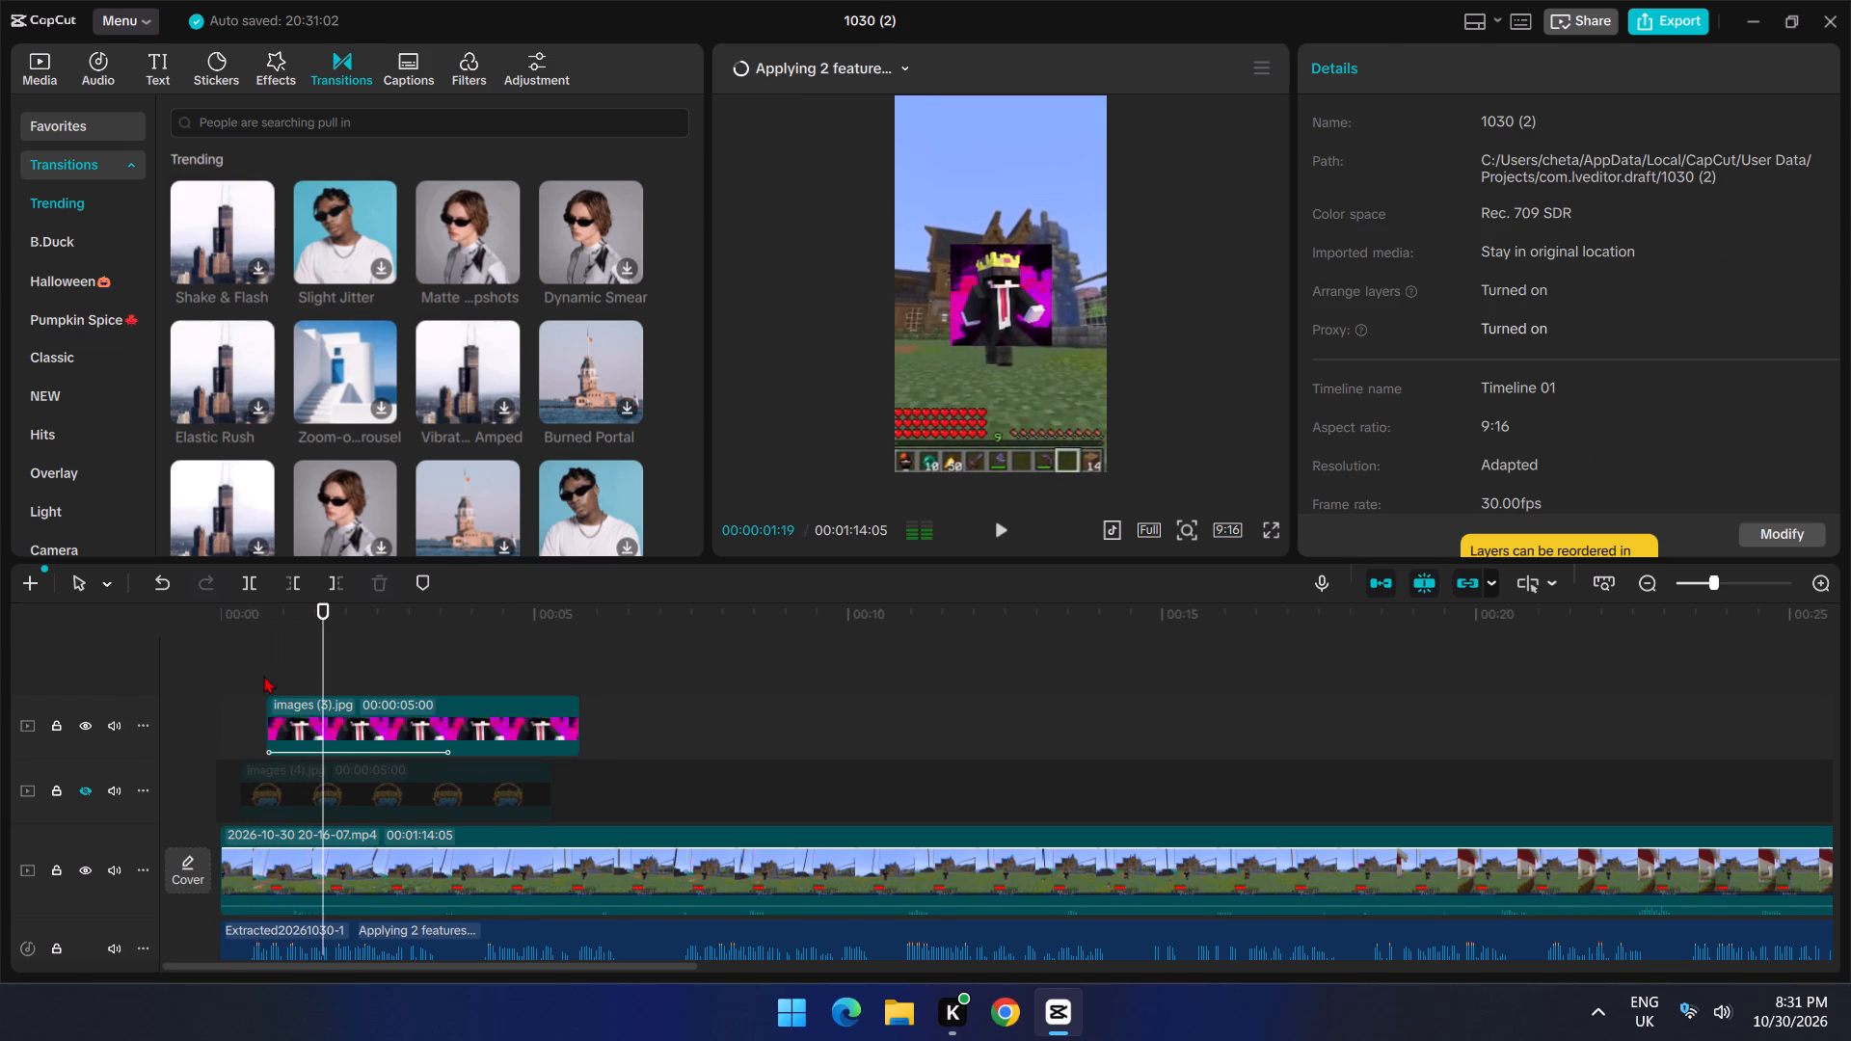
click(227, 669)
drag(327, 712, 308, 711)
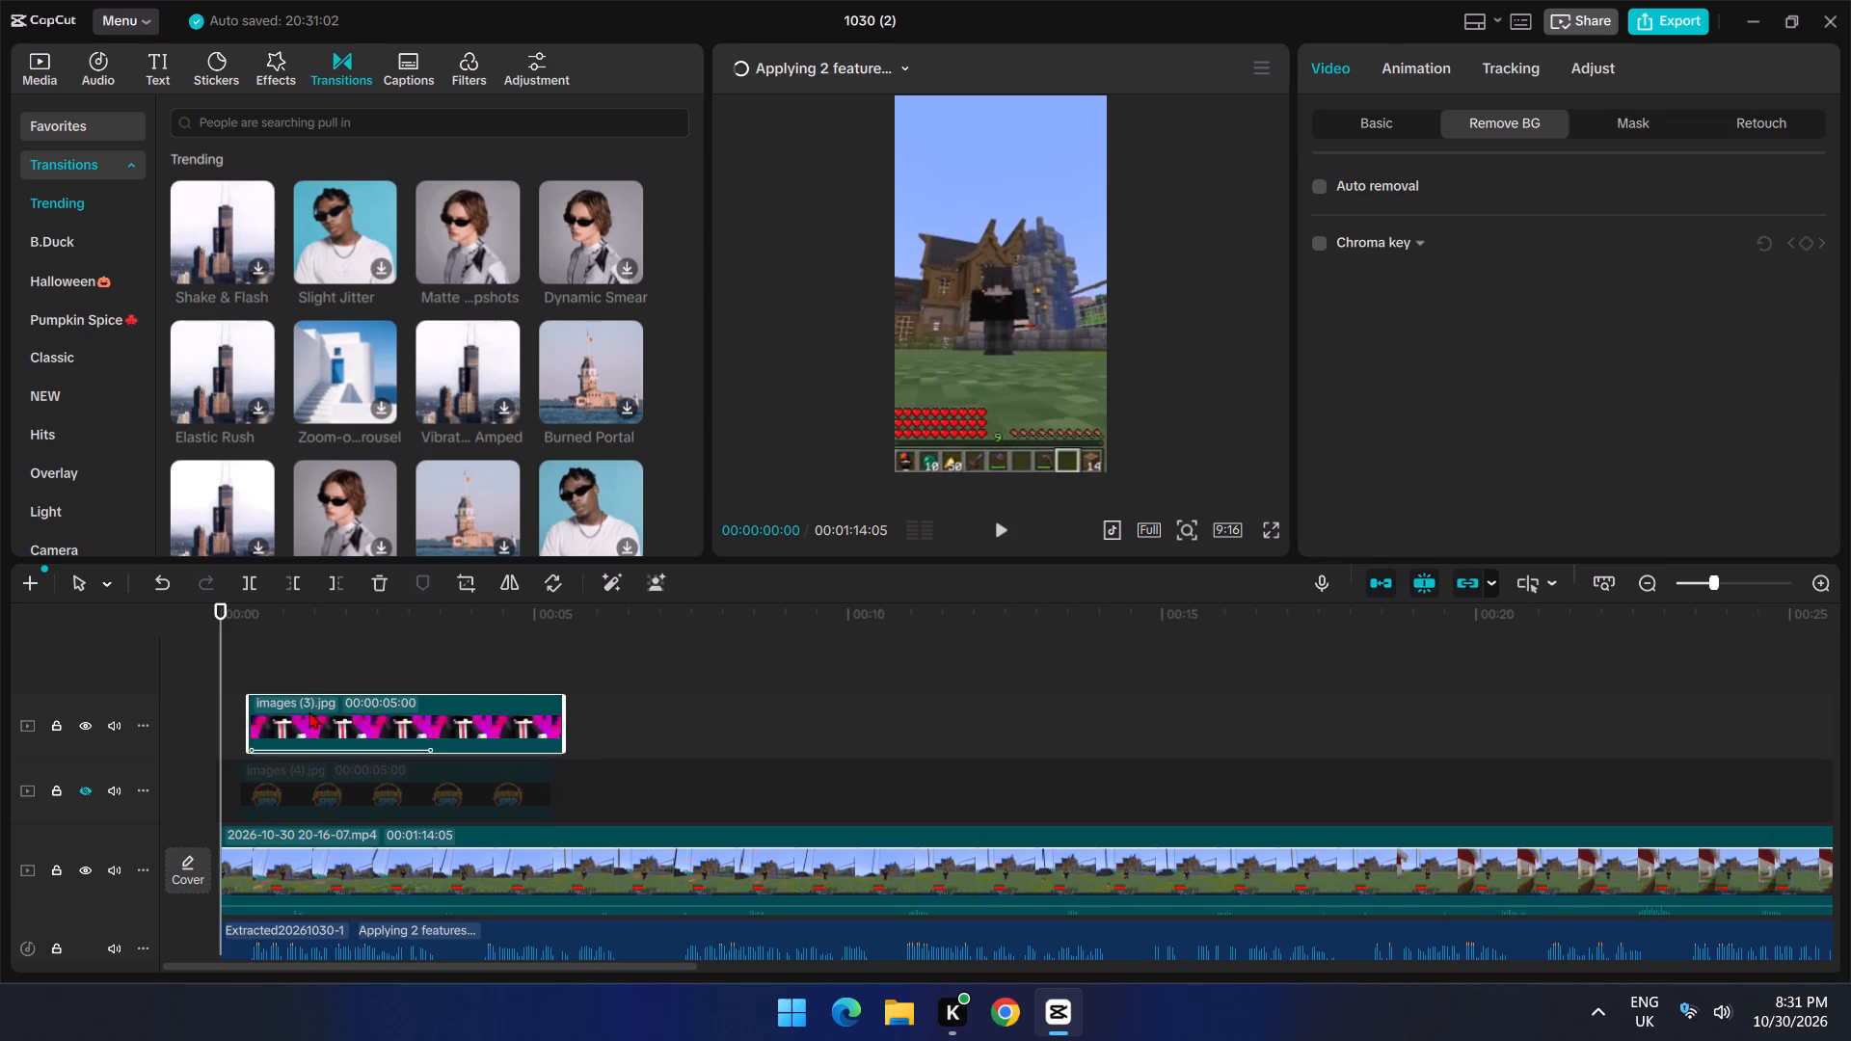
Play the opening to find the overlay's end point and trim the end of images (3).jpg to about 00:00:01:25.
key(space)
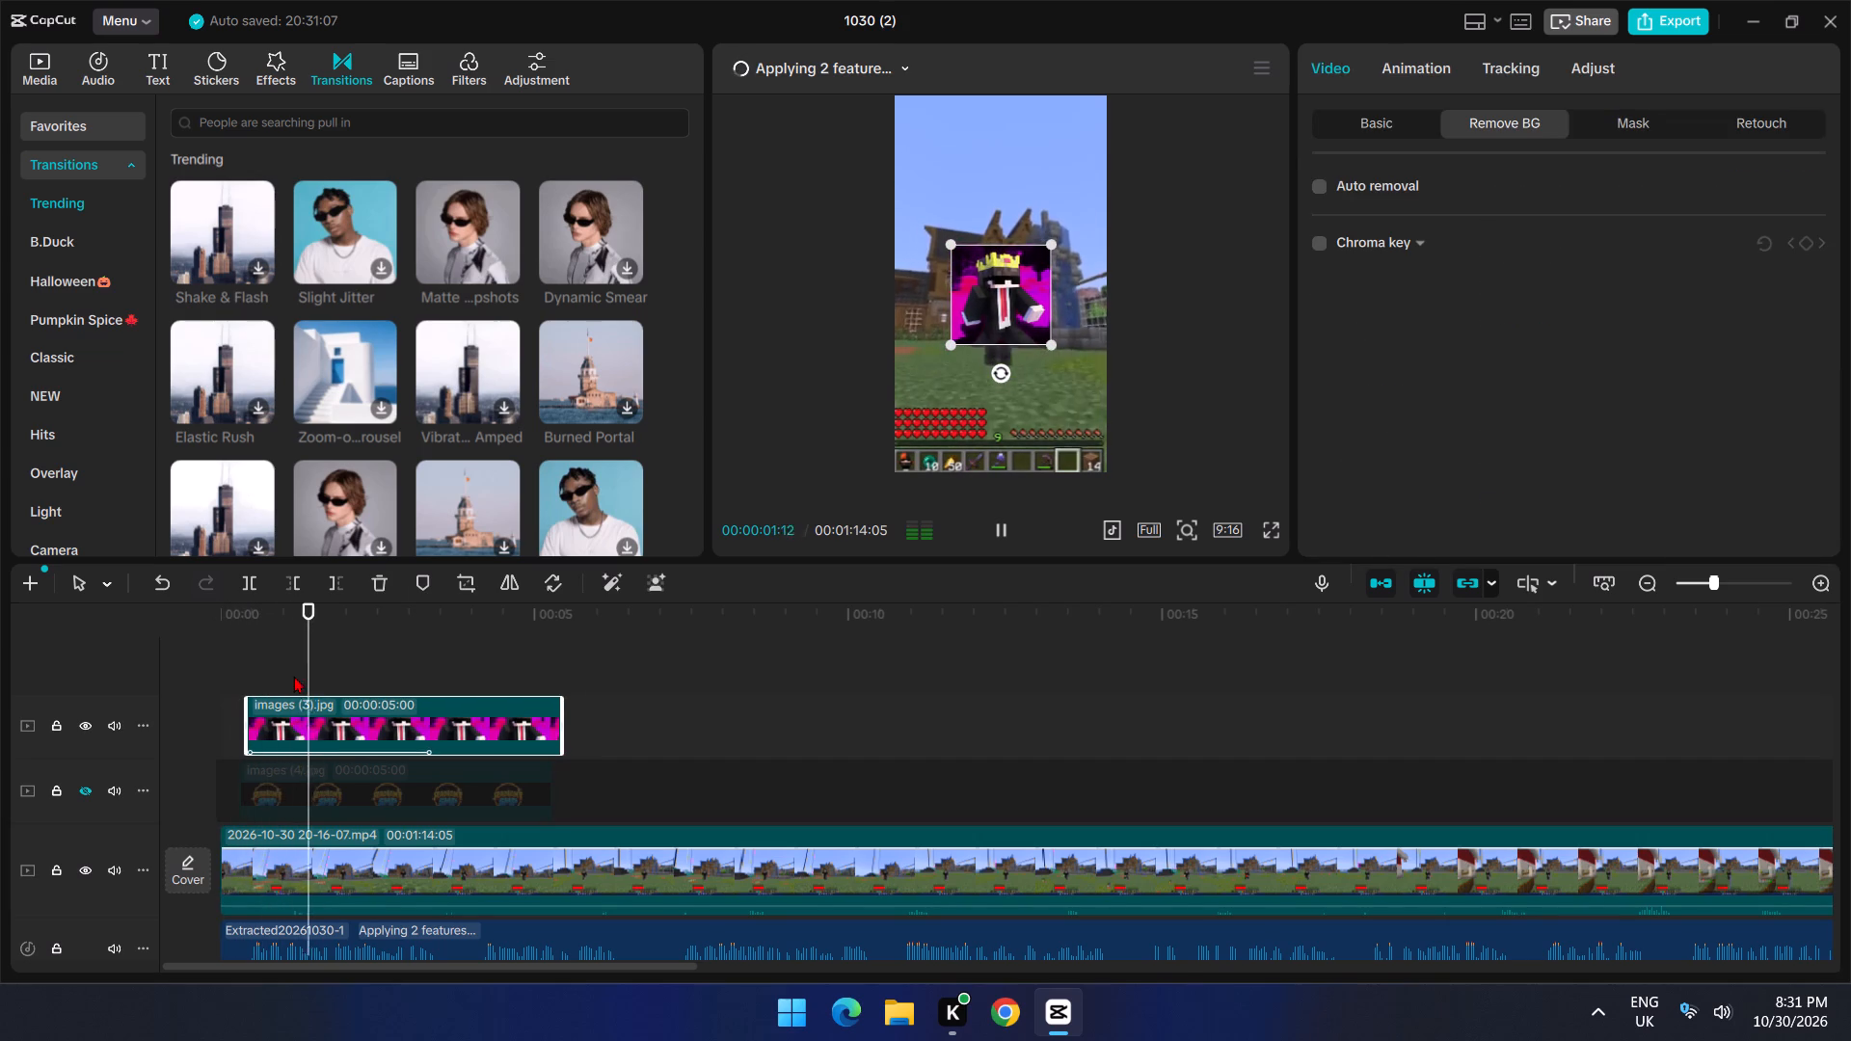
key(space)
key(space)
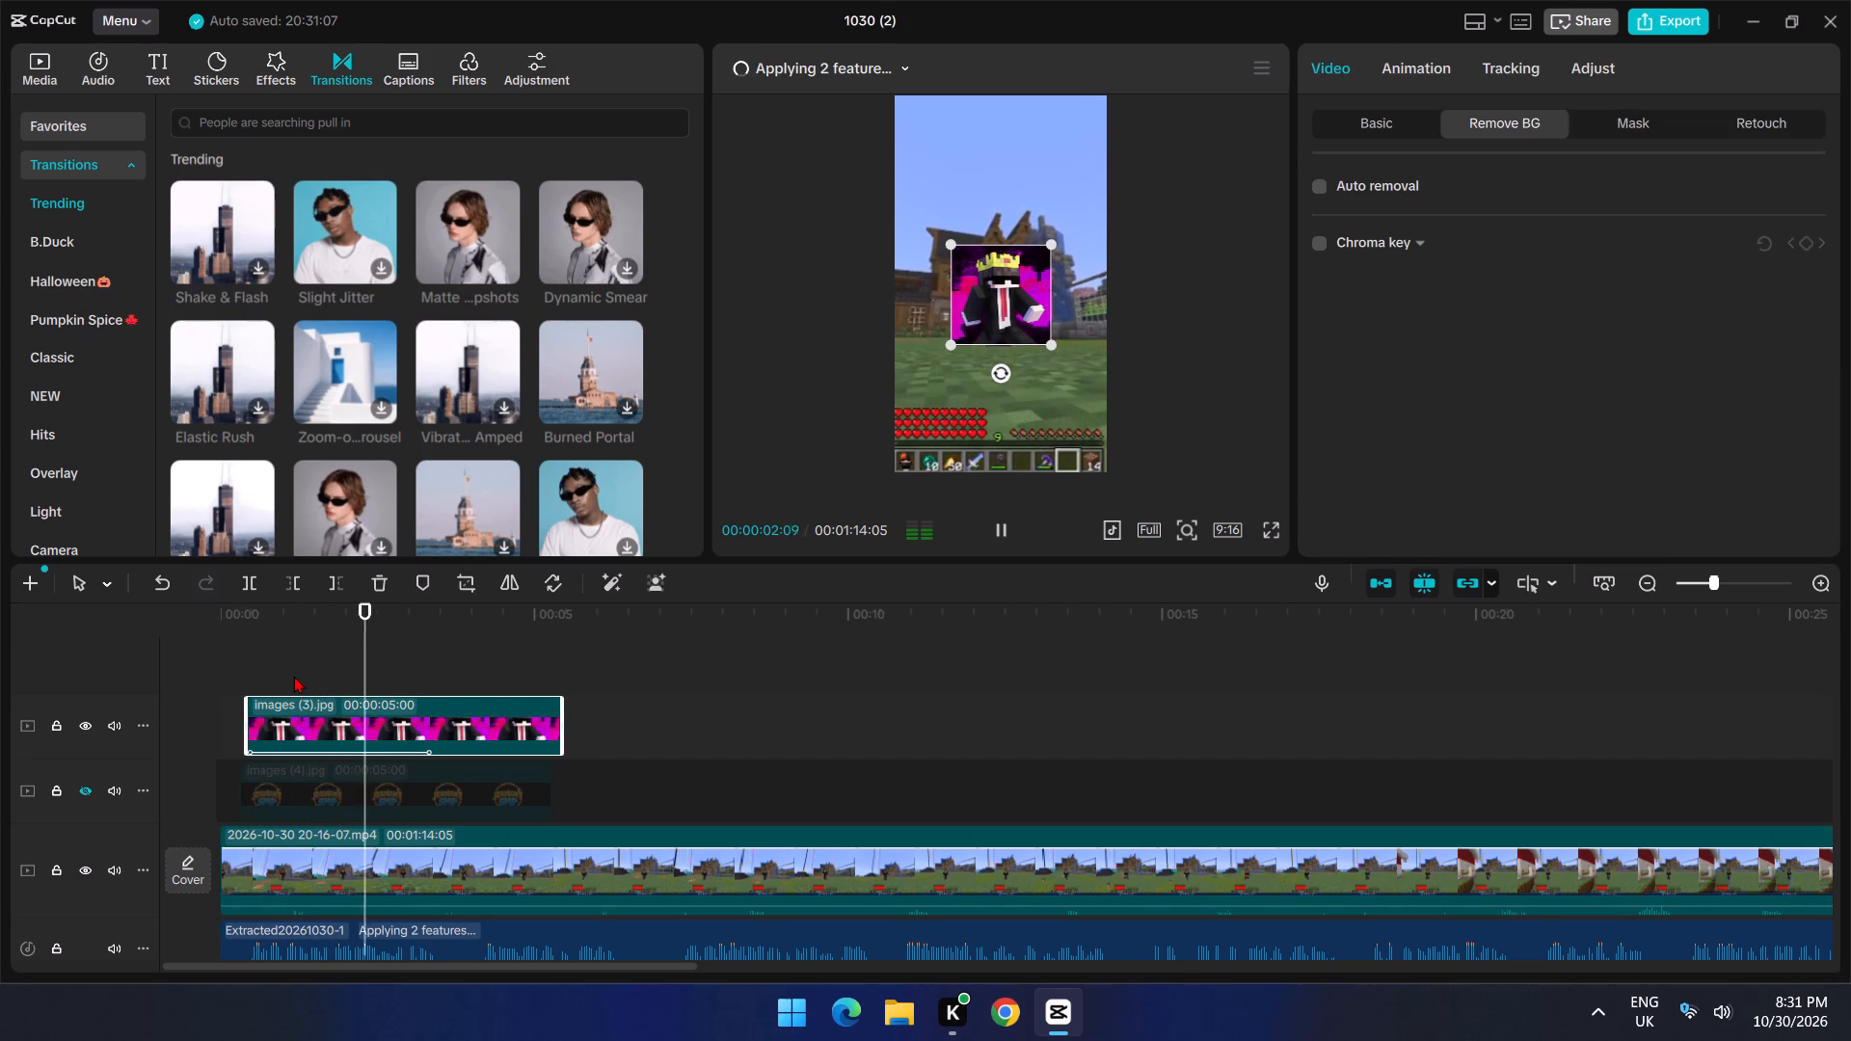
key(space)
click(298, 651)
drag(298, 651, 189, 651)
key(space)
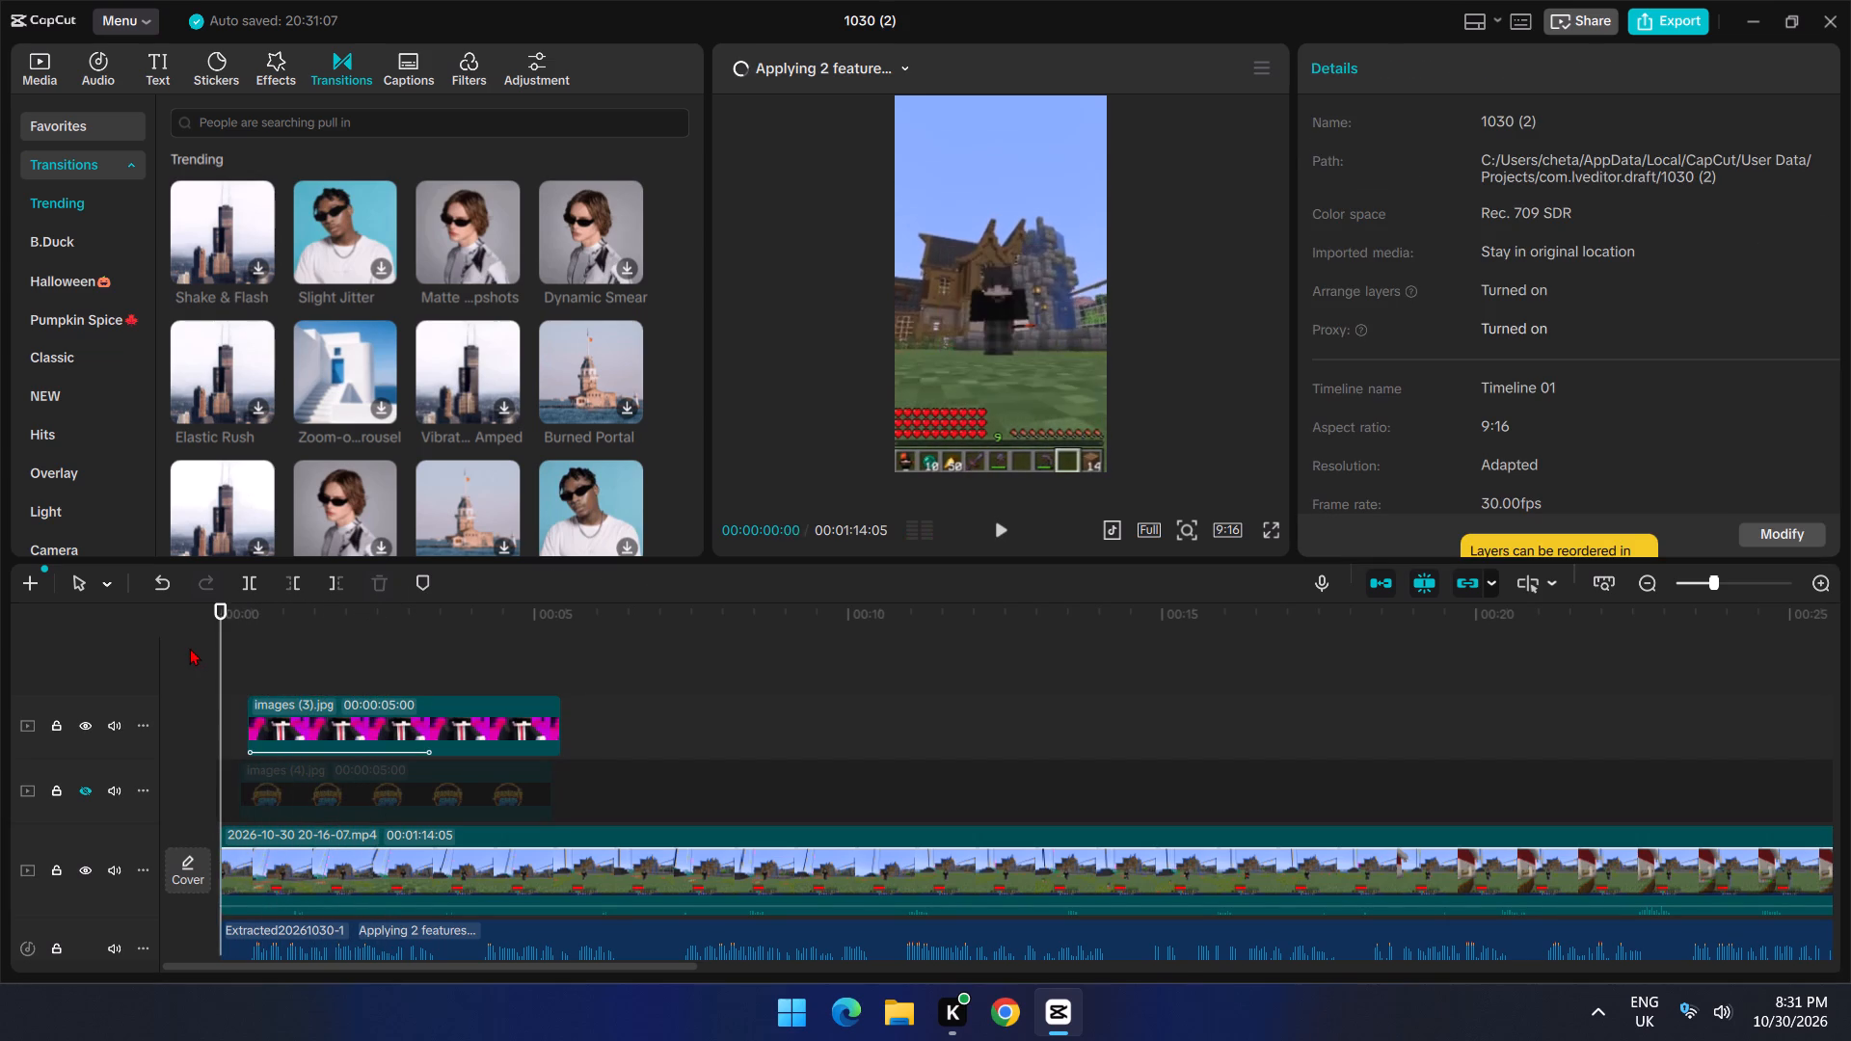
key(space)
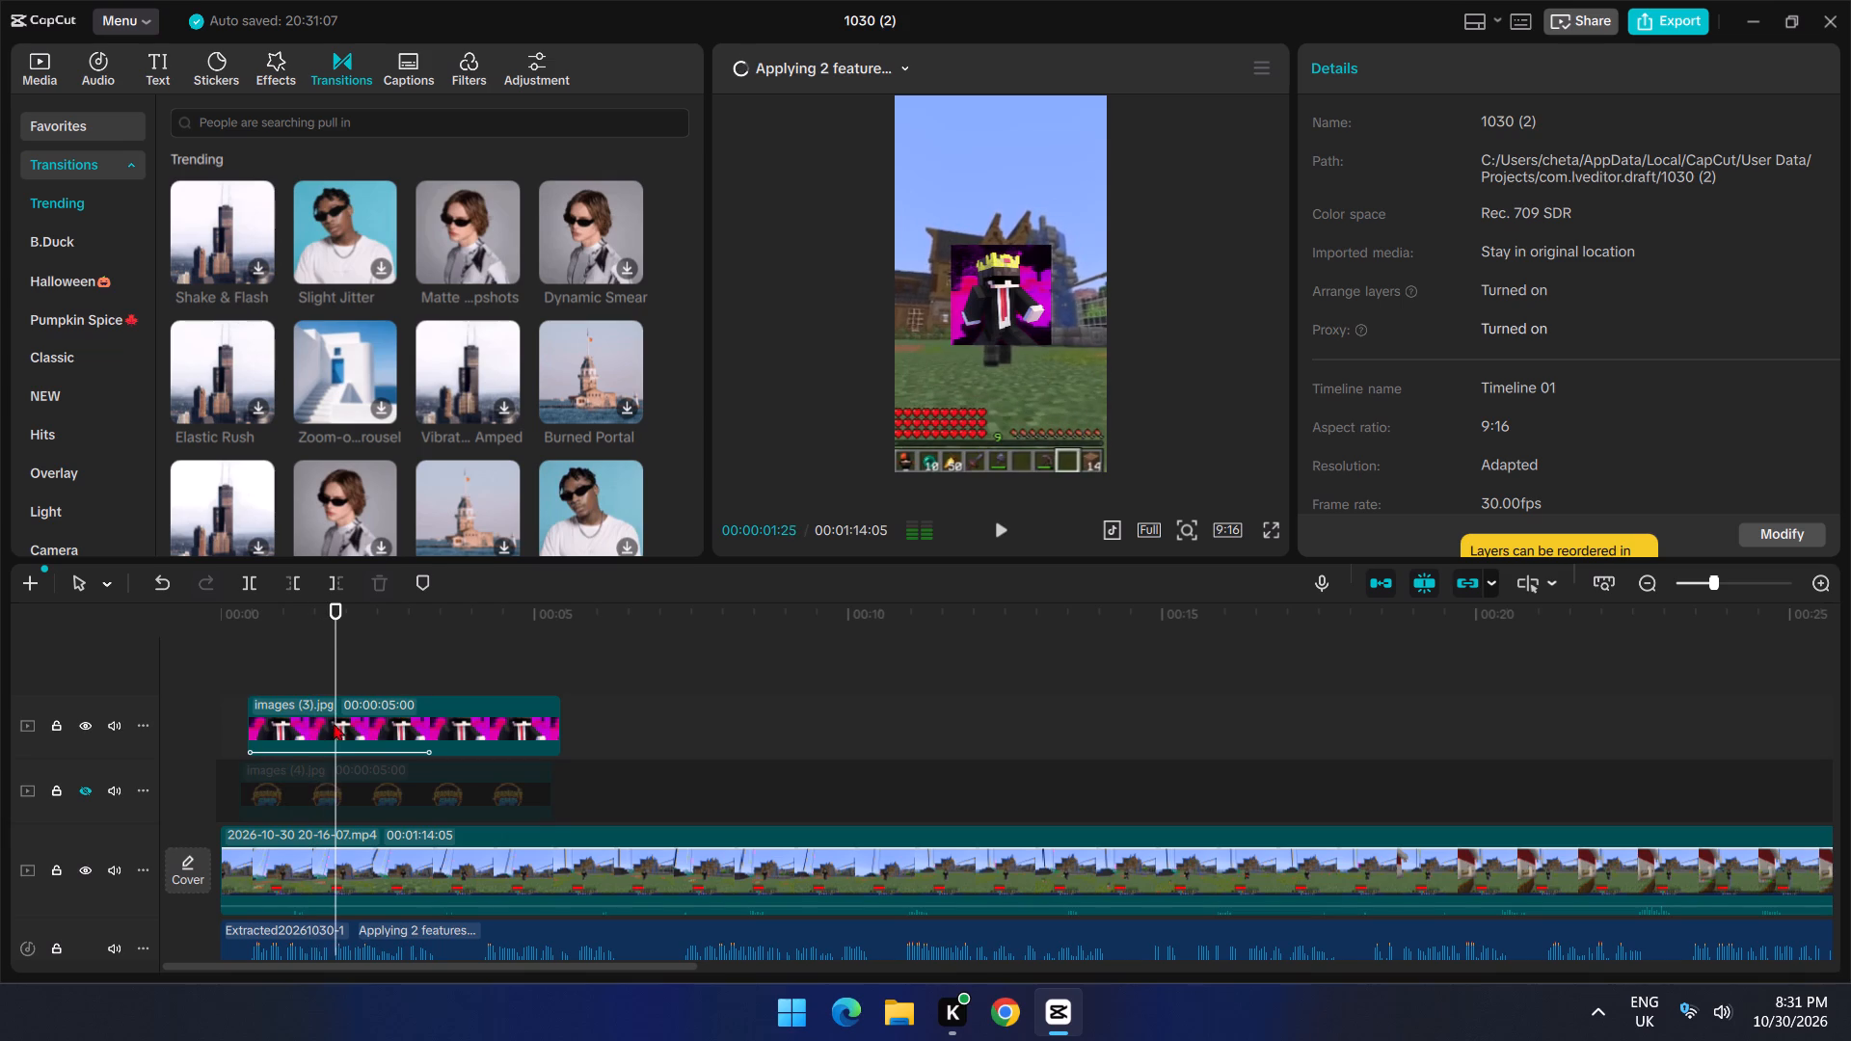
click(335, 715)
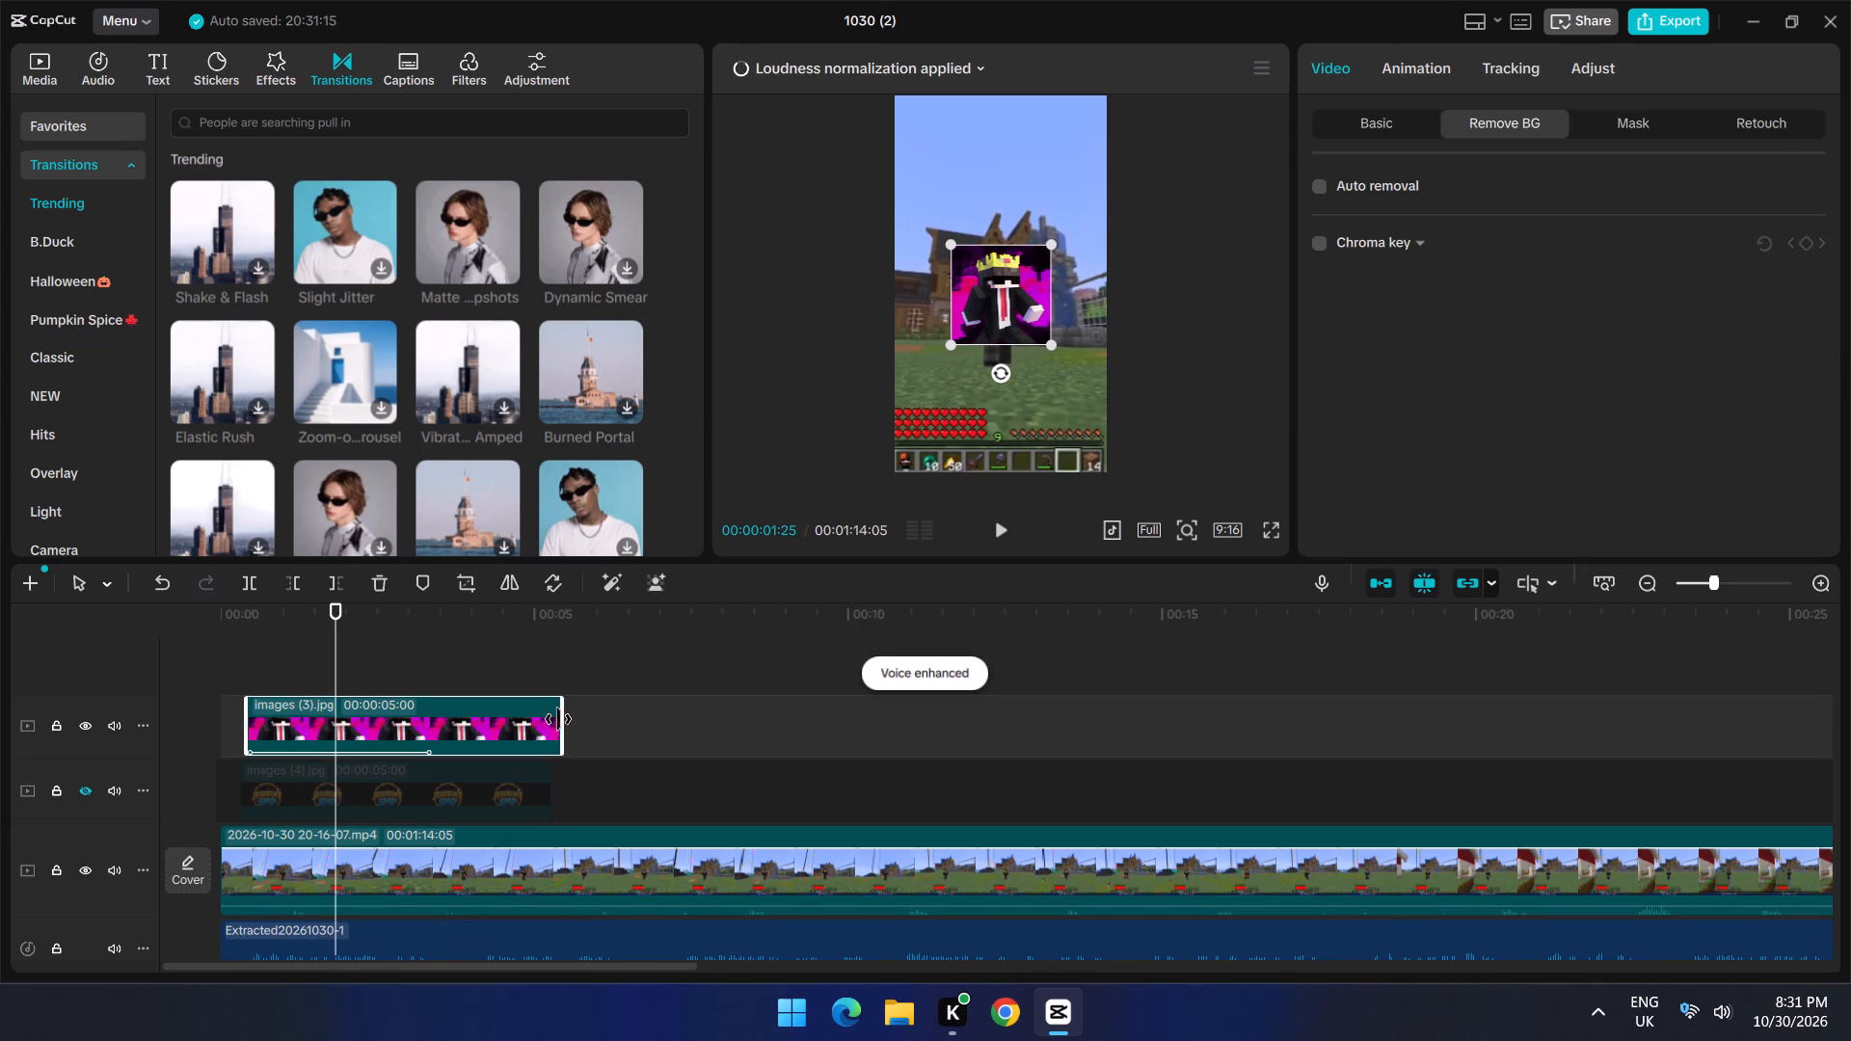
drag(560, 718, 337, 724)
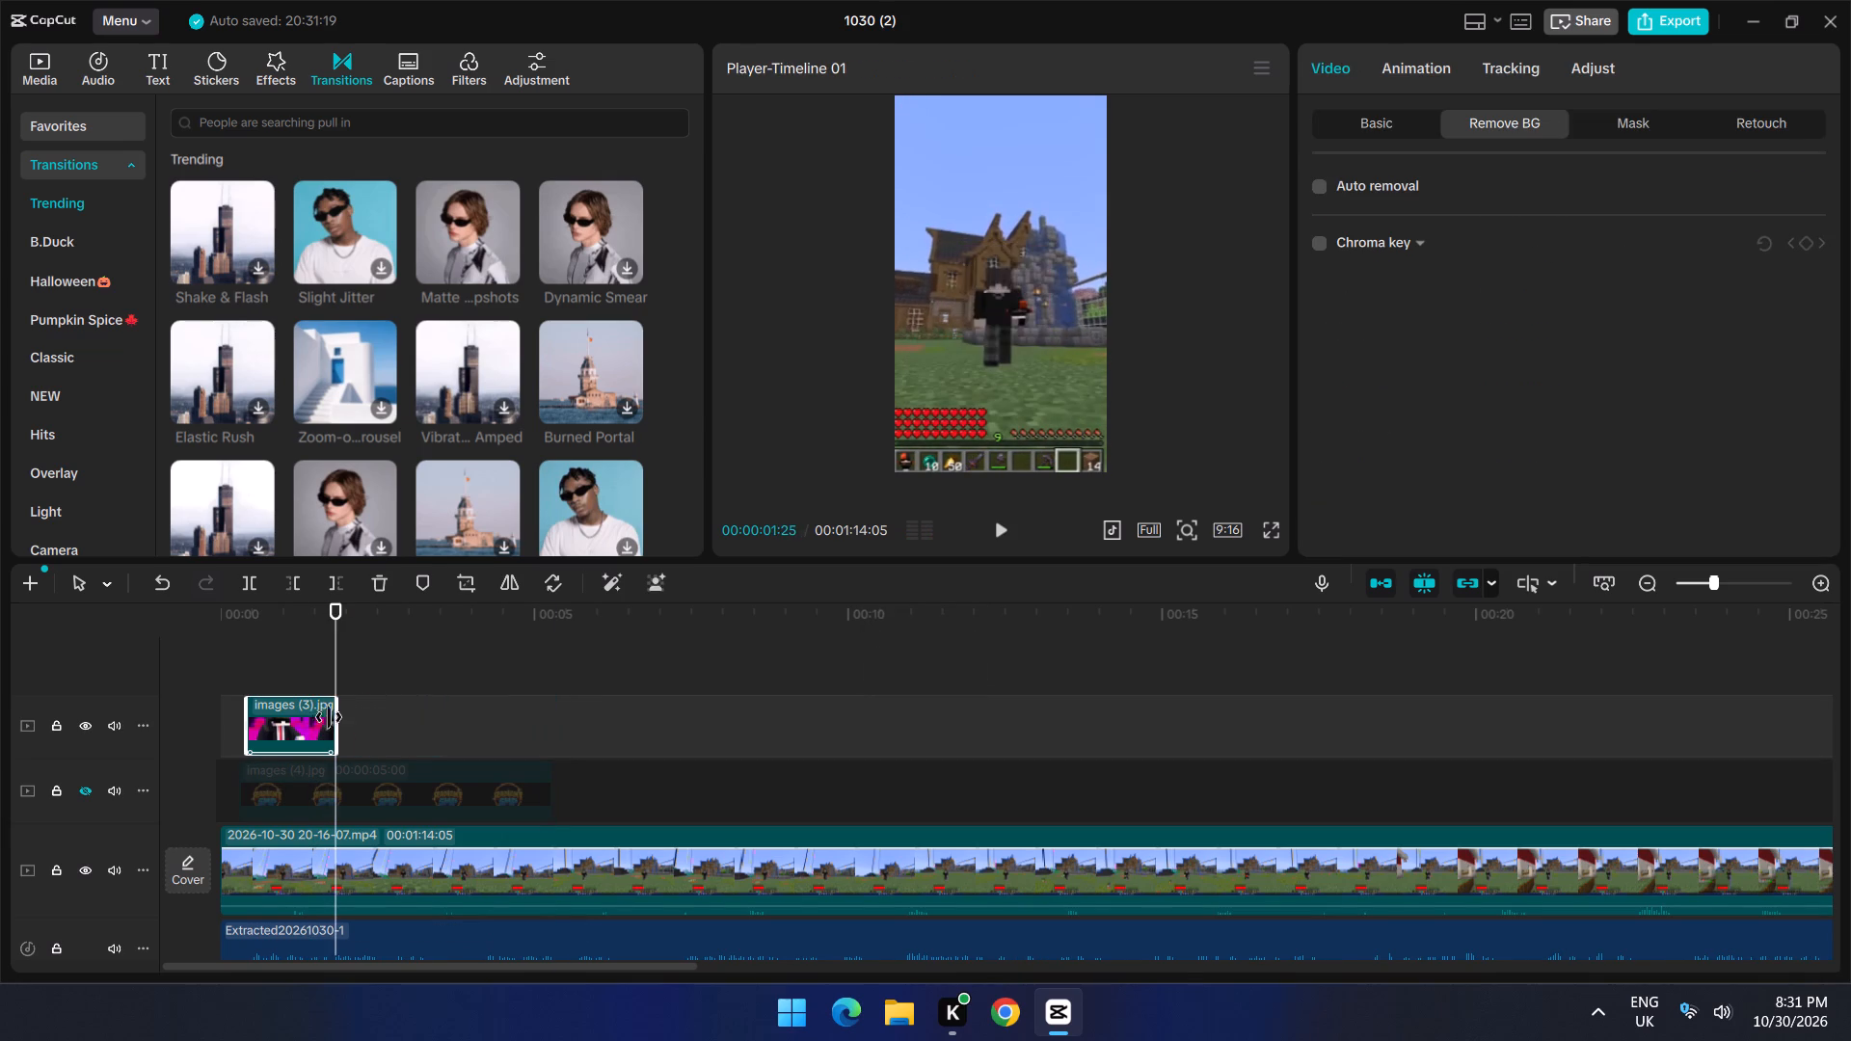
Play the video from the beginning and replay the part around 7 s to find where the Radiant SMP logo should appear.
click(257, 650)
drag(257, 650, 129, 649)
key(space)
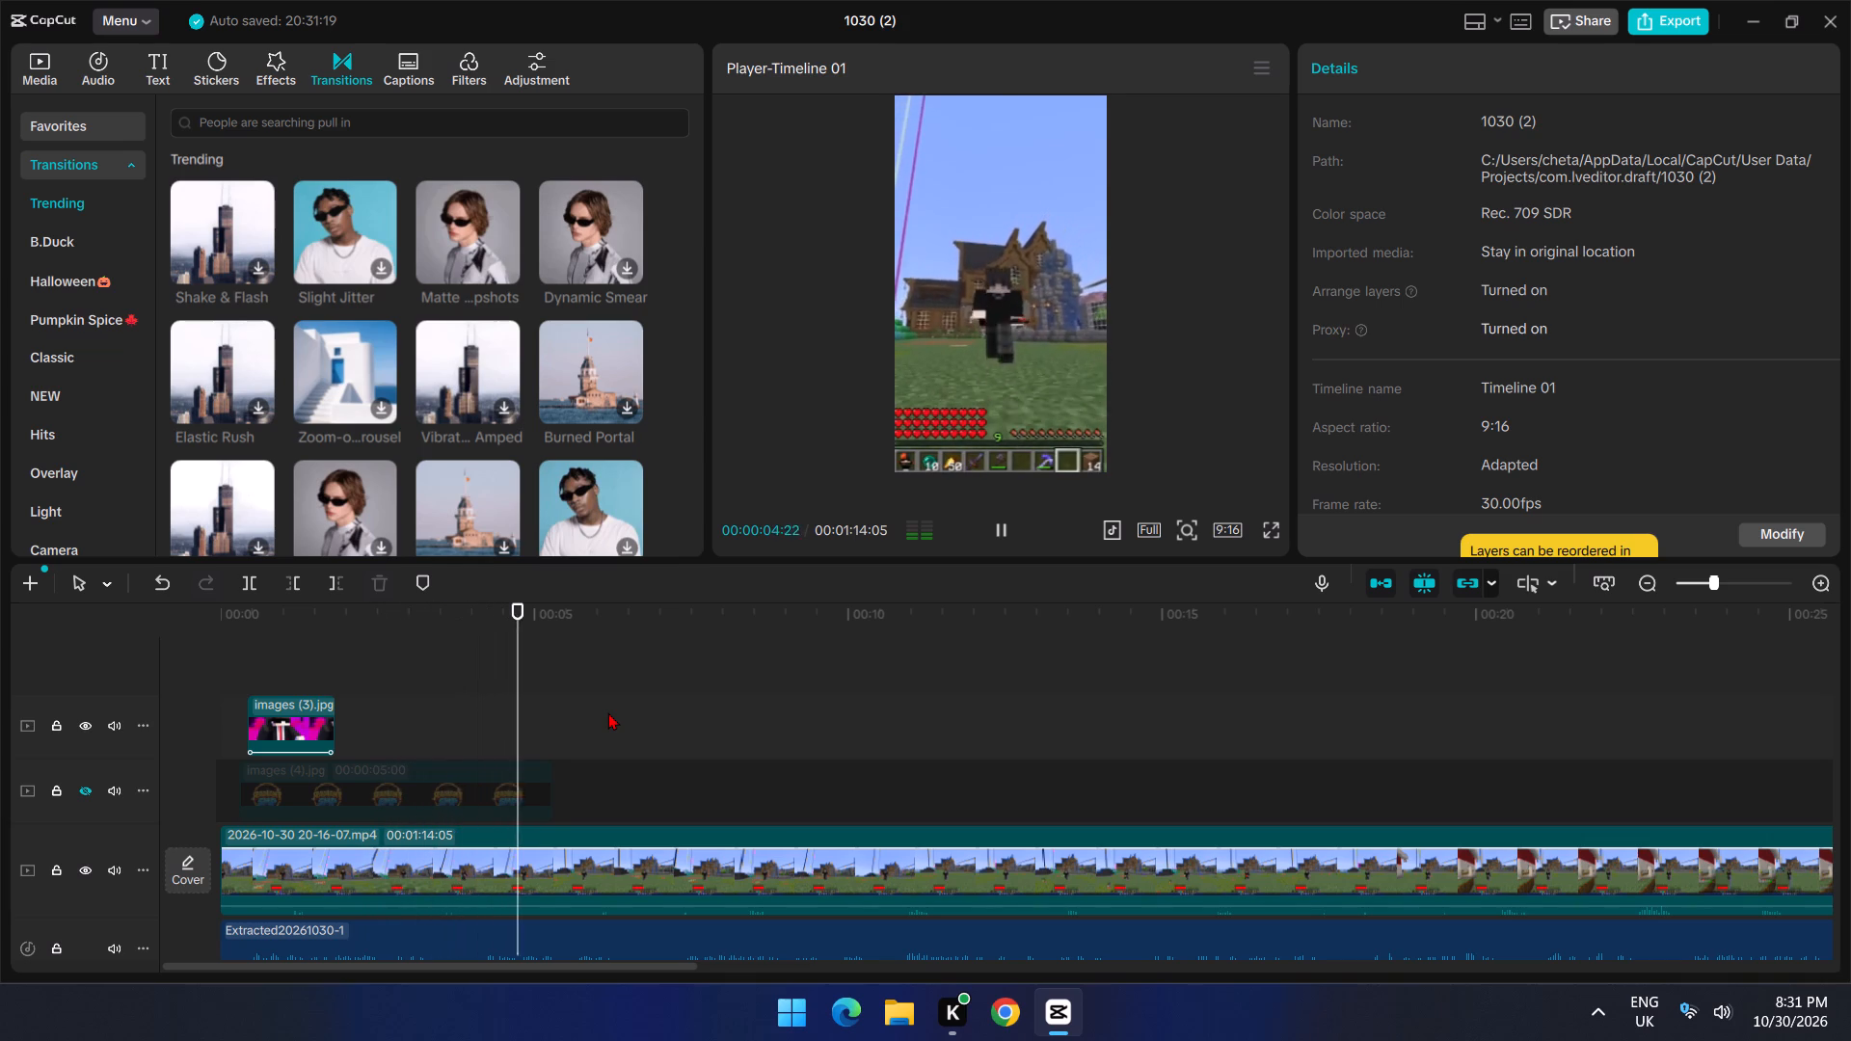
scroll(616, 734, down, 2)
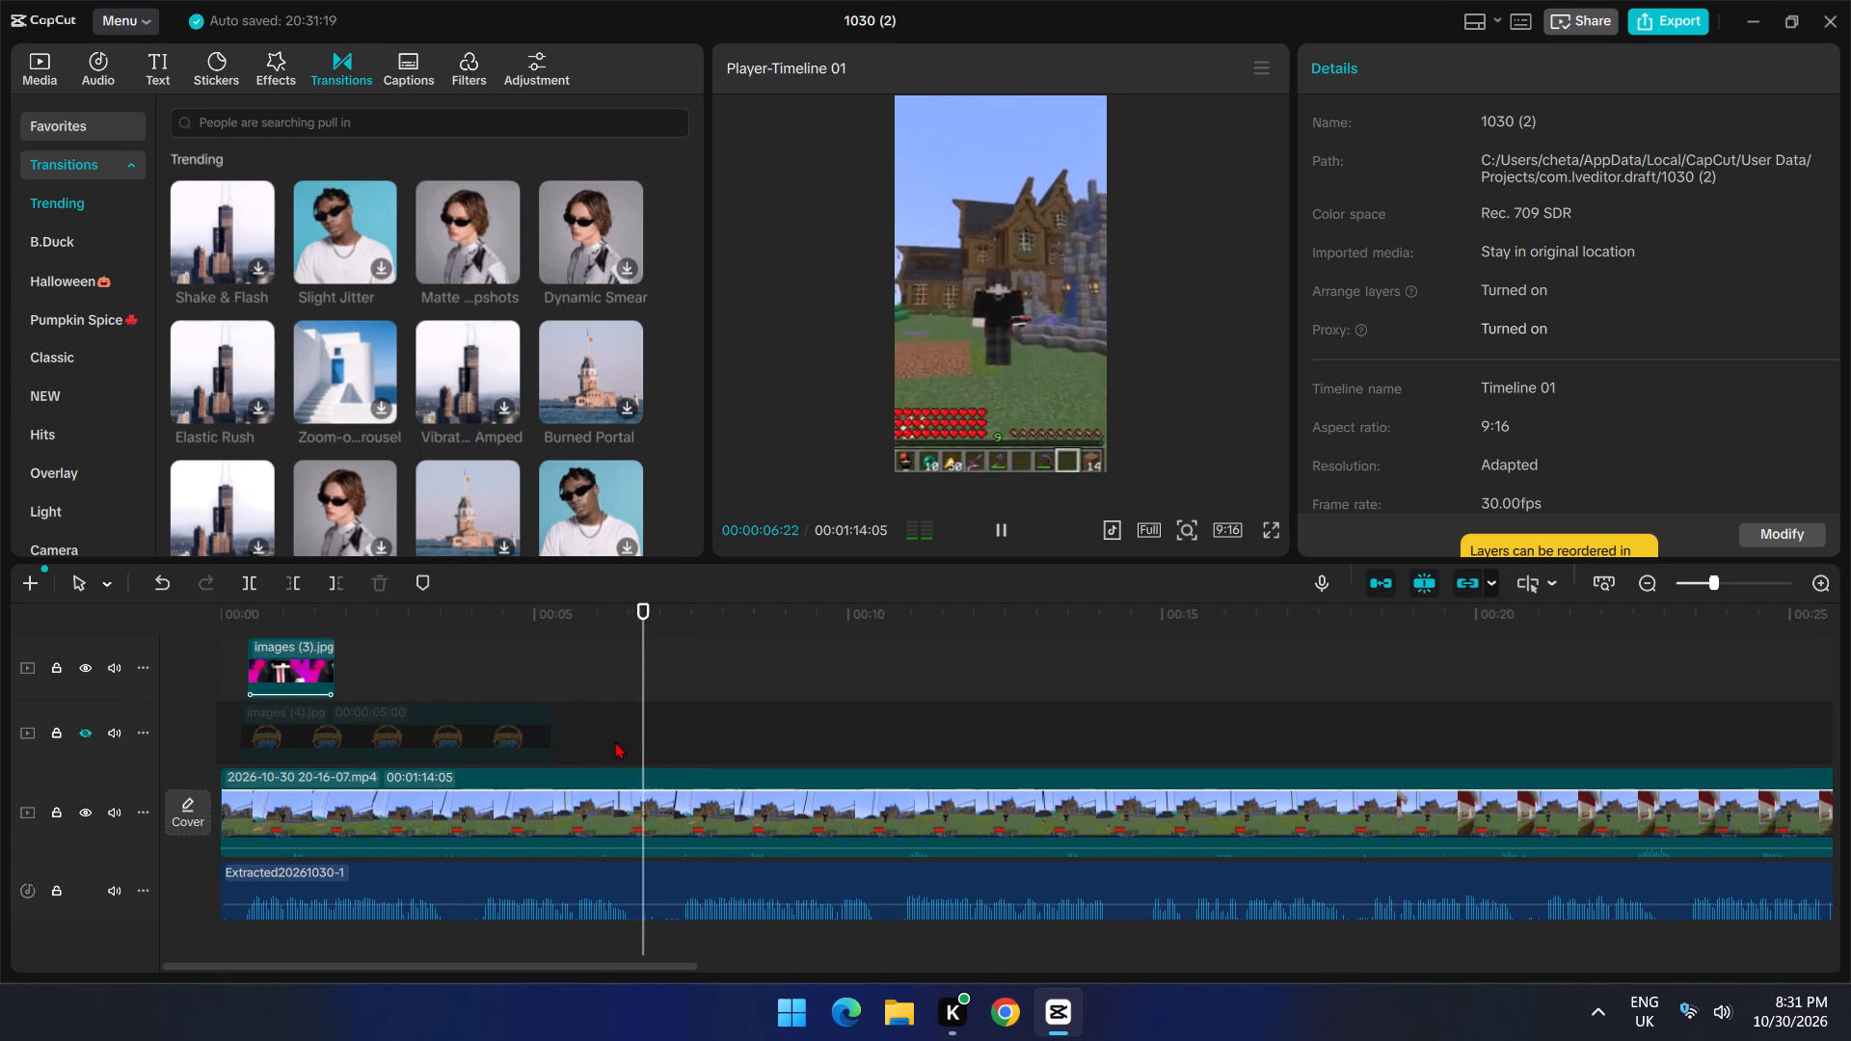
key(space)
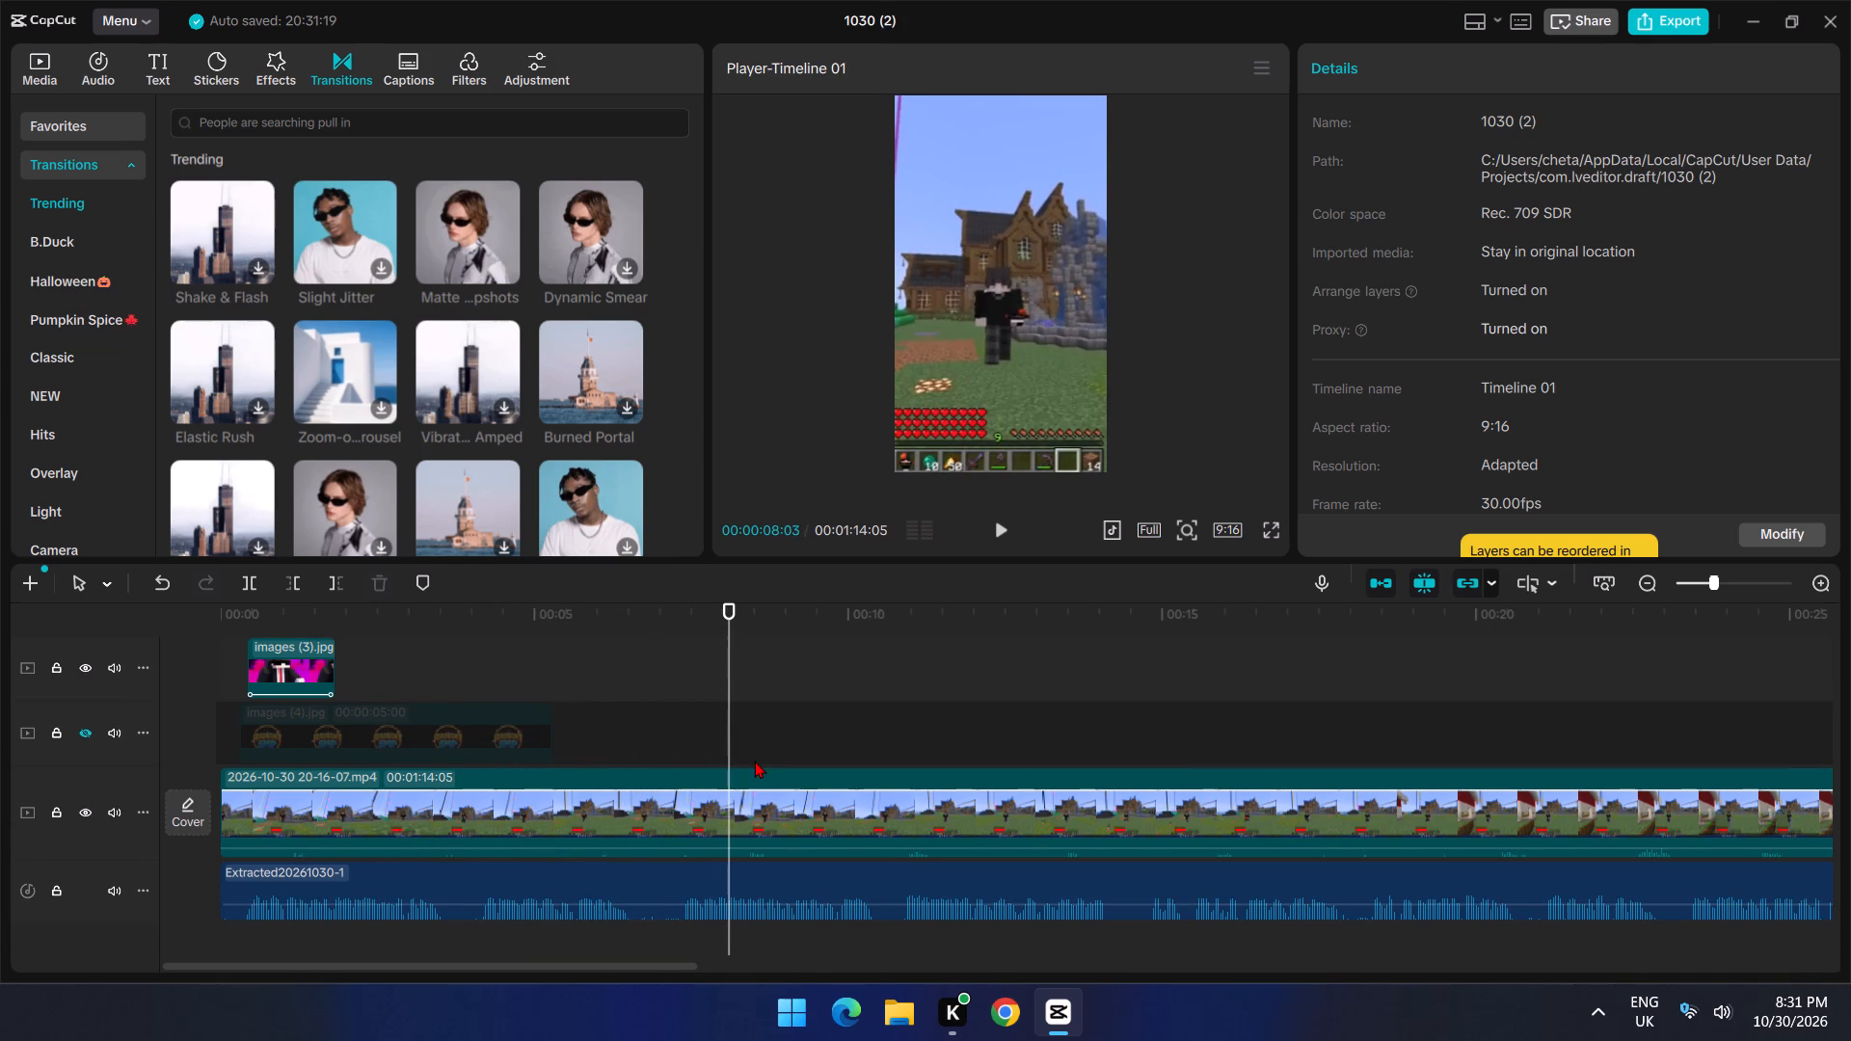
key(space)
key(space)
click(661, 666)
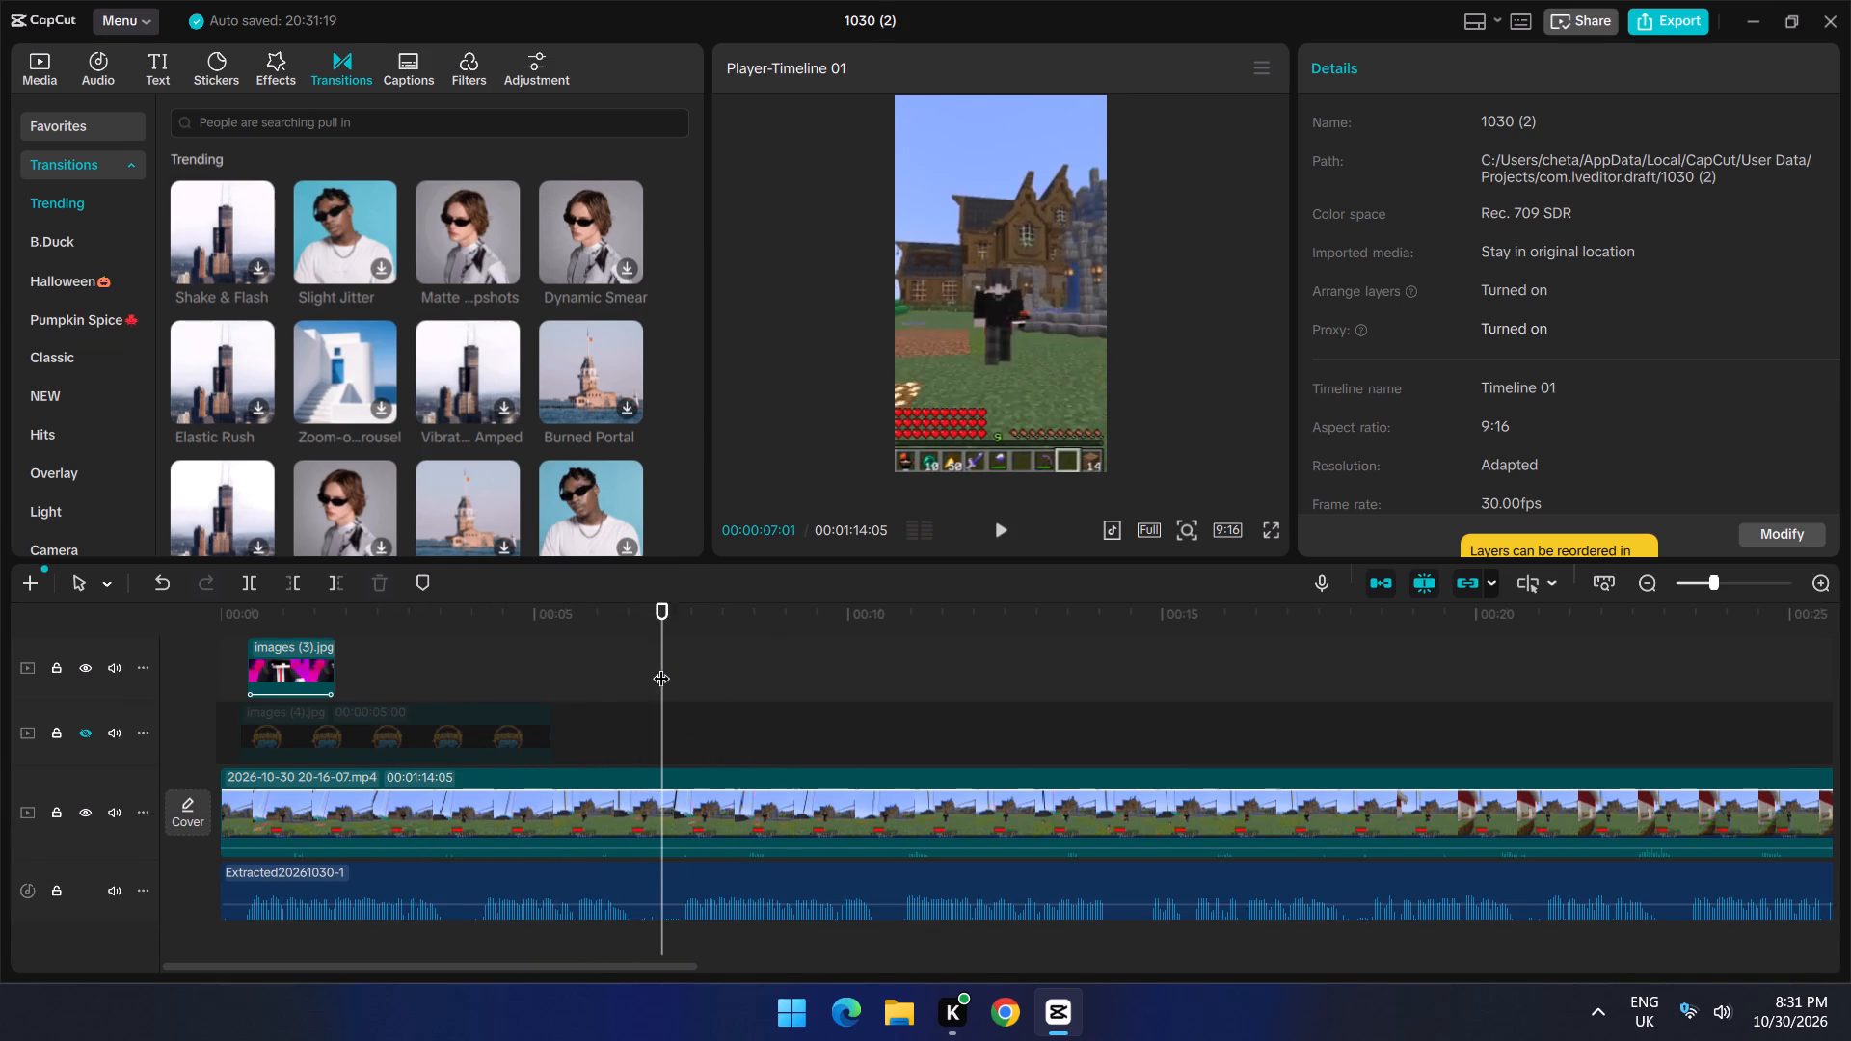
key(space)
key(space)
Move the images (4).jpg logo overlay to start at about 7.4 s, unhide its track, and play that section.
click(504, 728)
drag(477, 723, 481, 723)
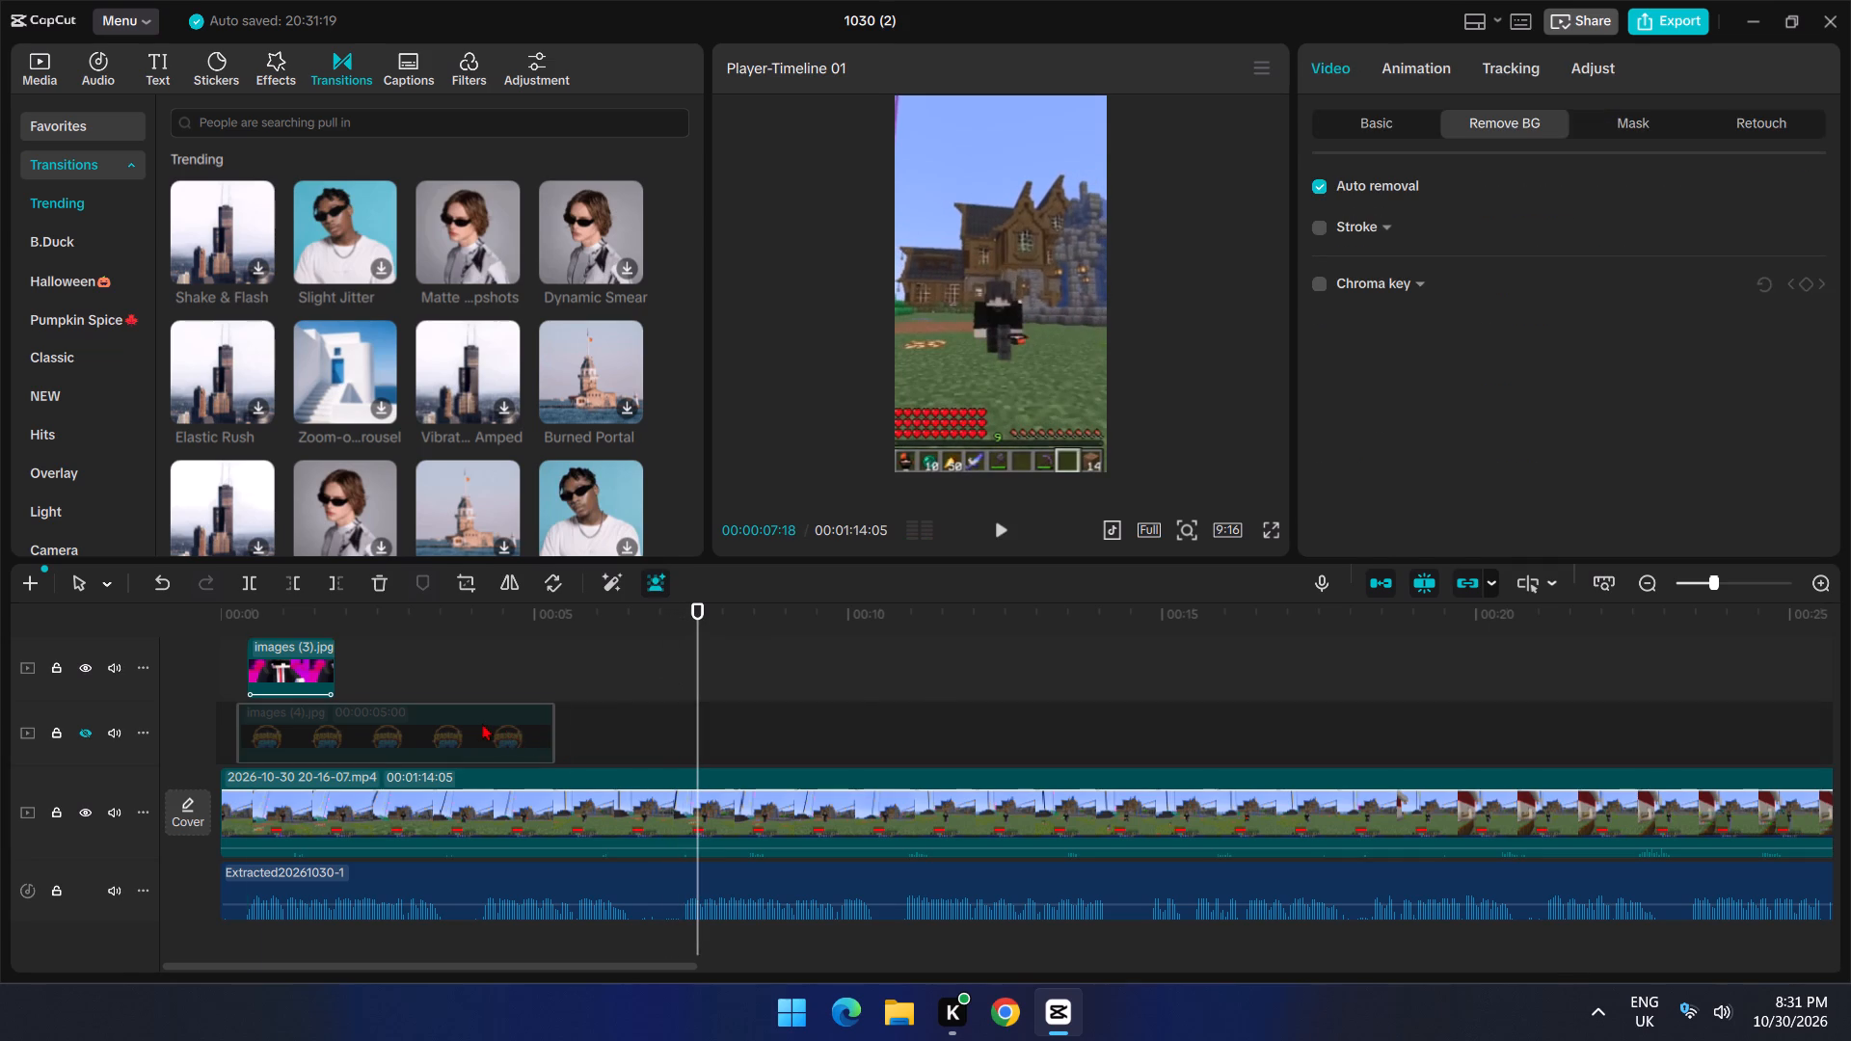
drag(481, 723, 866, 731)
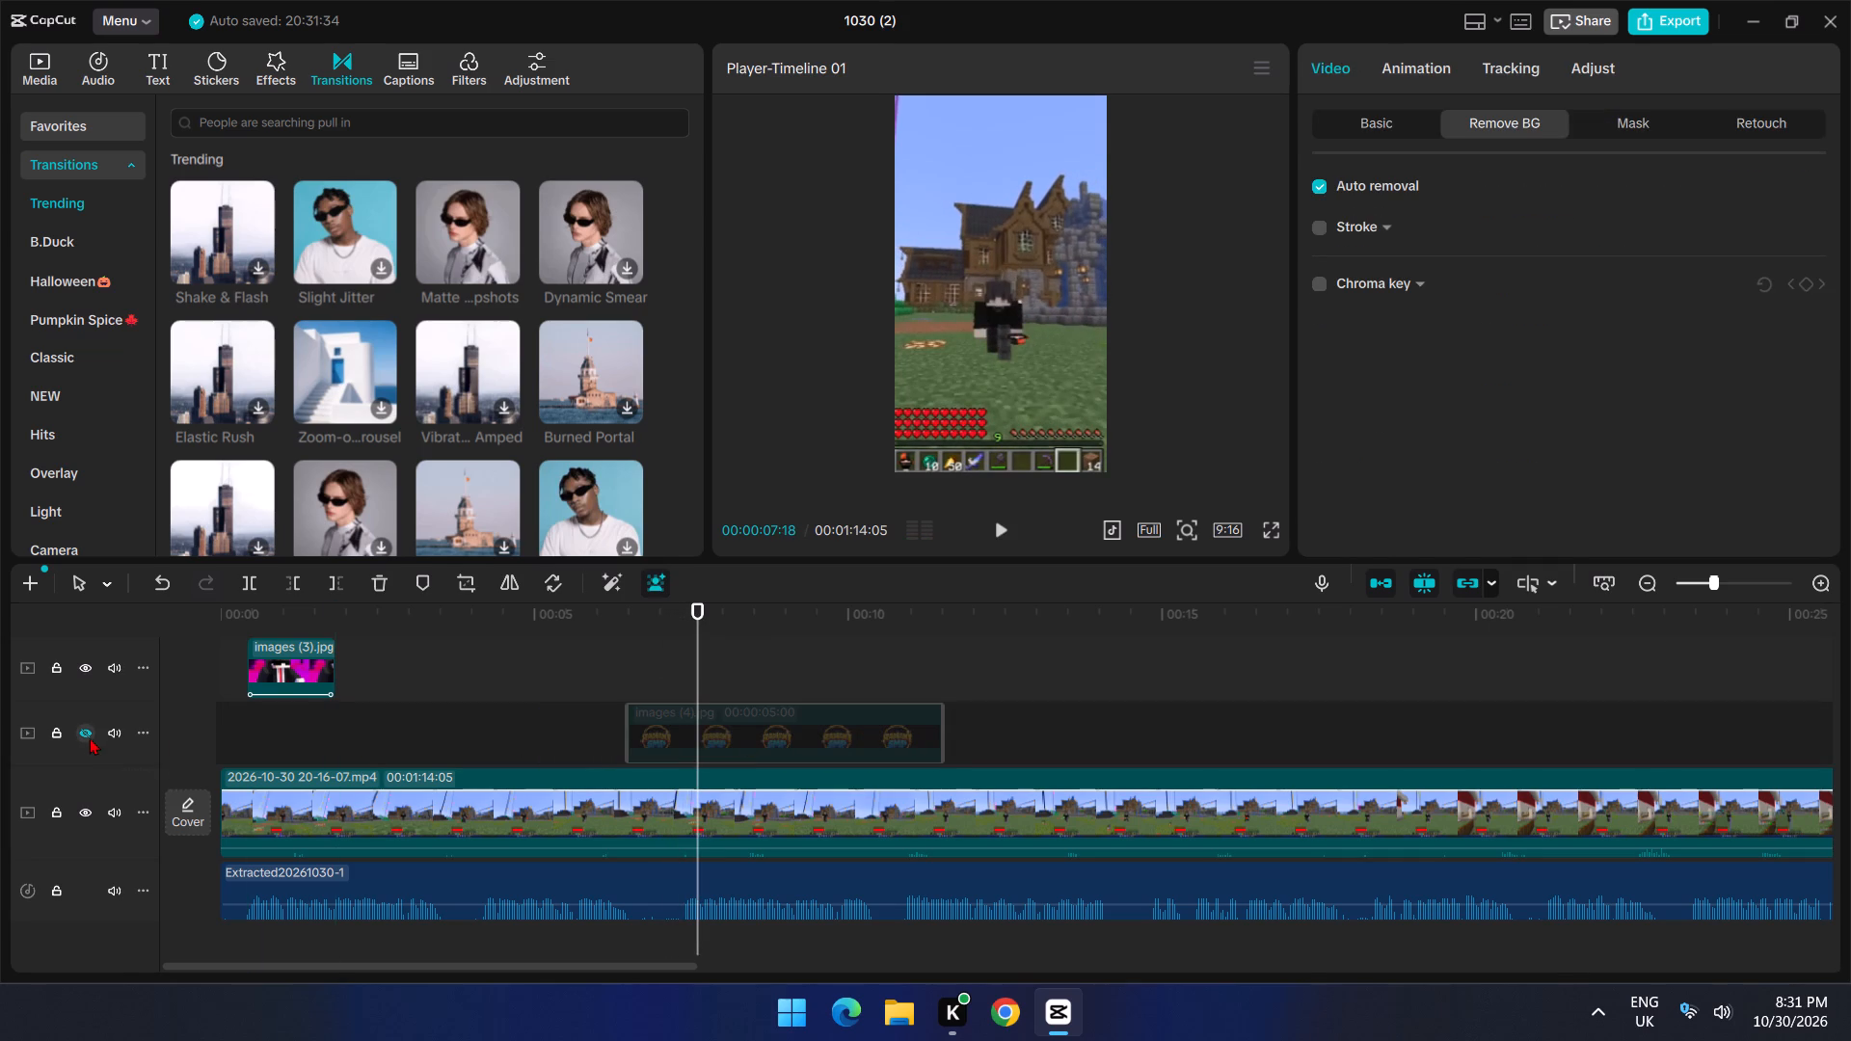
click(86, 733)
drag(719, 720, 773, 719)
click(598, 658)
key(space)
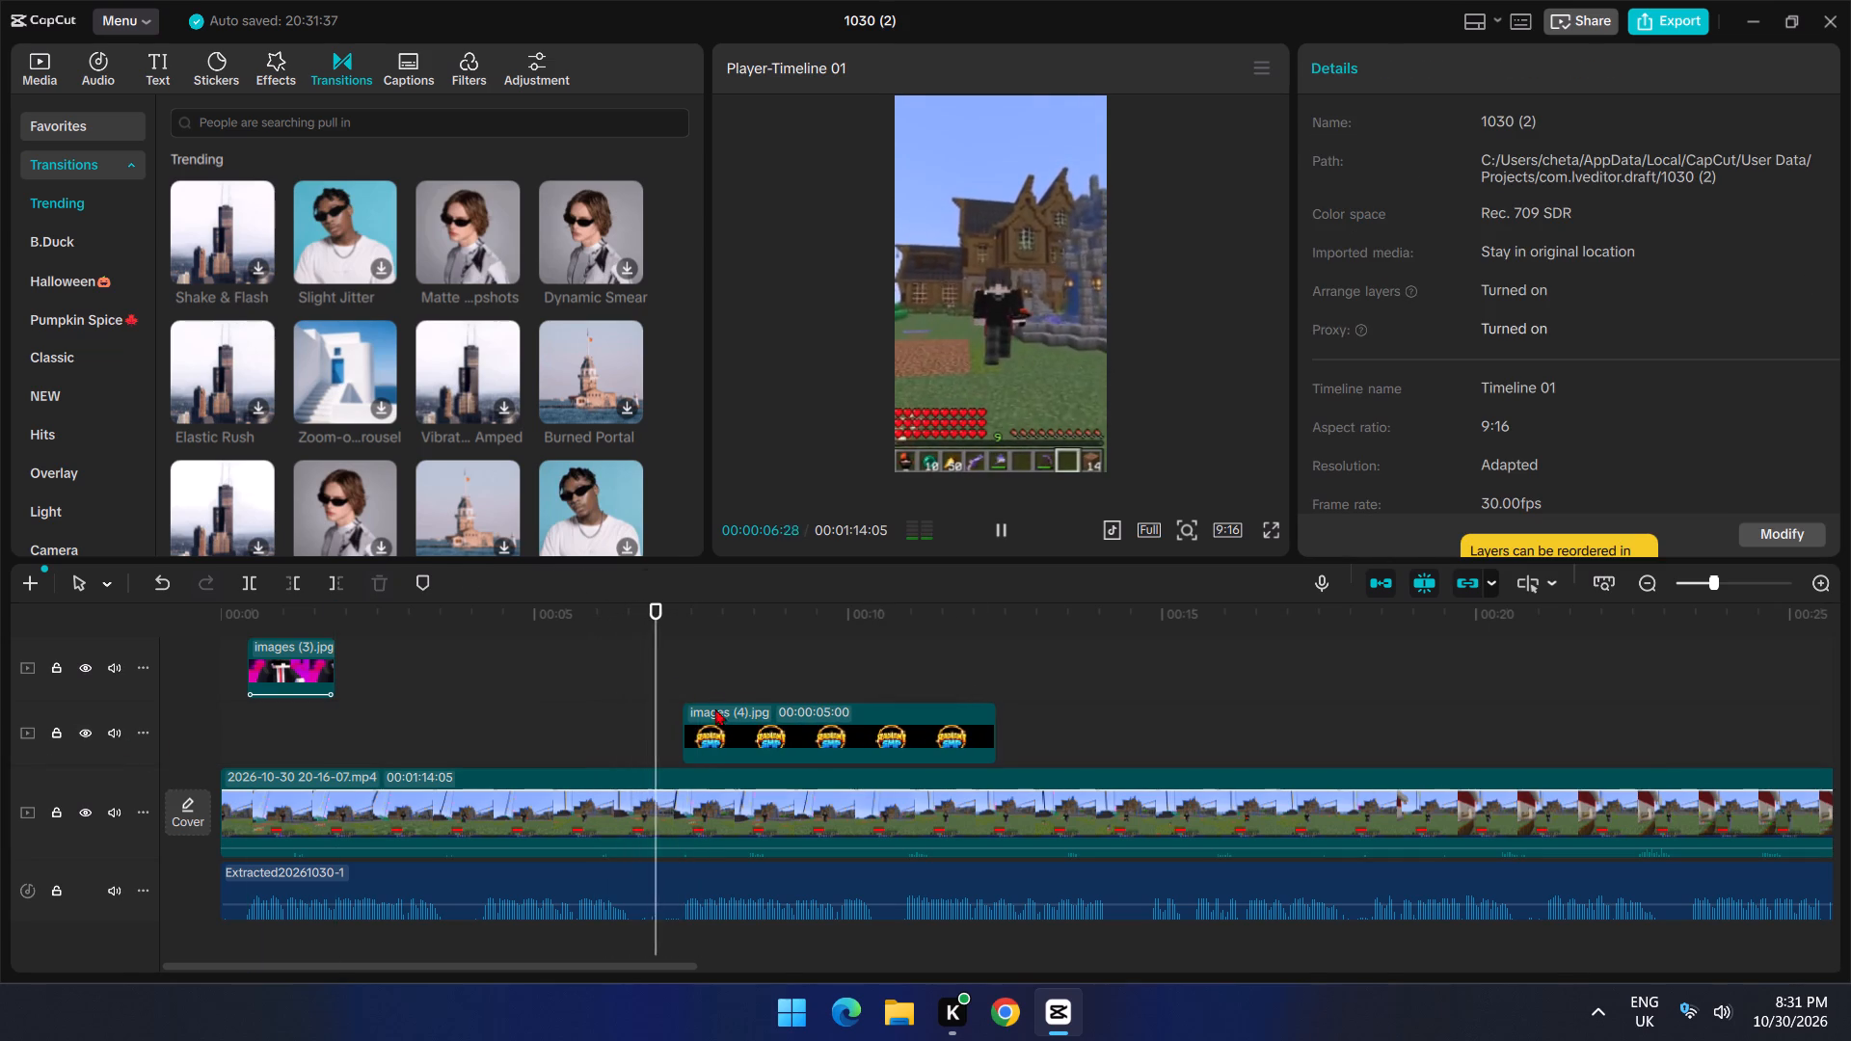
key(space)
Apply the trending Zoom 1 combo animation to the images (4).jpg Radiant SMP logo overlay.
click(748, 725)
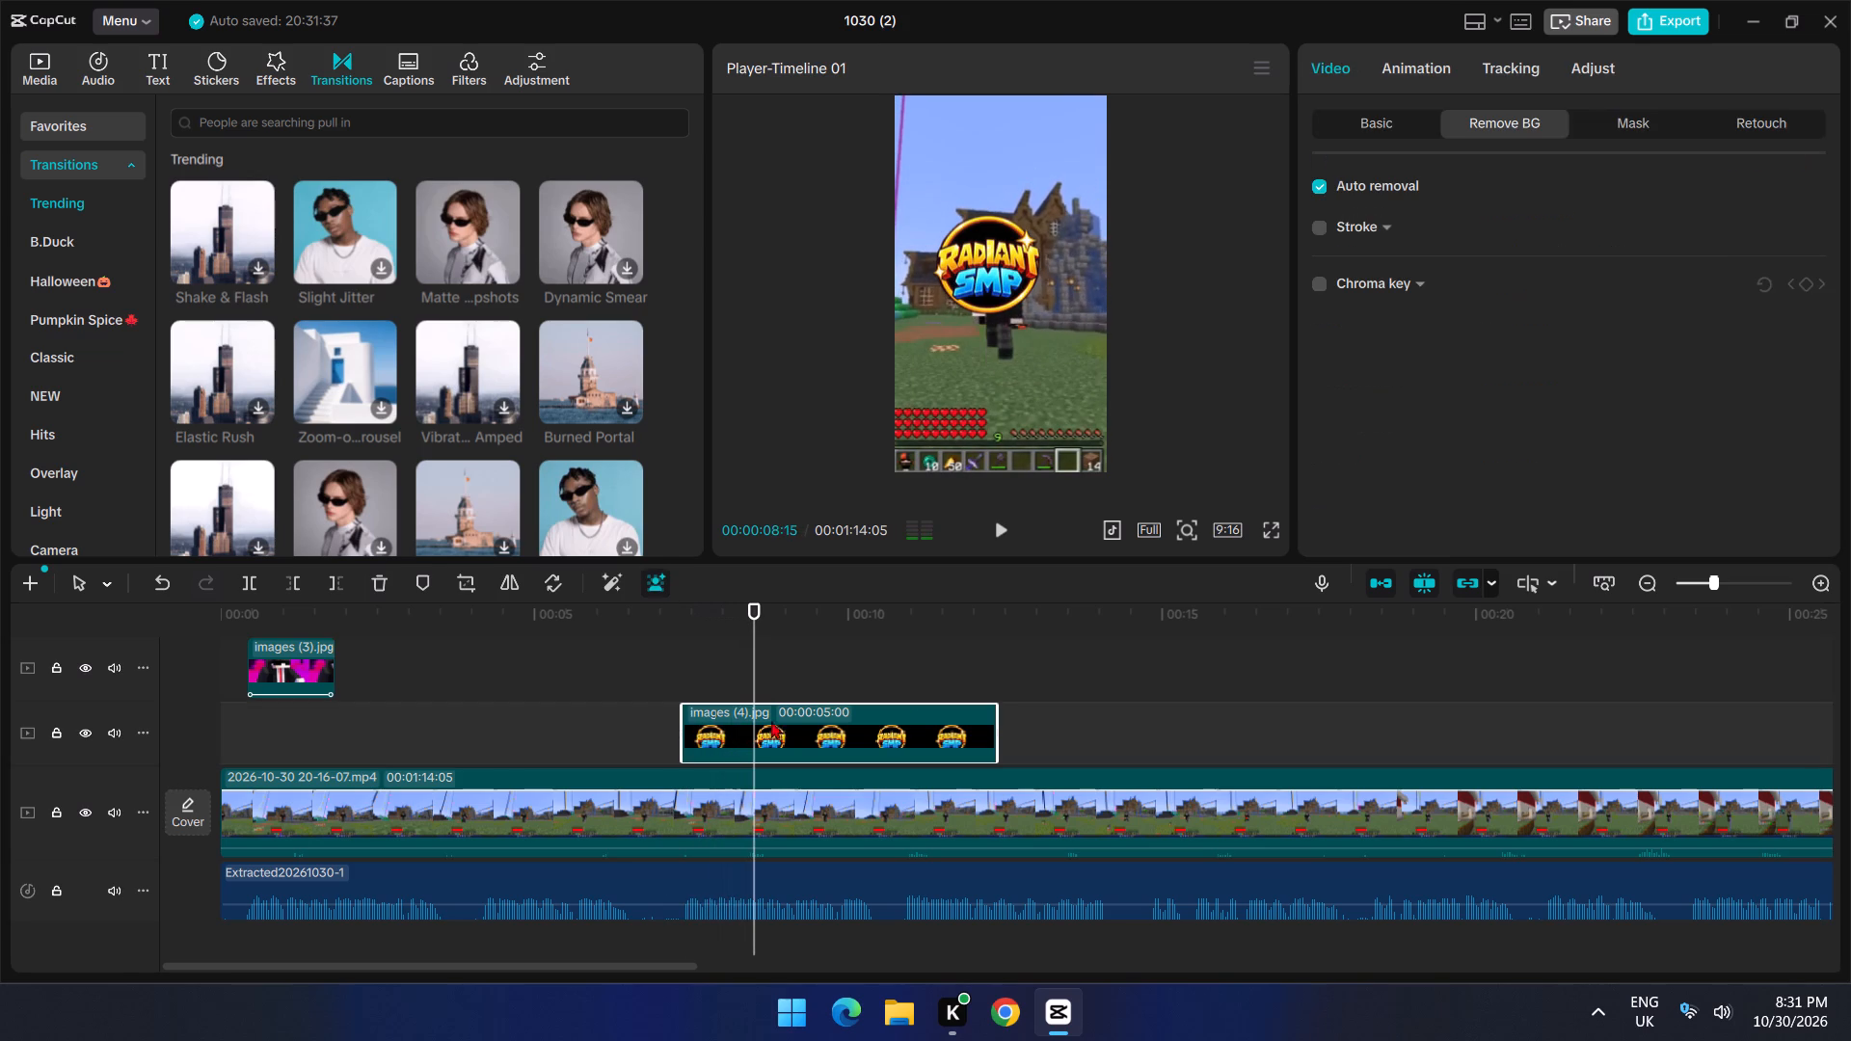
click(1408, 66)
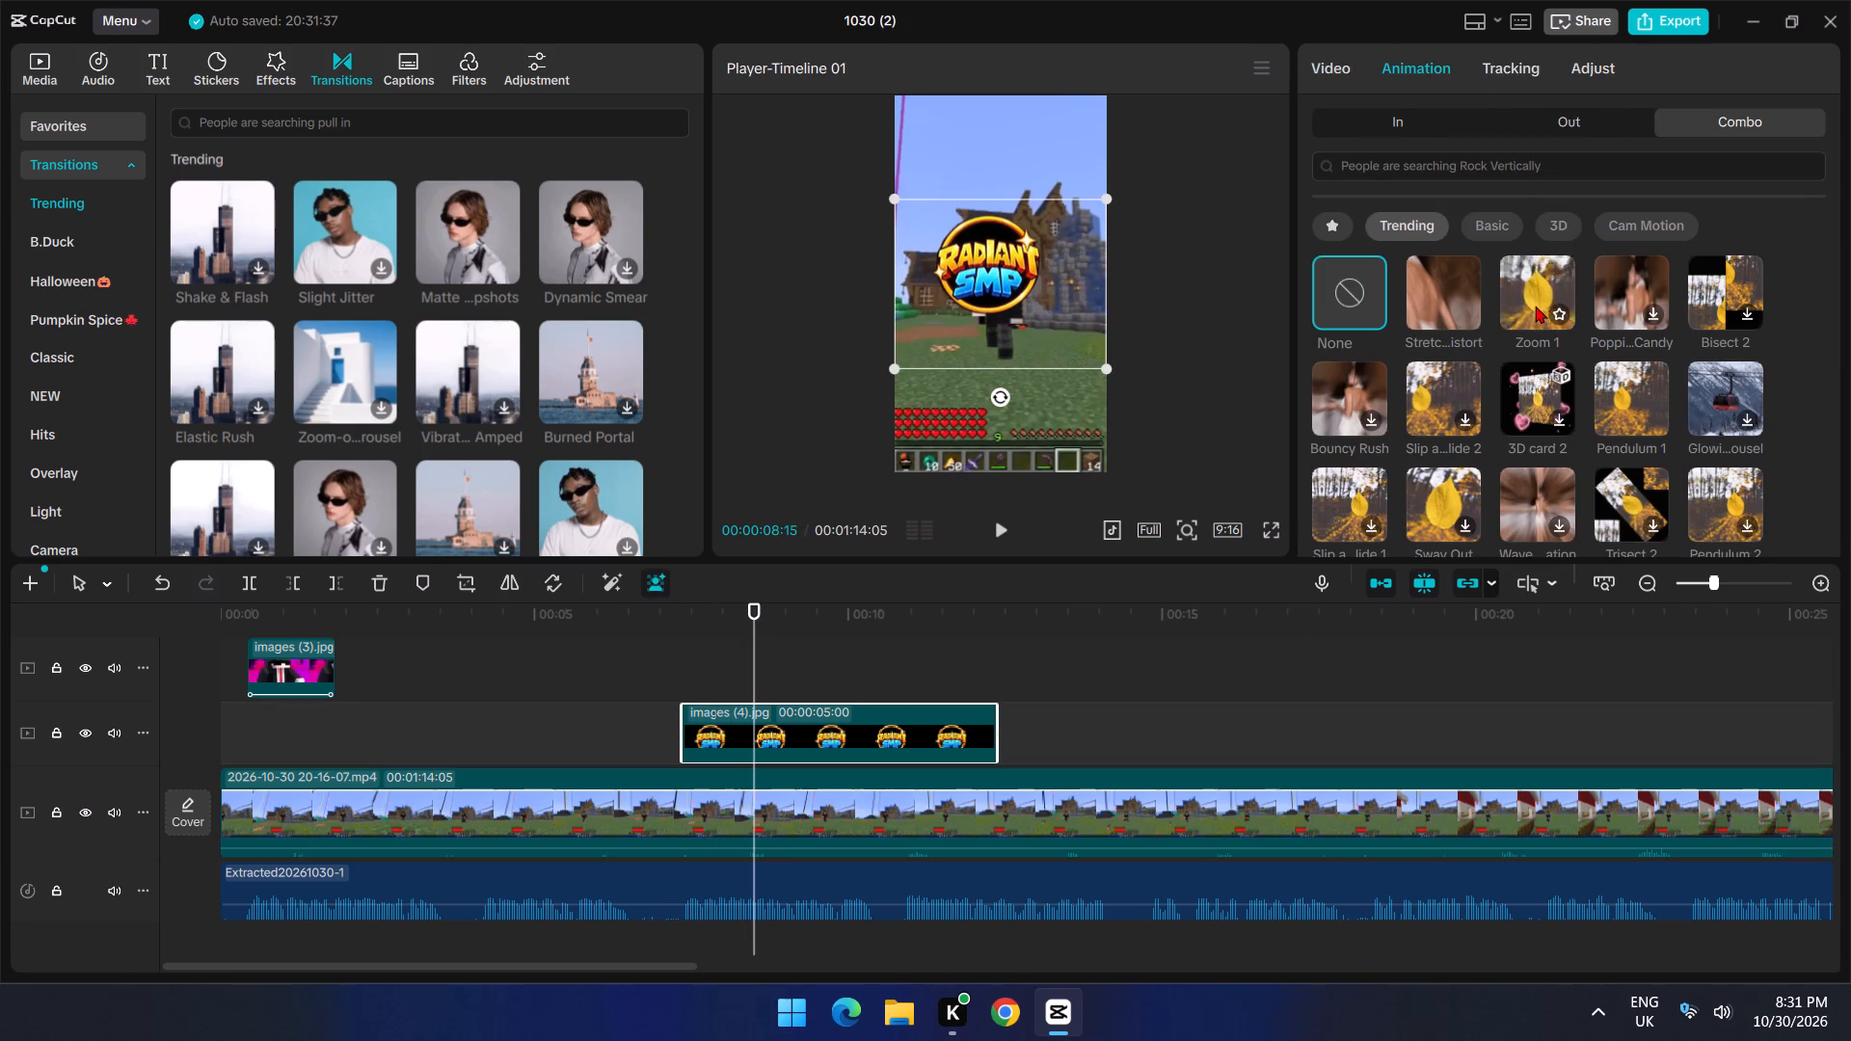
click(1533, 300)
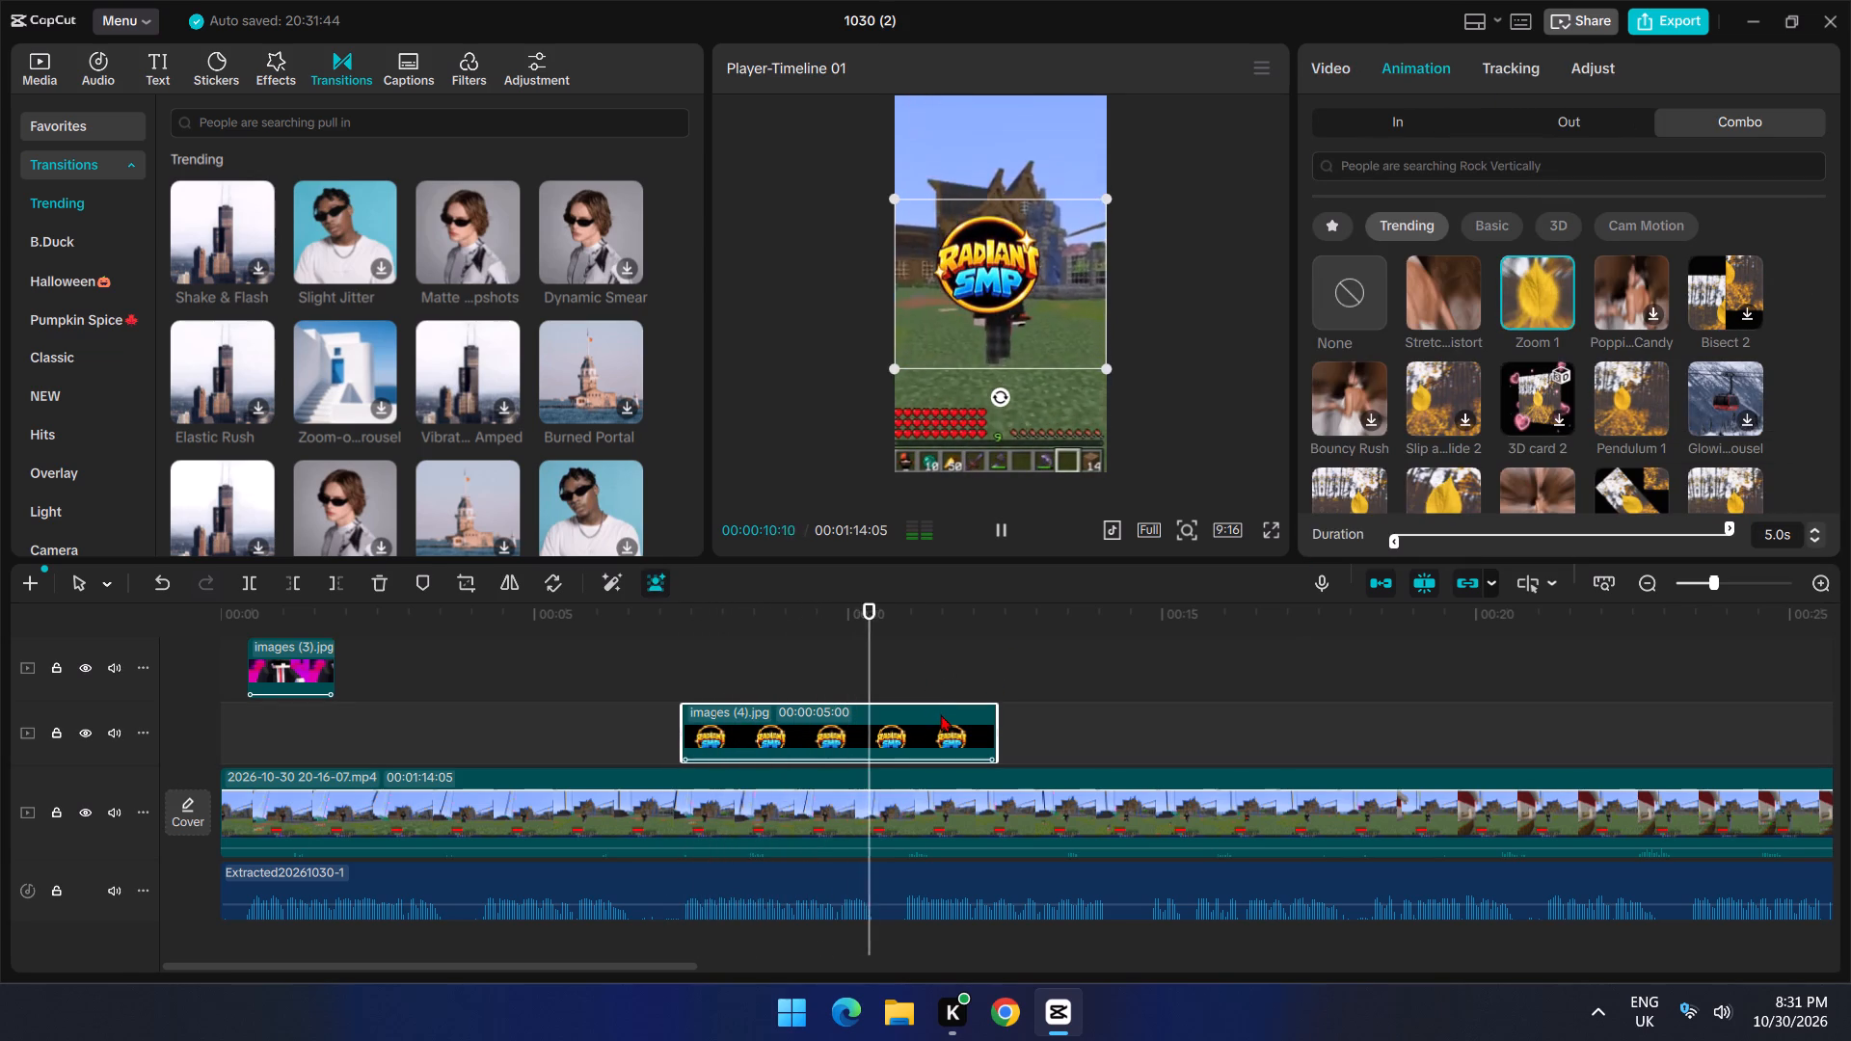
Trim the end of the images (4).jpg logo overlay so it lasts about 1.8 s.
key(space)
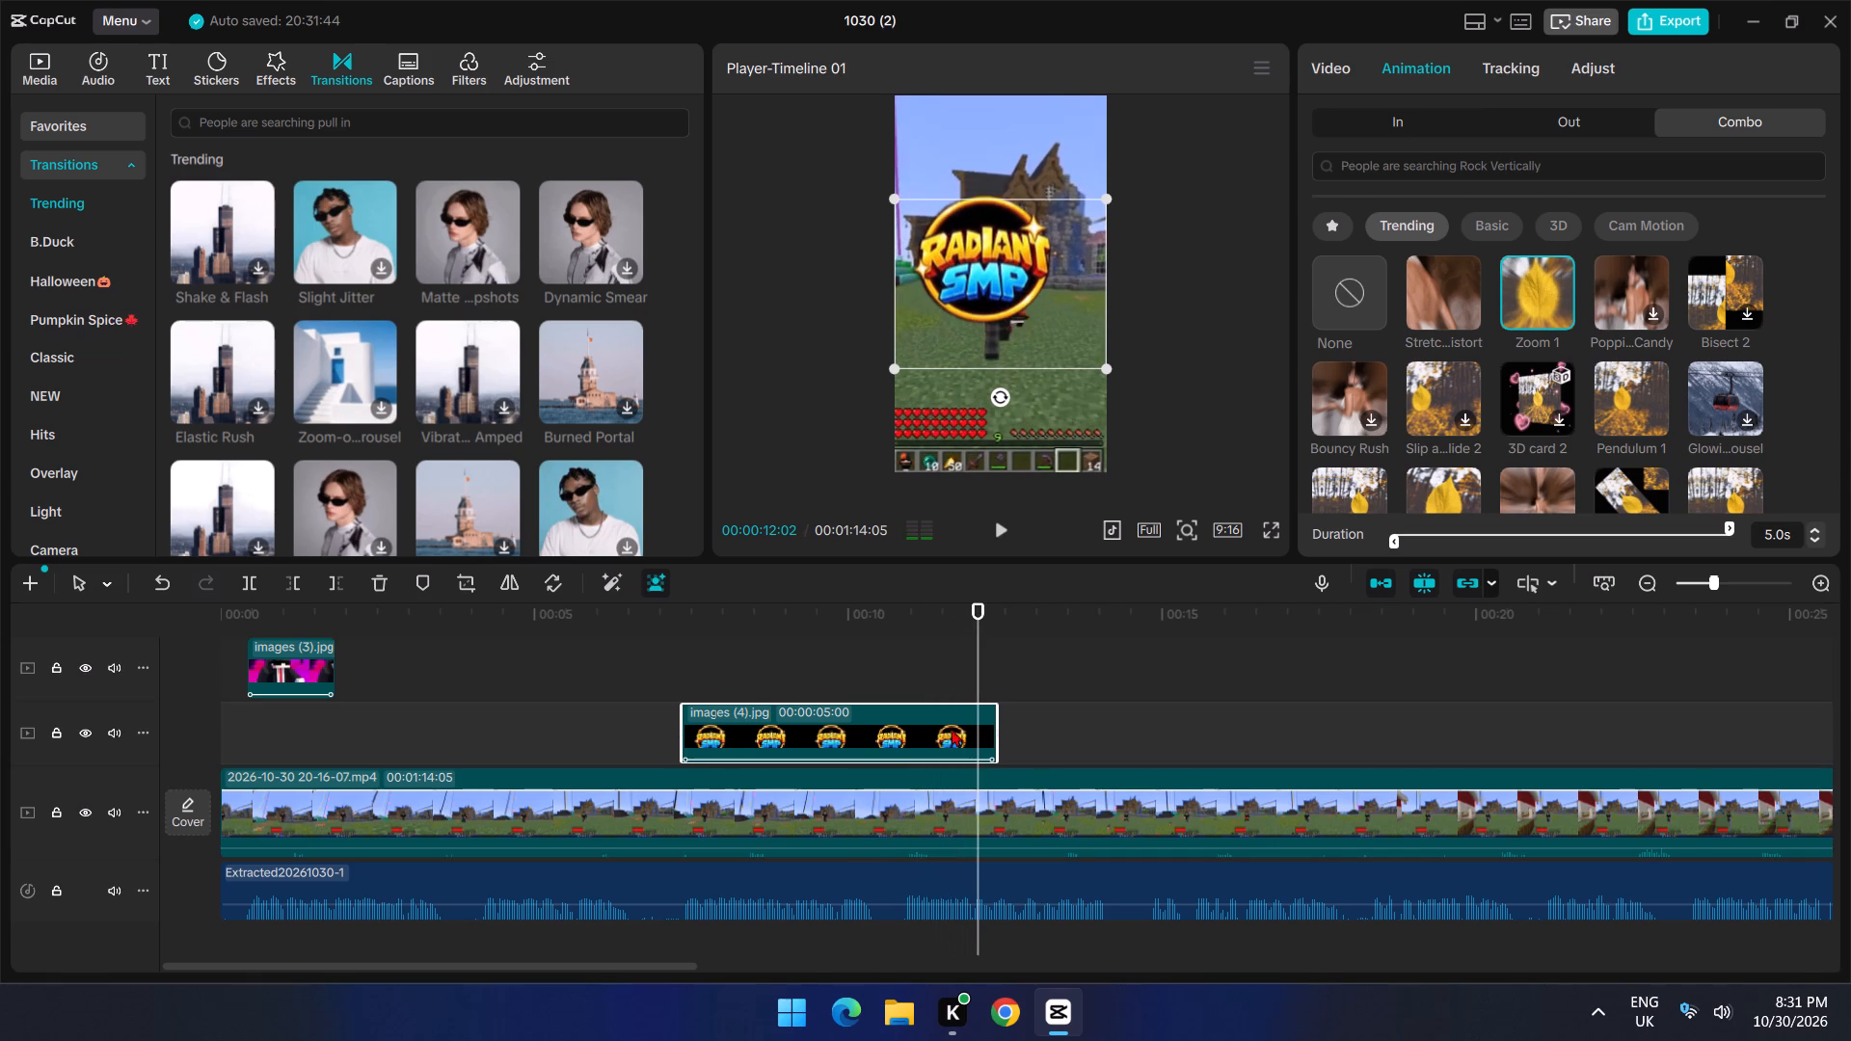
drag(1000, 727, 821, 727)
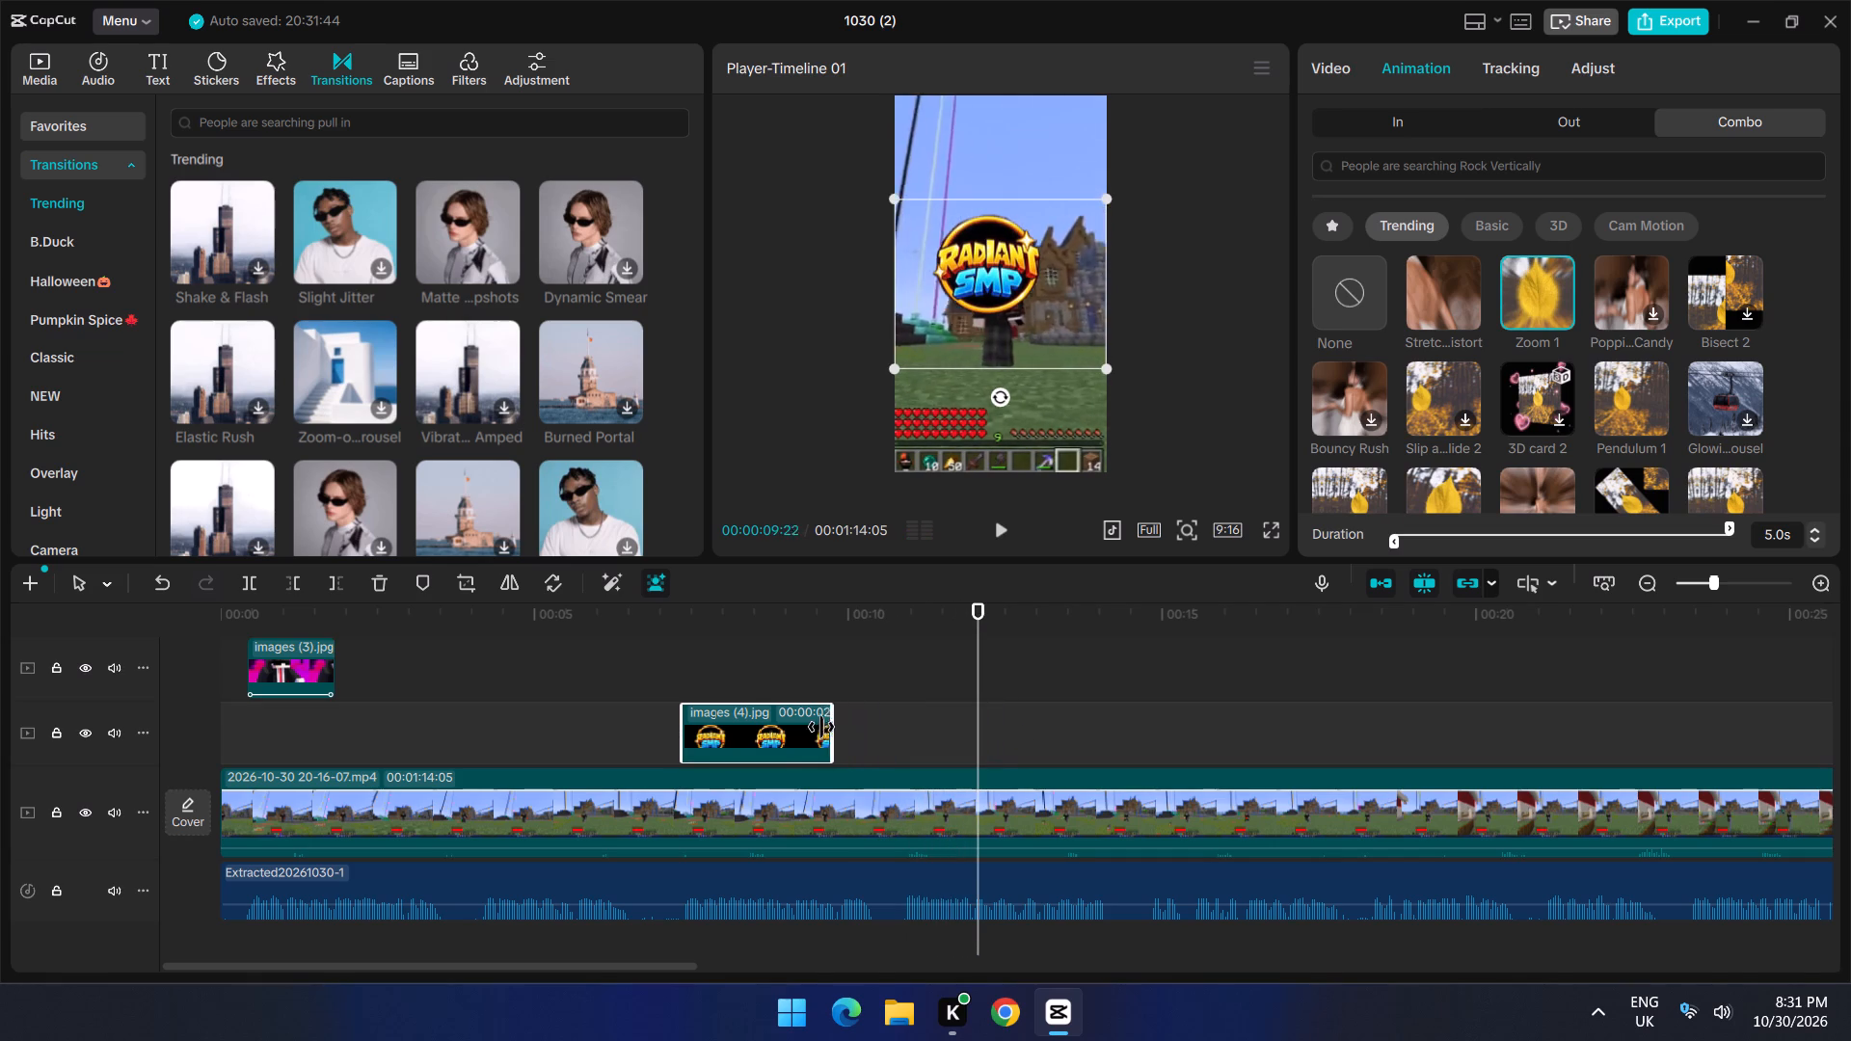
drag(821, 727, 791, 727)
Play the section around 7 s and move the images (4).jpg logo overlay to start at about 8.5 s, checking its timing against the speech.
click(665, 619)
drag(659, 618, 626, 626)
key(space)
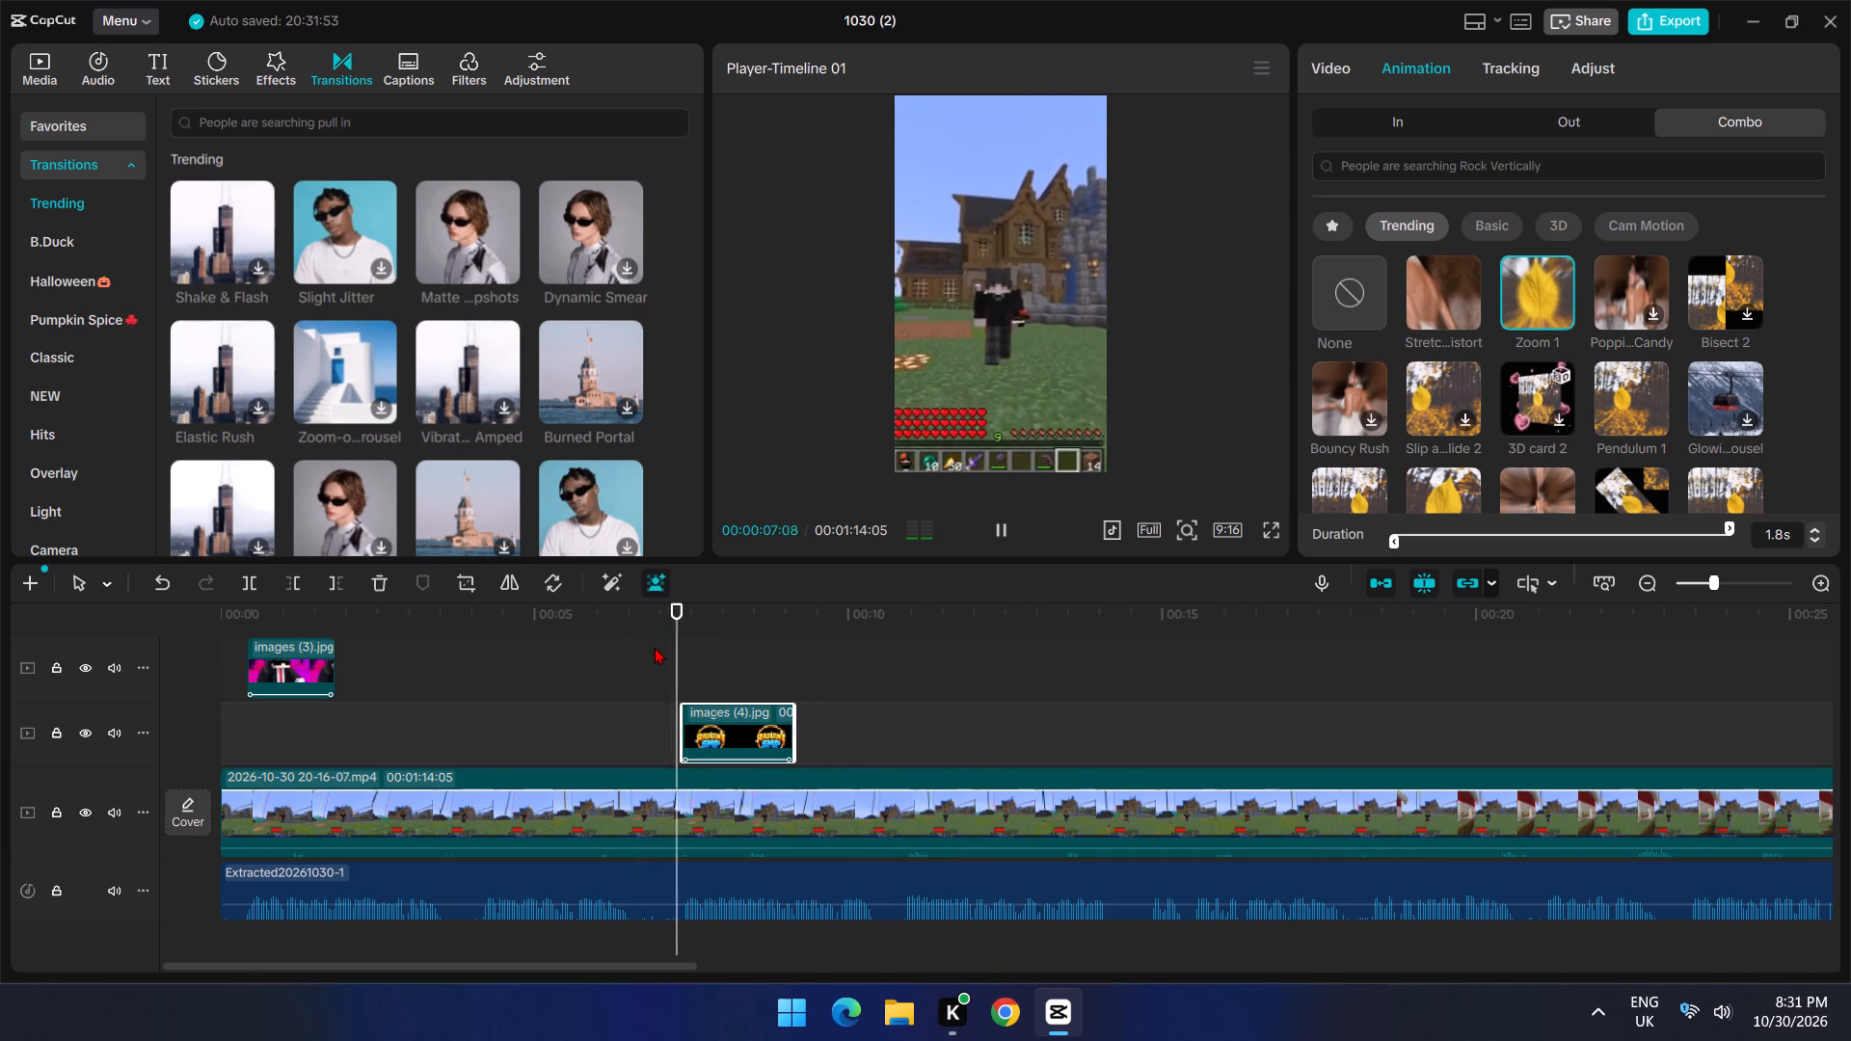
key(space)
drag(726, 730, 787, 731)
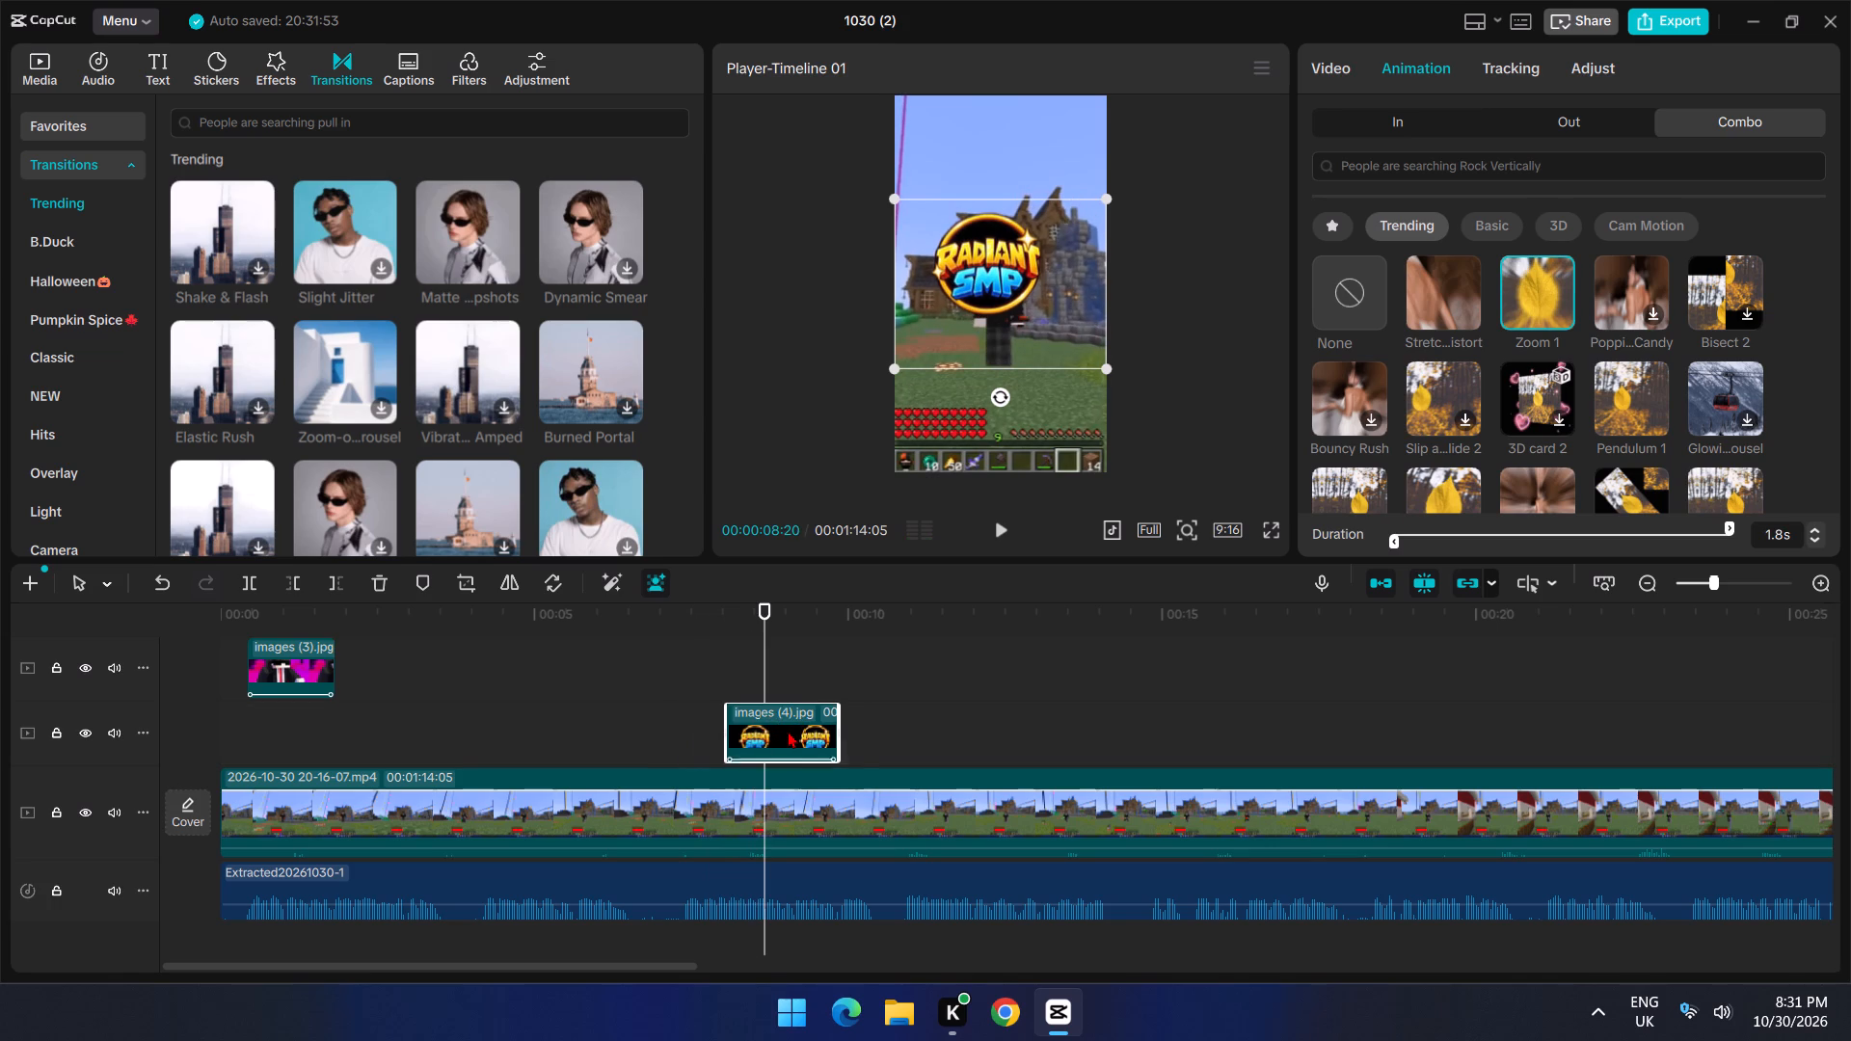
drag(787, 731, 799, 731)
click(708, 647)
drag(706, 646, 682, 654)
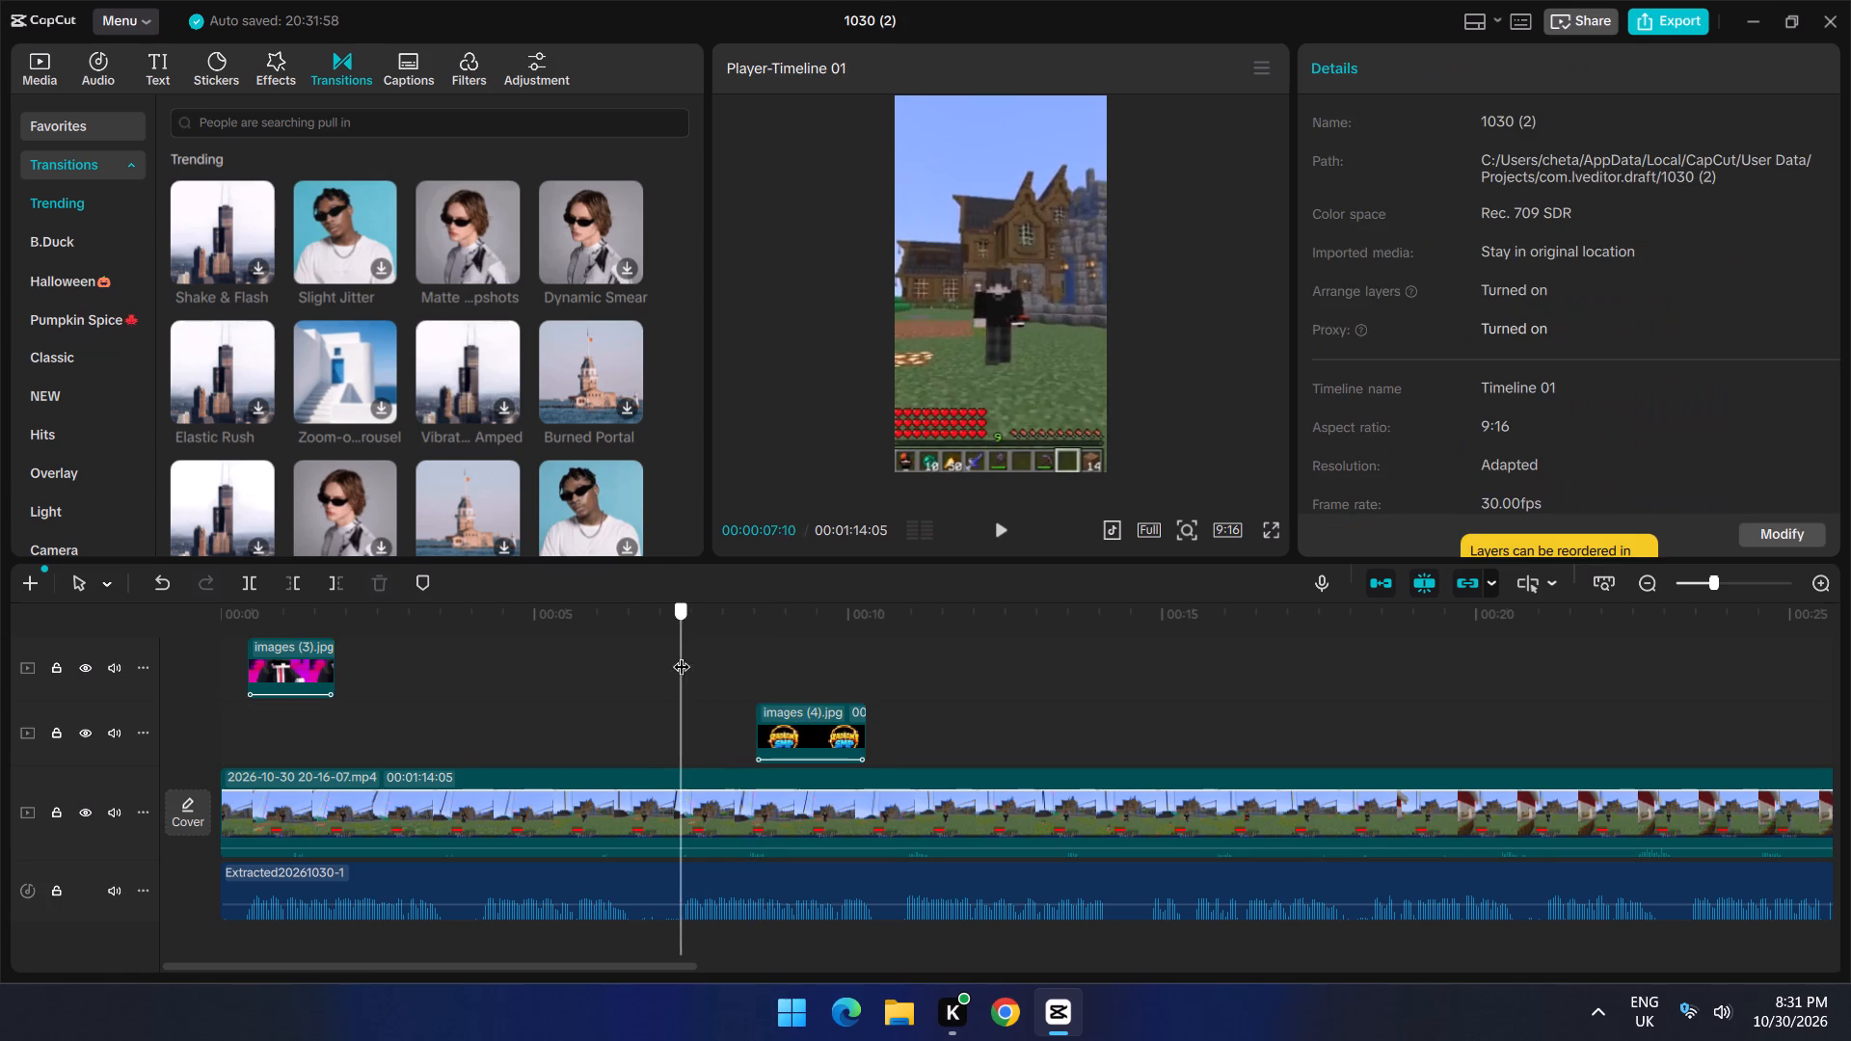
drag(682, 654, 676, 654)
key(space)
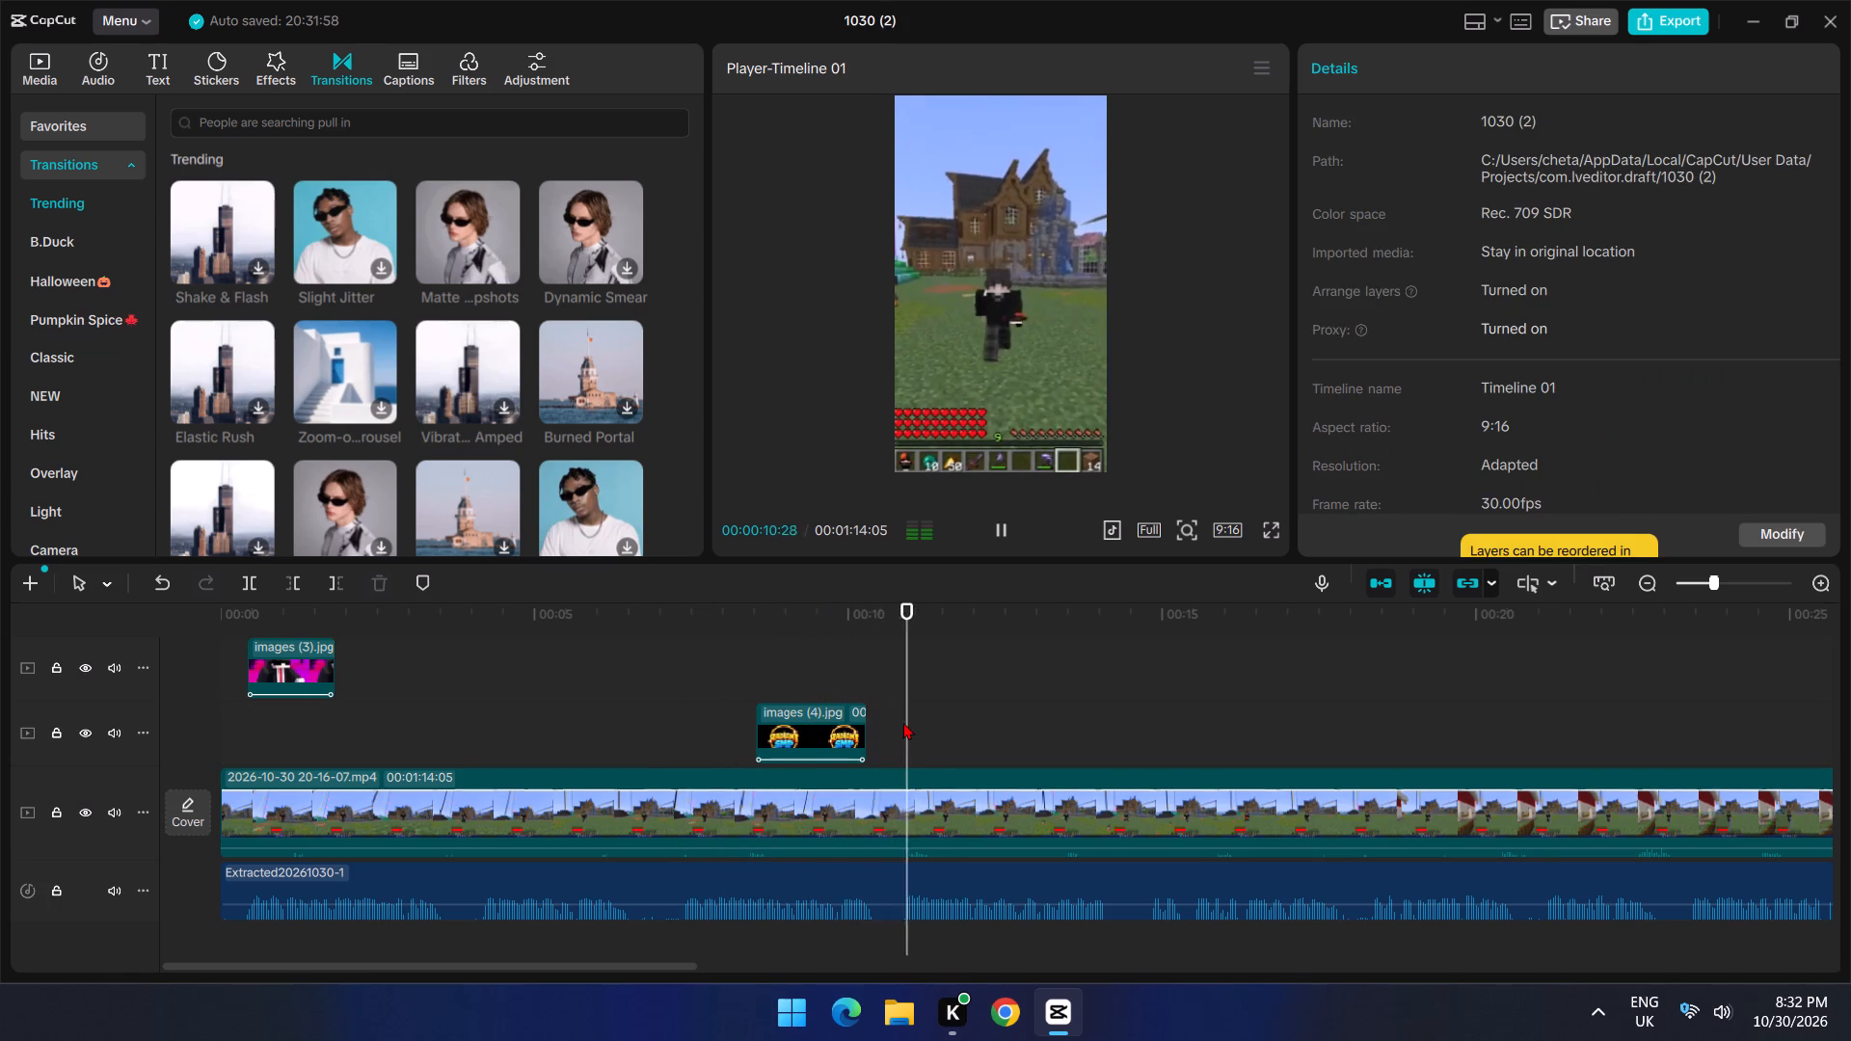
key(space)
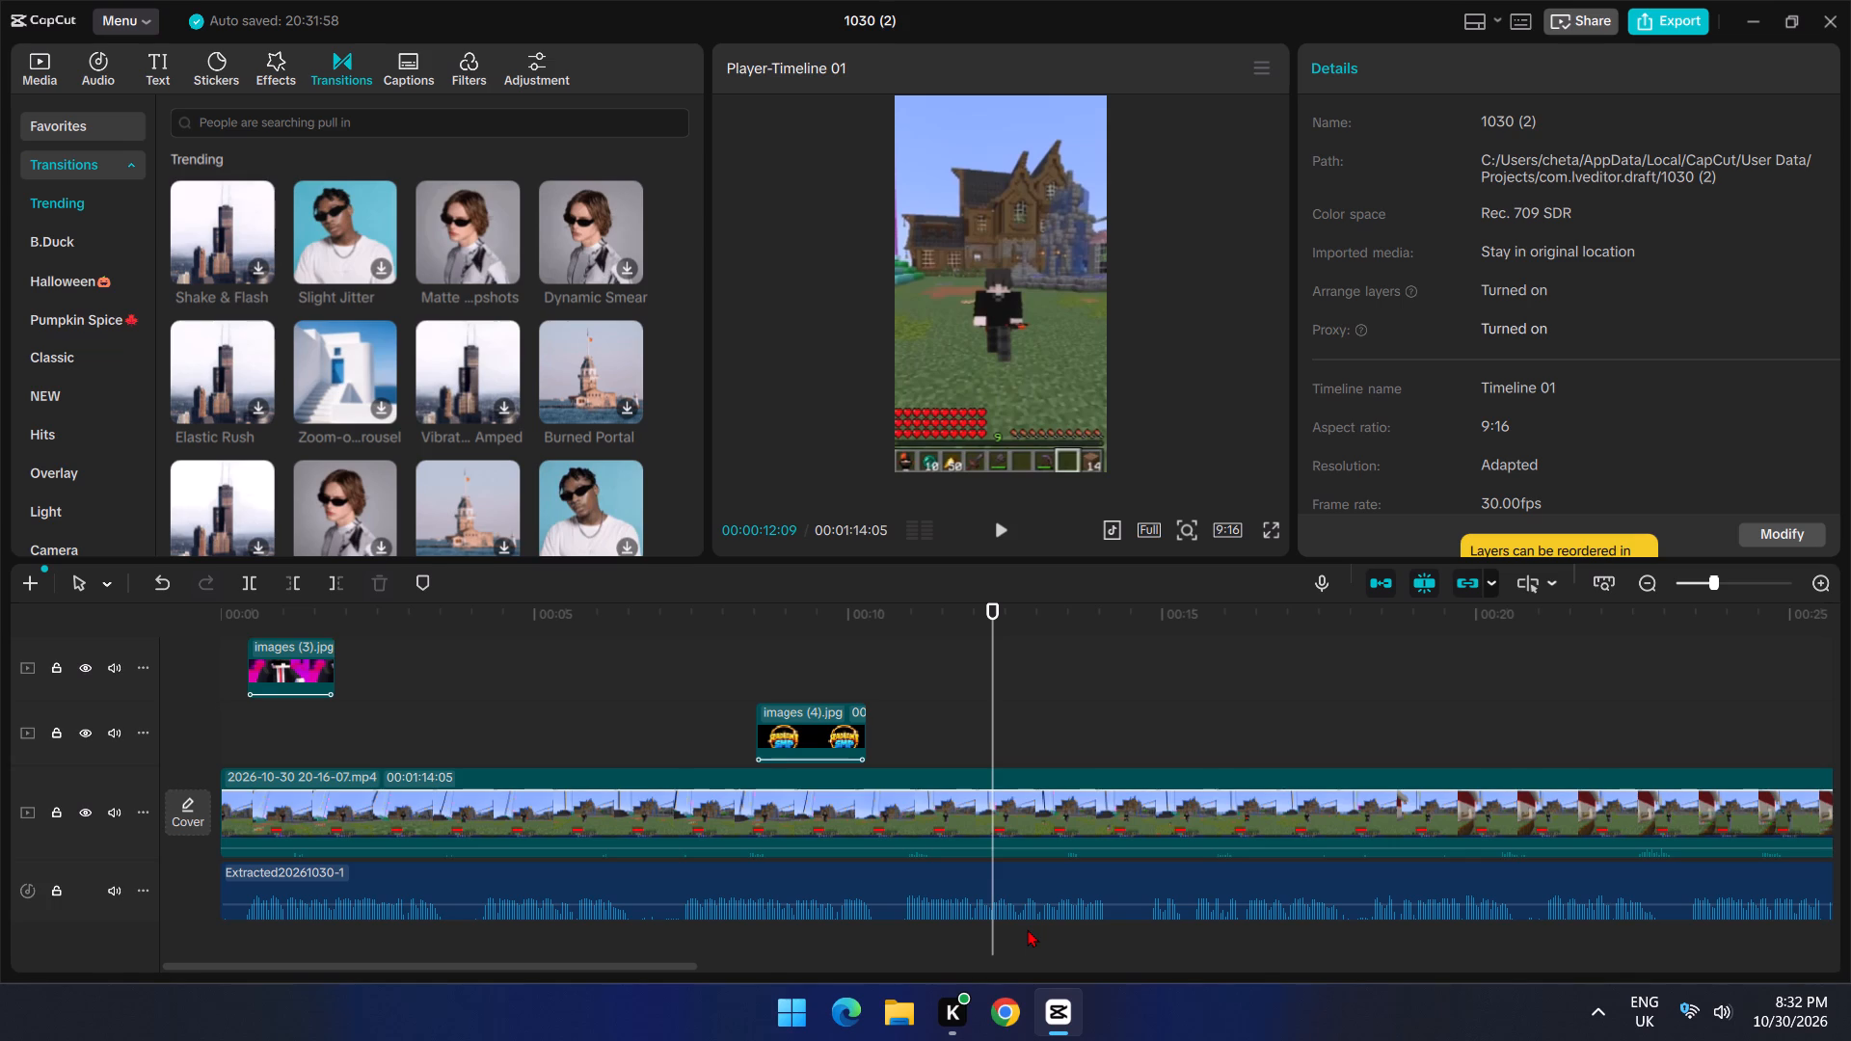
Play the opening seconds from the beginning to review the images (3).jpg overlay.
click(252, 609)
drag(246, 609, 182, 617)
key(space)
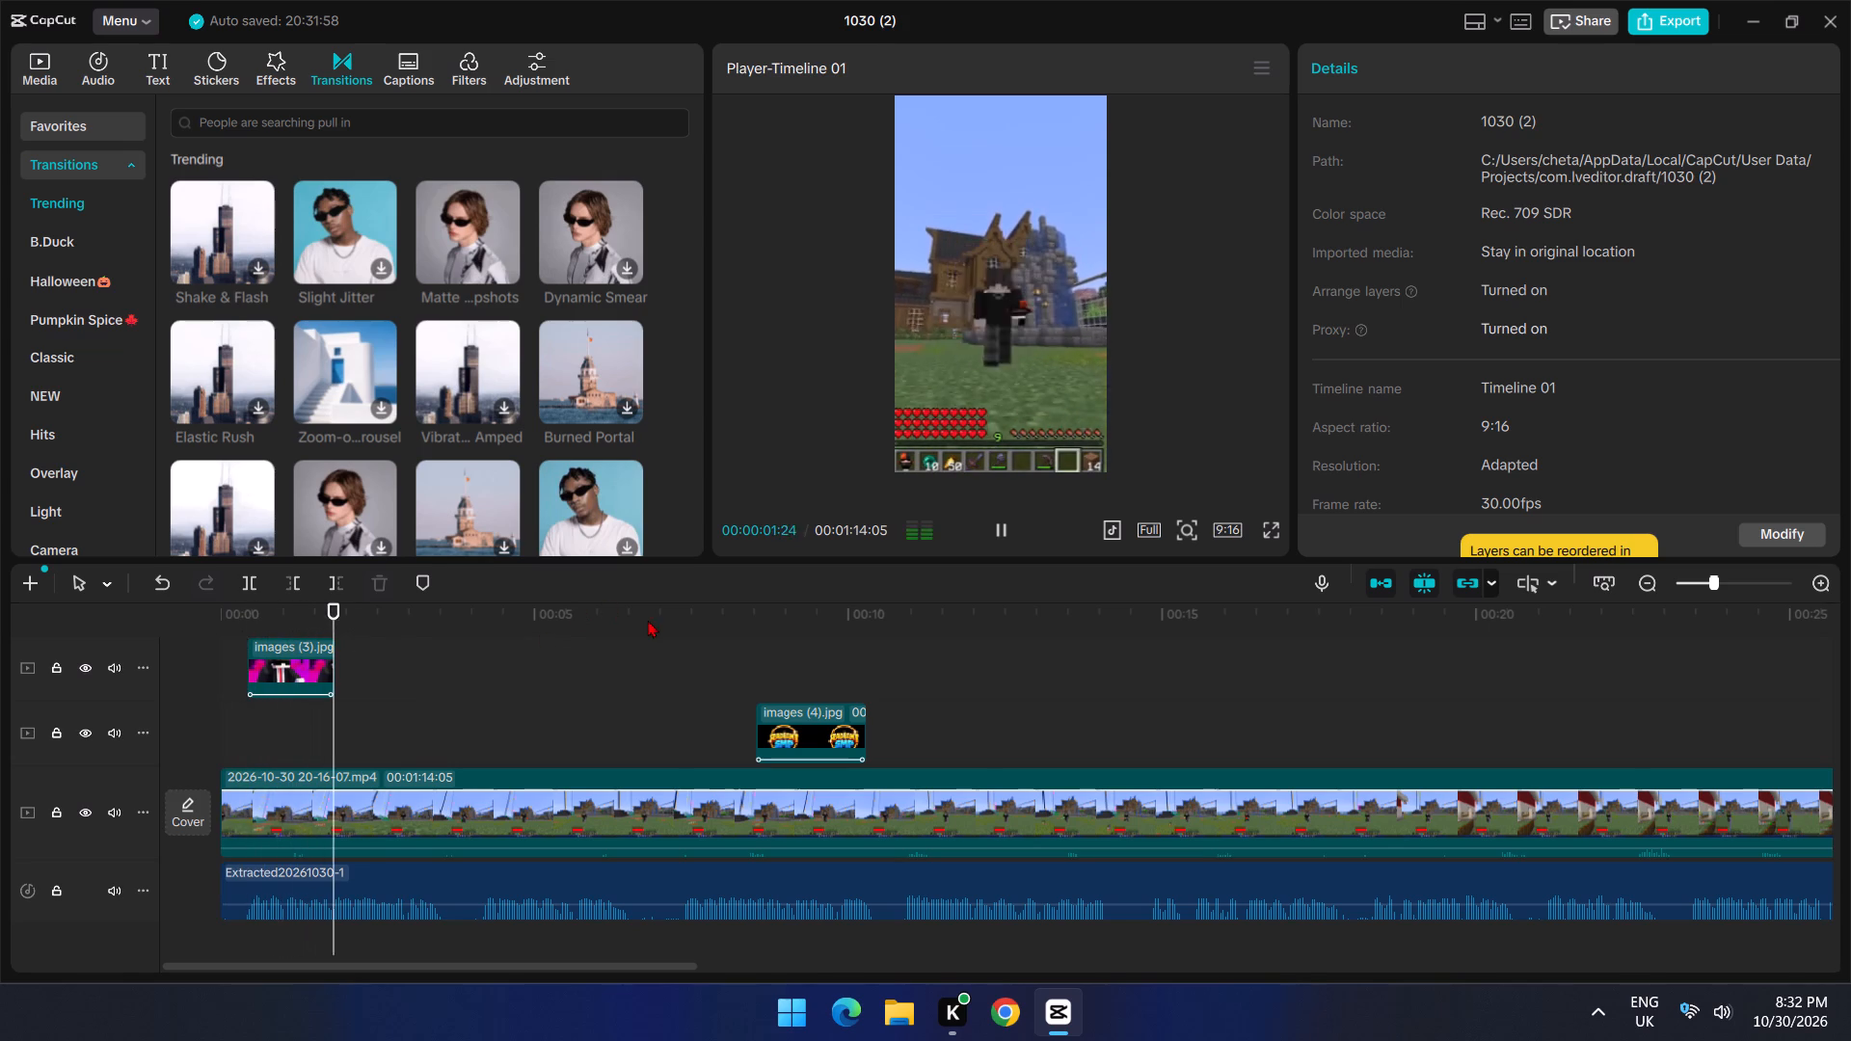
key(space)
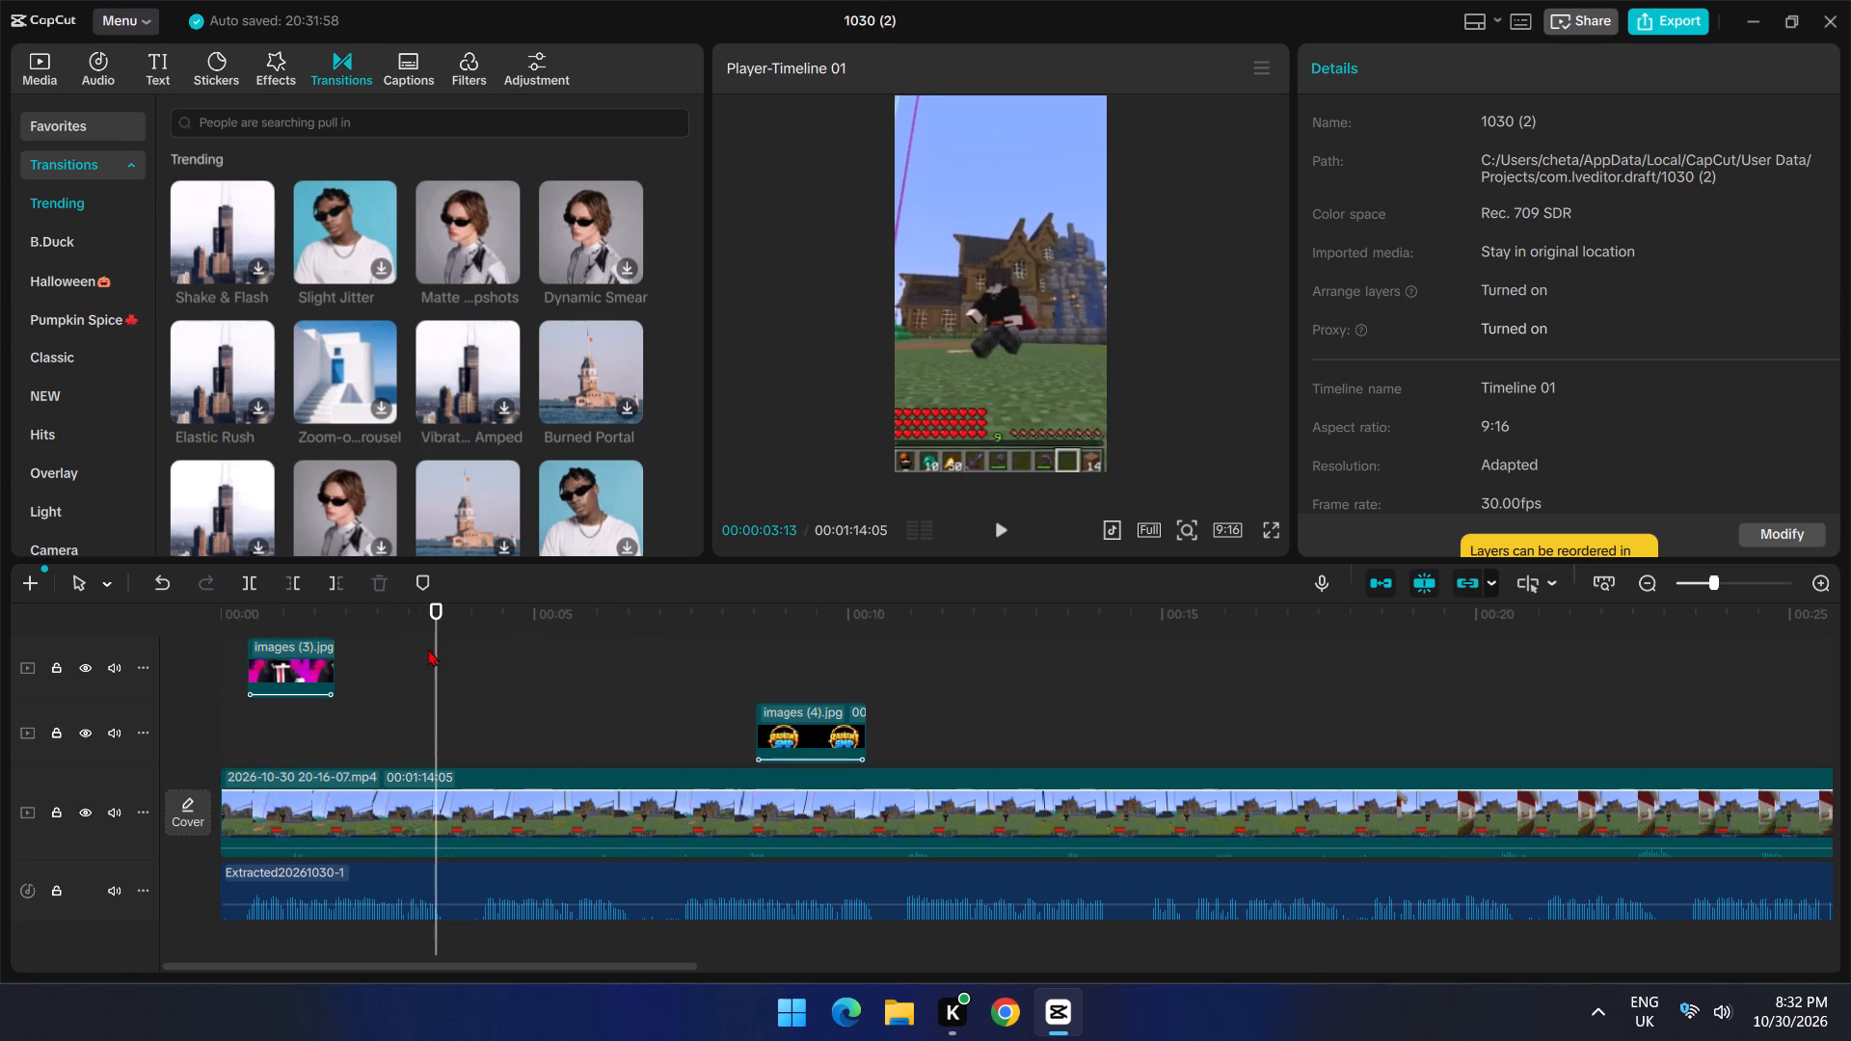
click(389, 621)
drag(384, 621, 148, 619)
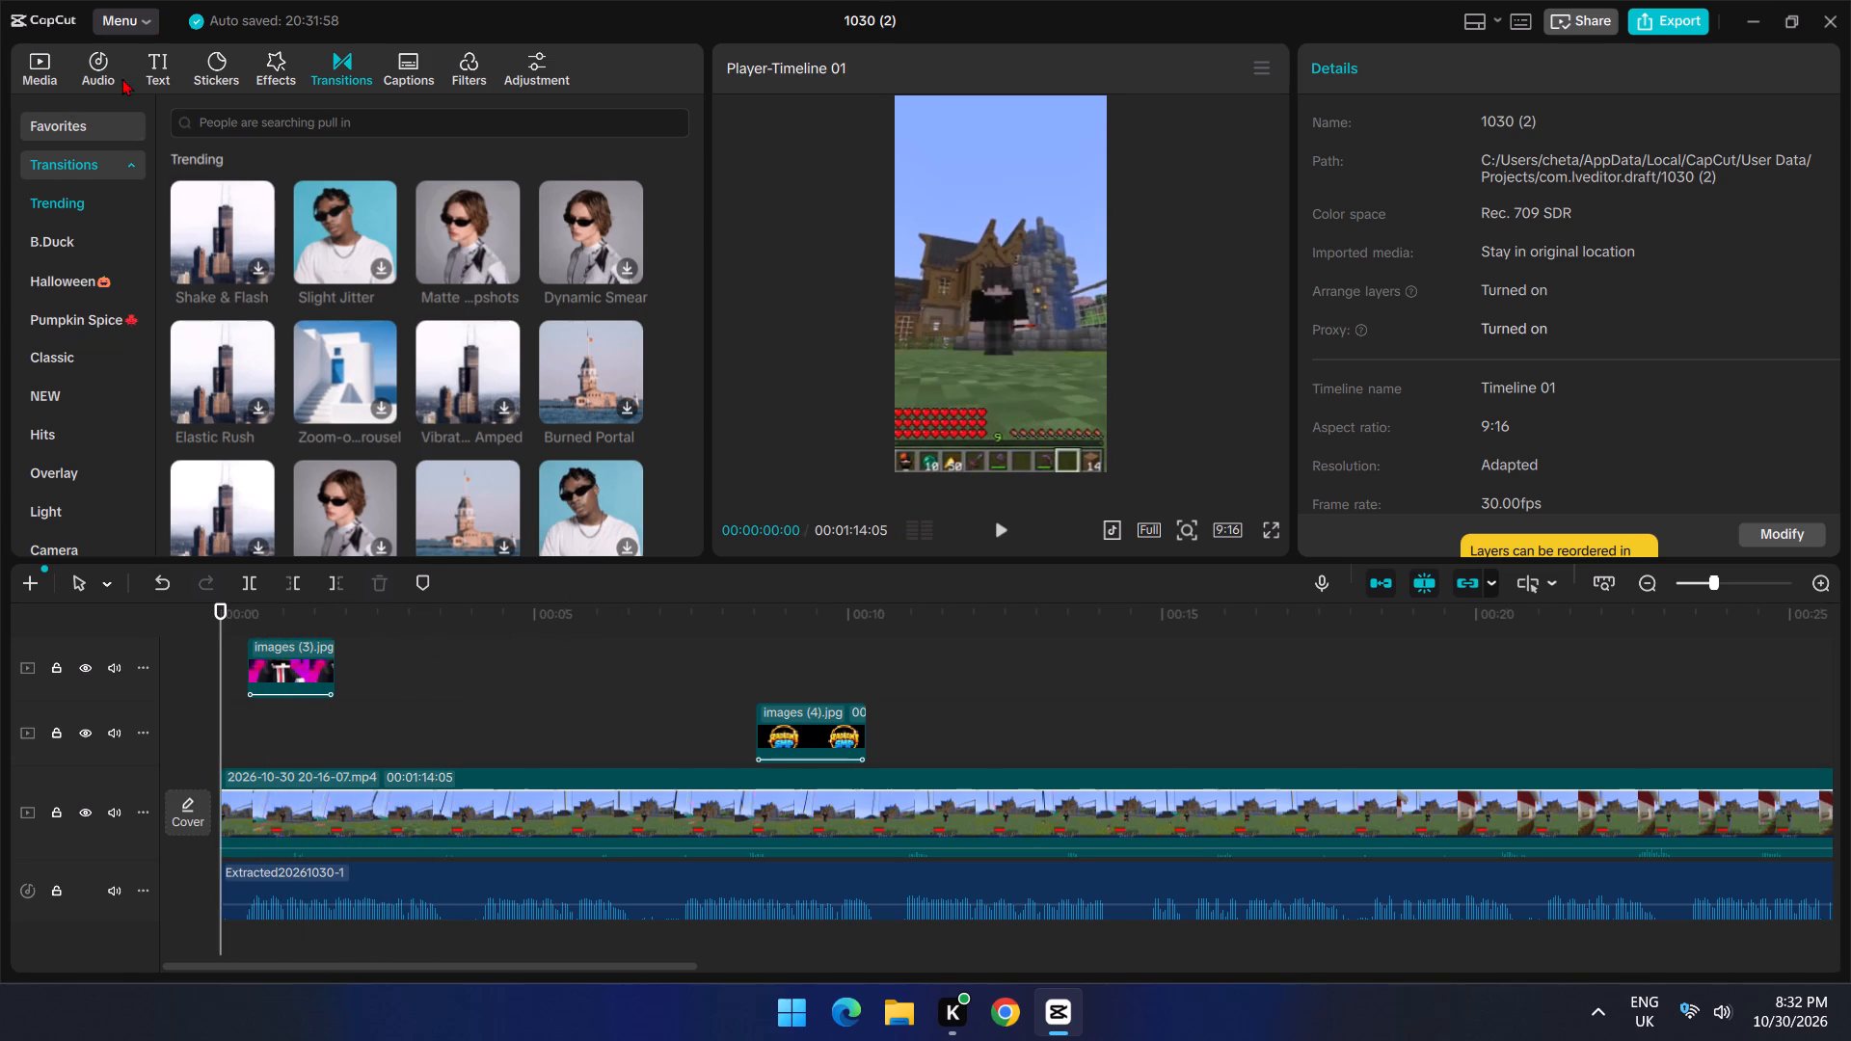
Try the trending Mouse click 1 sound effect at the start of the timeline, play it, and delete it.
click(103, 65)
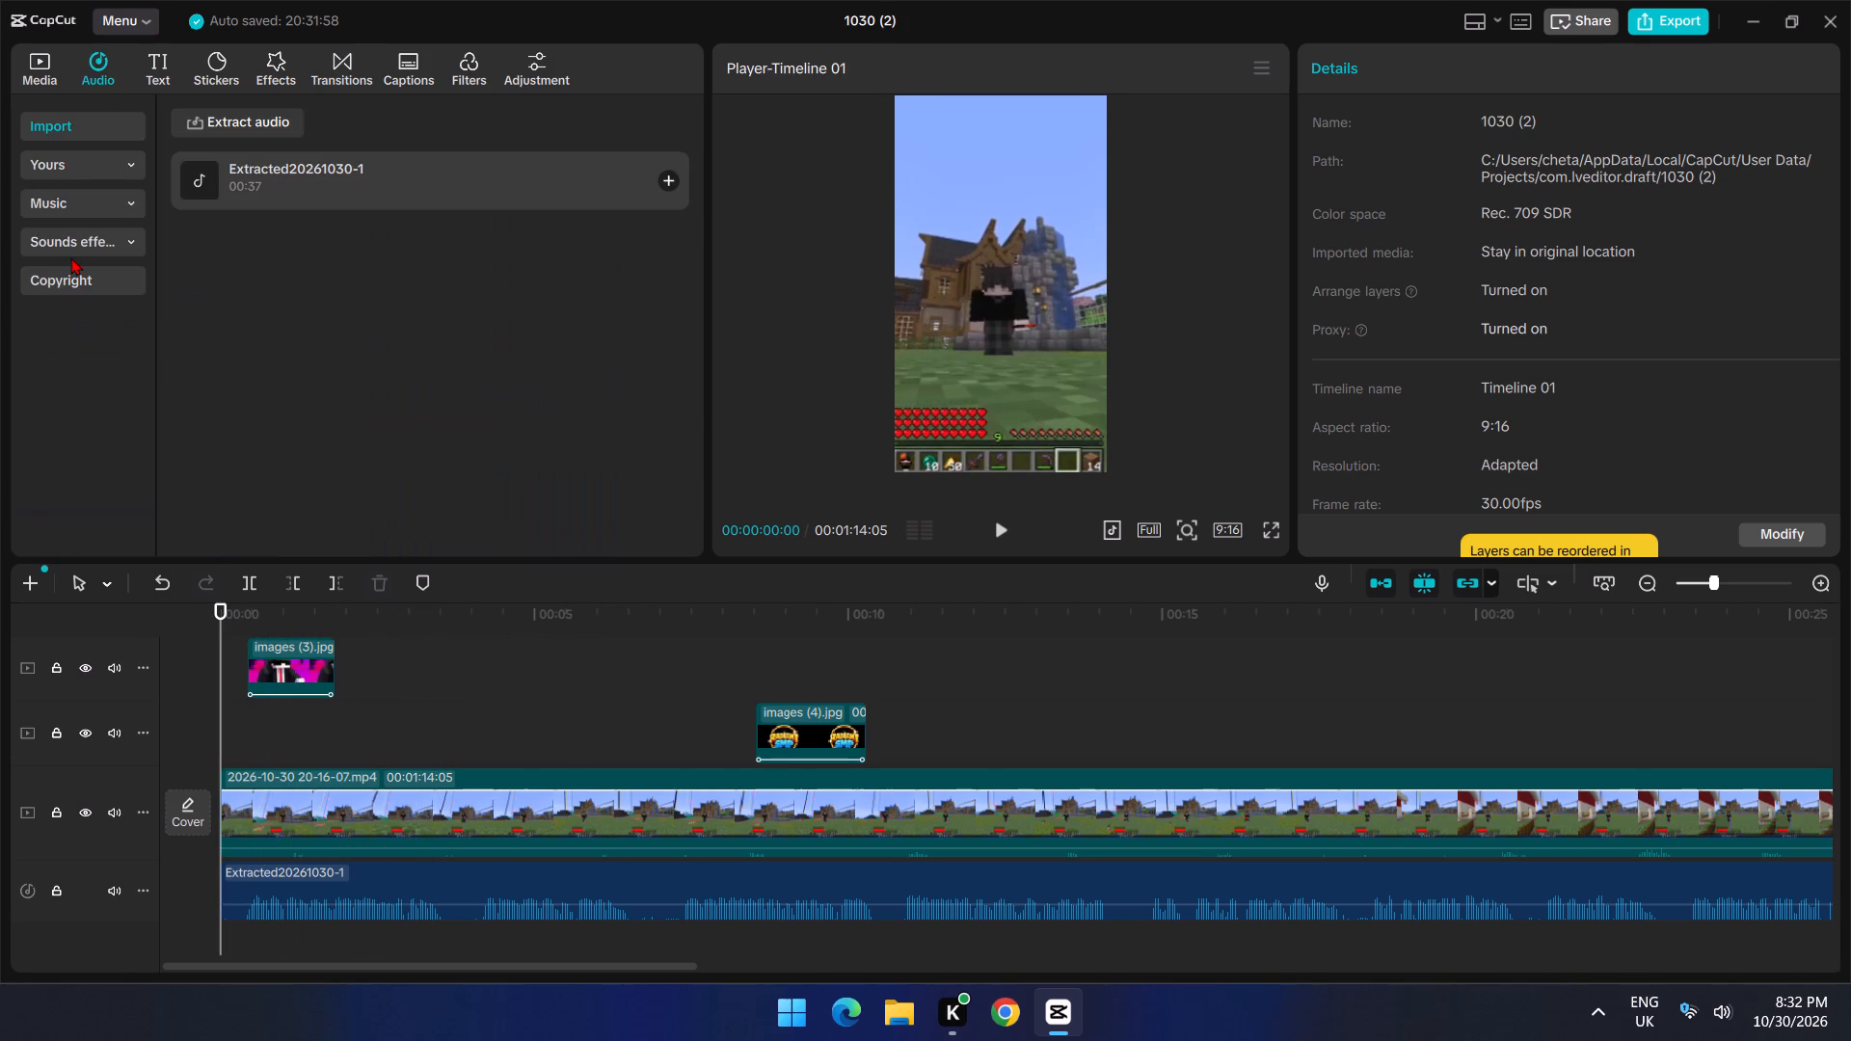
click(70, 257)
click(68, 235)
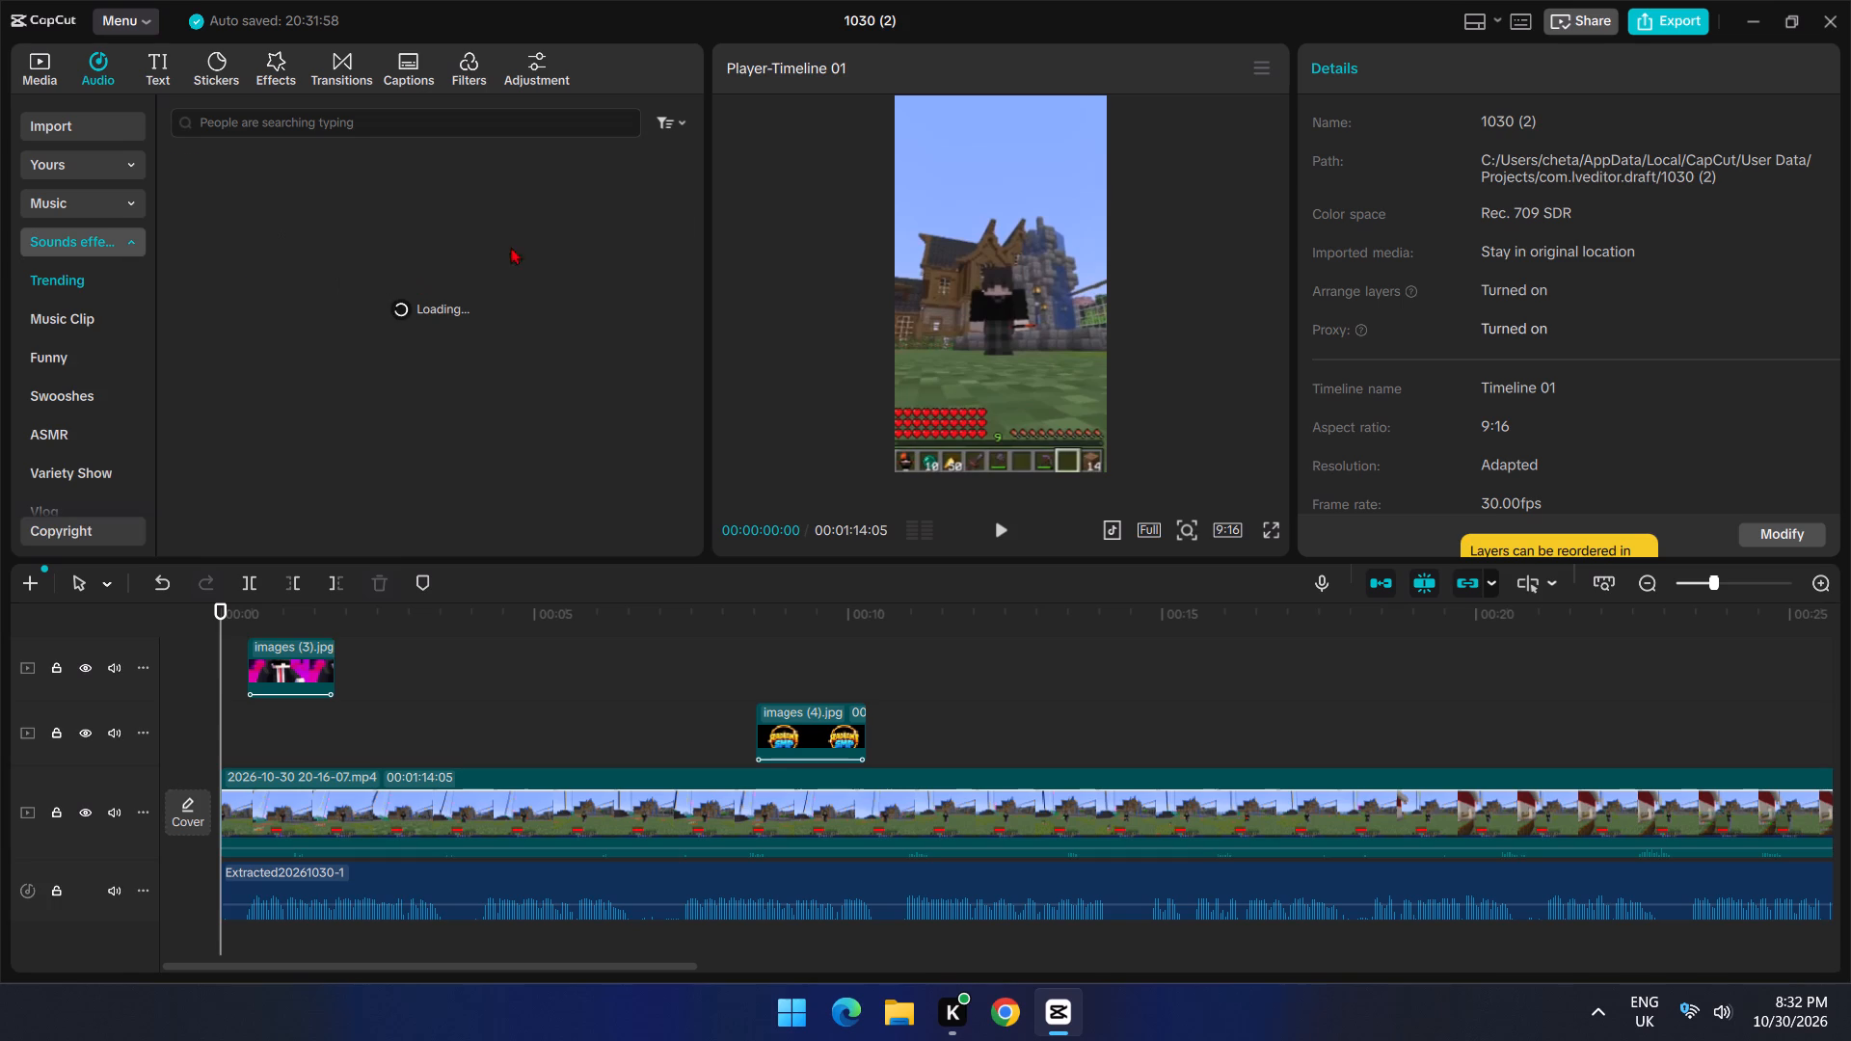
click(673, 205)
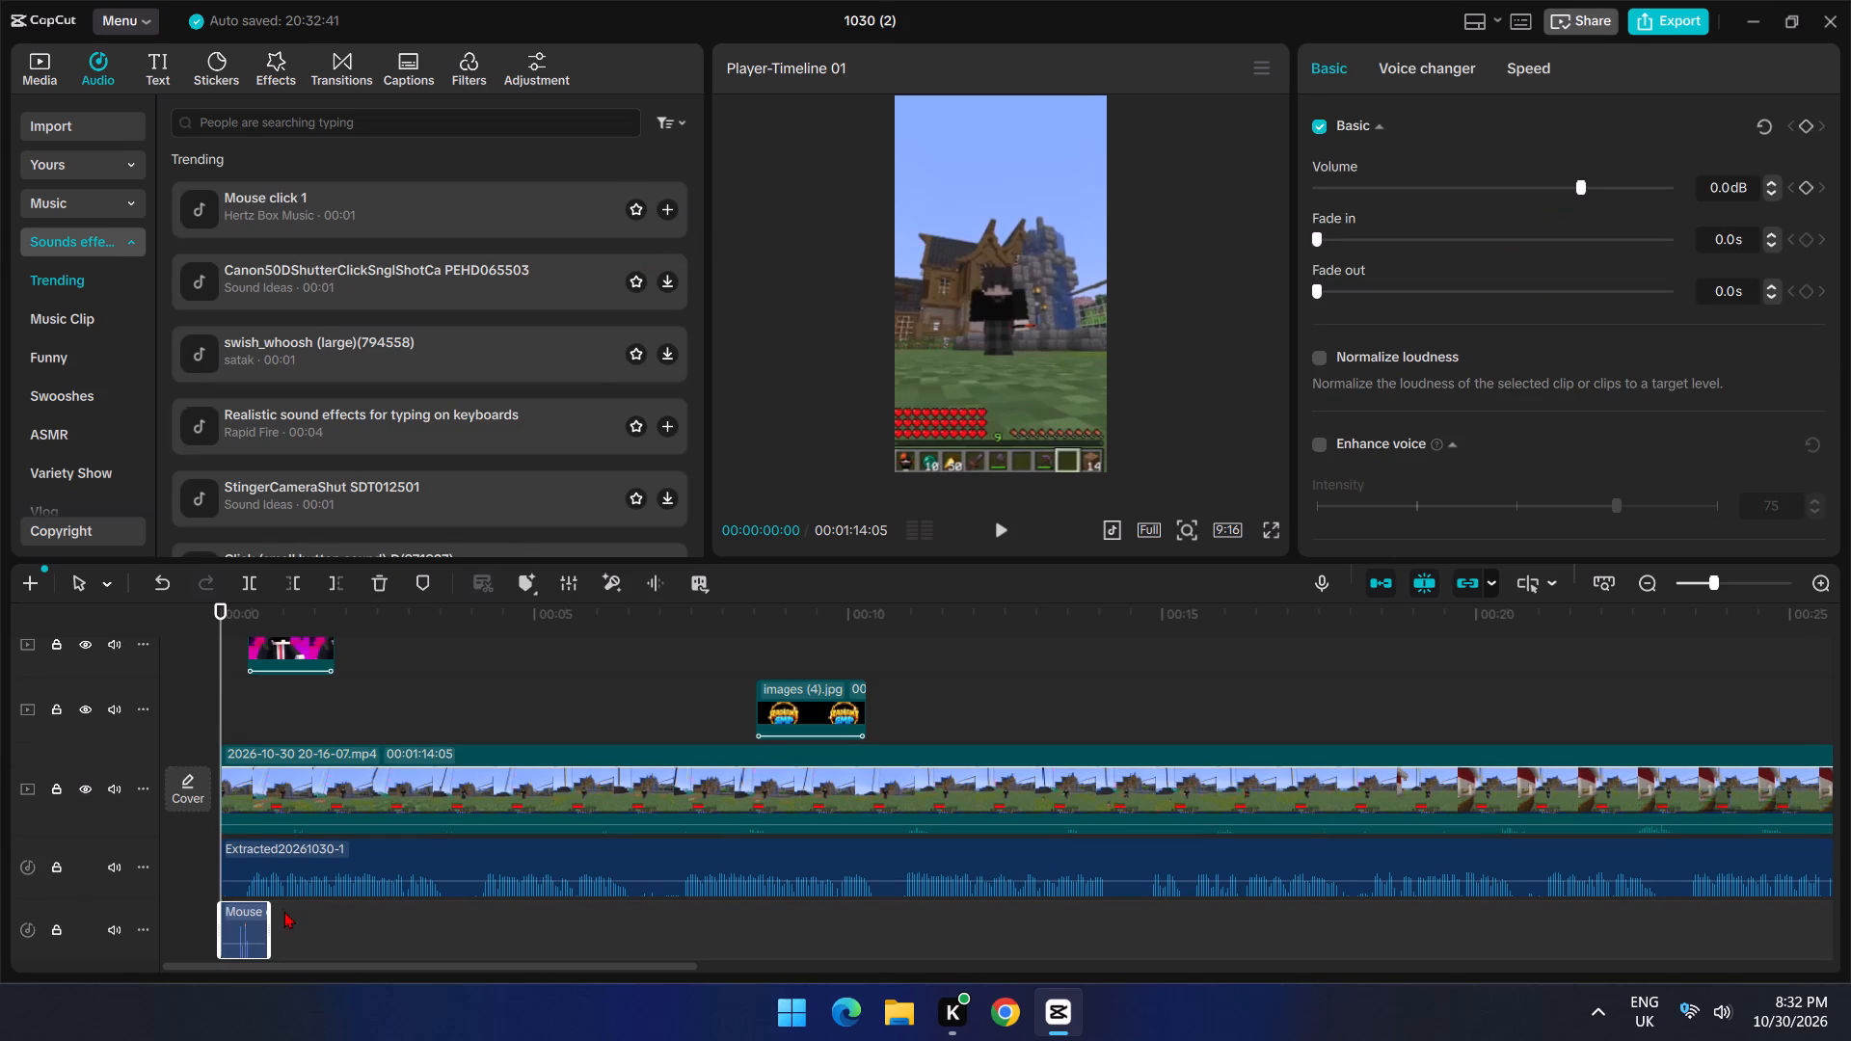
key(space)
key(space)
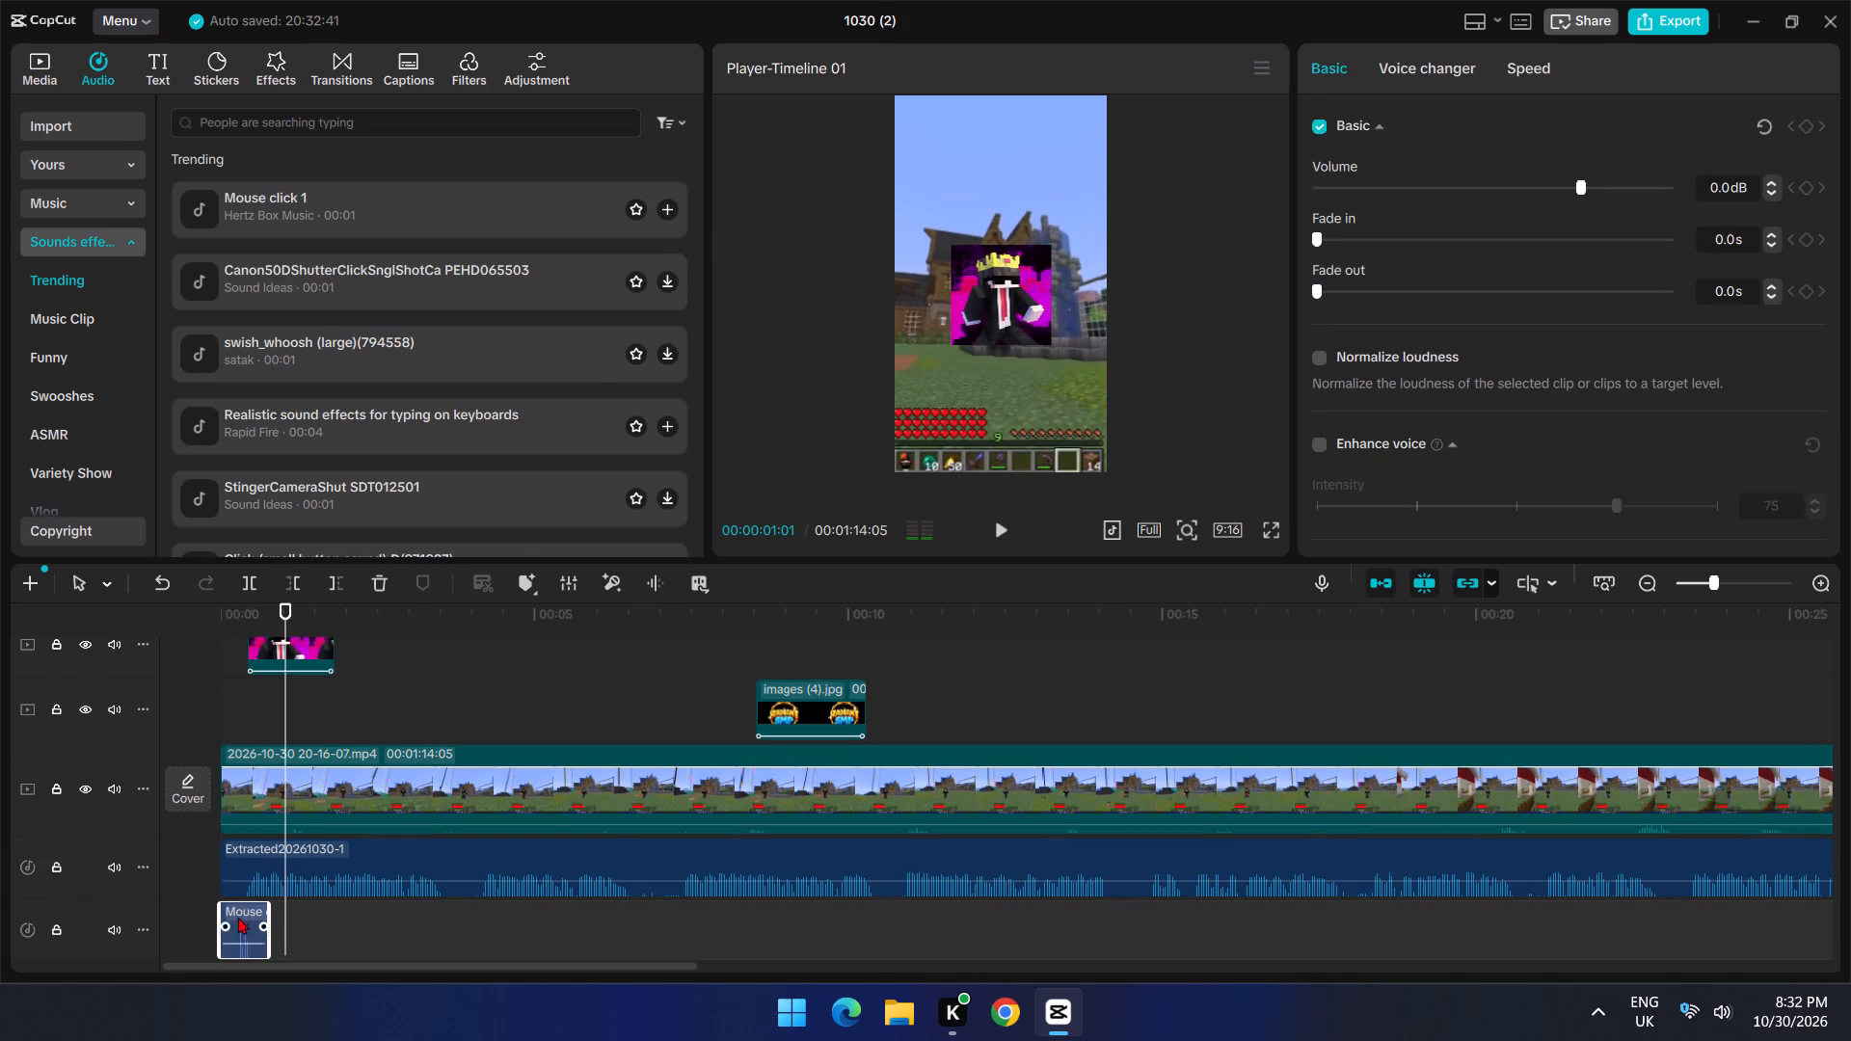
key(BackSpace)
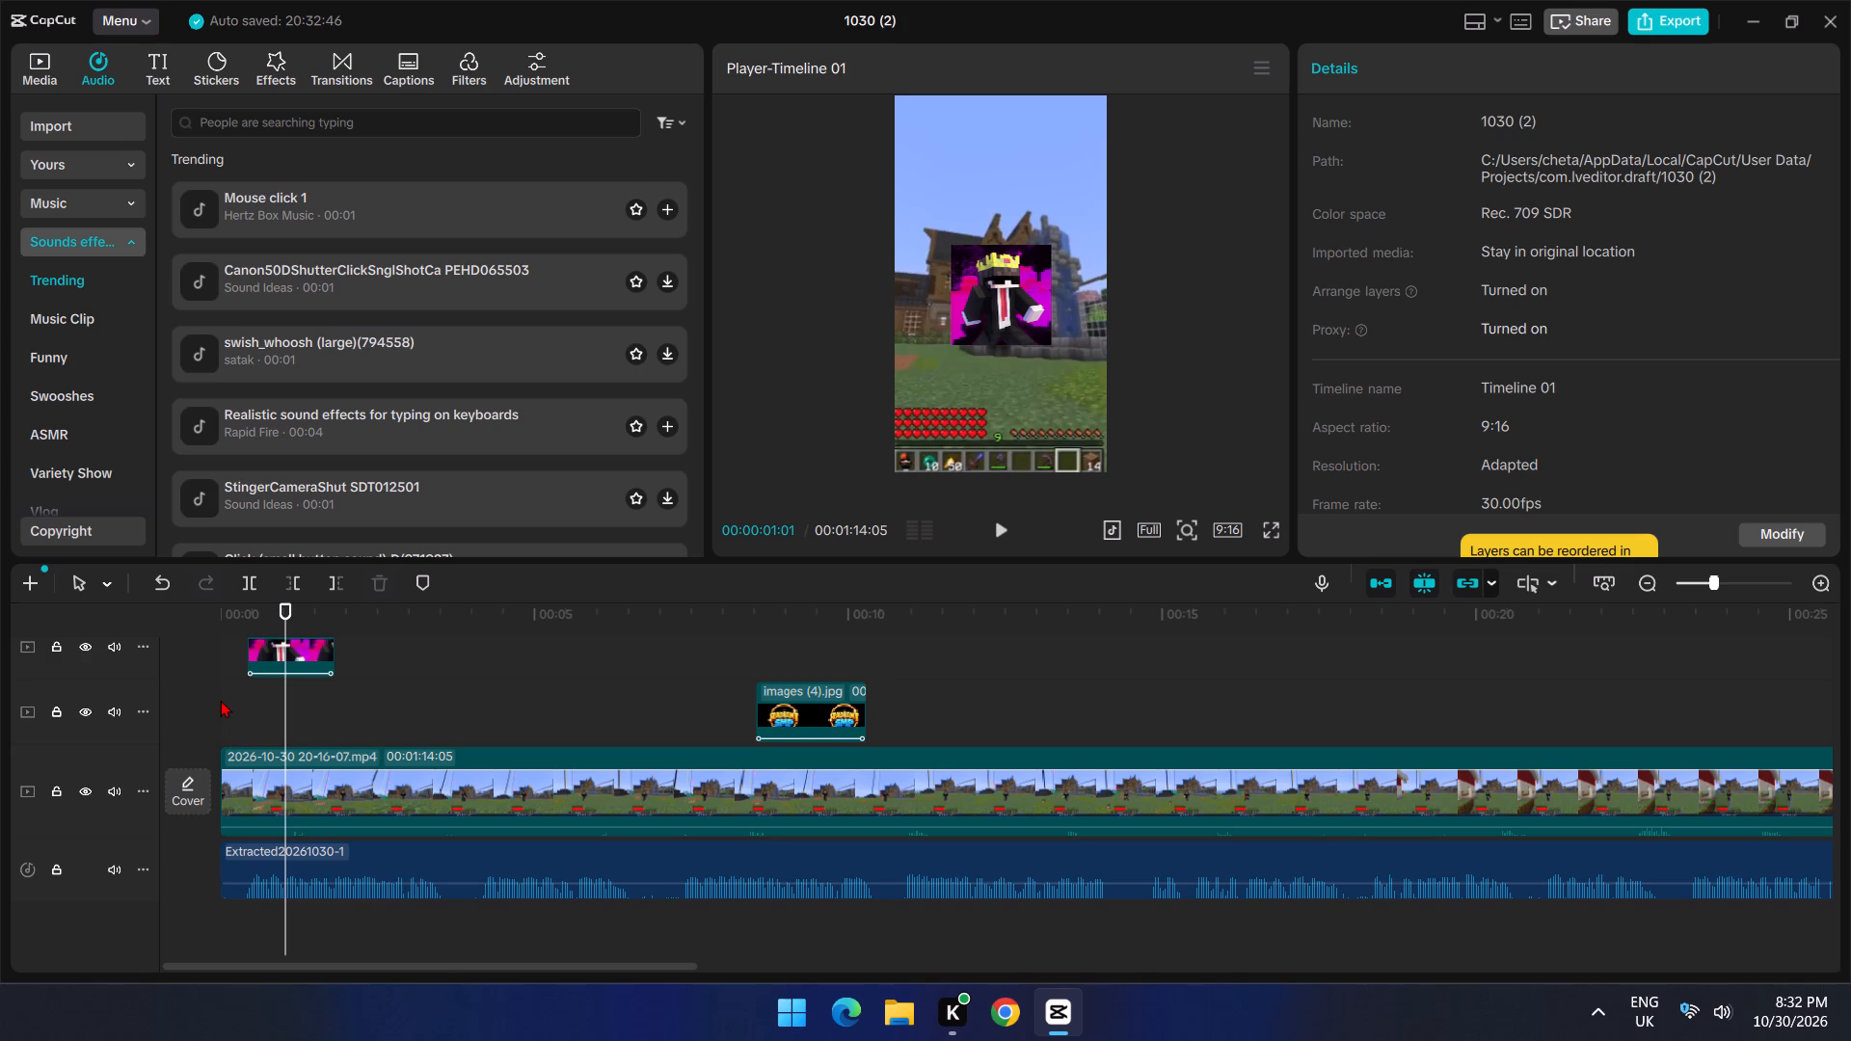
Search the sound effects for swoosh, audition several results, and add Swoosh(1094921) at the start of the timeline.
click(235, 699)
drag(235, 699, 210, 705)
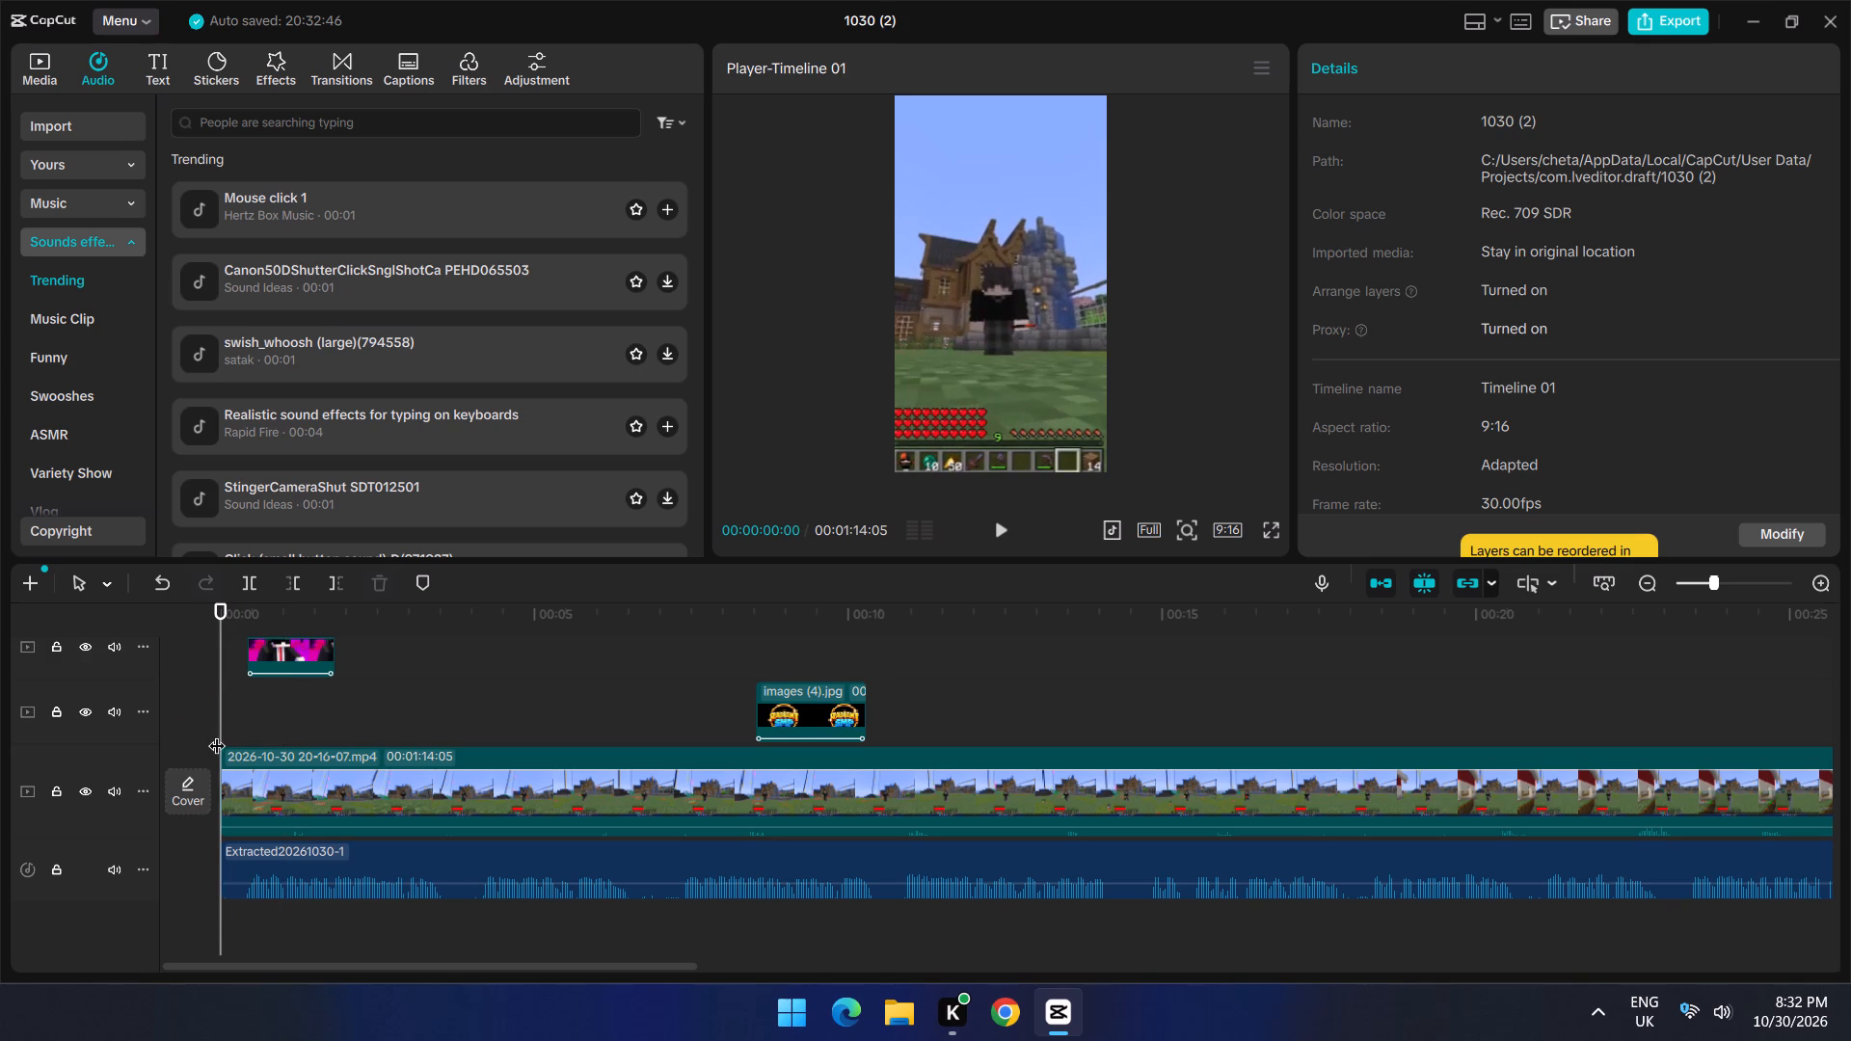
click(244, 120)
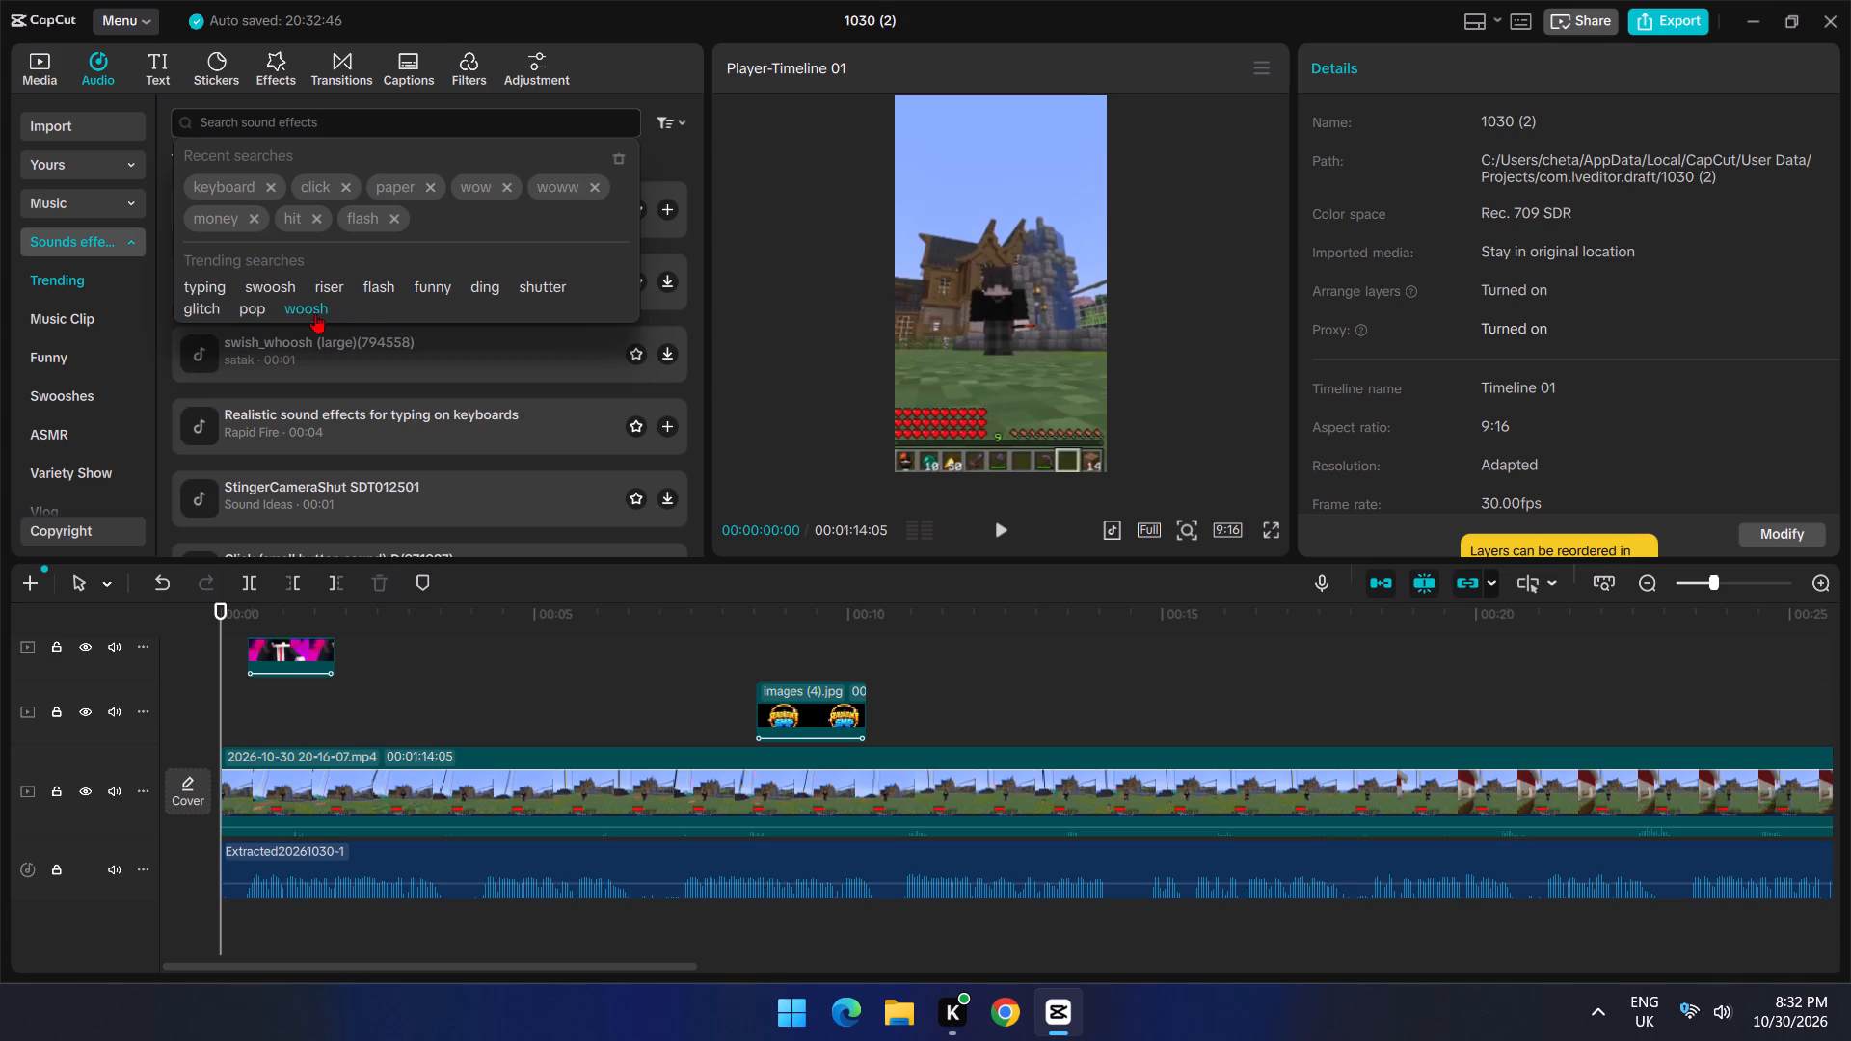
click(269, 285)
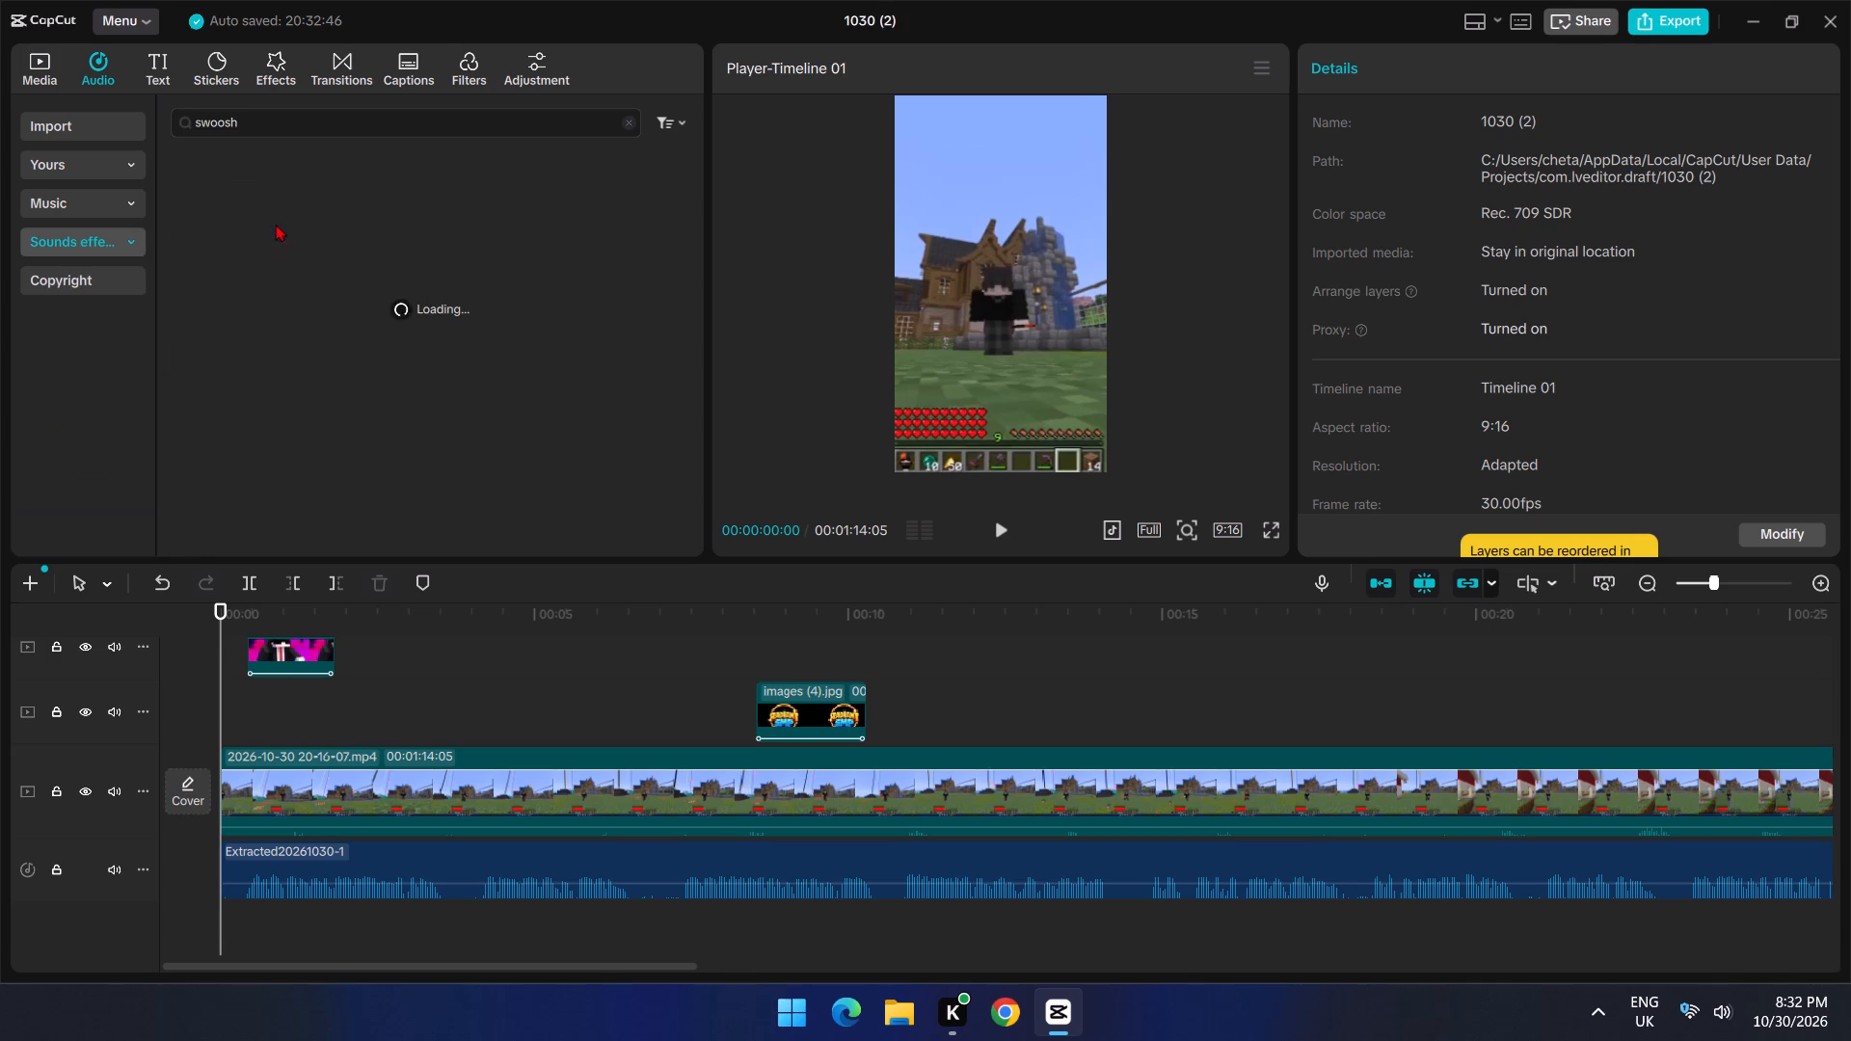
click(260, 186)
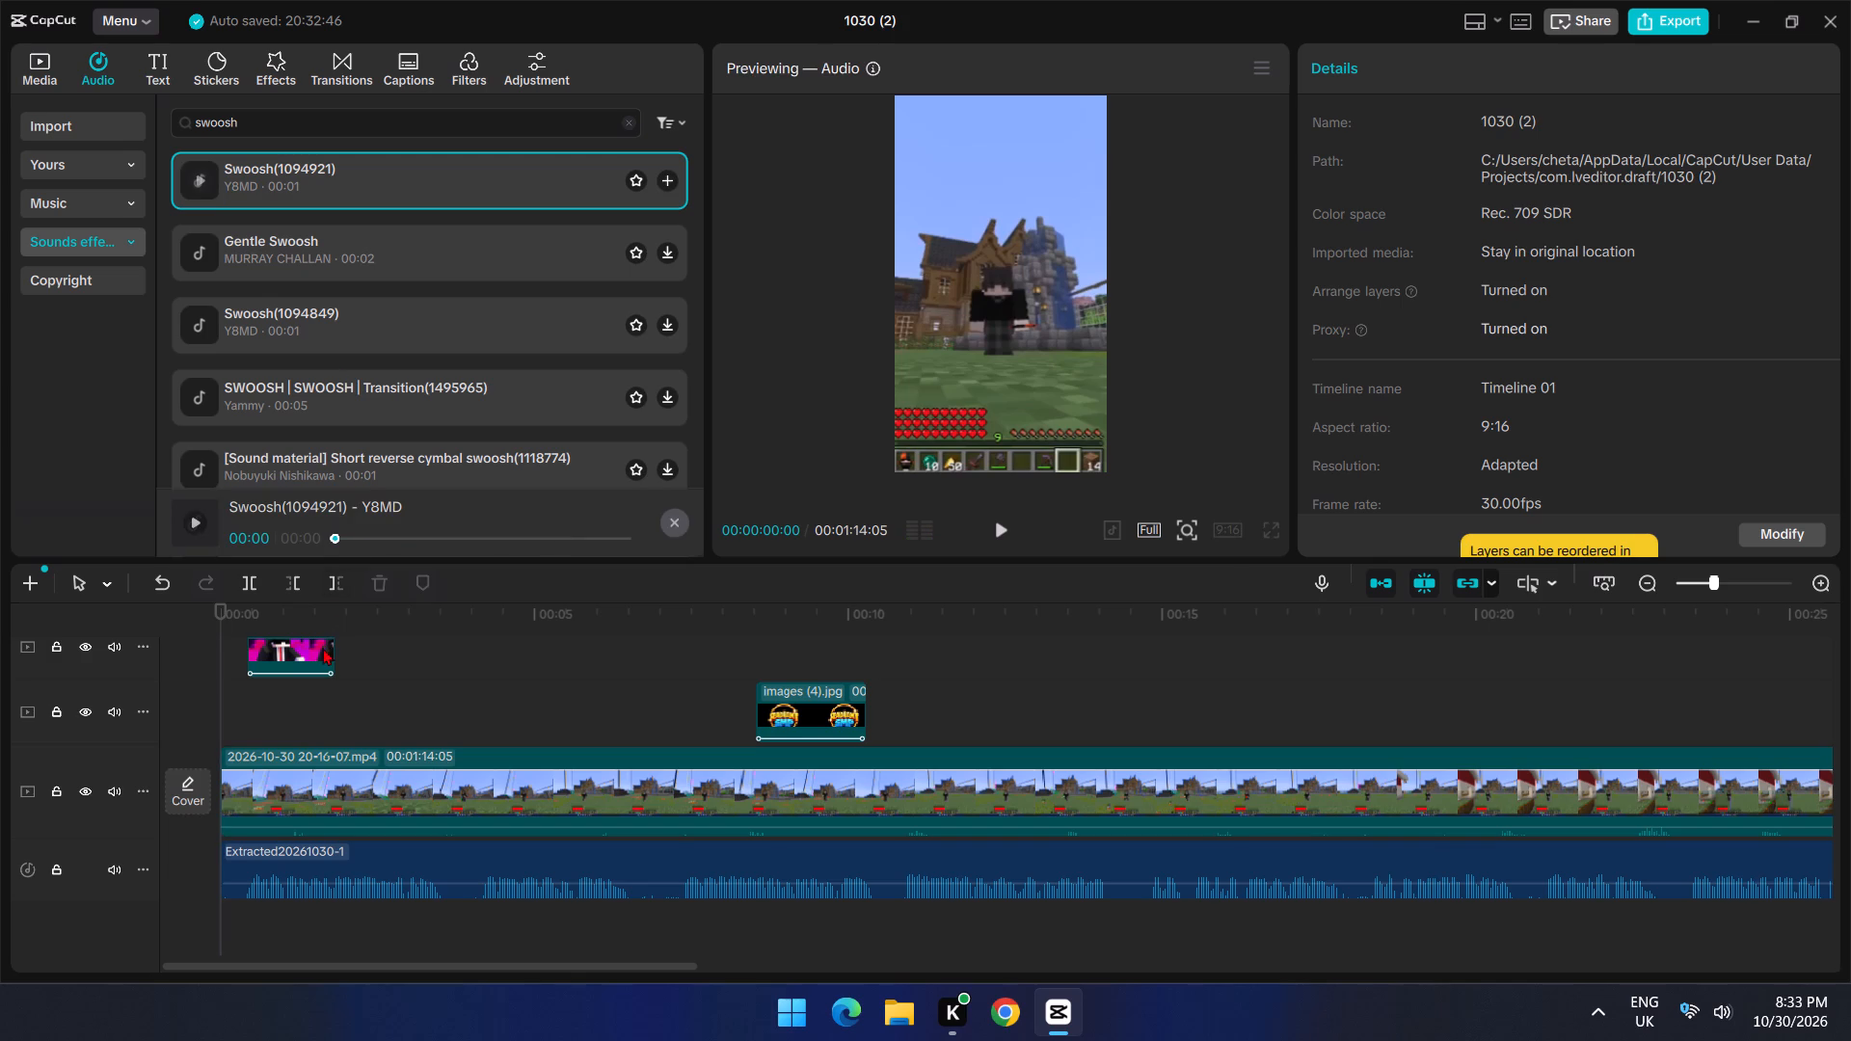
click(464, 256)
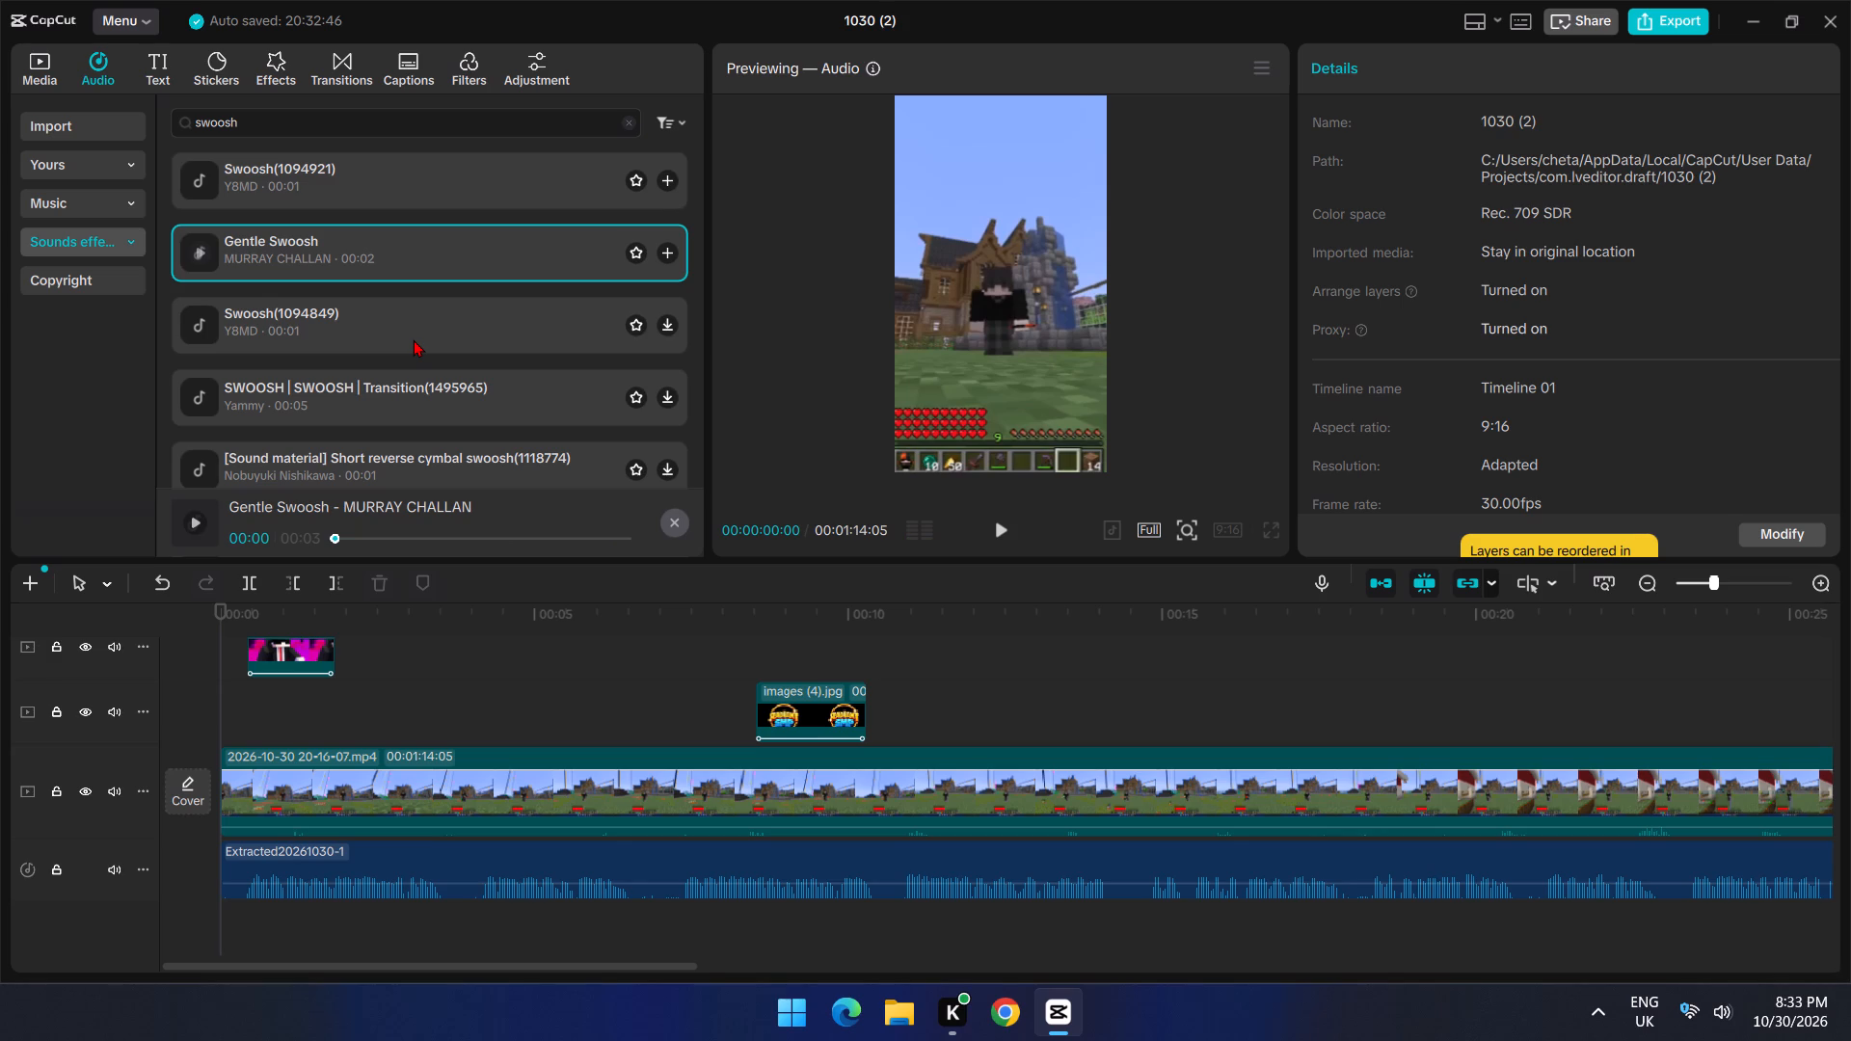
click(401, 330)
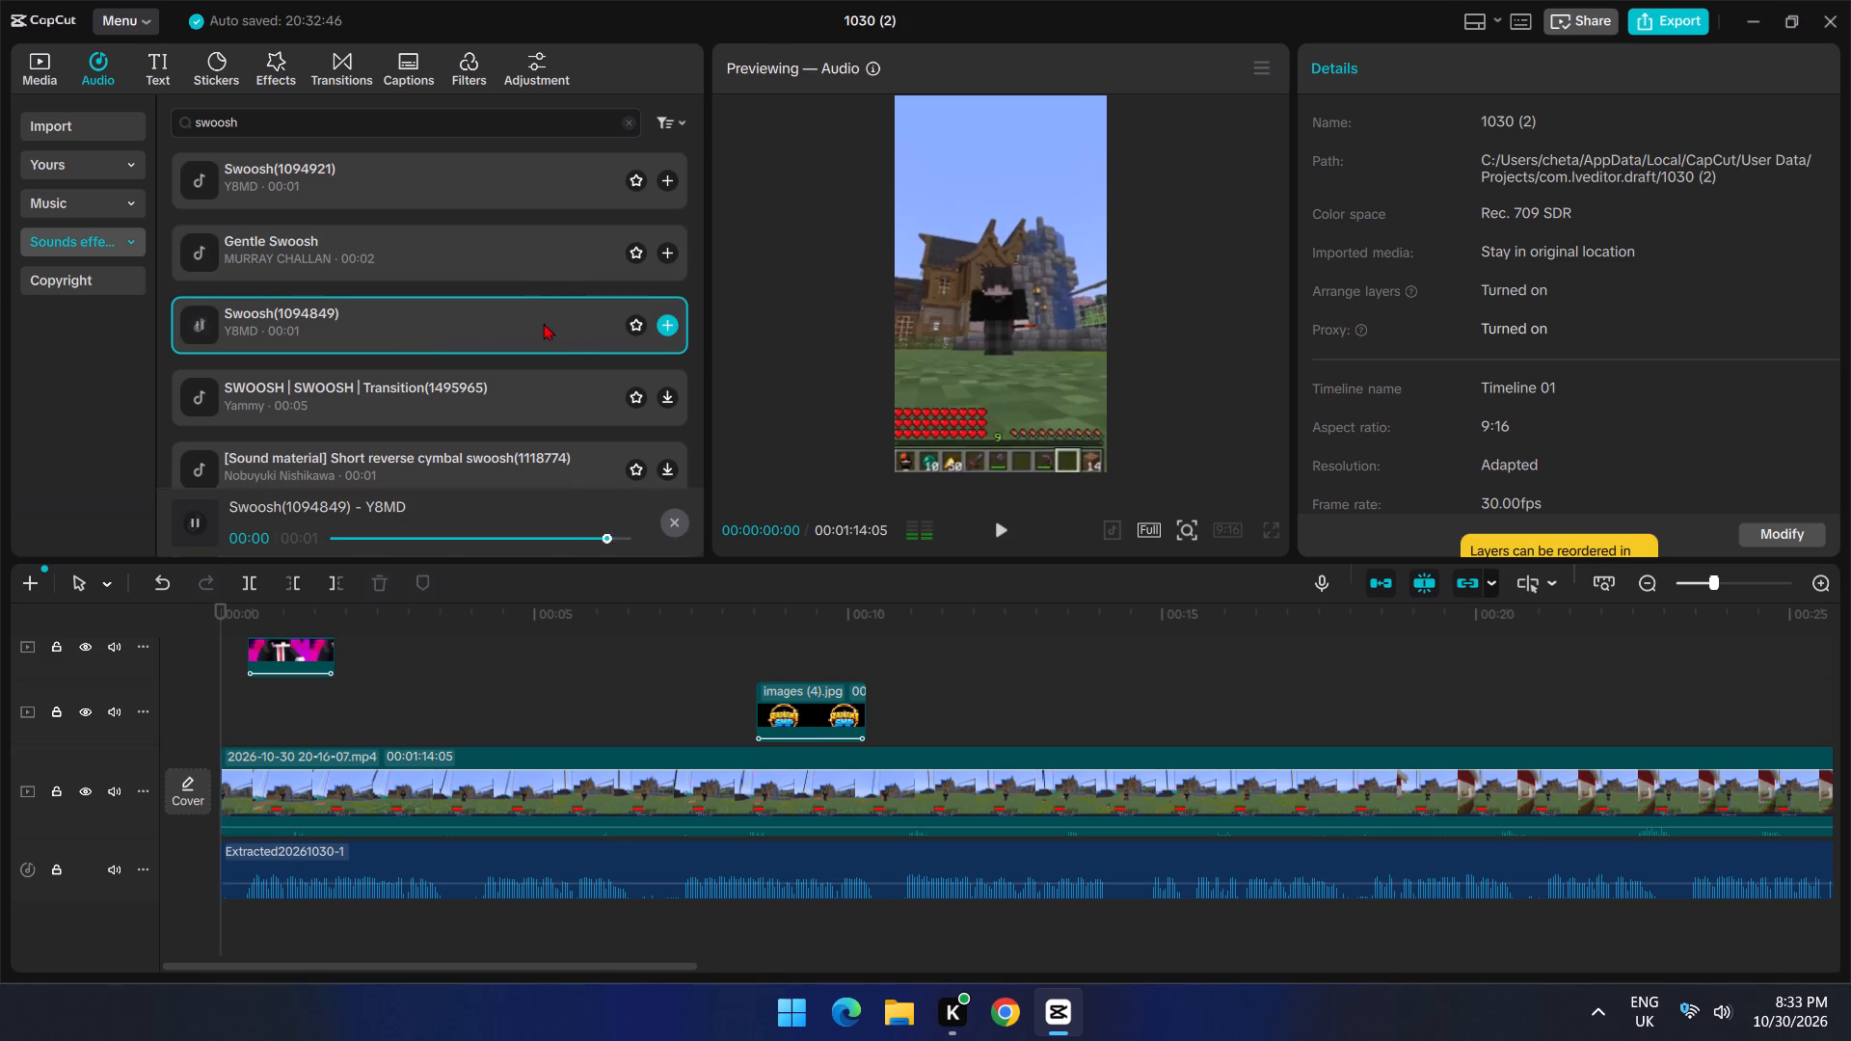
click(391, 366)
click(389, 375)
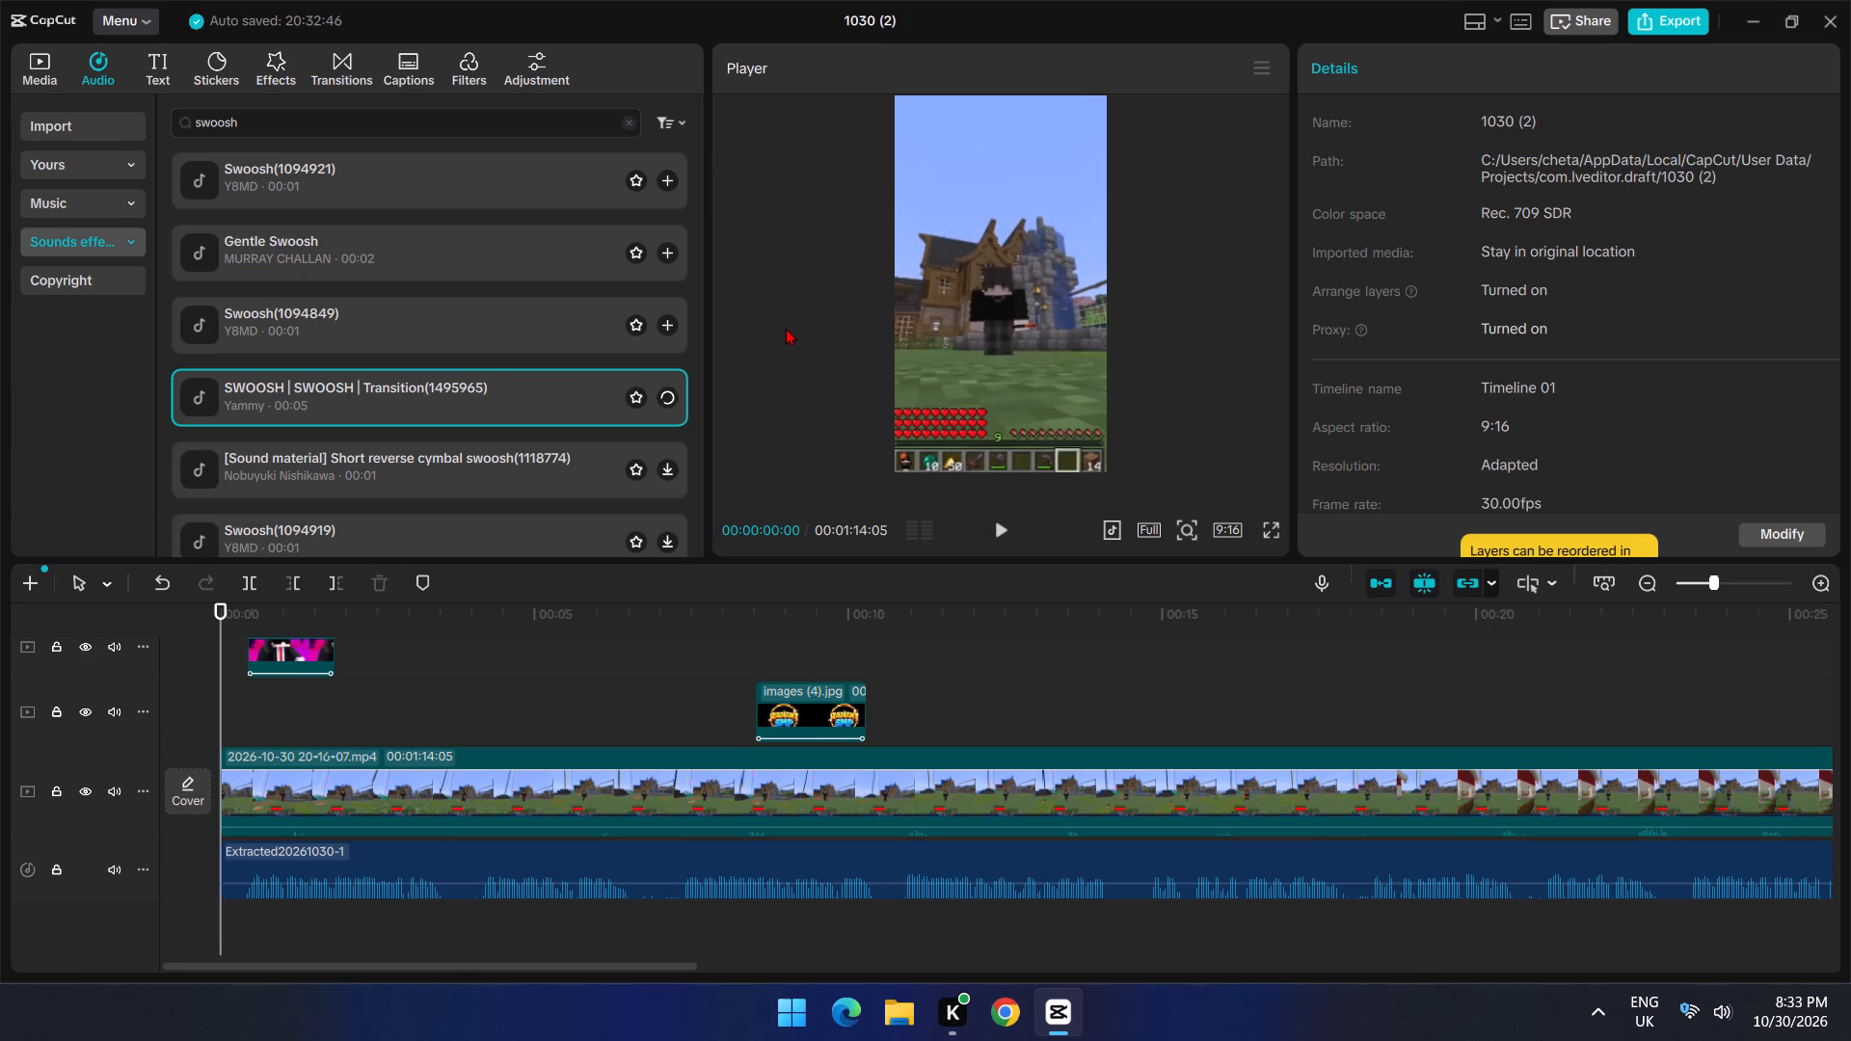
click(367, 186)
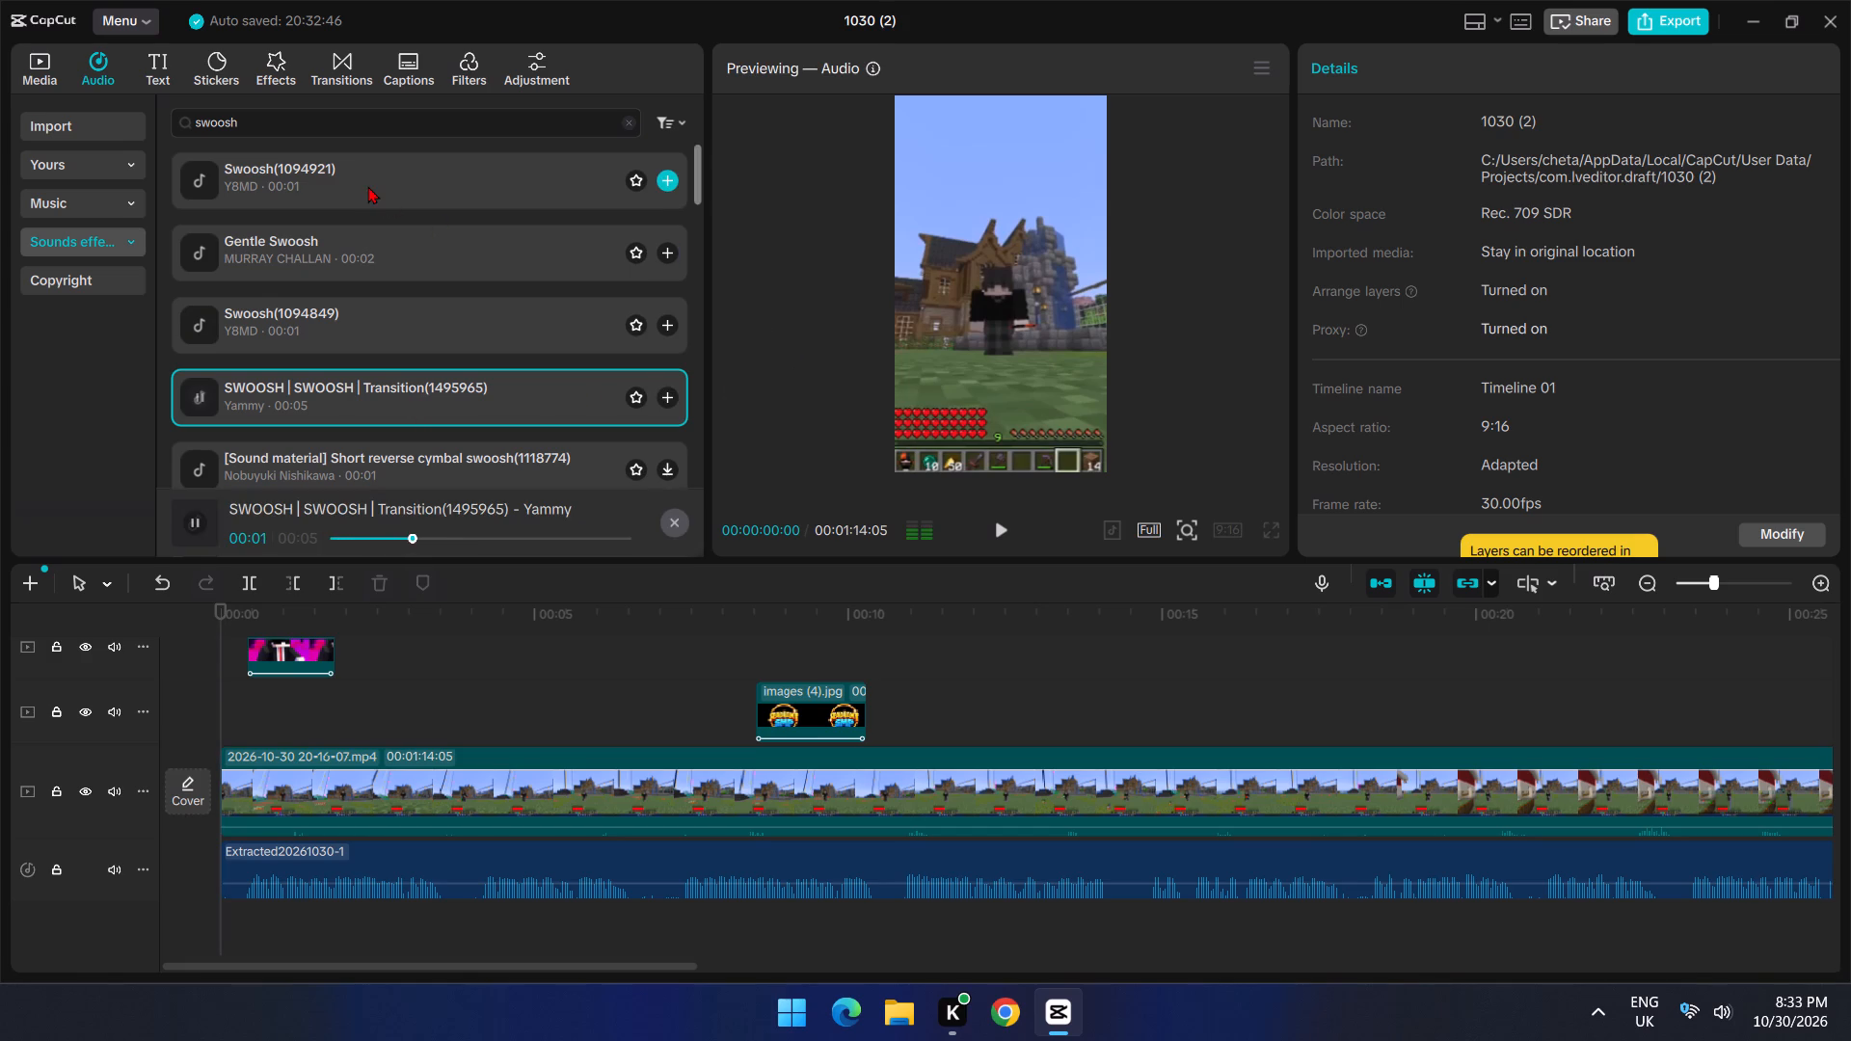
click(671, 172)
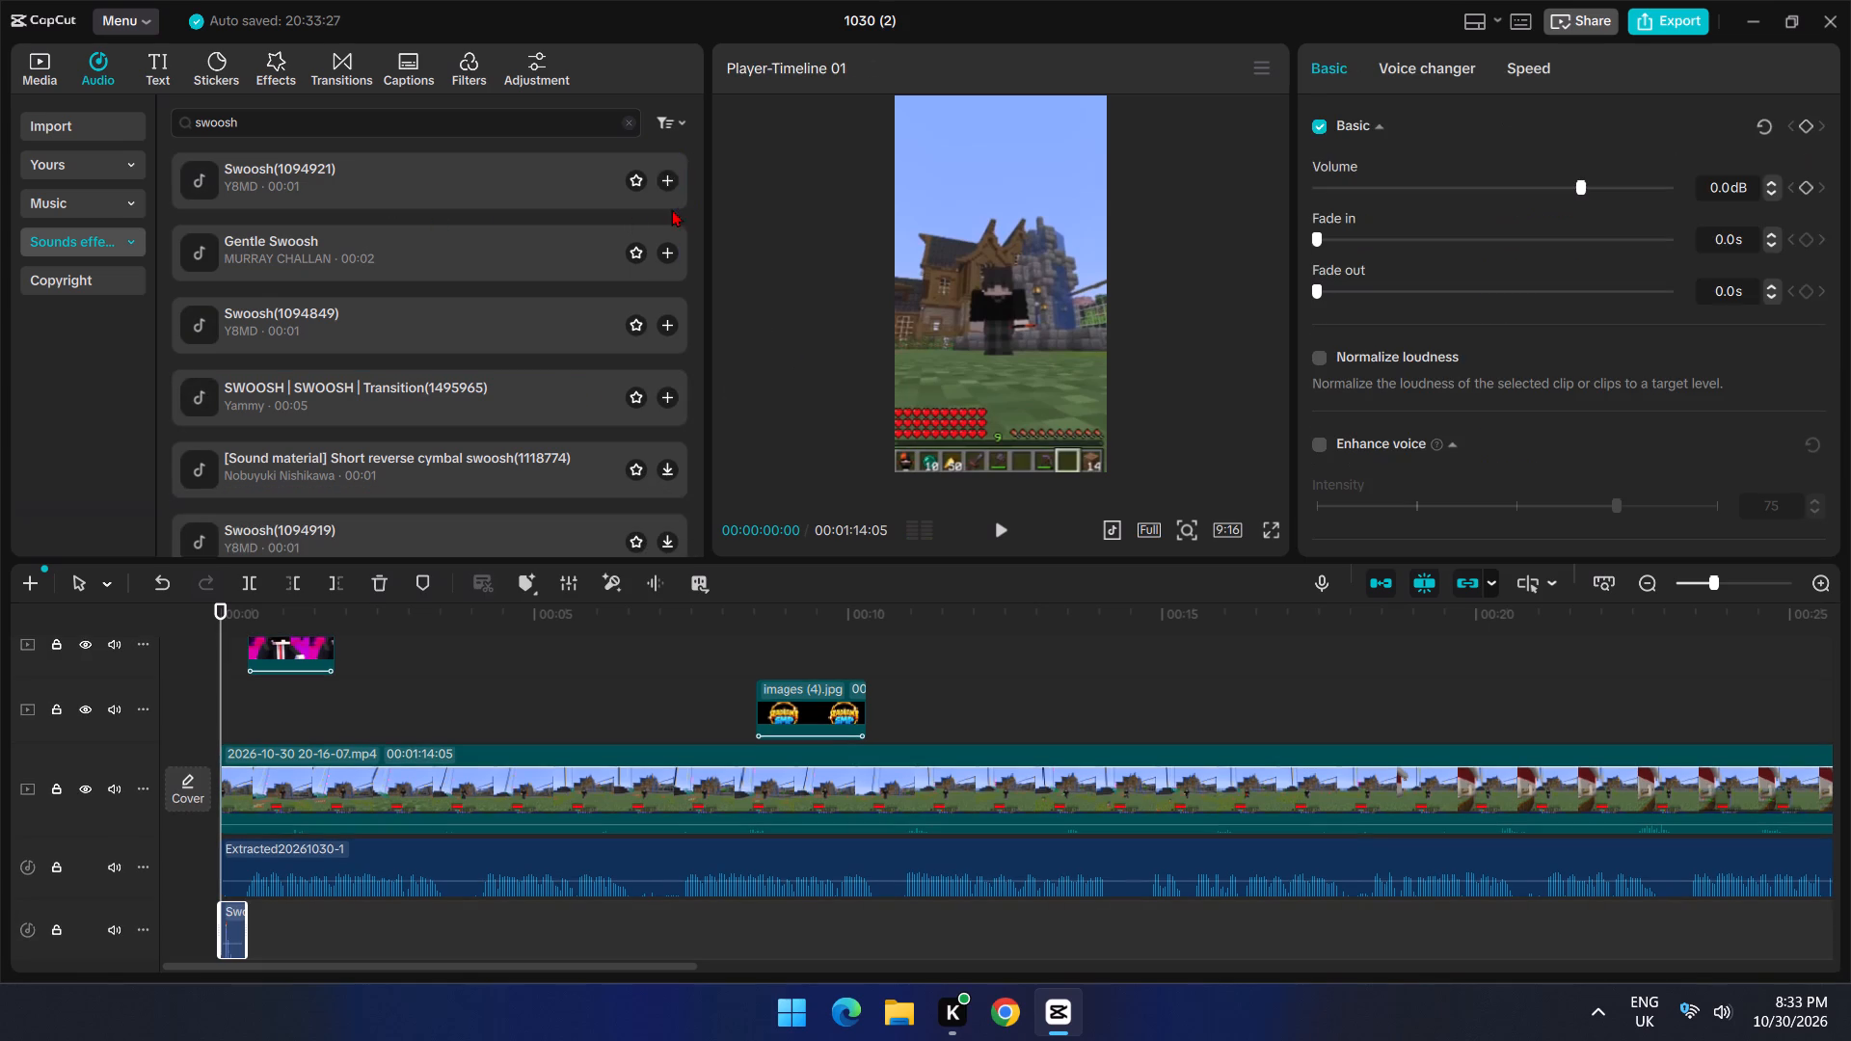
Move the swoosh sound to the start of images (3).jpg at 00:00:00:13 and play the opening.
scroll(313, 731, up, 2)
key(space)
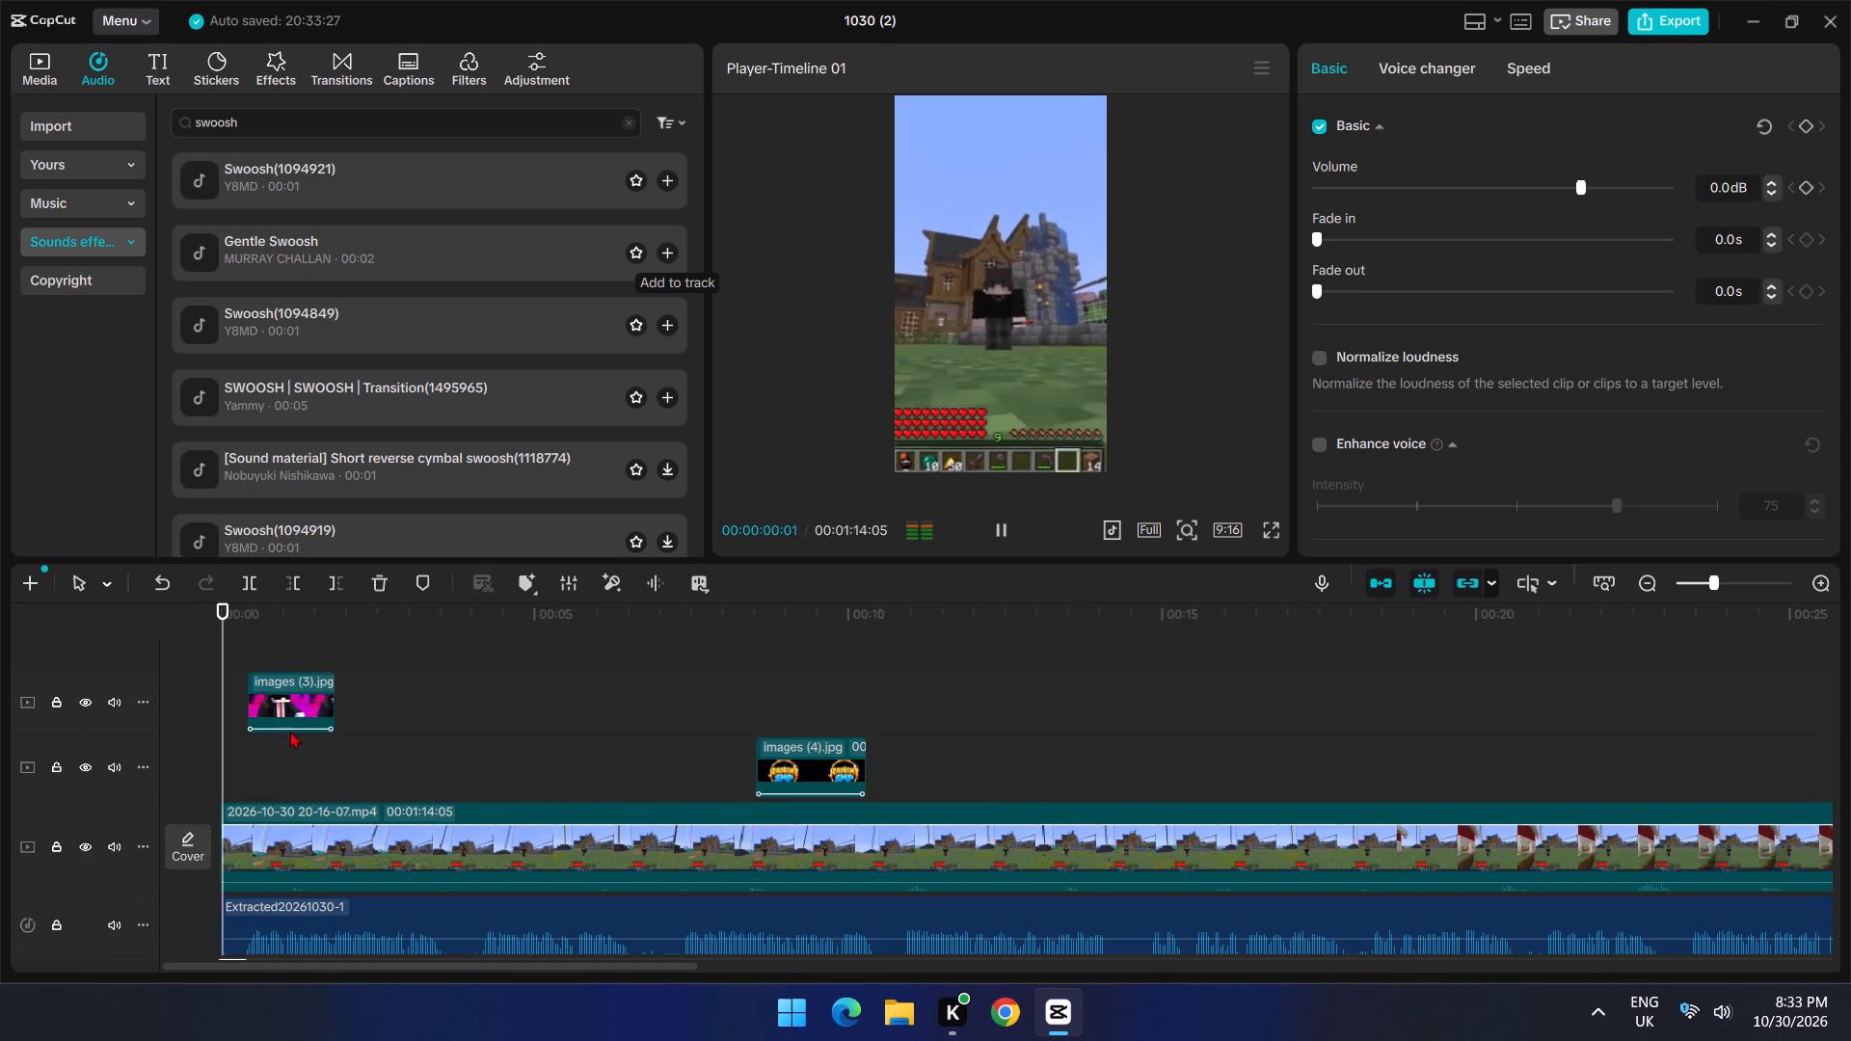
key(space)
drag(270, 642, 252, 641)
scroll(265, 679, down, 2)
drag(231, 918, 231, 919)
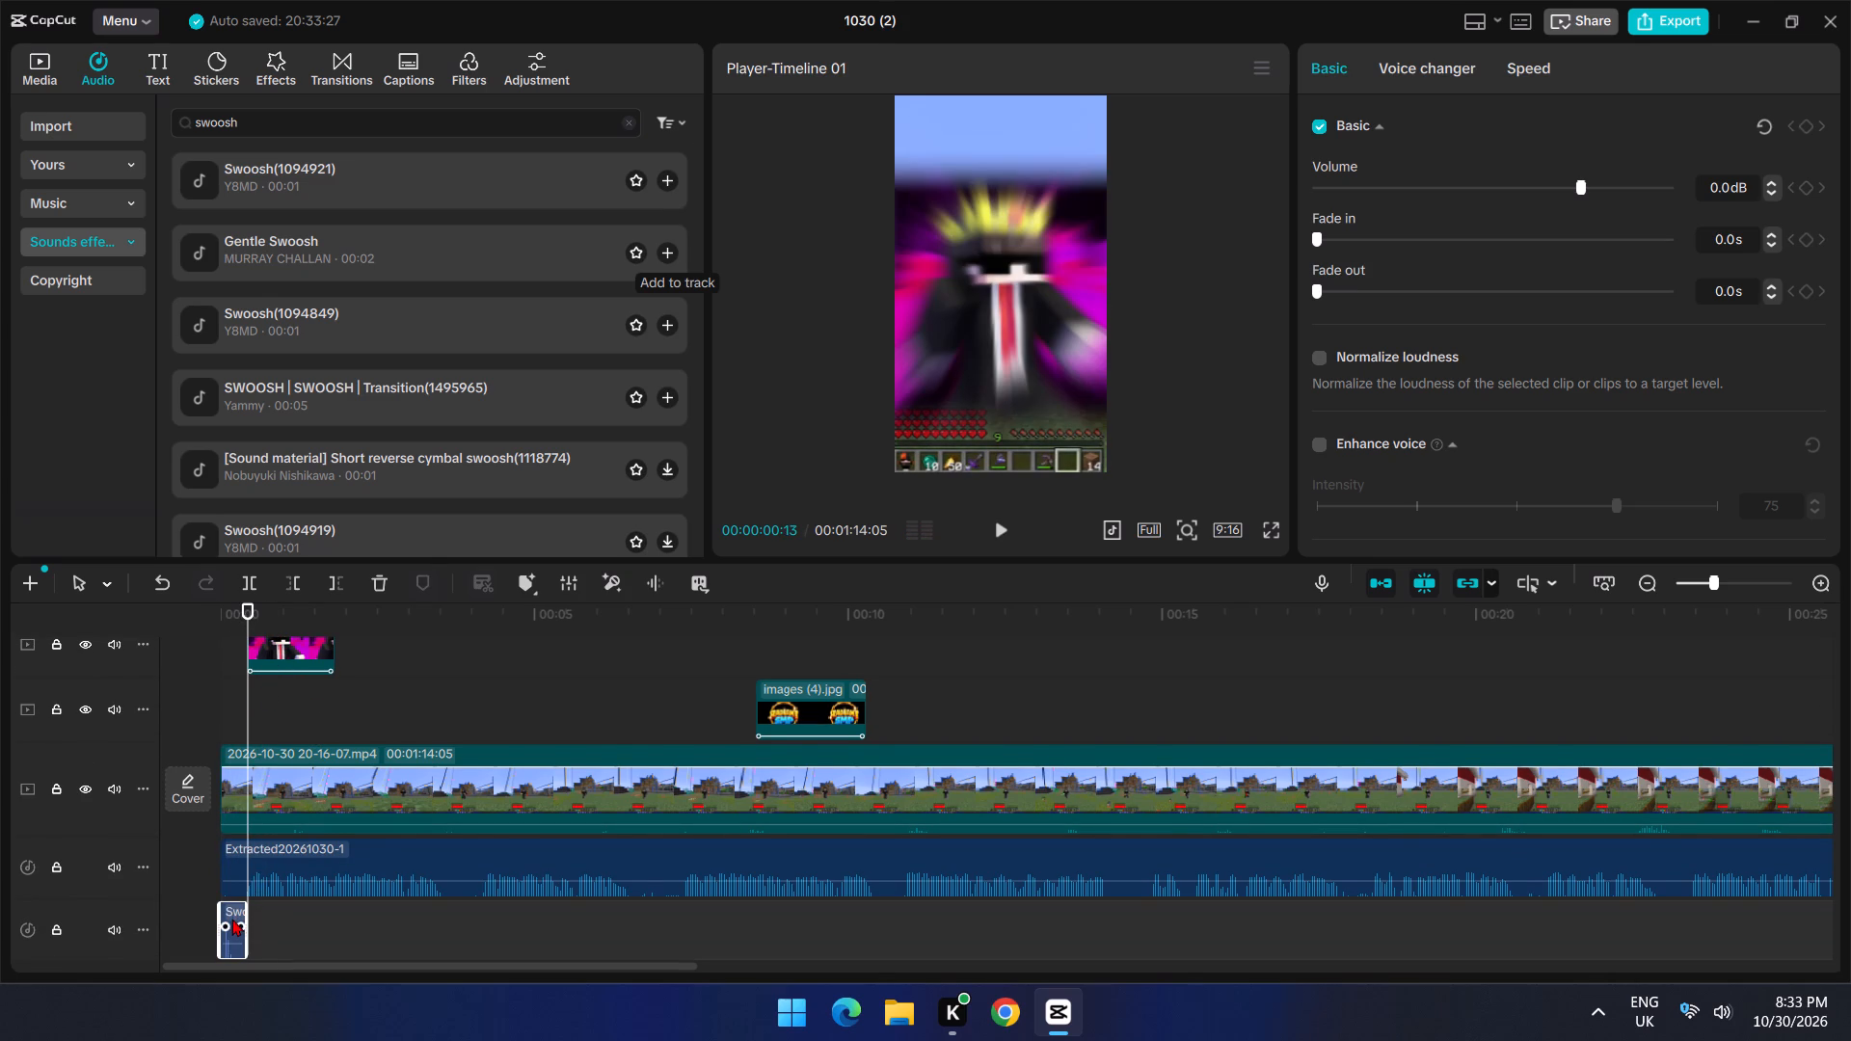
drag(231, 919, 255, 915)
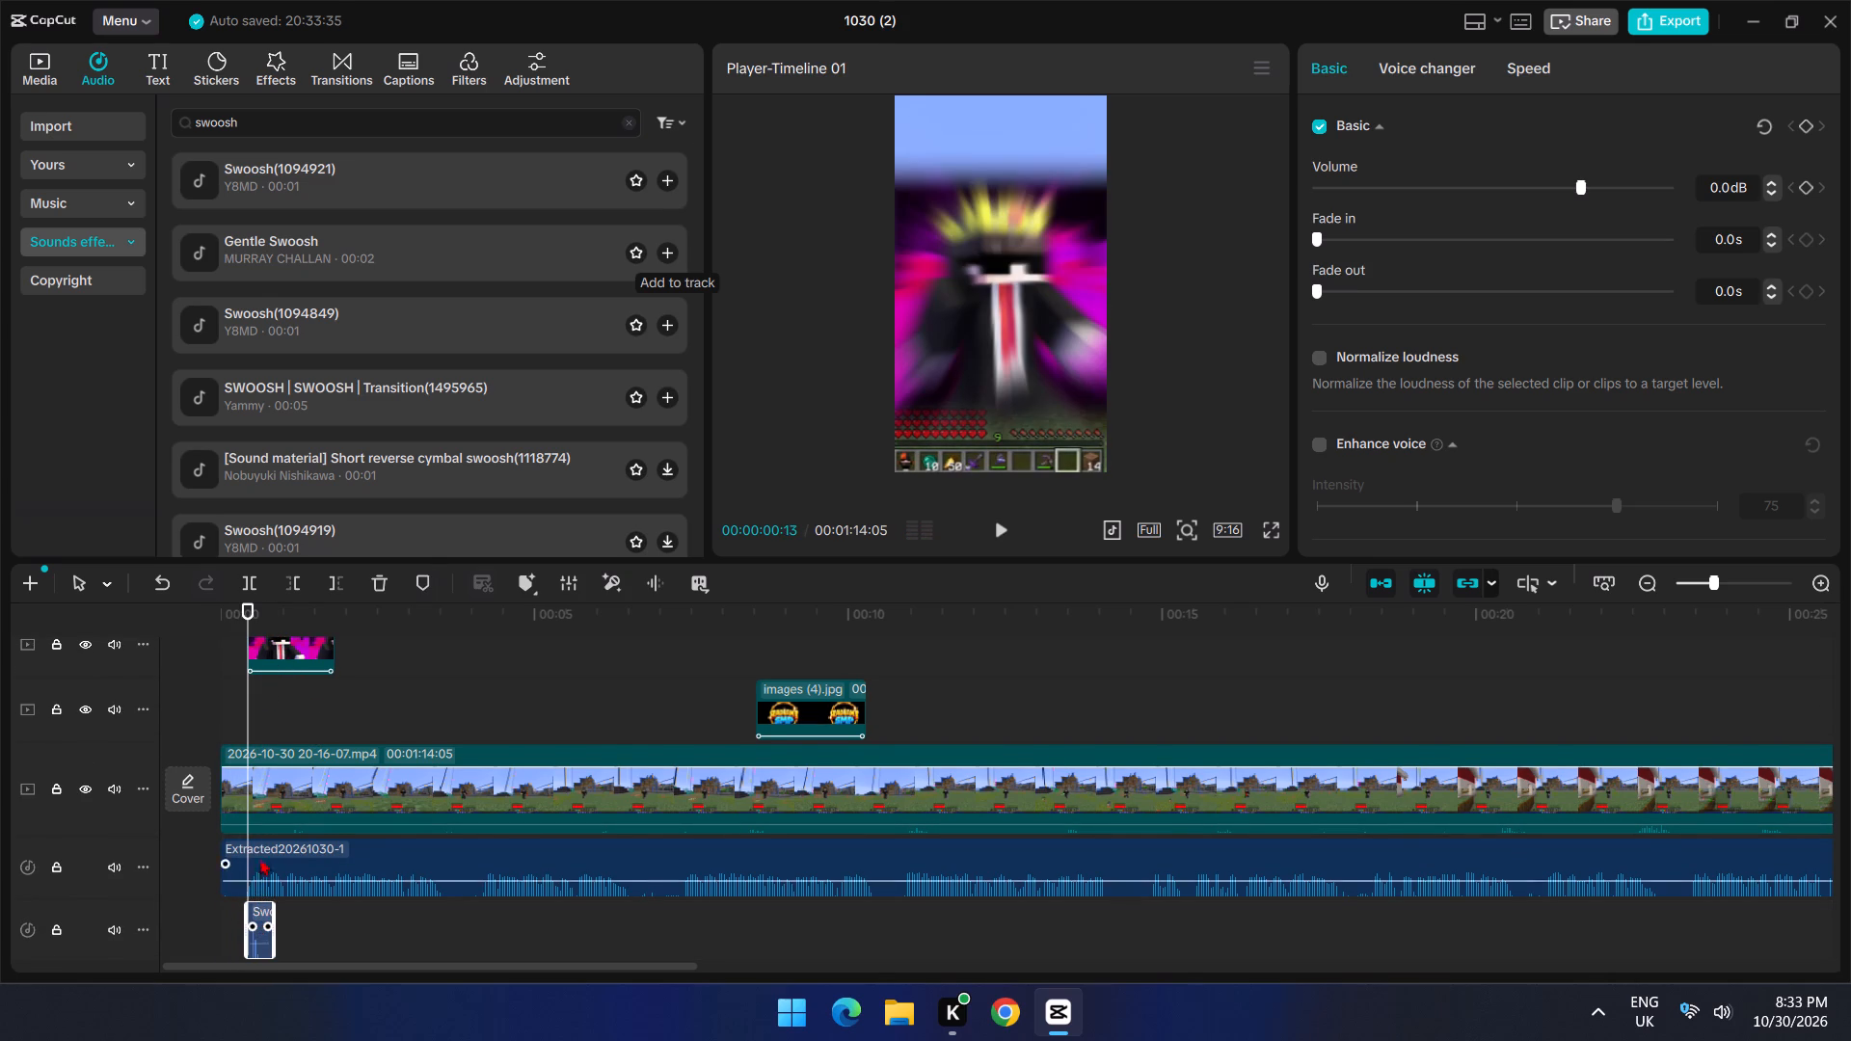
click(227, 685)
drag(227, 685, 187, 687)
key(space)
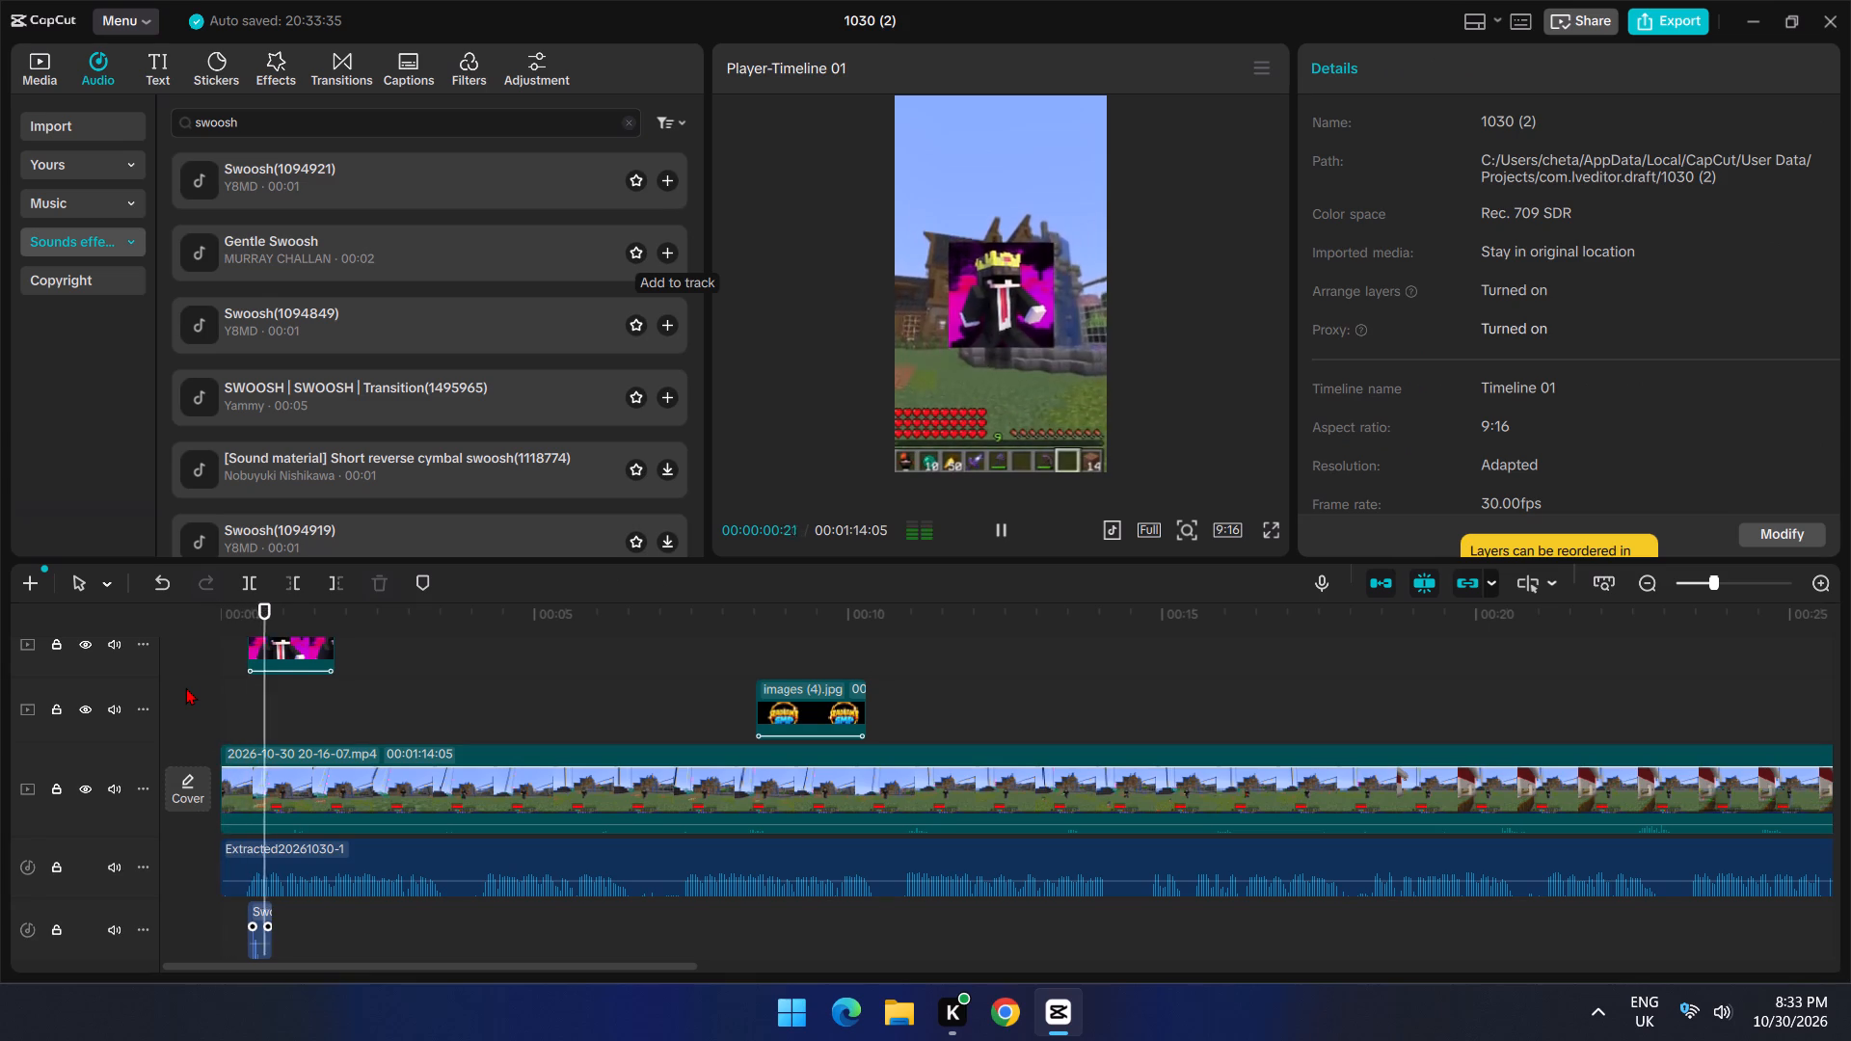
key(space)
Lower the swoosh sound's volume to -10.1 dB and play from the beginning.
click(267, 929)
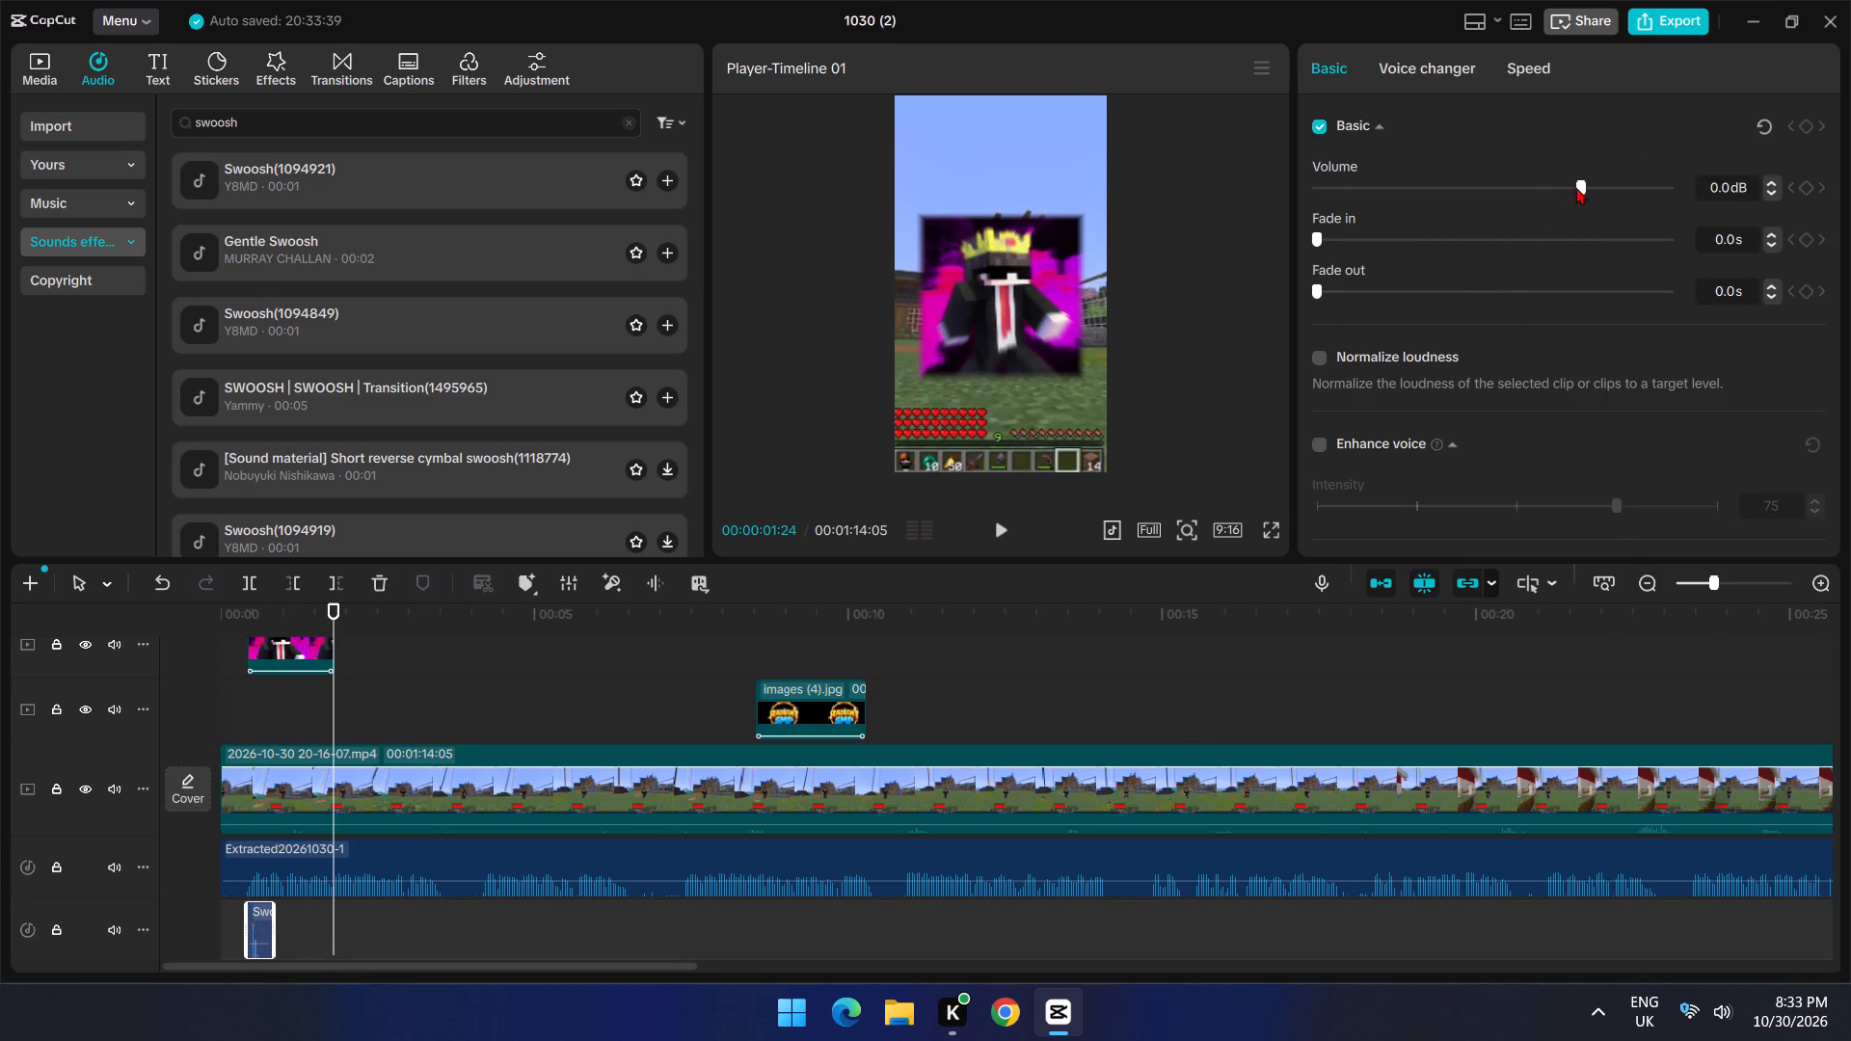
drag(1579, 182, 1532, 180)
double_click(222, 606)
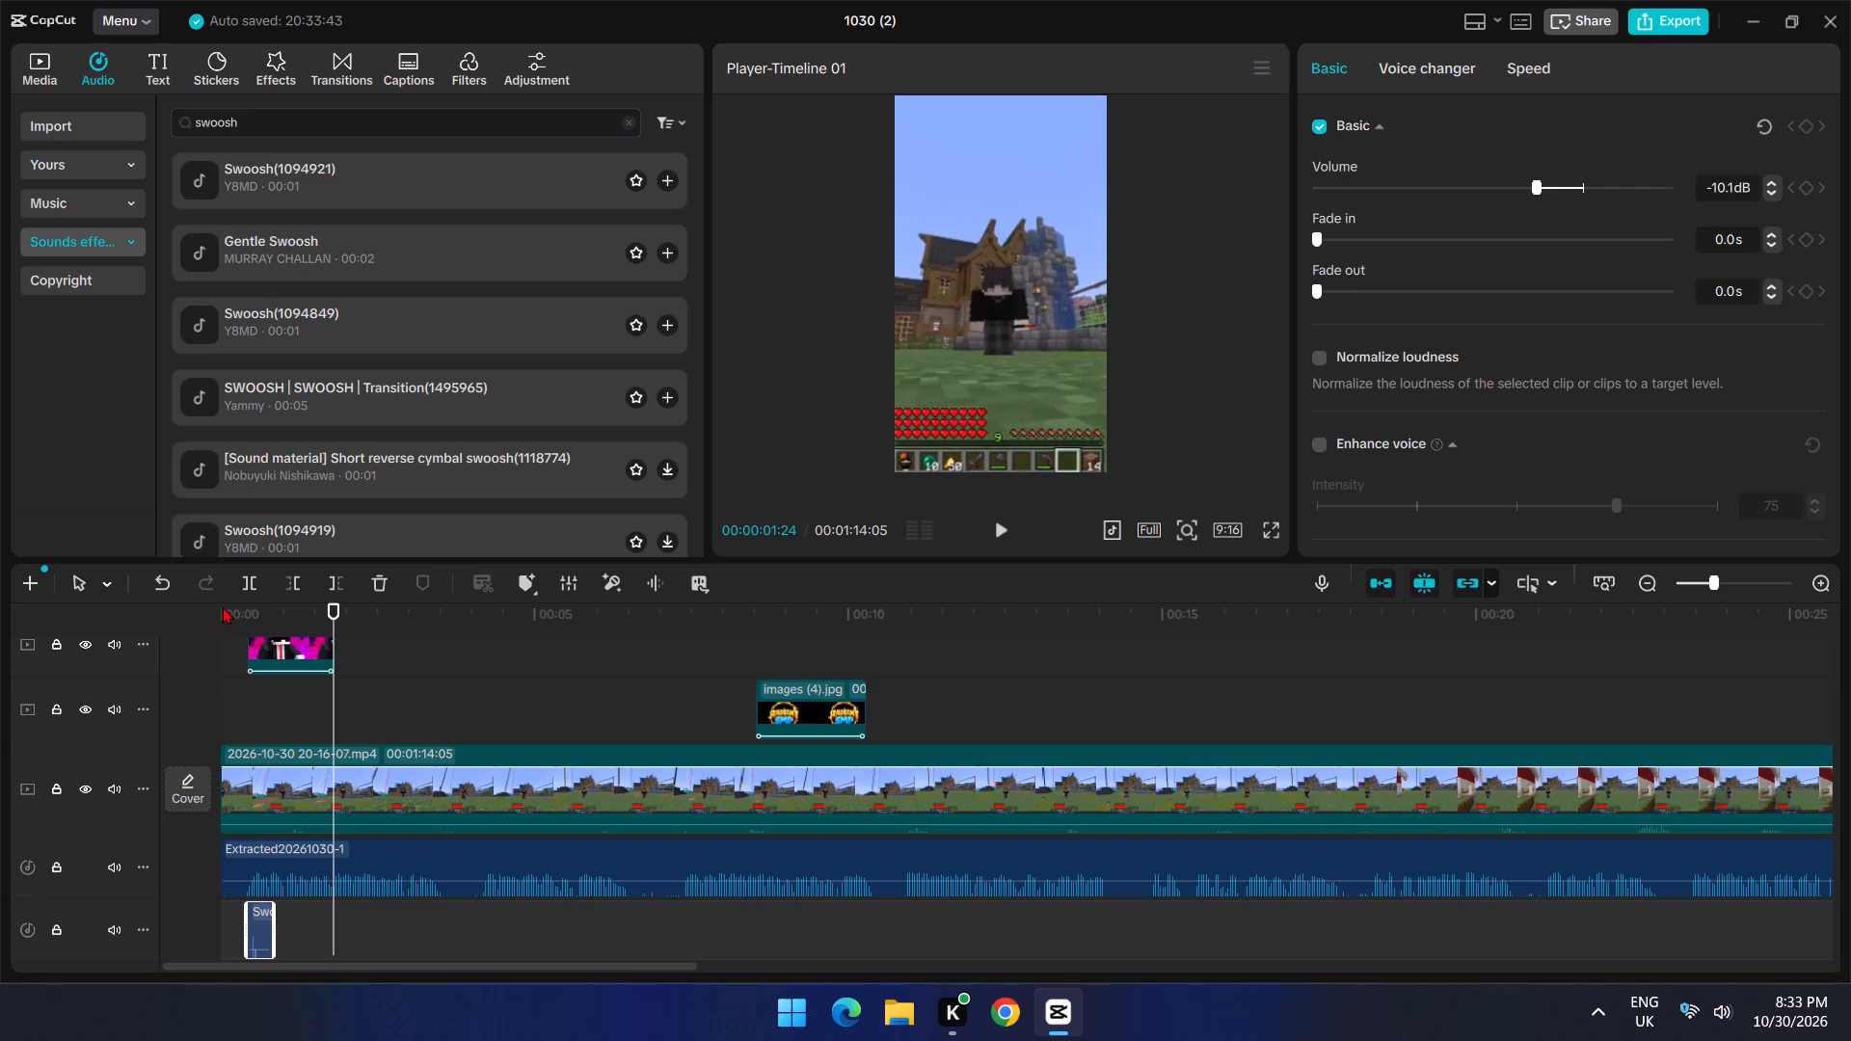
key(space)
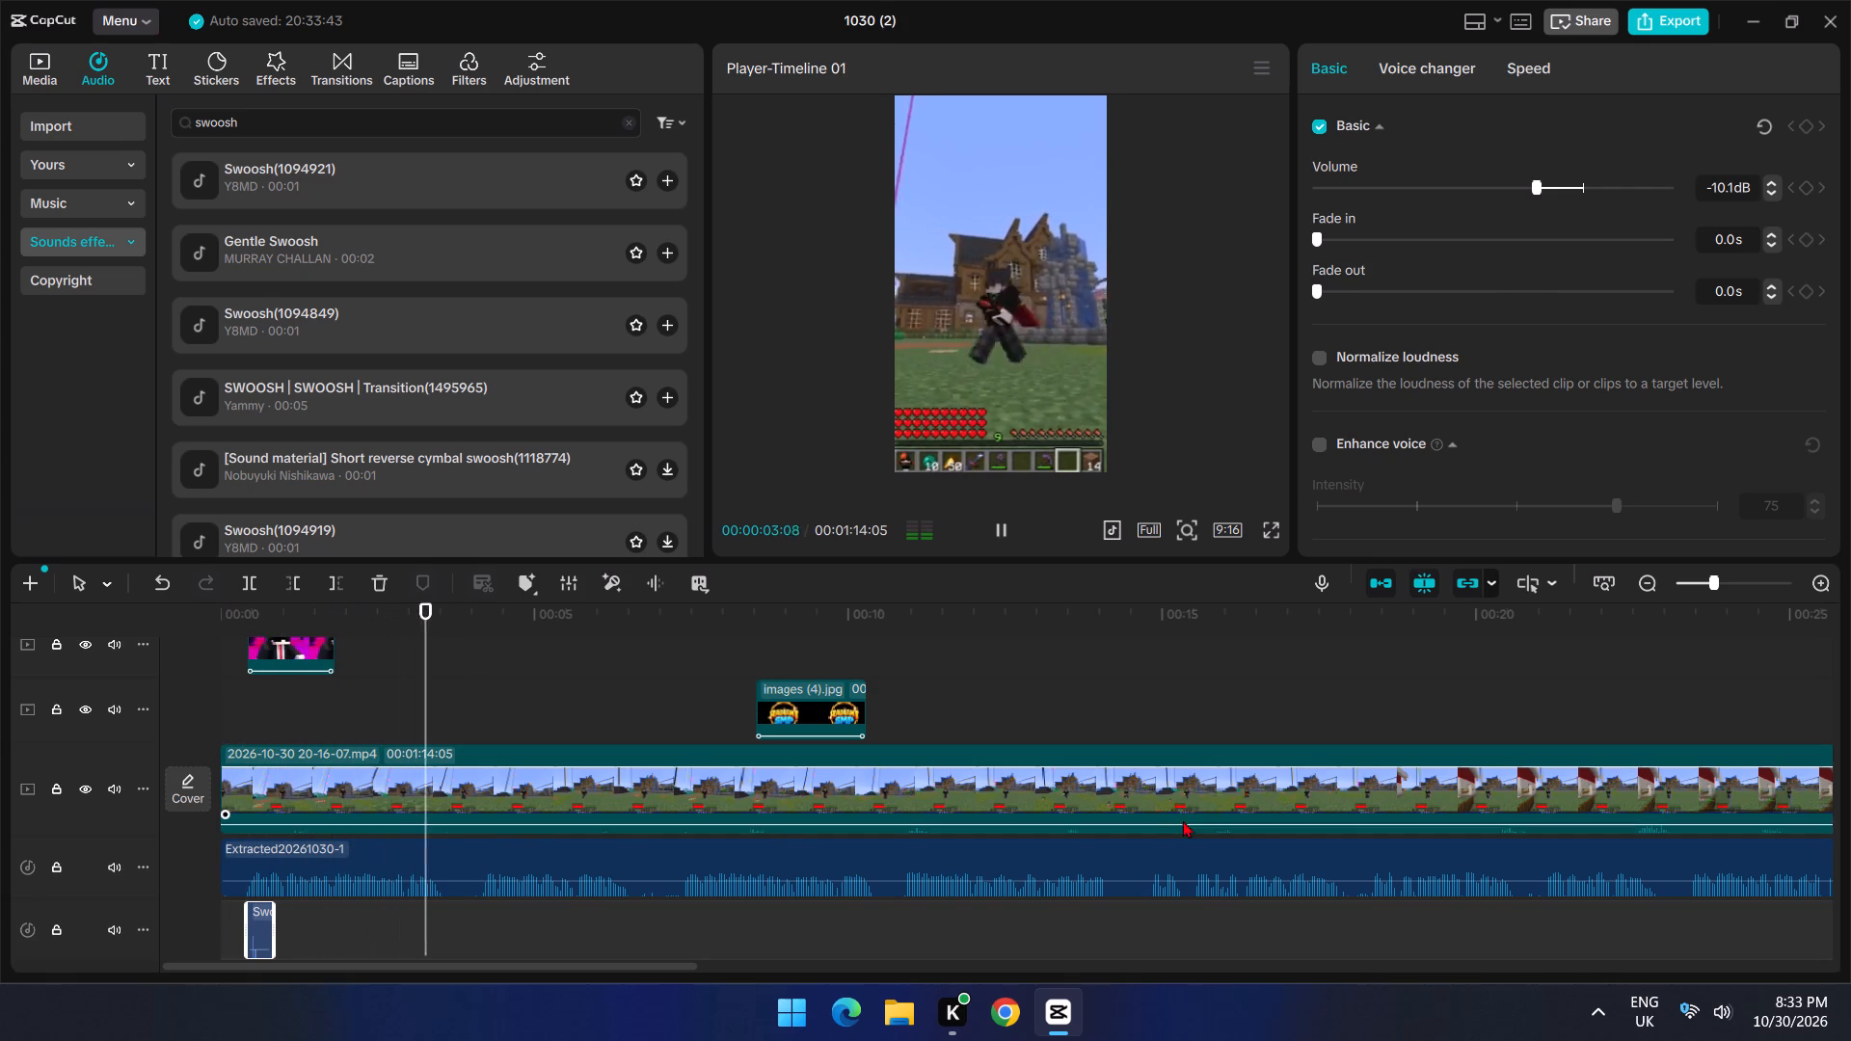
Copy the first swoosh sound and place the copy at the start of images (4).jpg at 00:00:08:16.
scroll(300, 929, down, 1)
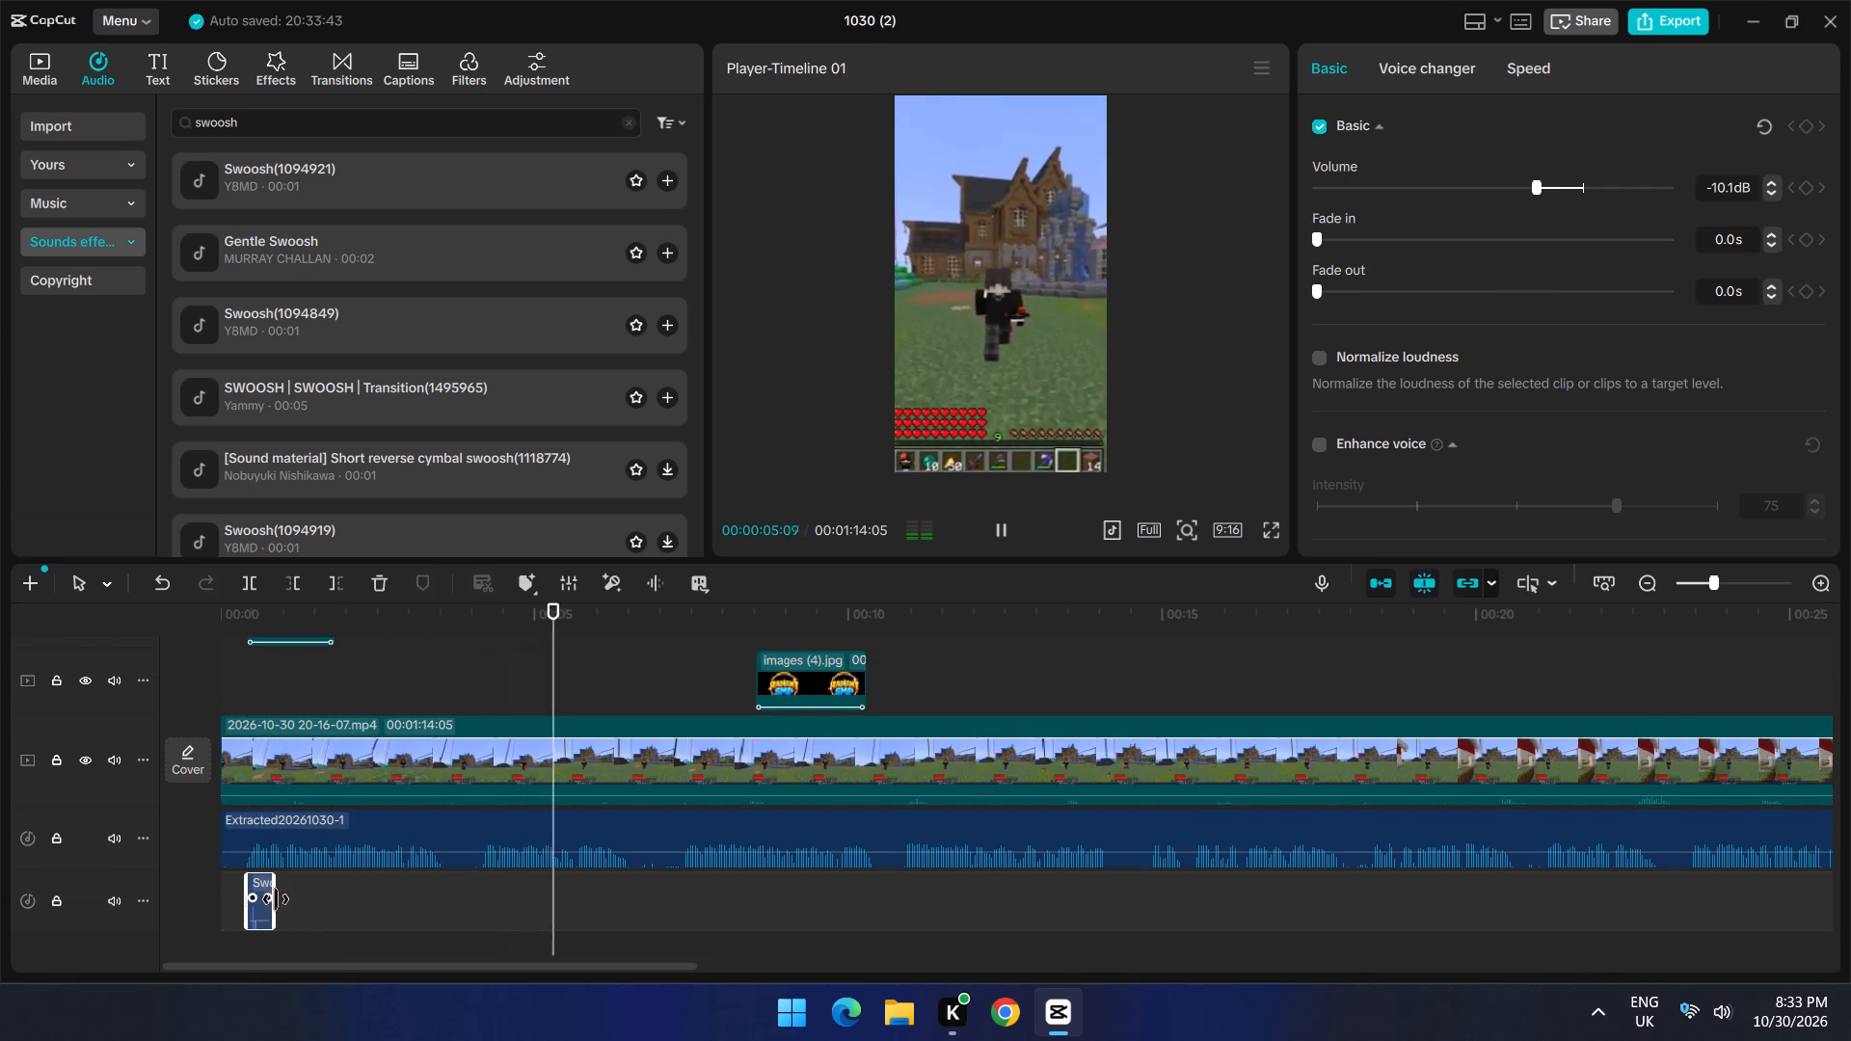
key(ctrl+c)
key(ctrl+v)
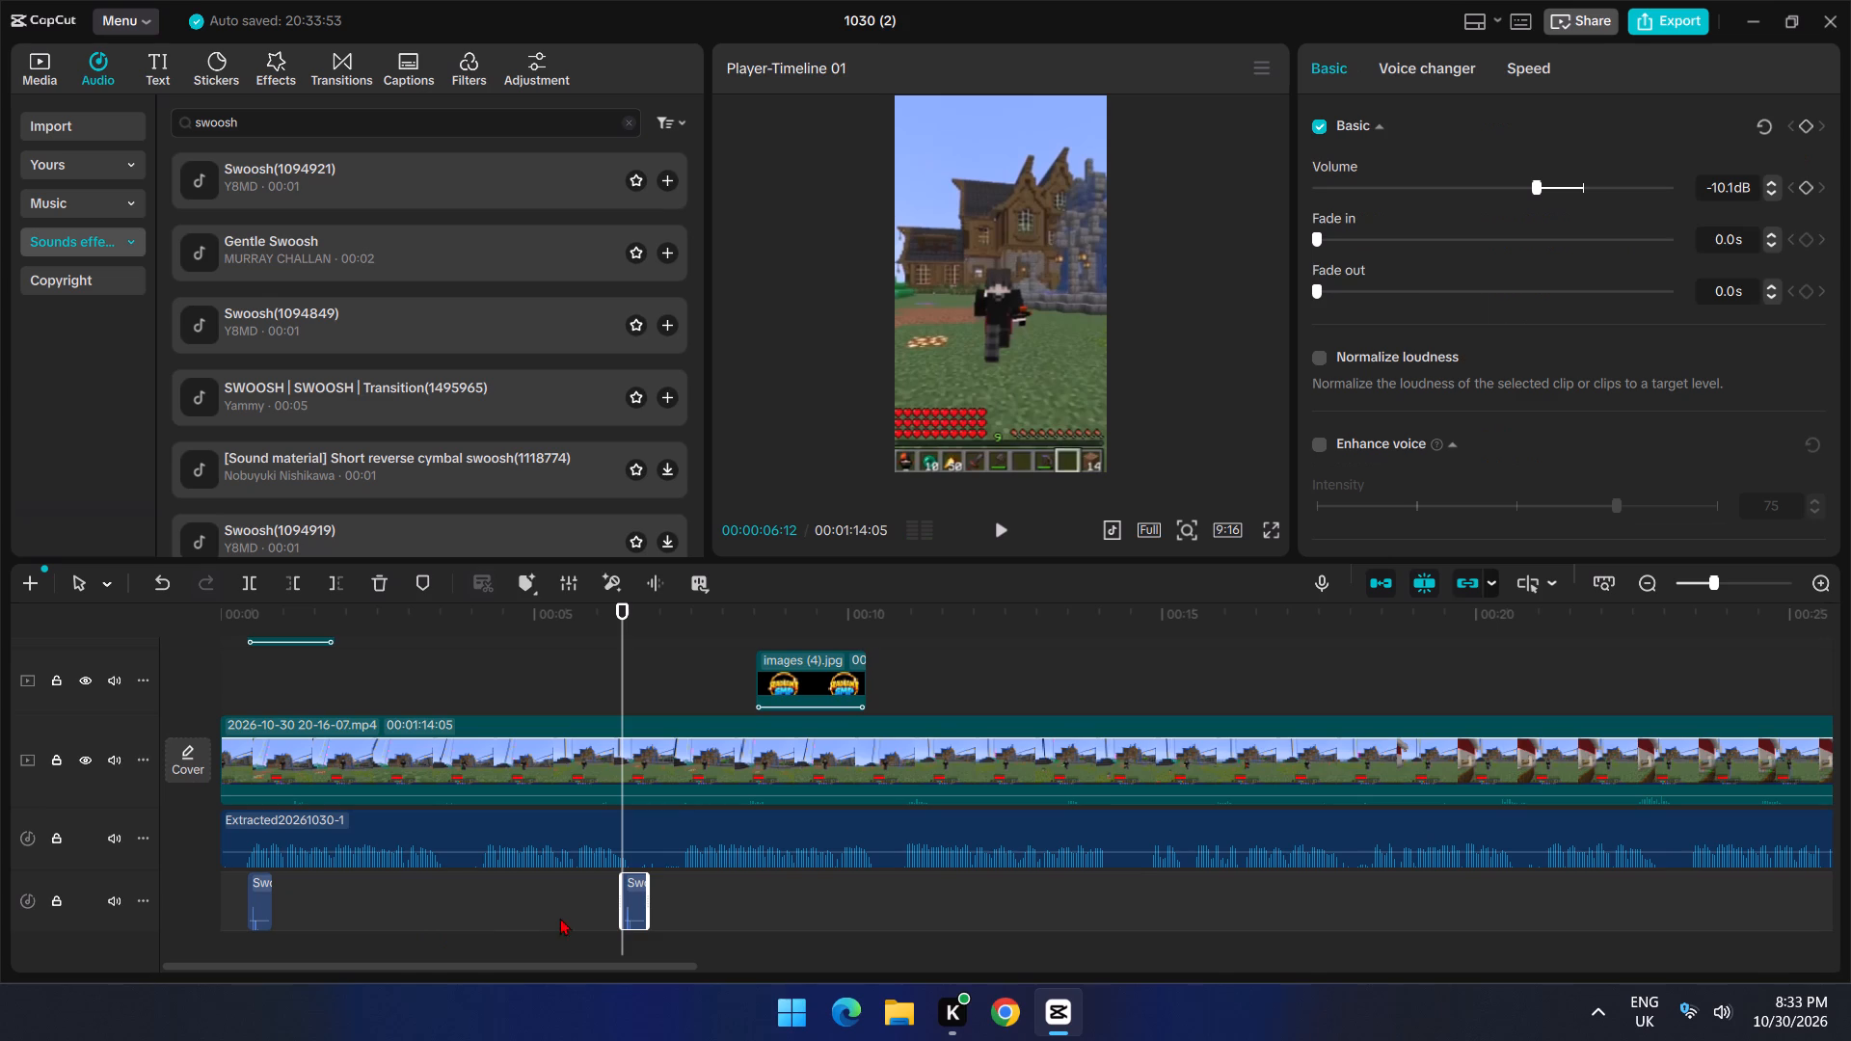
drag(631, 894, 786, 894)
click(163, 578)
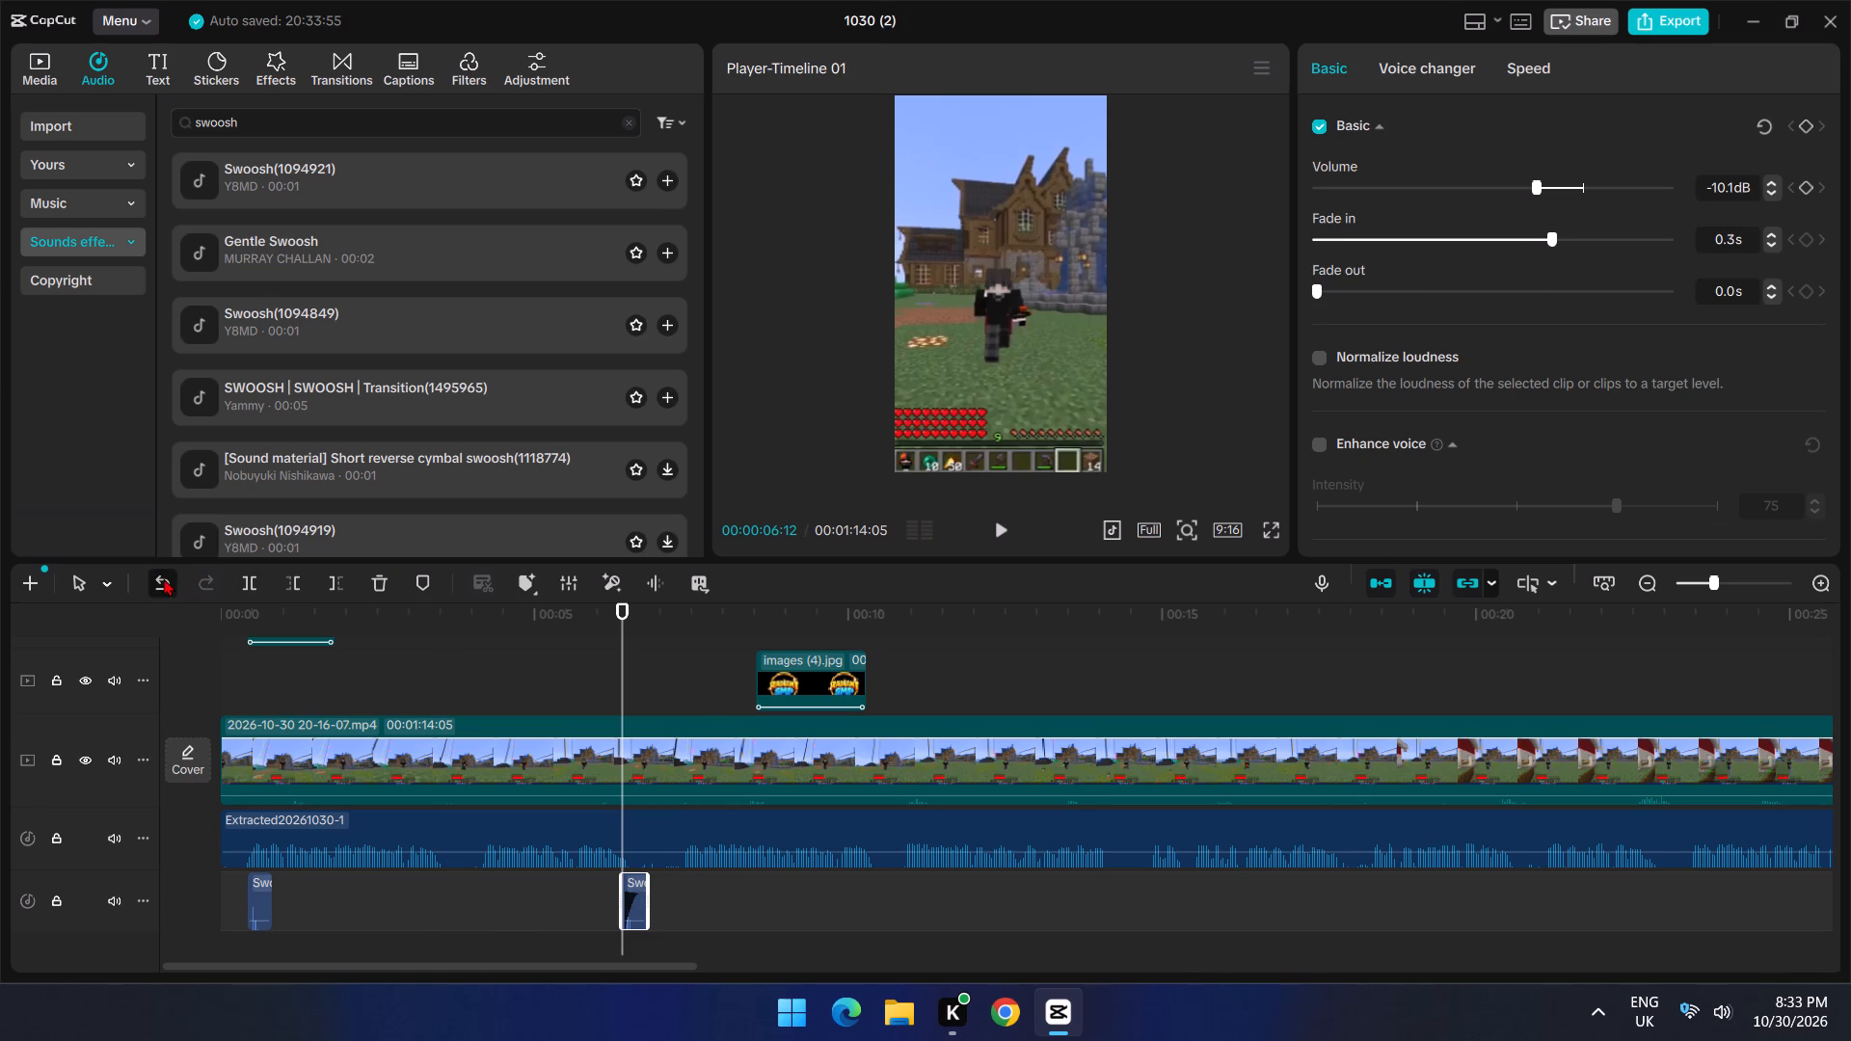
drag(616, 703, 751, 703)
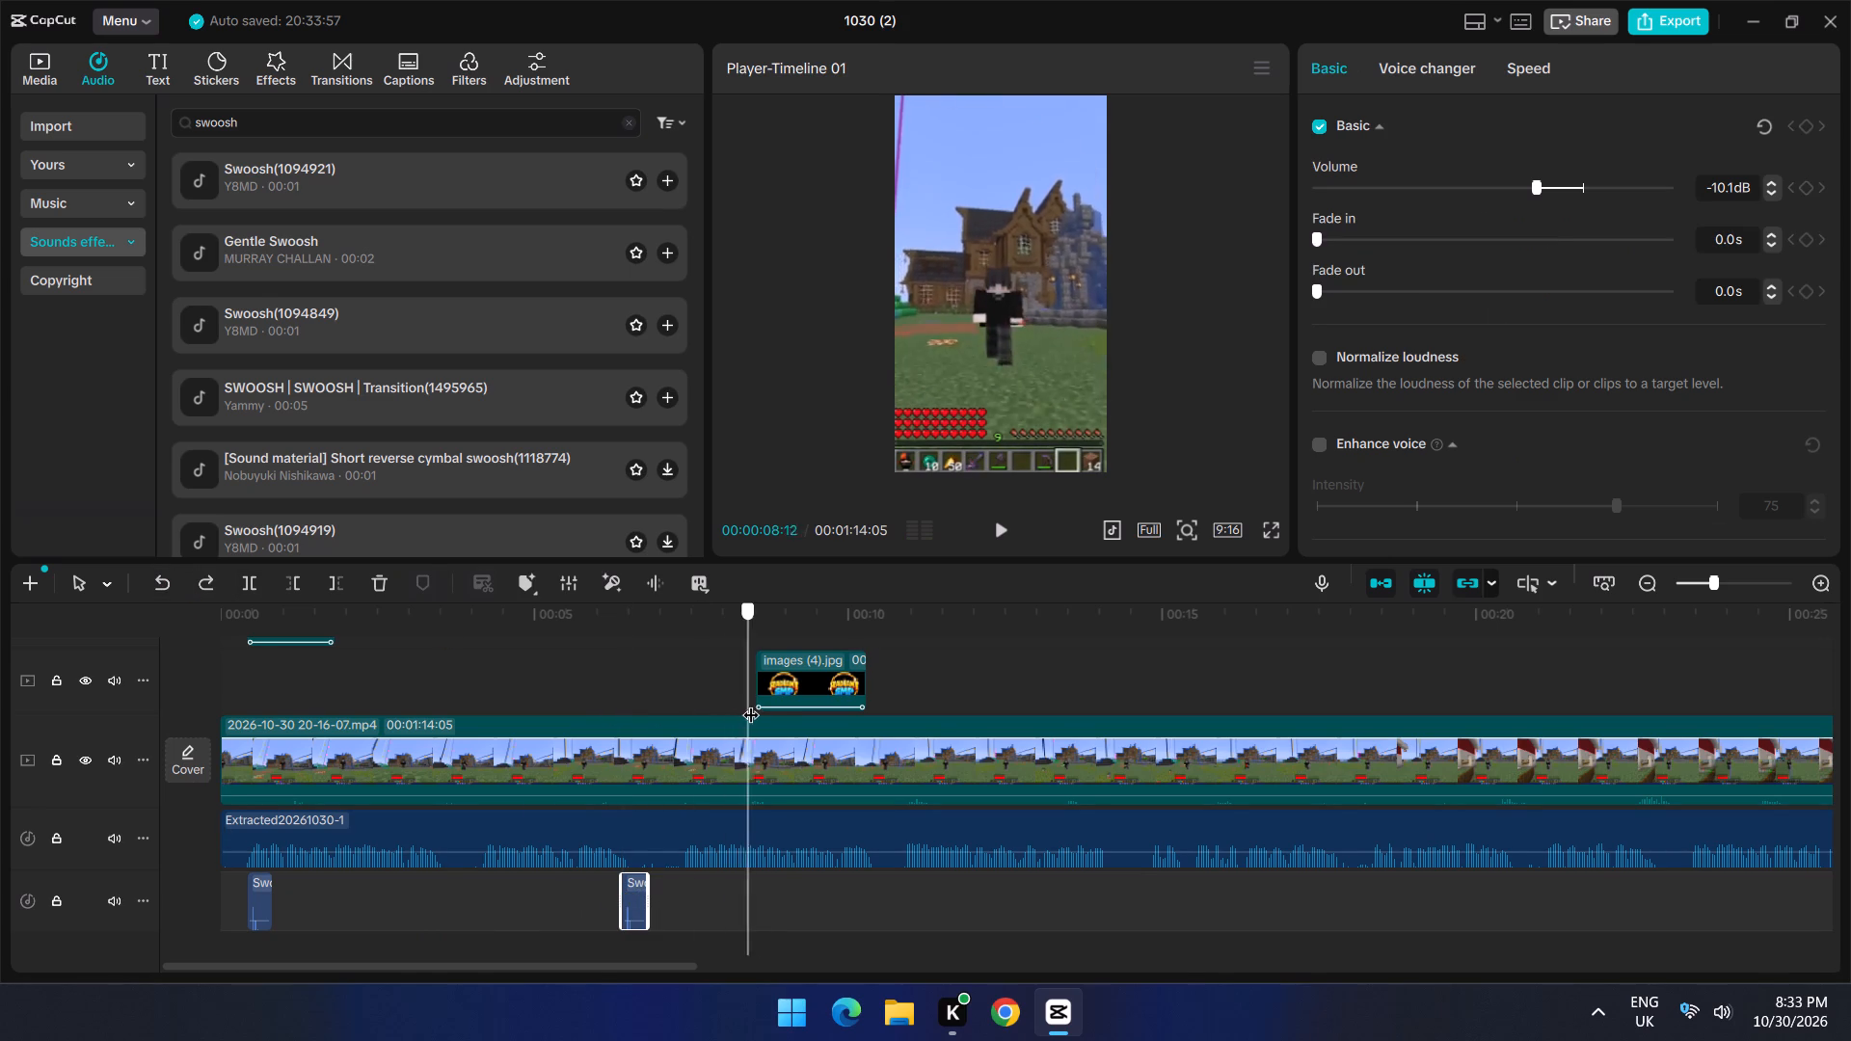
drag(751, 703, 756, 707)
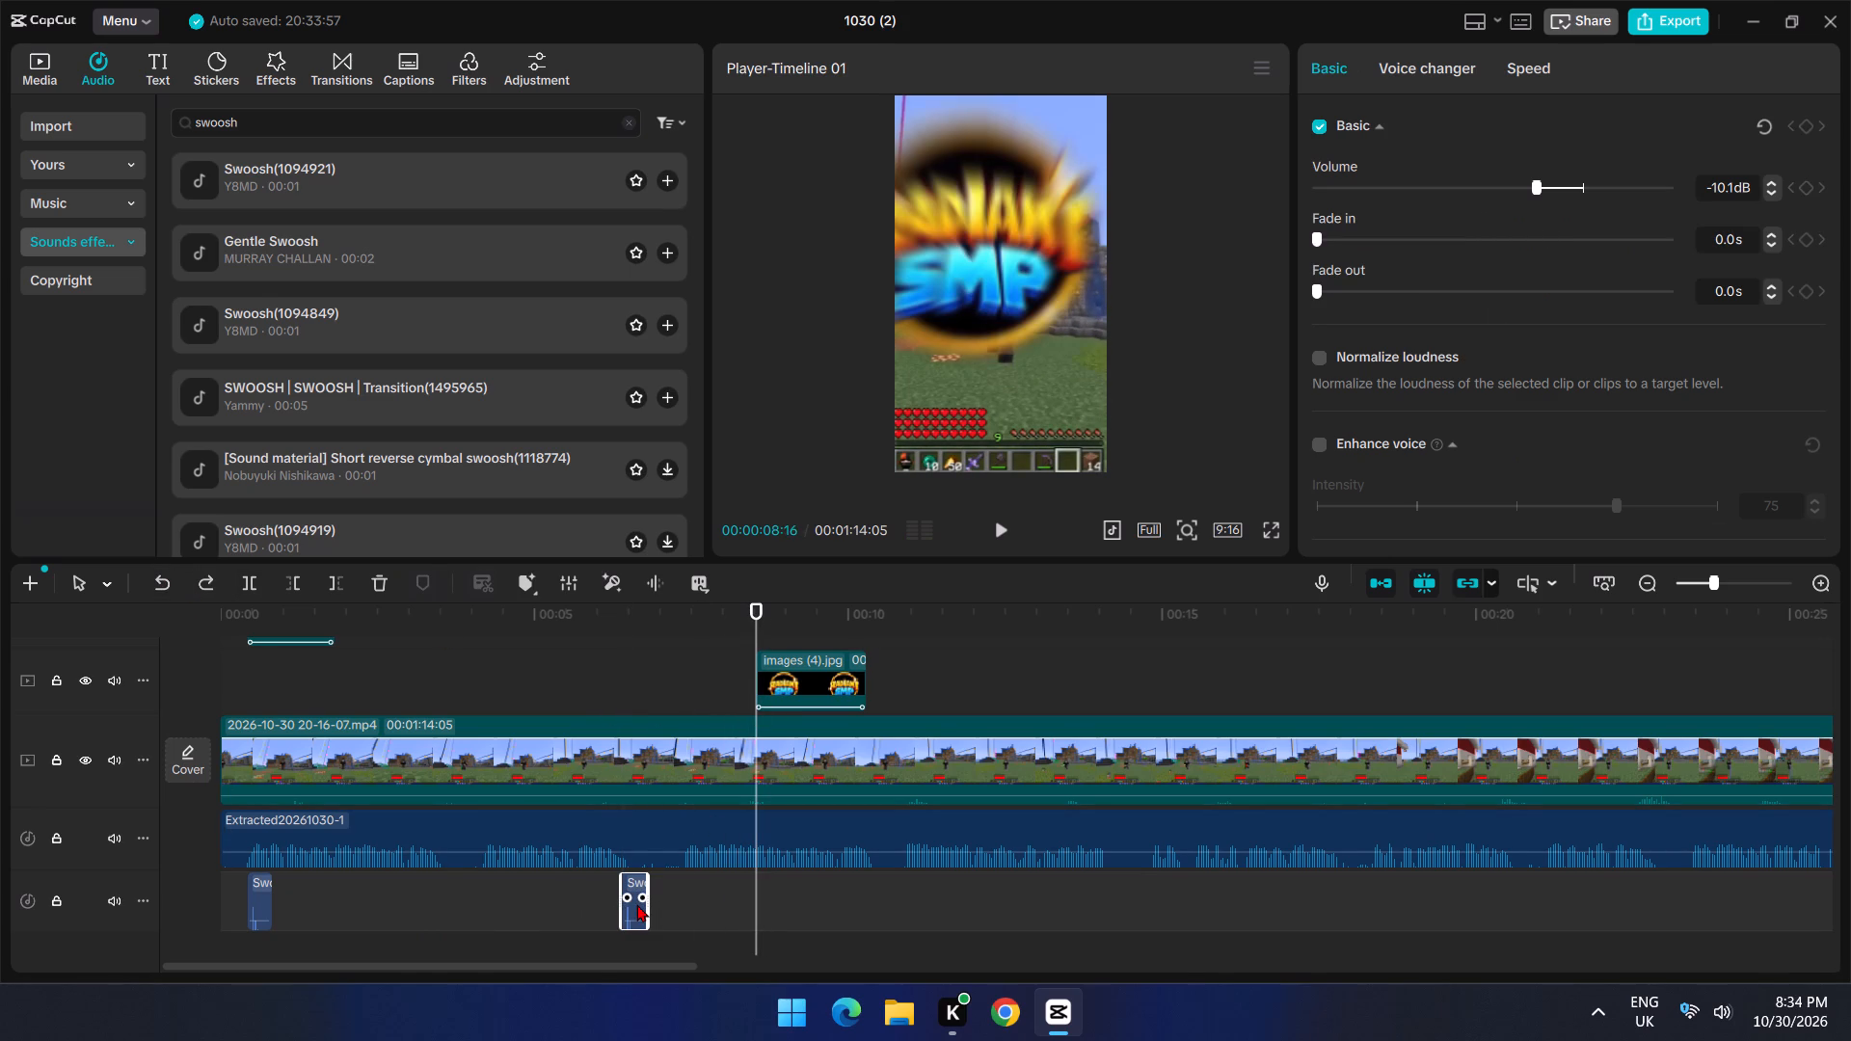
drag(636, 904, 765, 899)
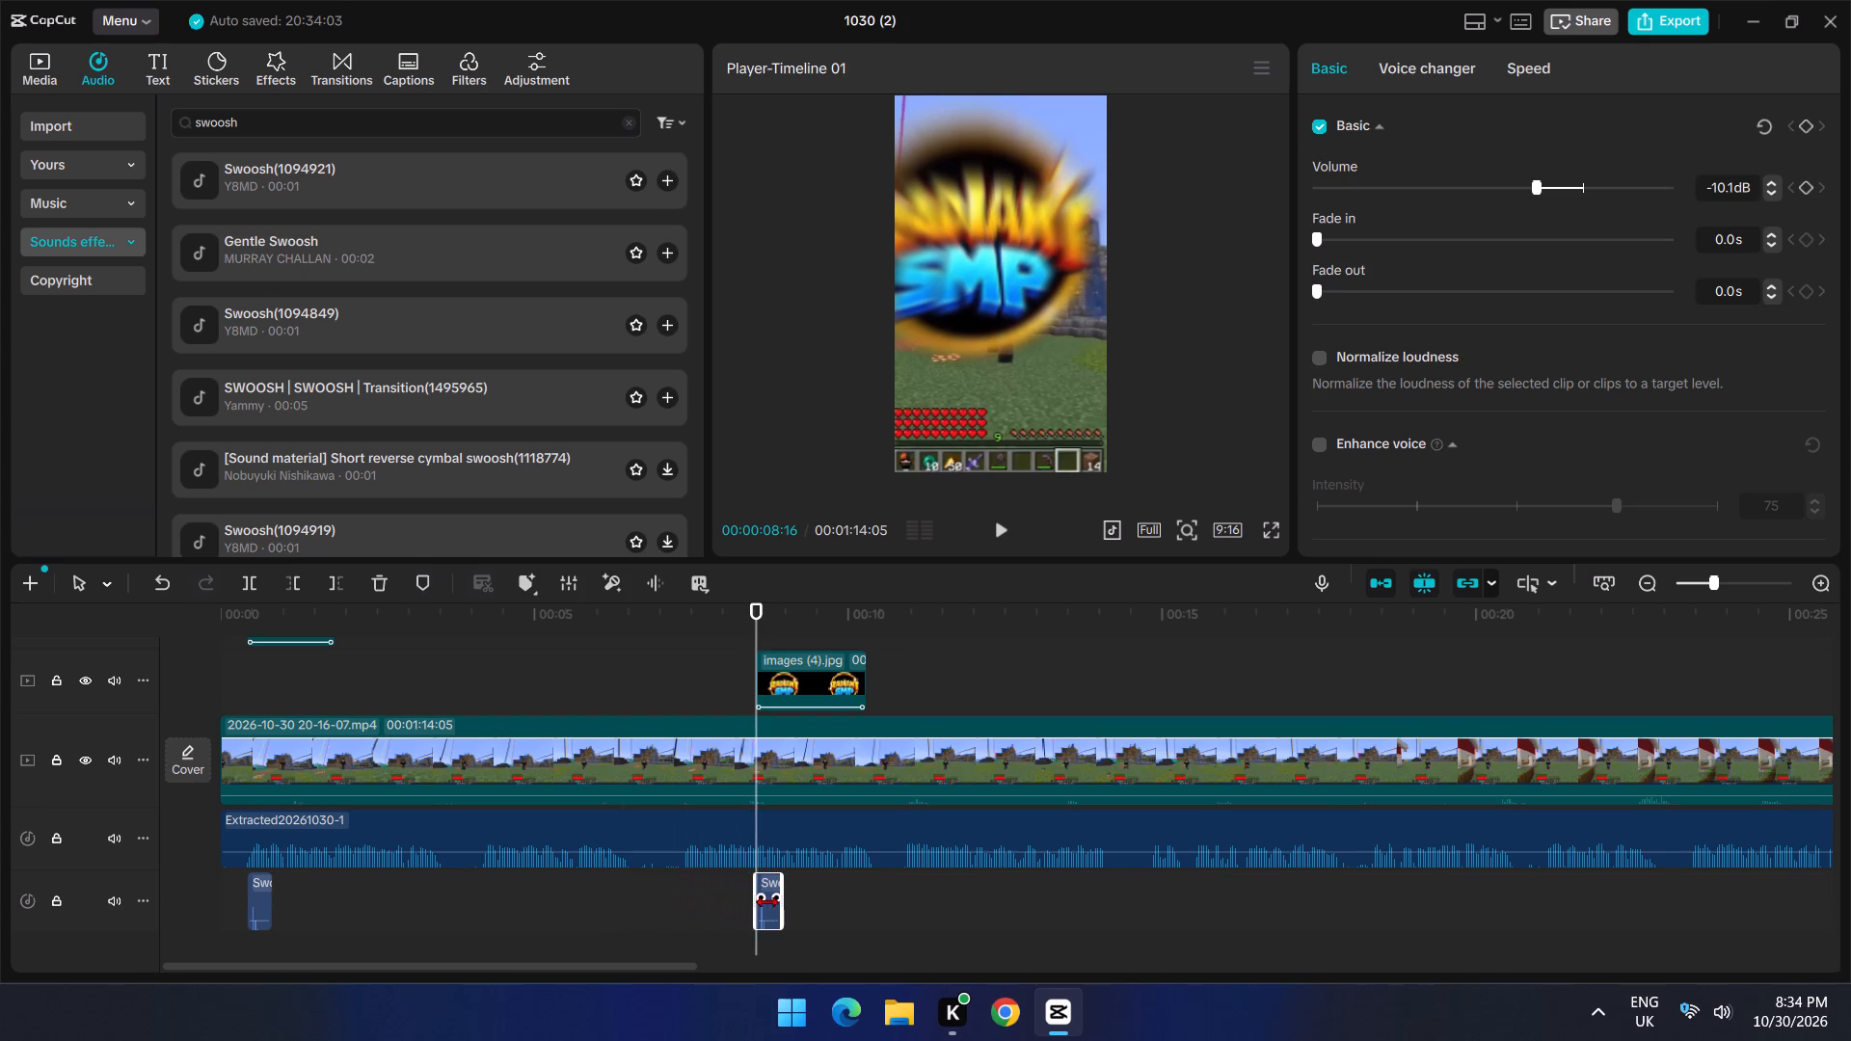
Play the Radiant SMP logo section, shift images (4).jpg and its swoosh earlier to start at about 8.3 seconds, and replay it.
click(654, 653)
key(space)
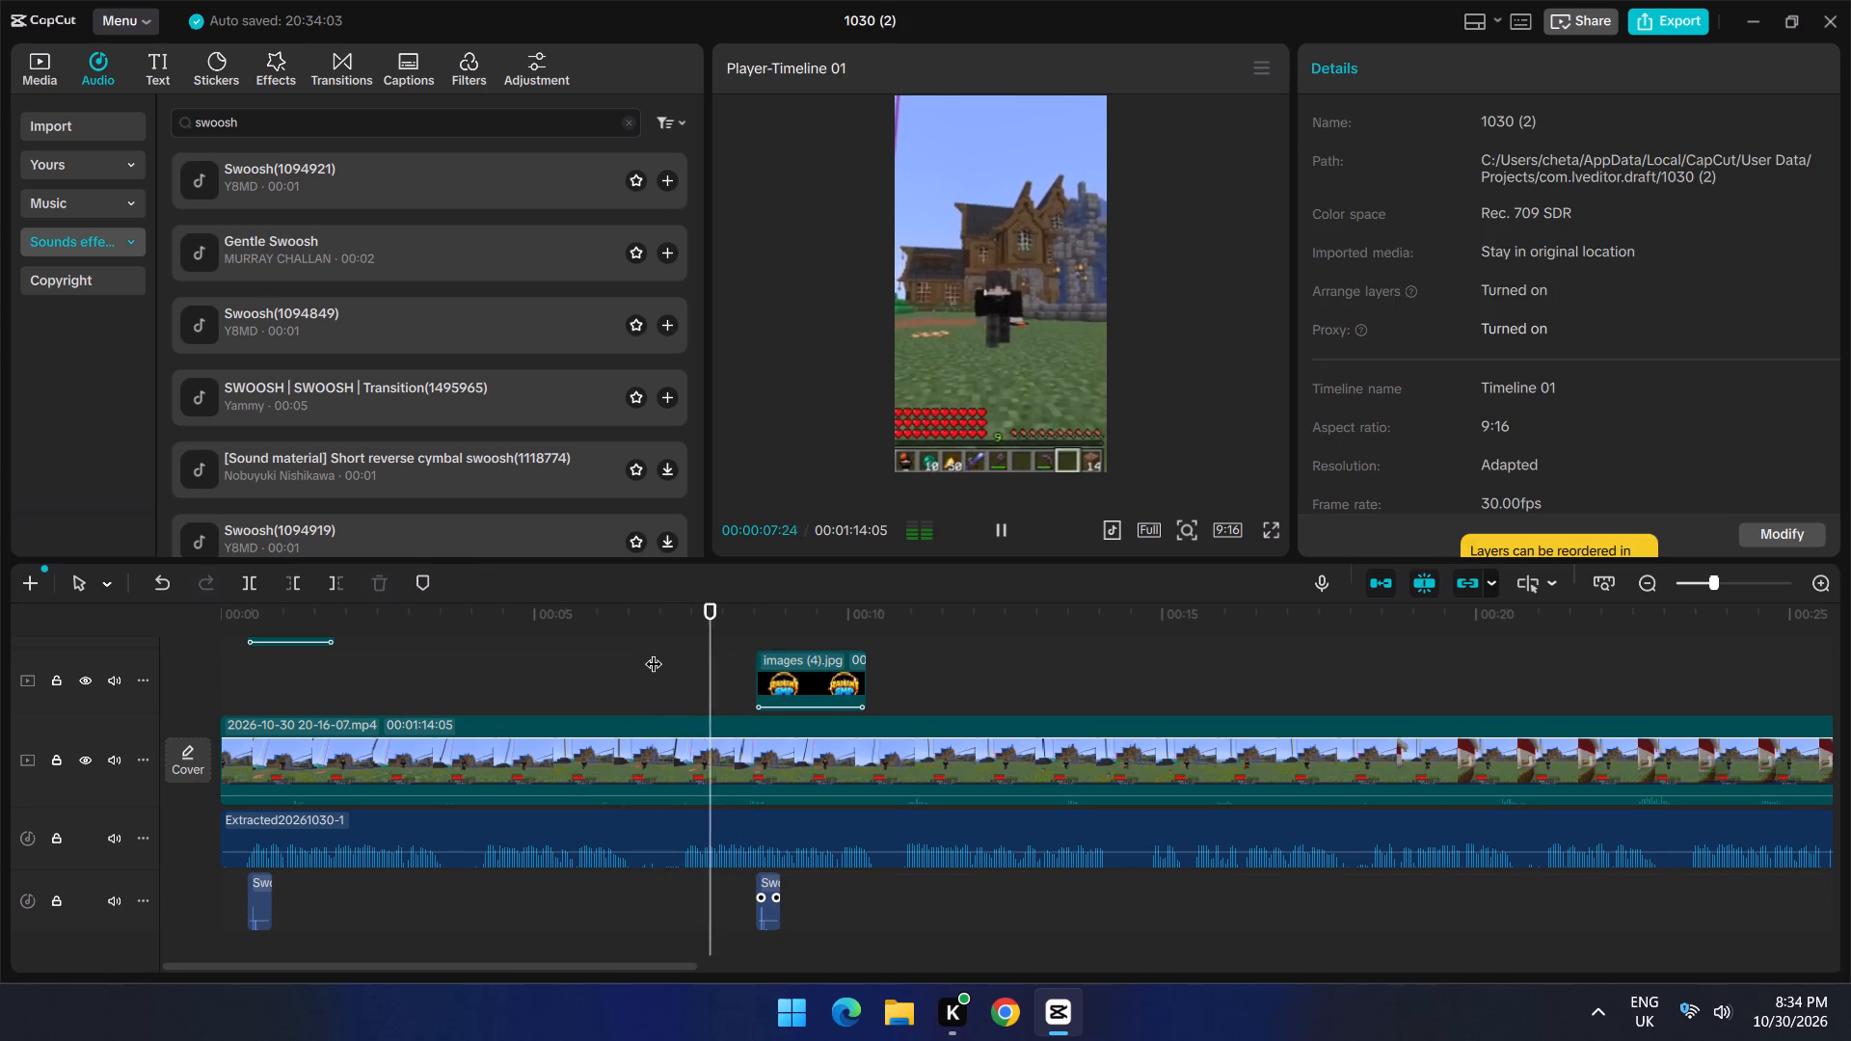
key(space)
click(605, 620)
drag(600, 620, 534, 628)
key(space)
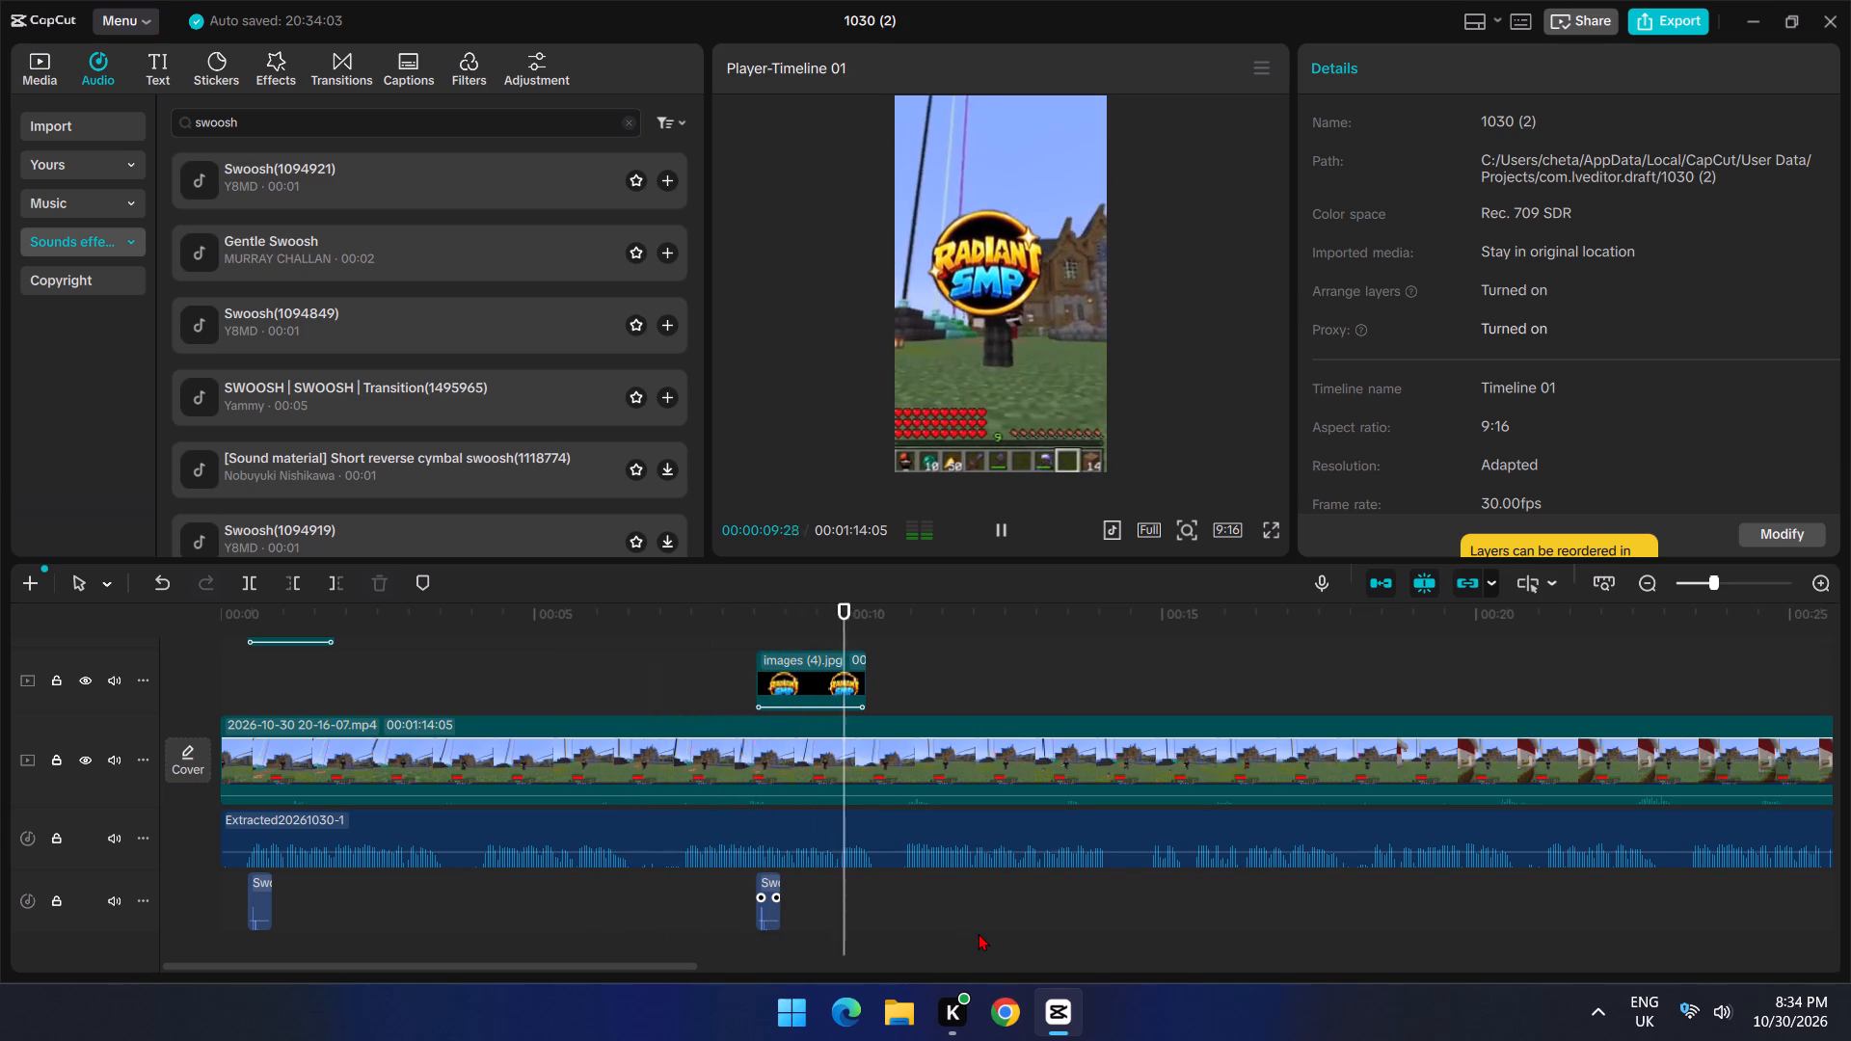
key(space)
drag(787, 676, 769, 675)
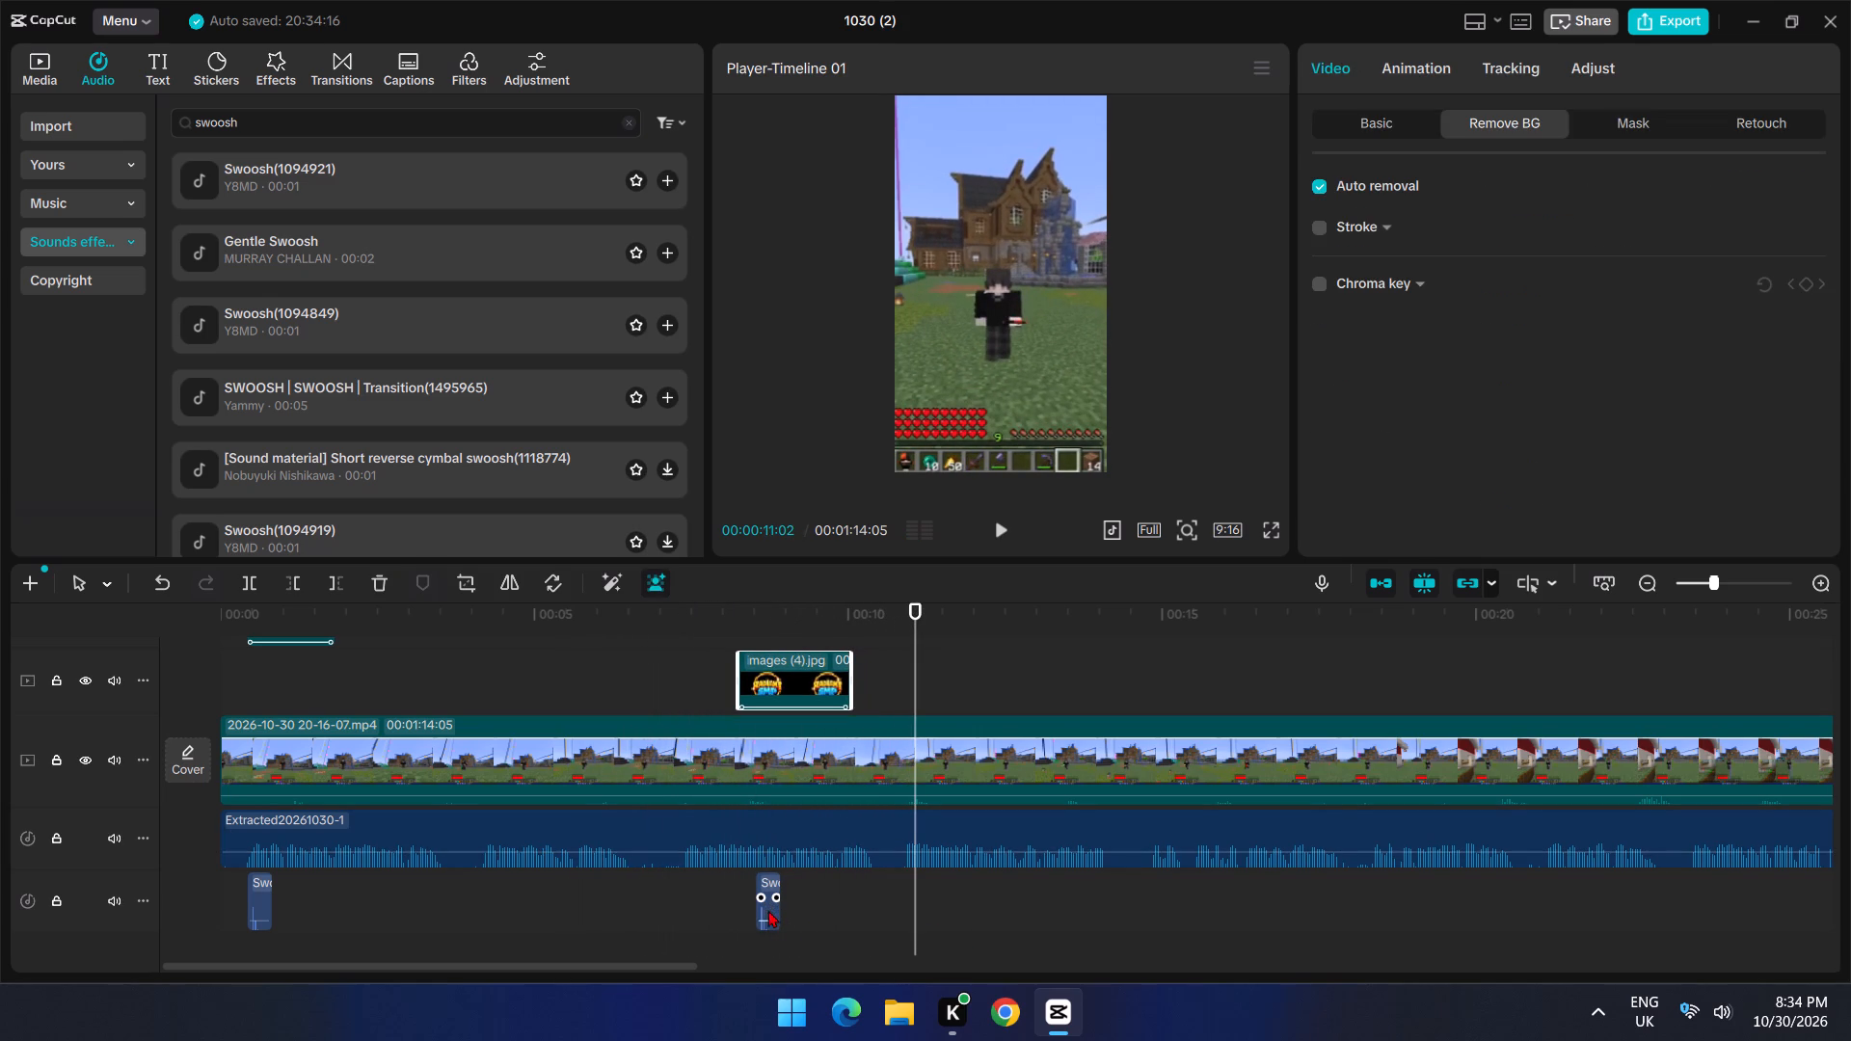
drag(765, 910, 753, 909)
click(640, 644)
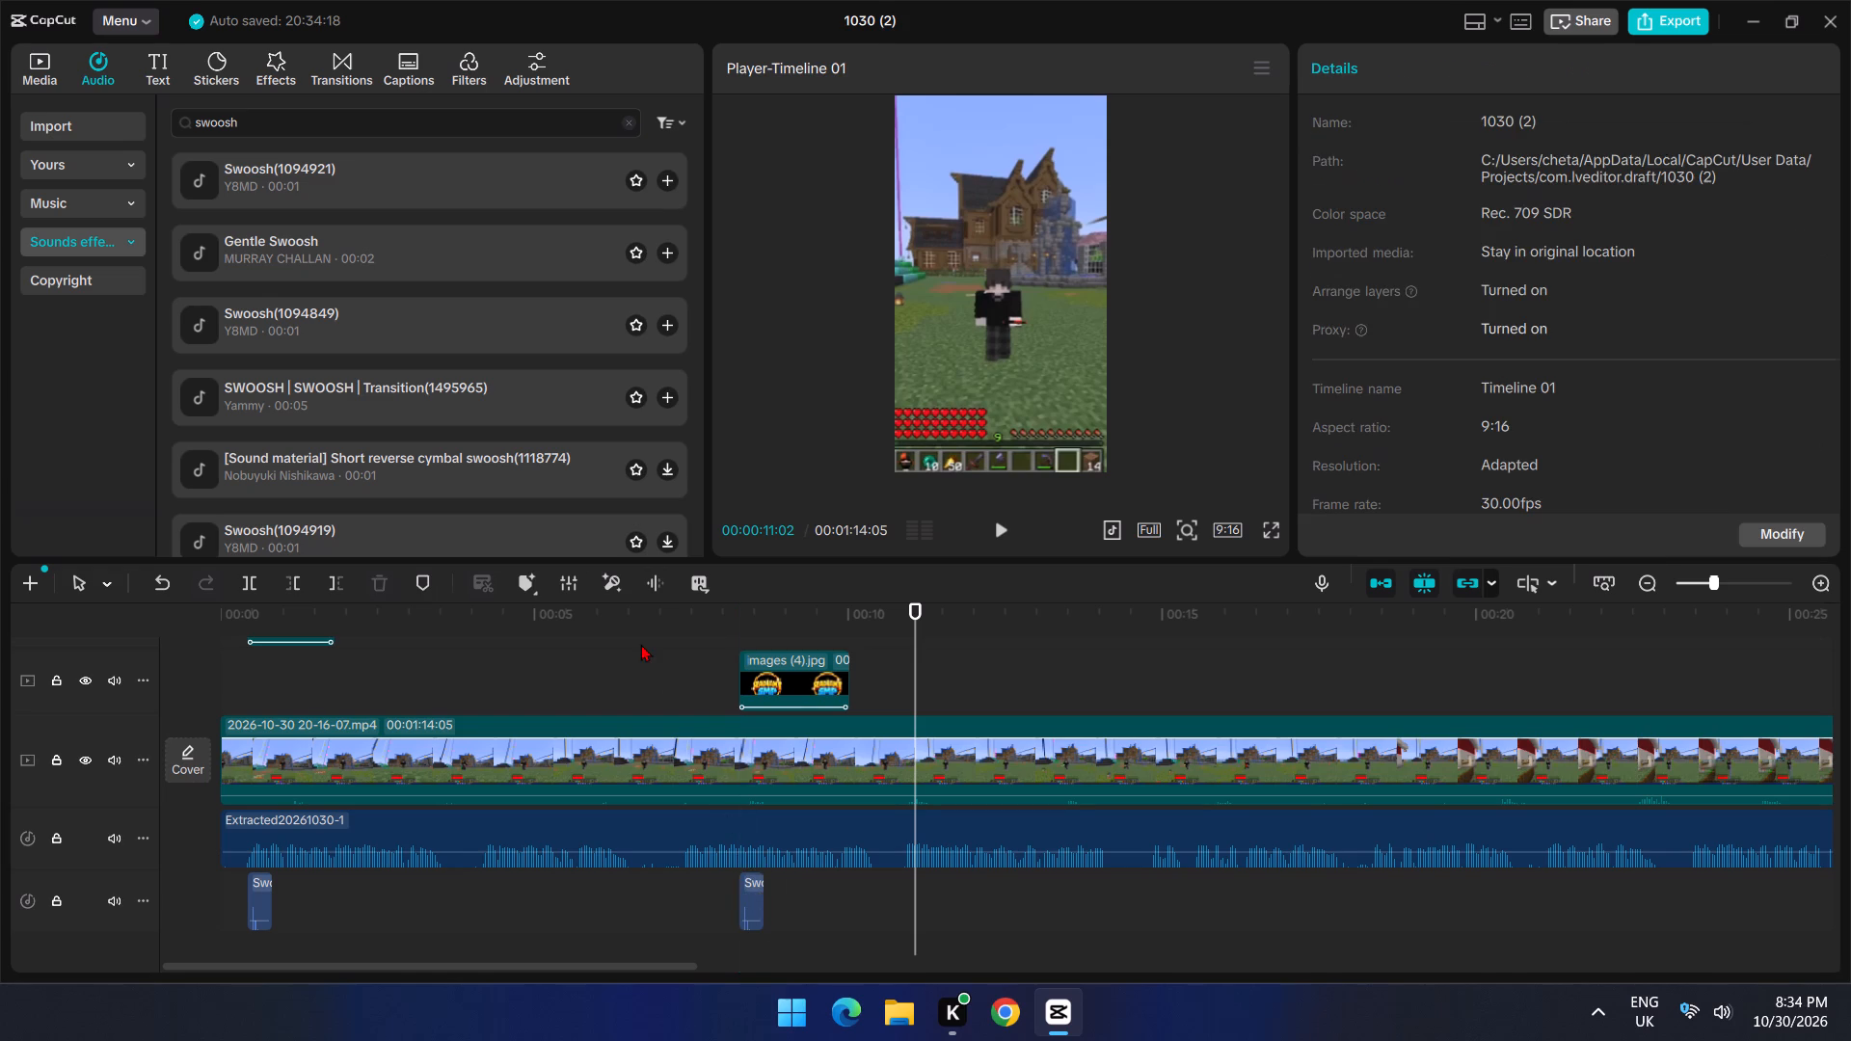
key(space)
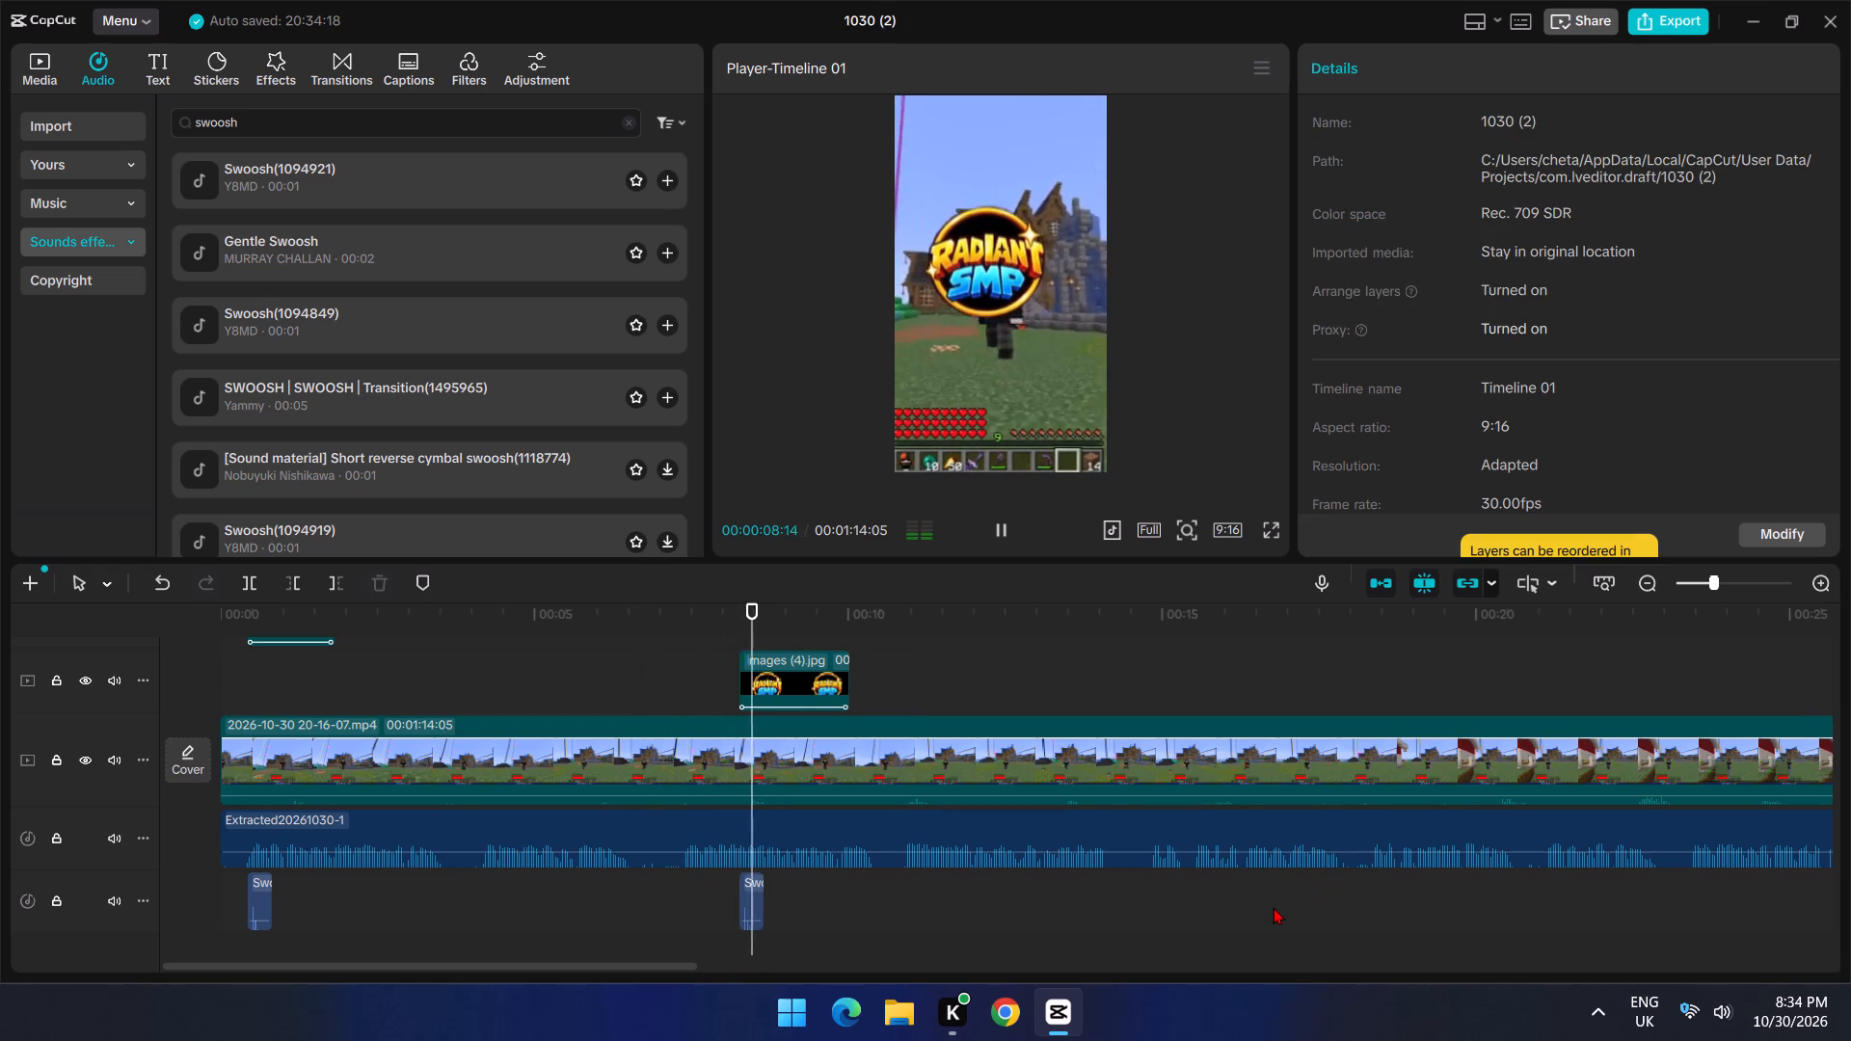
key(space)
click(992, 252)
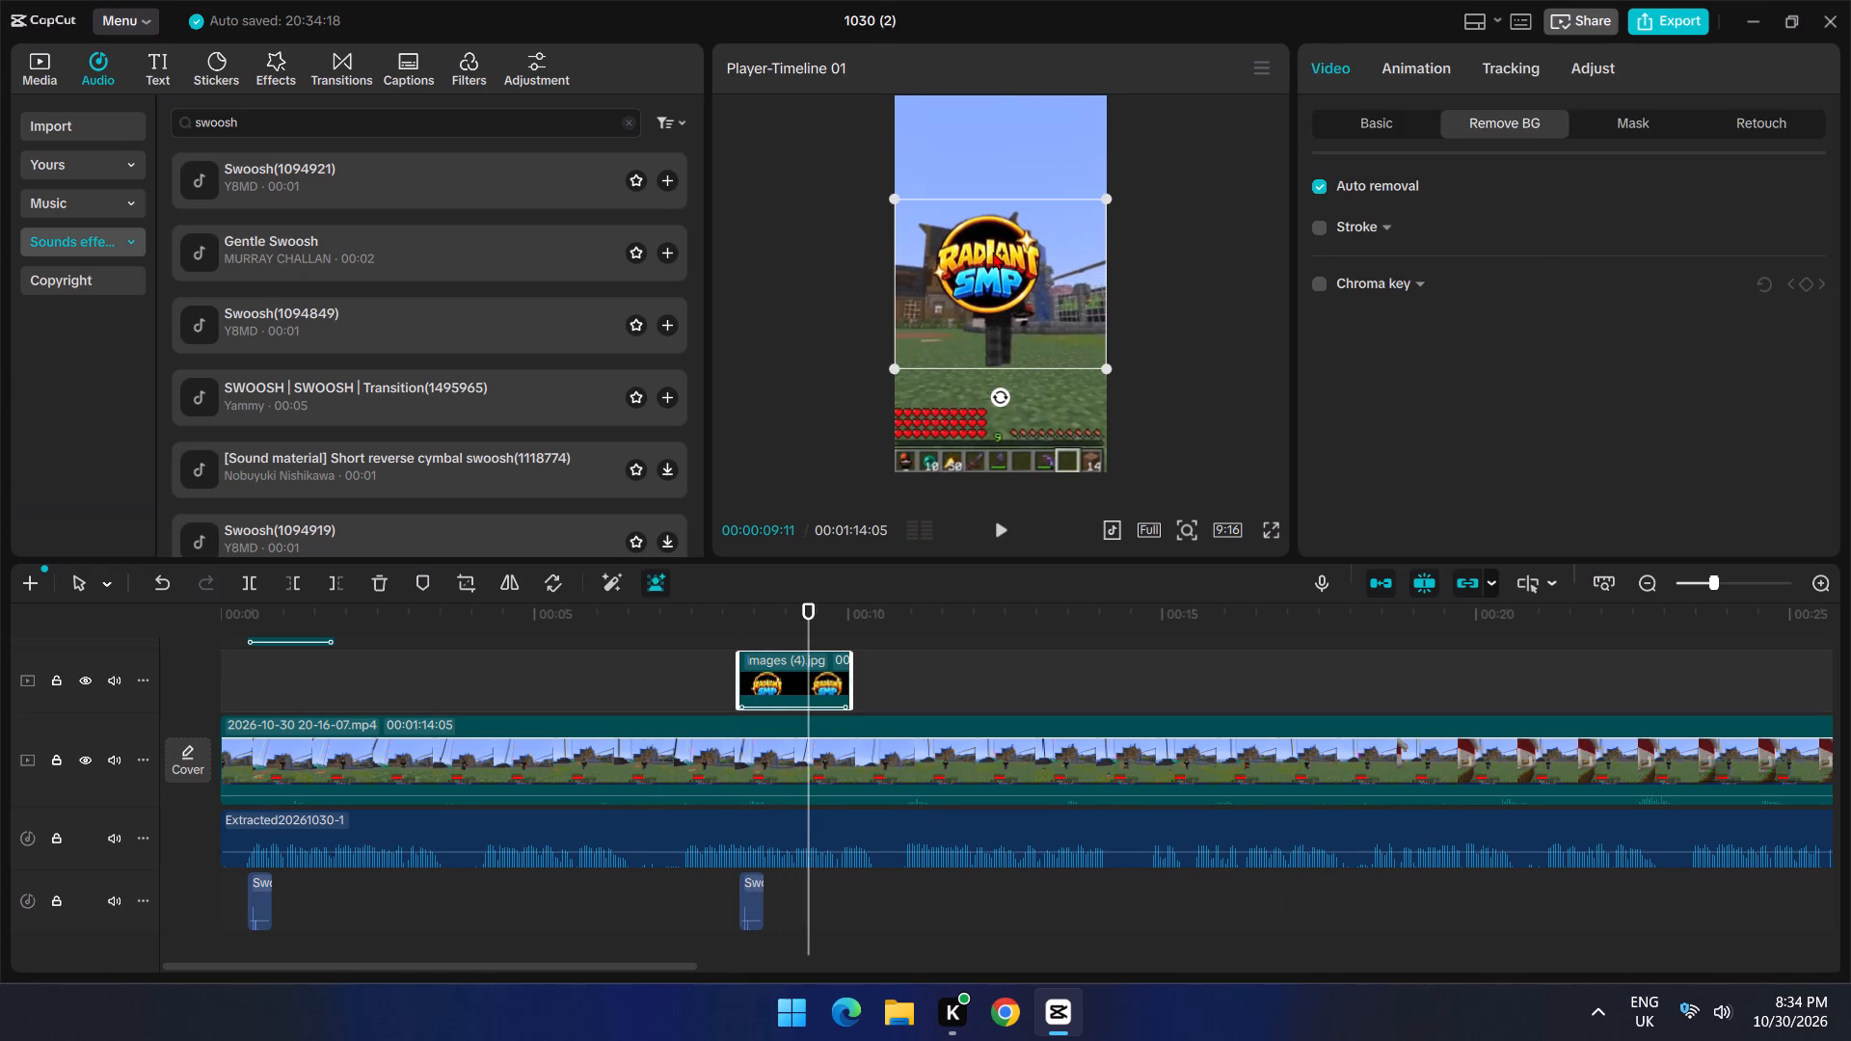
key(space)
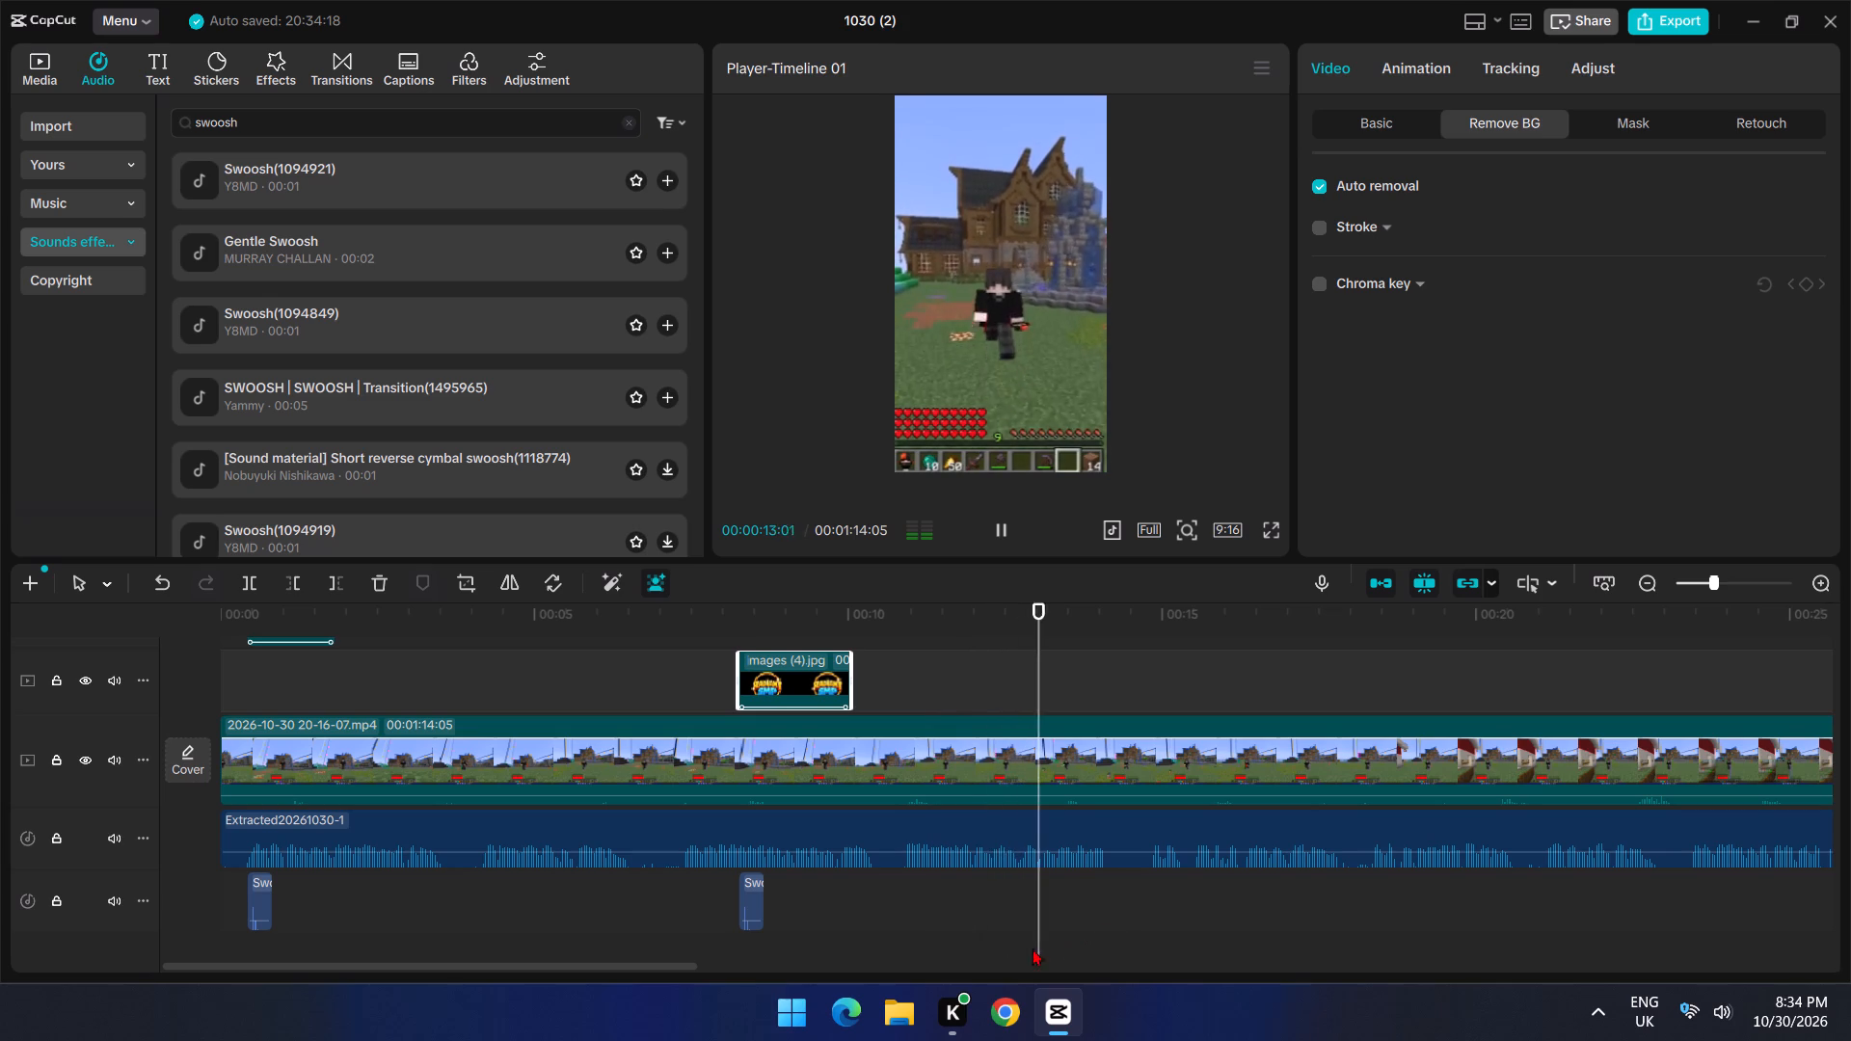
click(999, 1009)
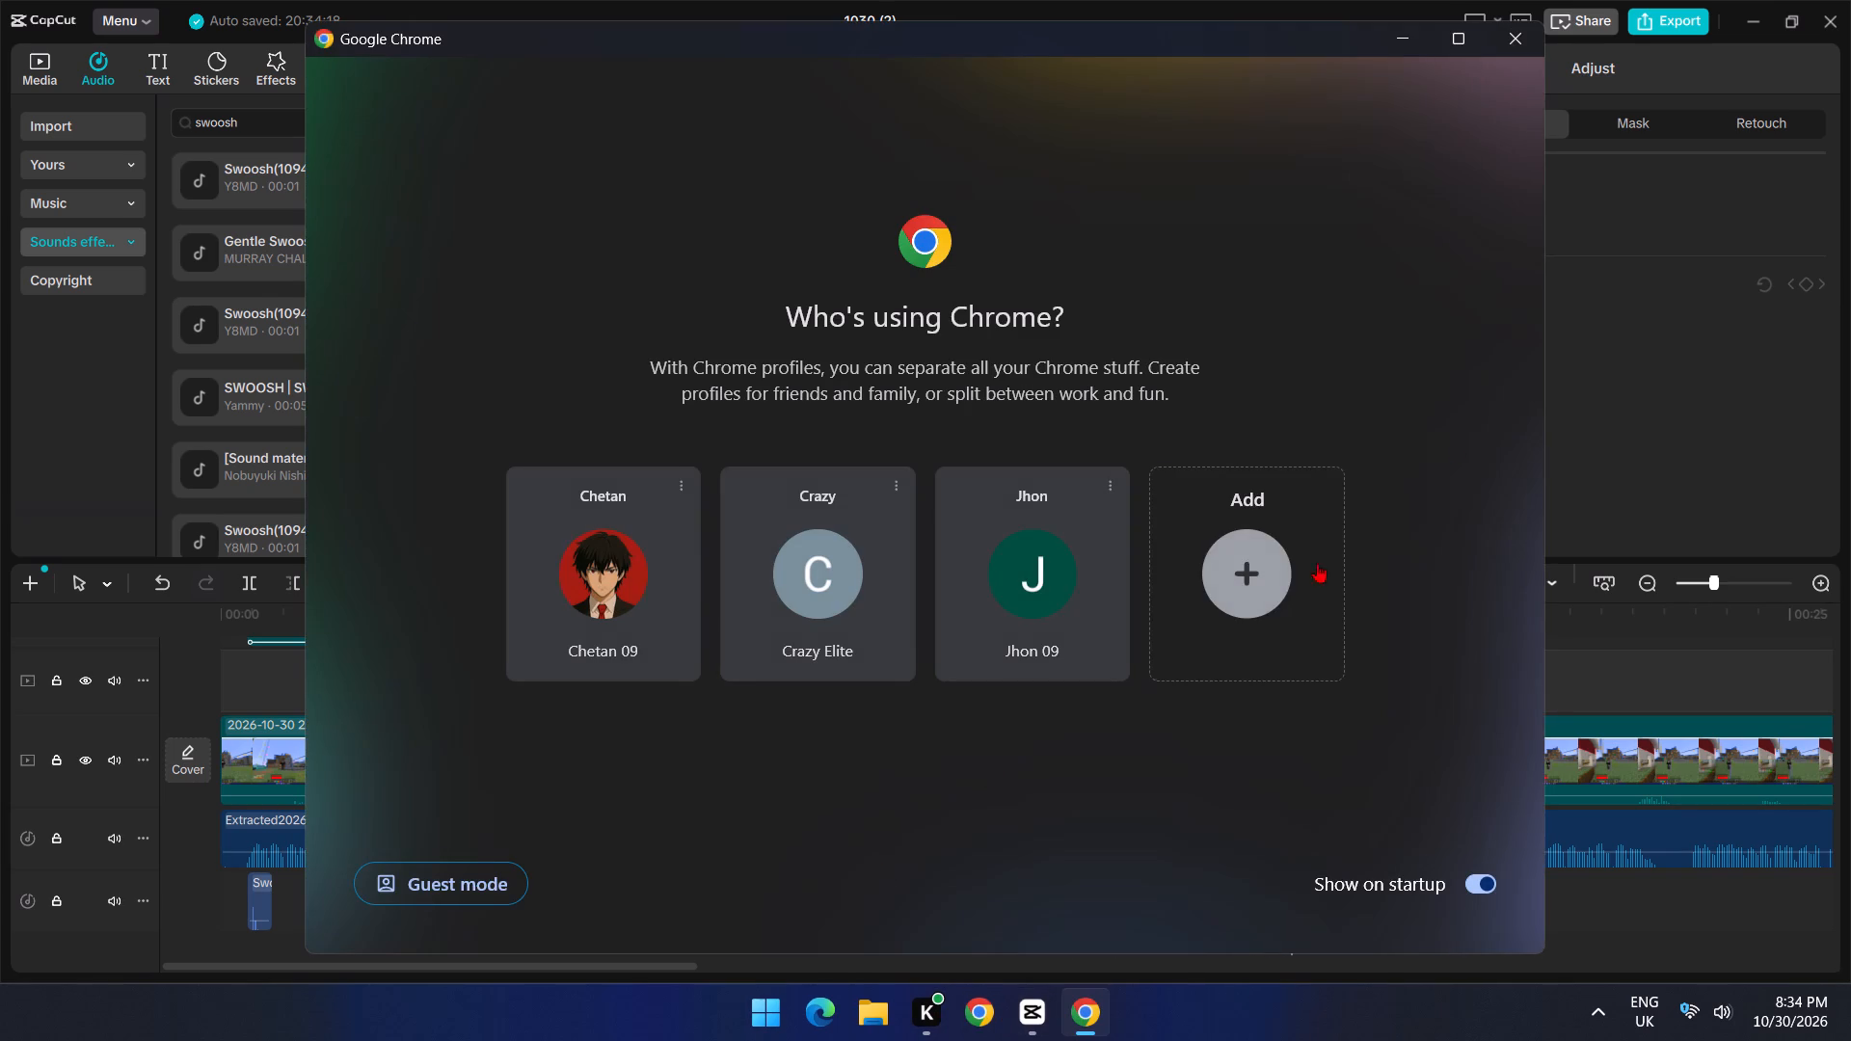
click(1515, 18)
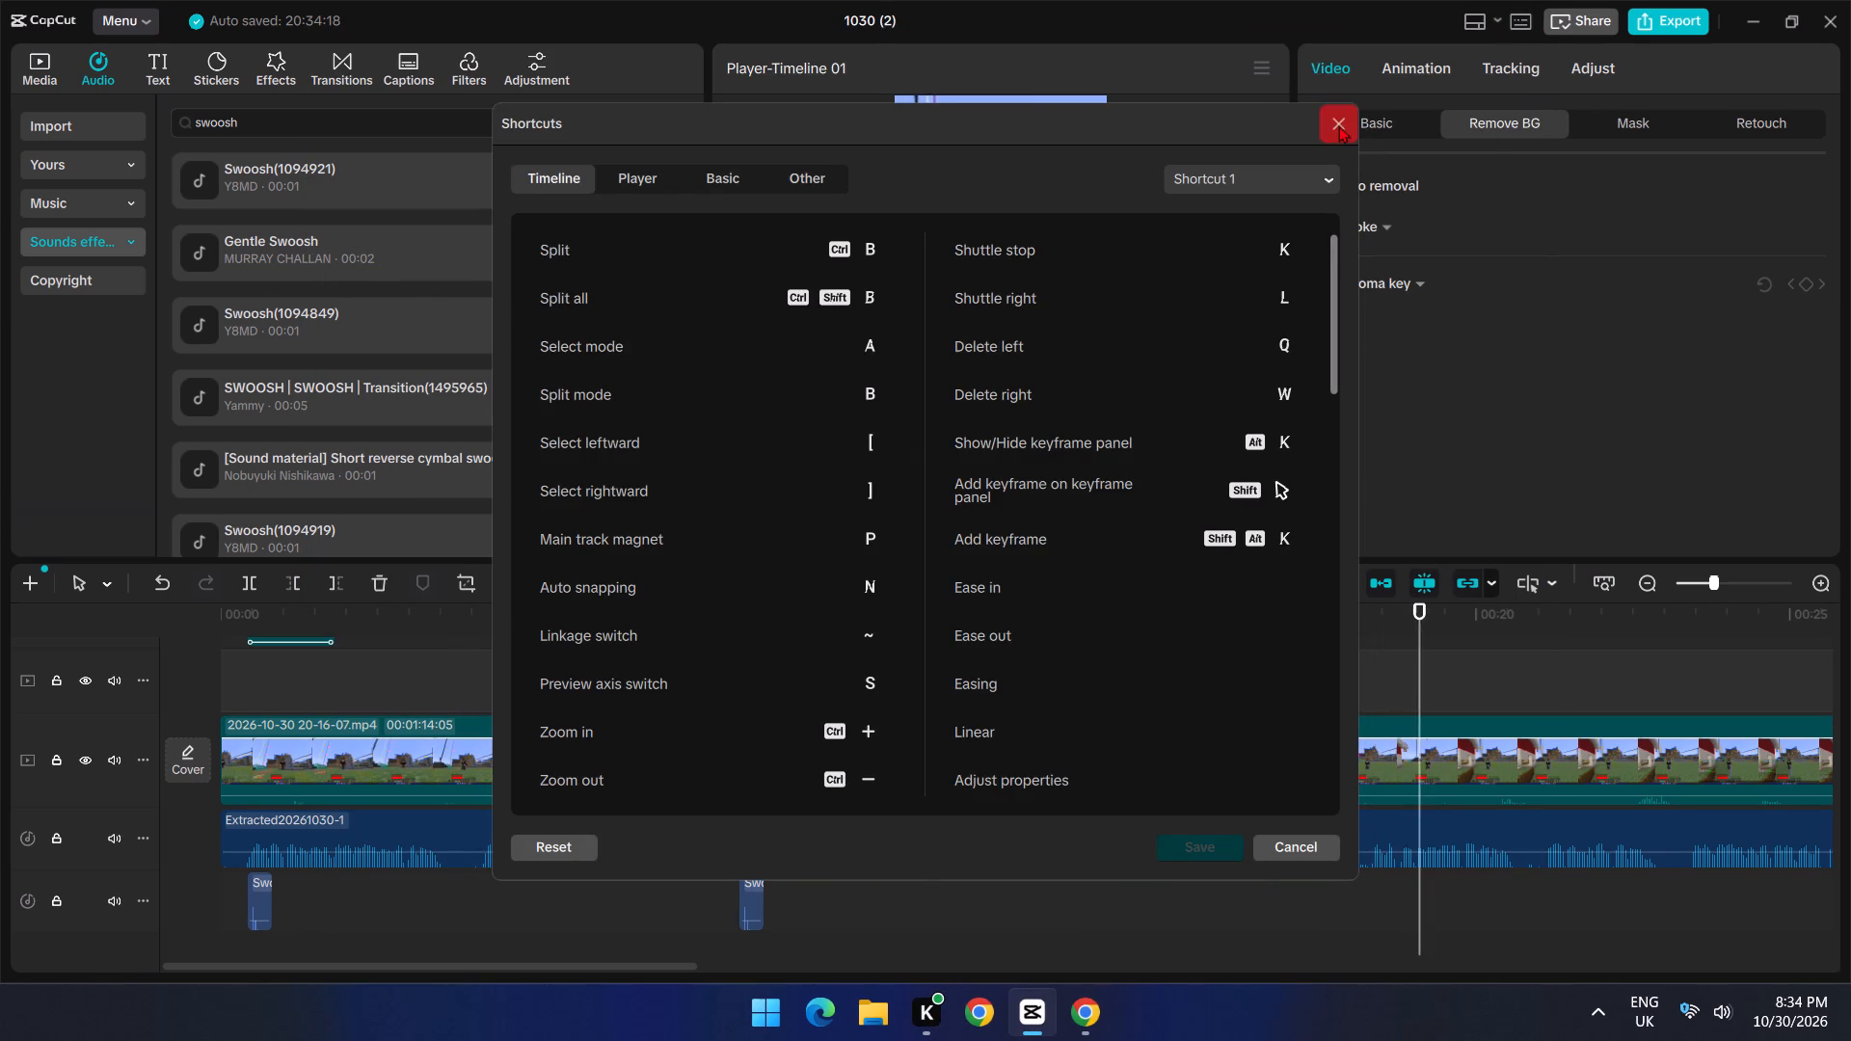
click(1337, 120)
Play the recording from 00:00:17:14 to about 00:00:34 to review it, and return to the start of the timeline.
click(1317, 632)
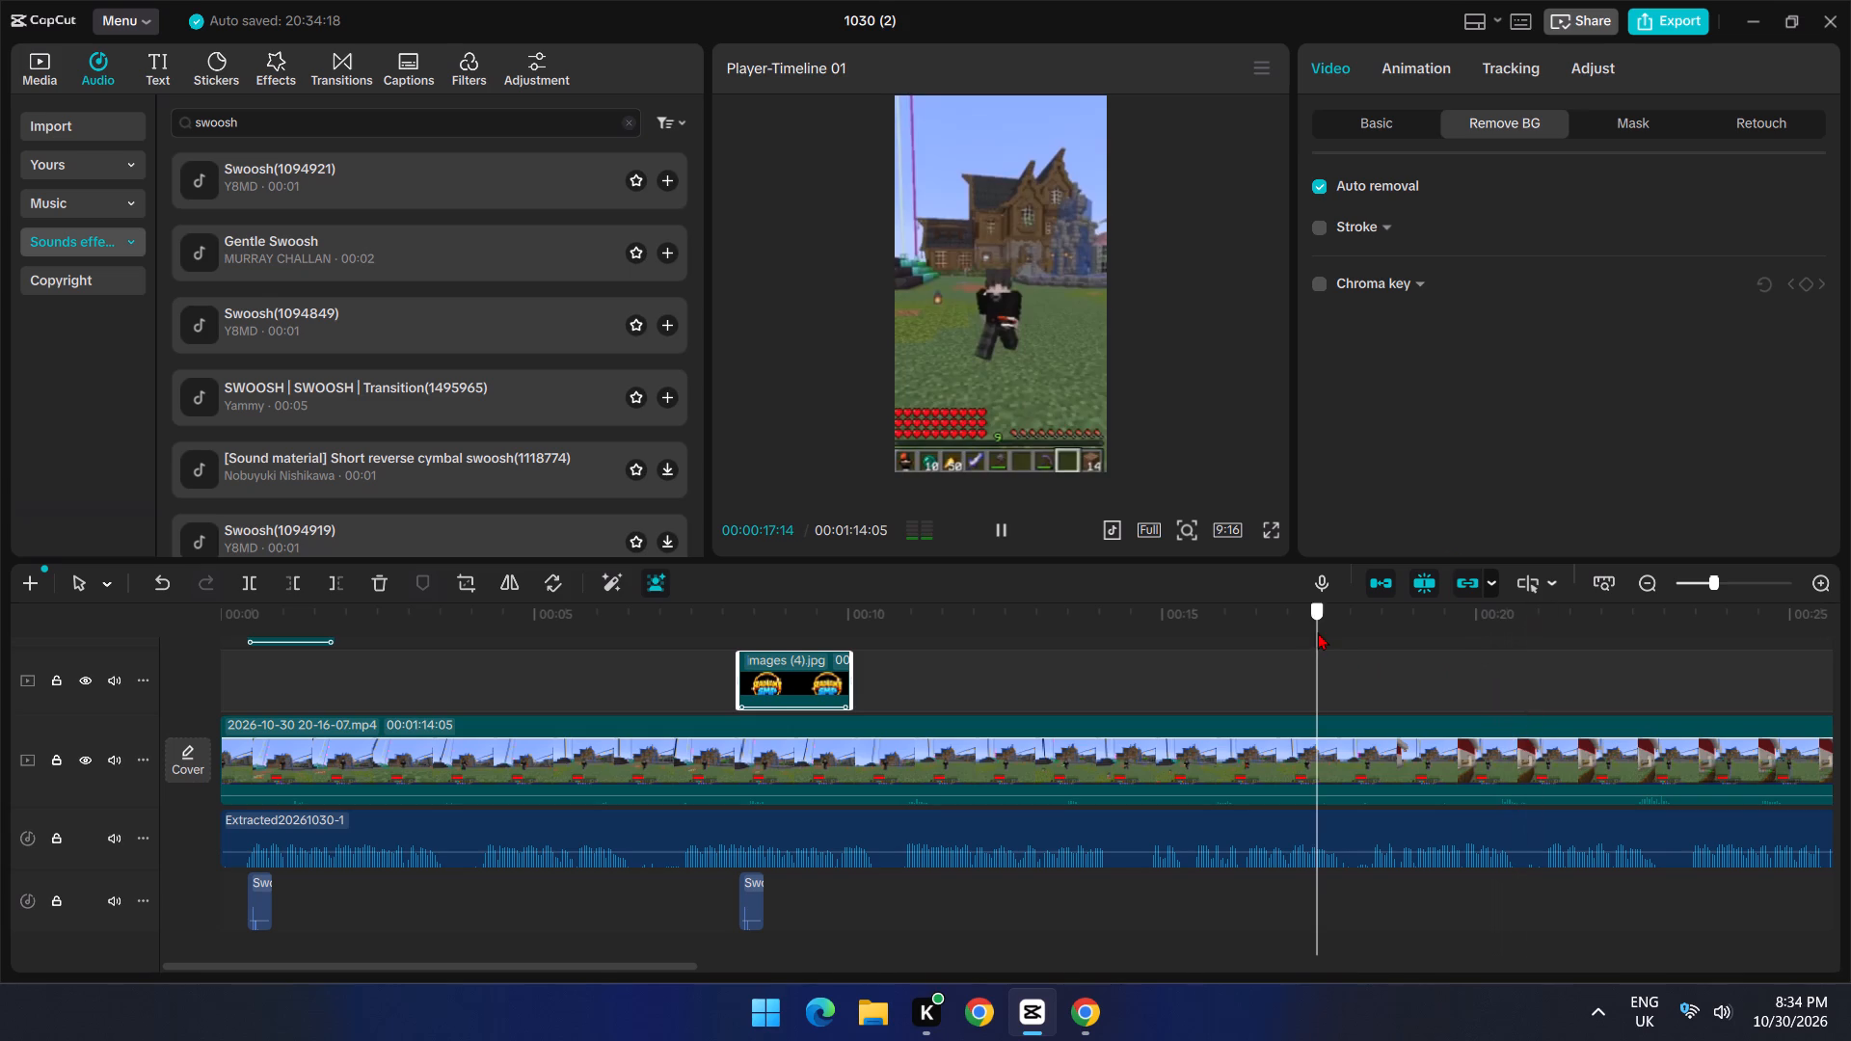
click(1317, 632)
key(space)
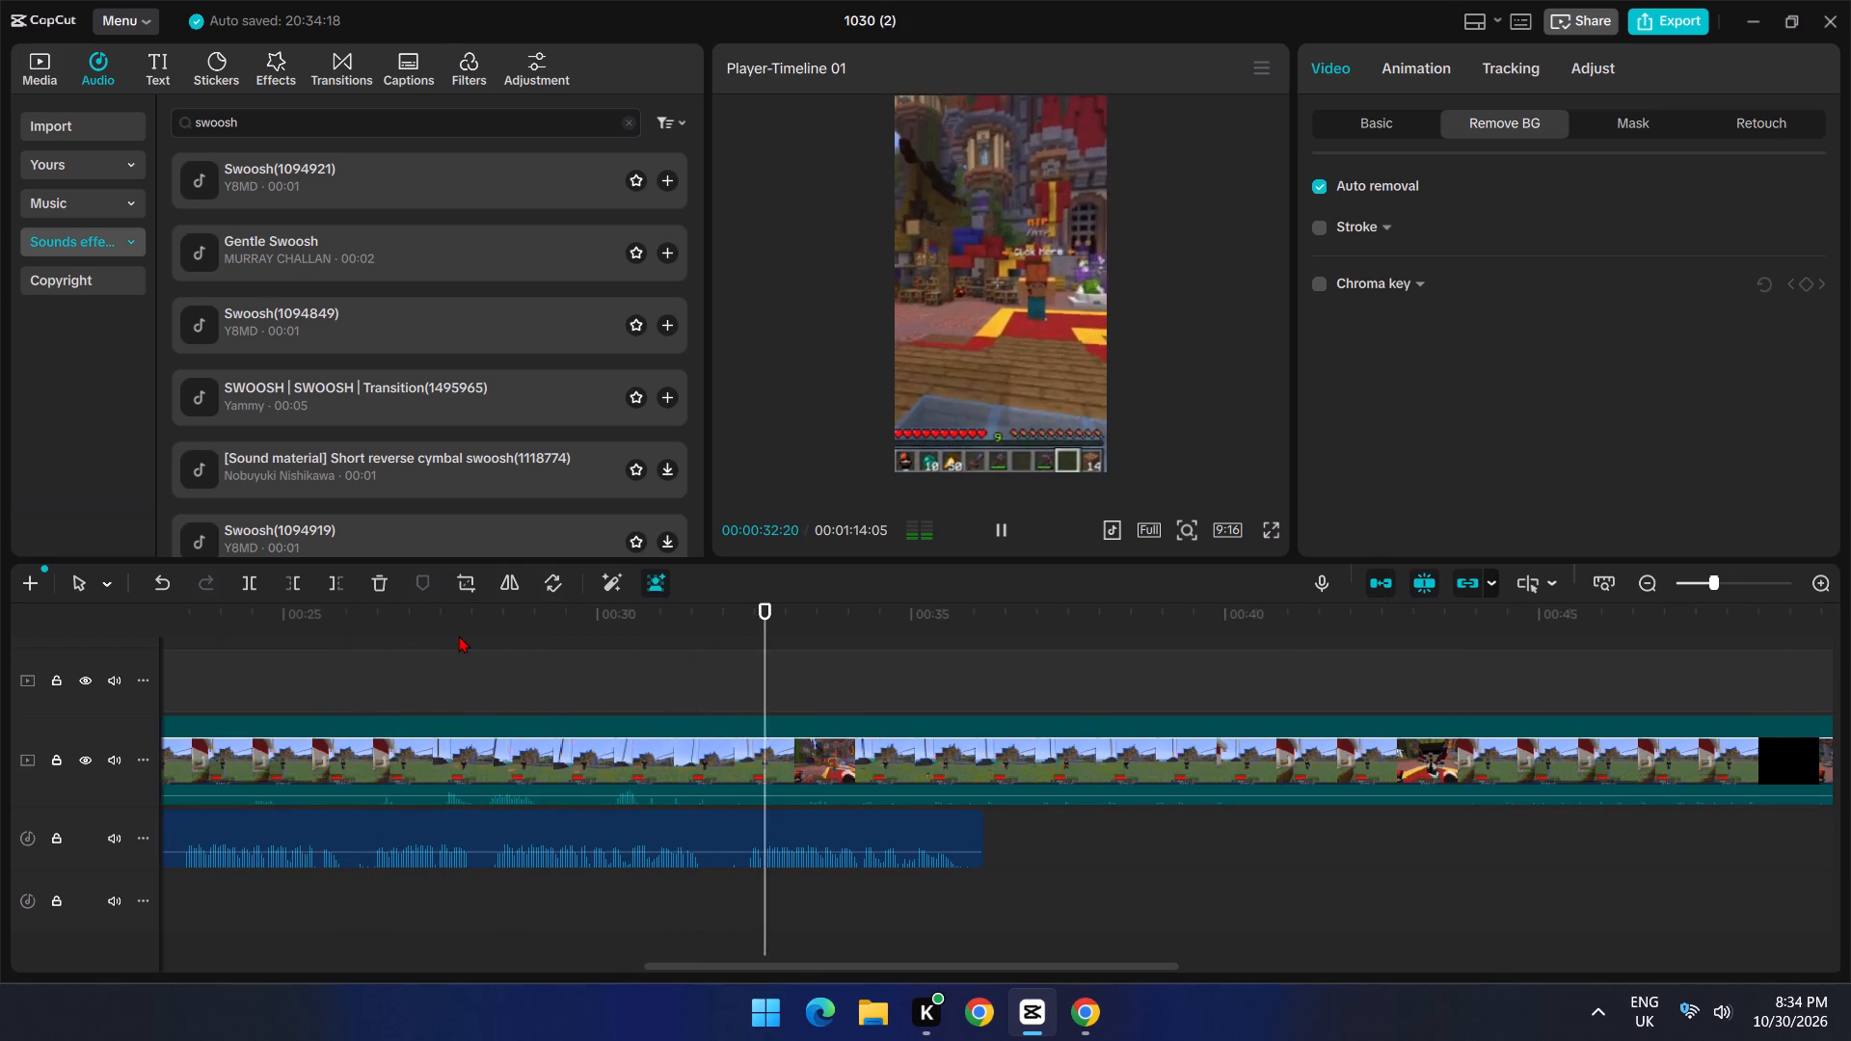
key(space)
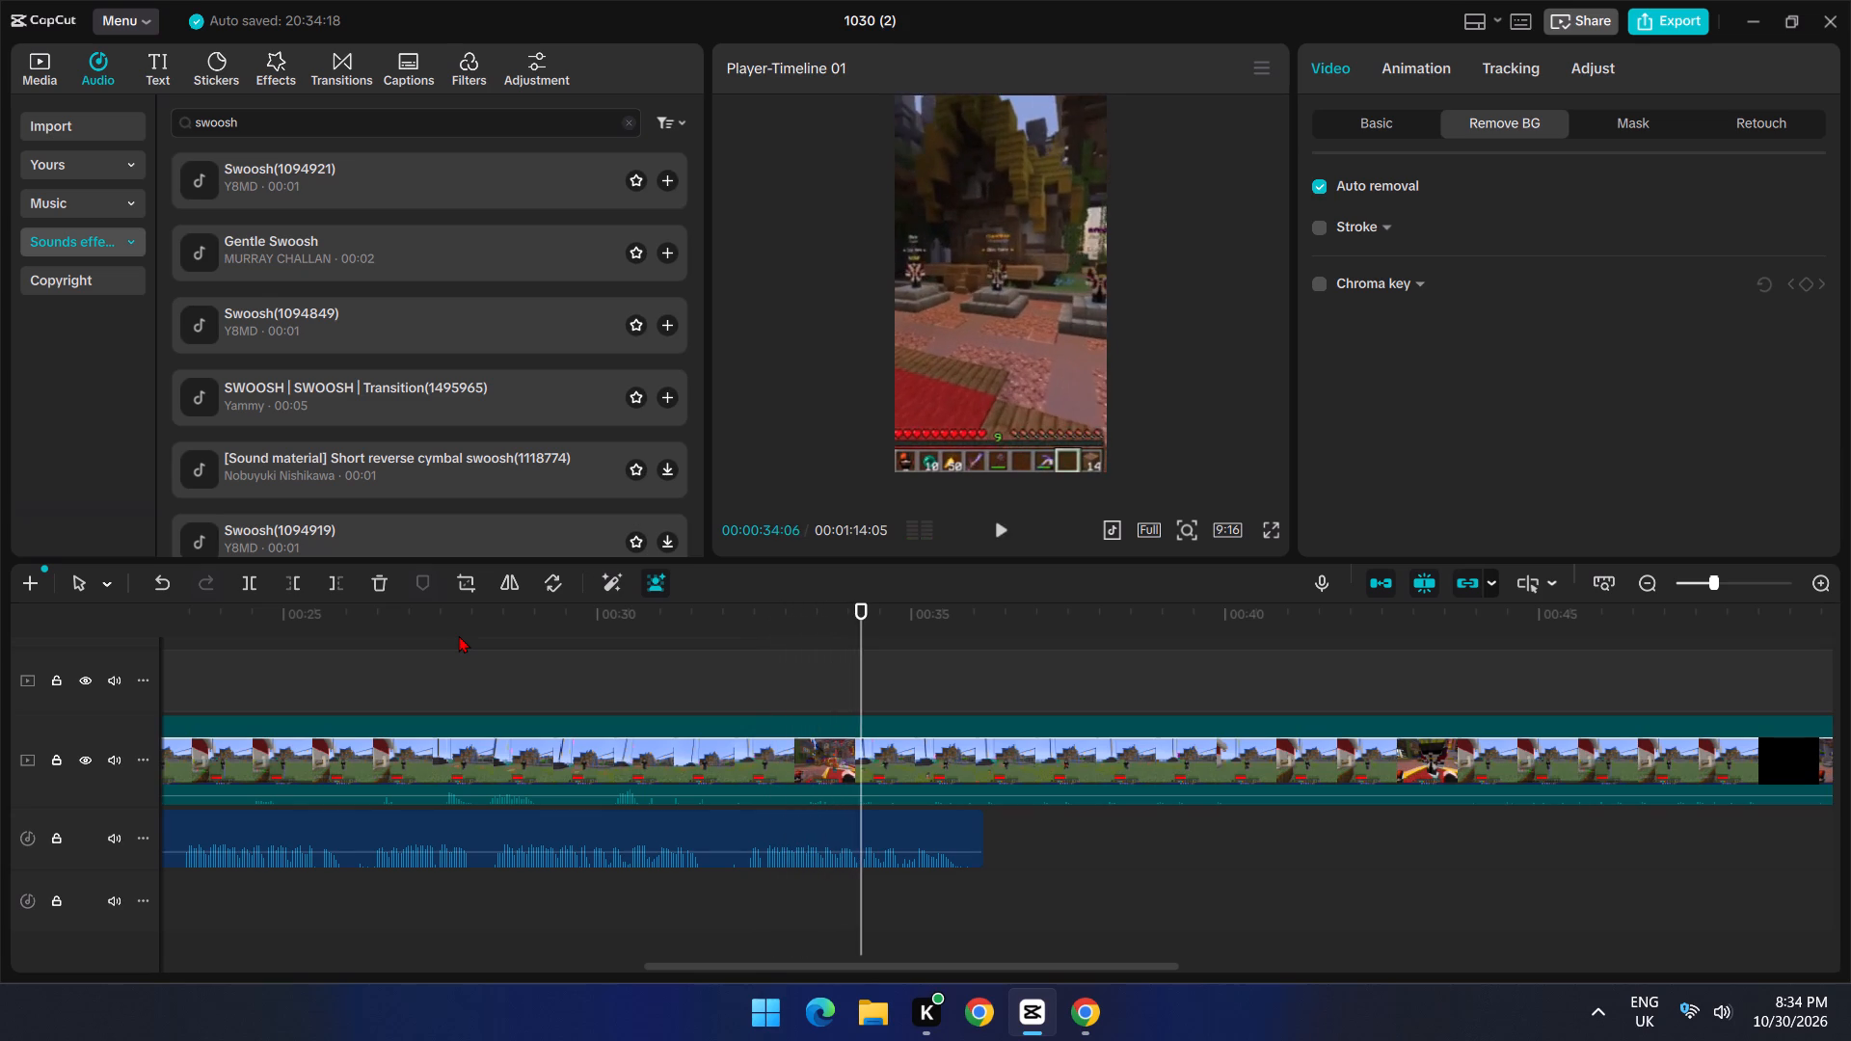
key(space)
key(space)
click(458, 635)
drag(455, 635, 231, 678)
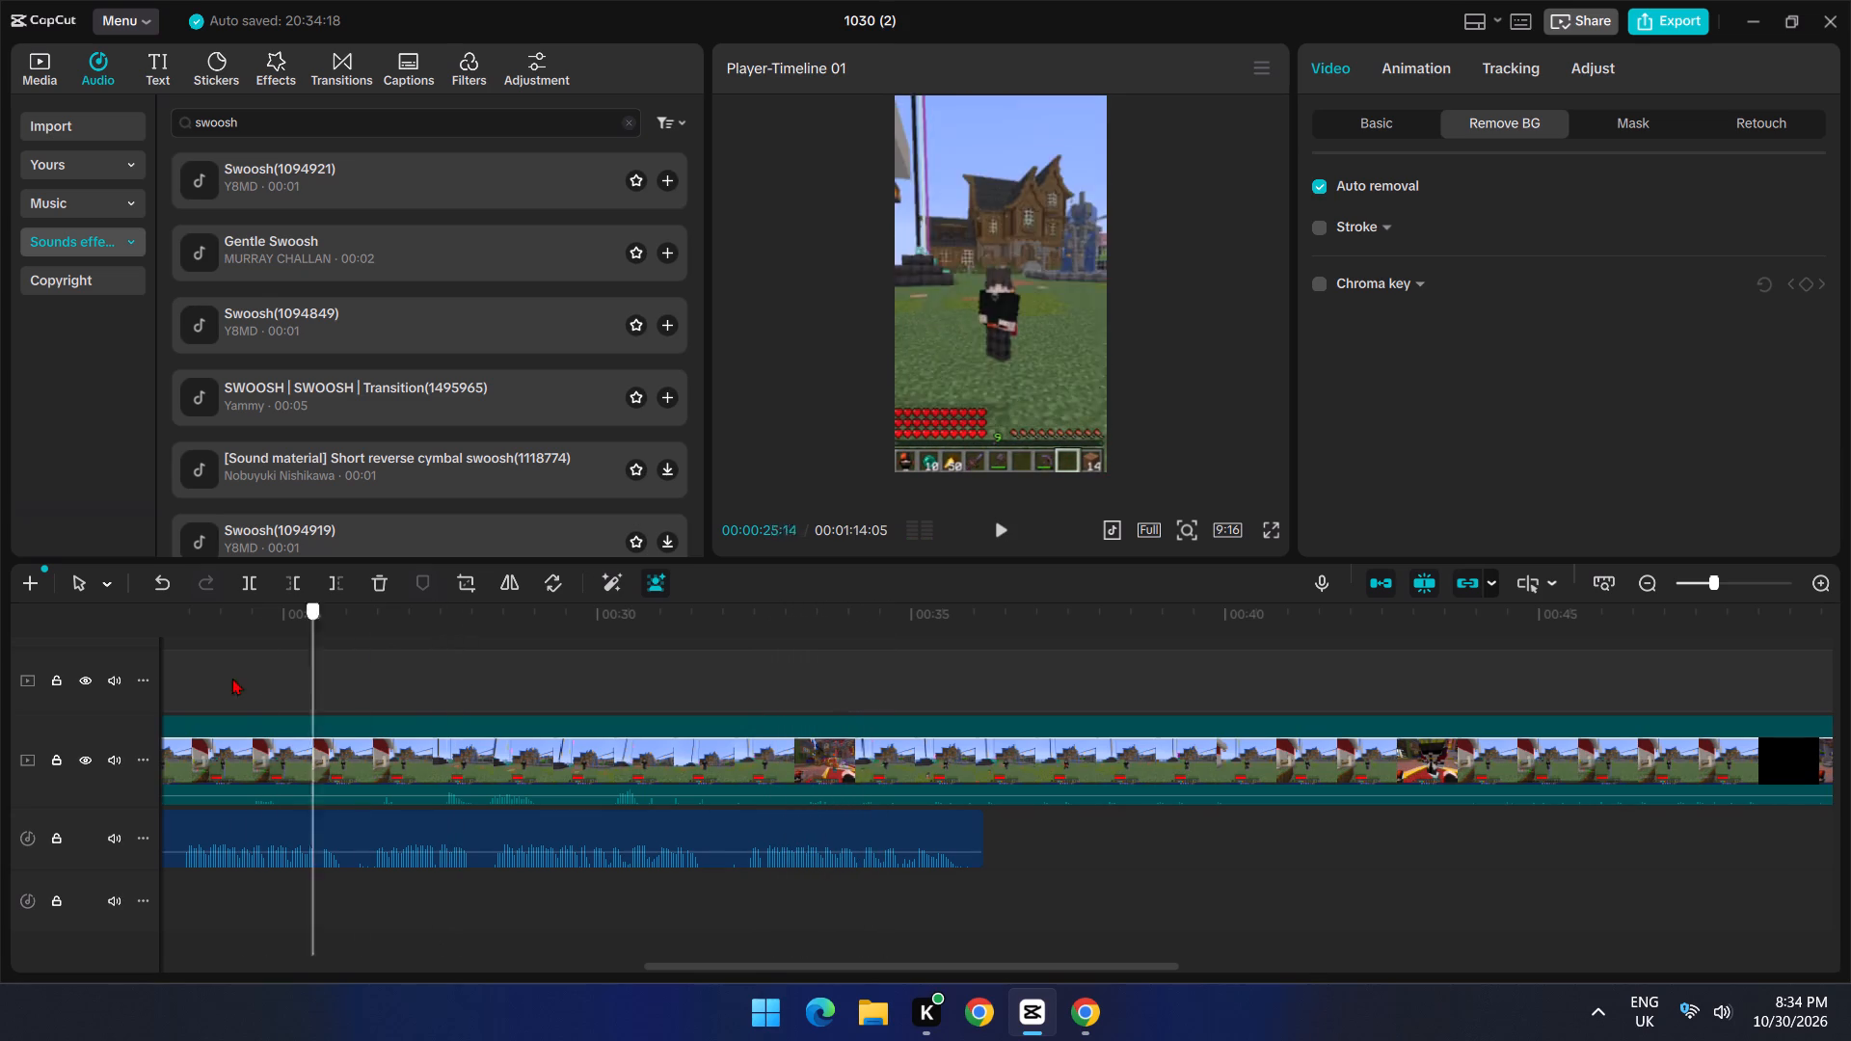
drag(231, 678, 74, 691)
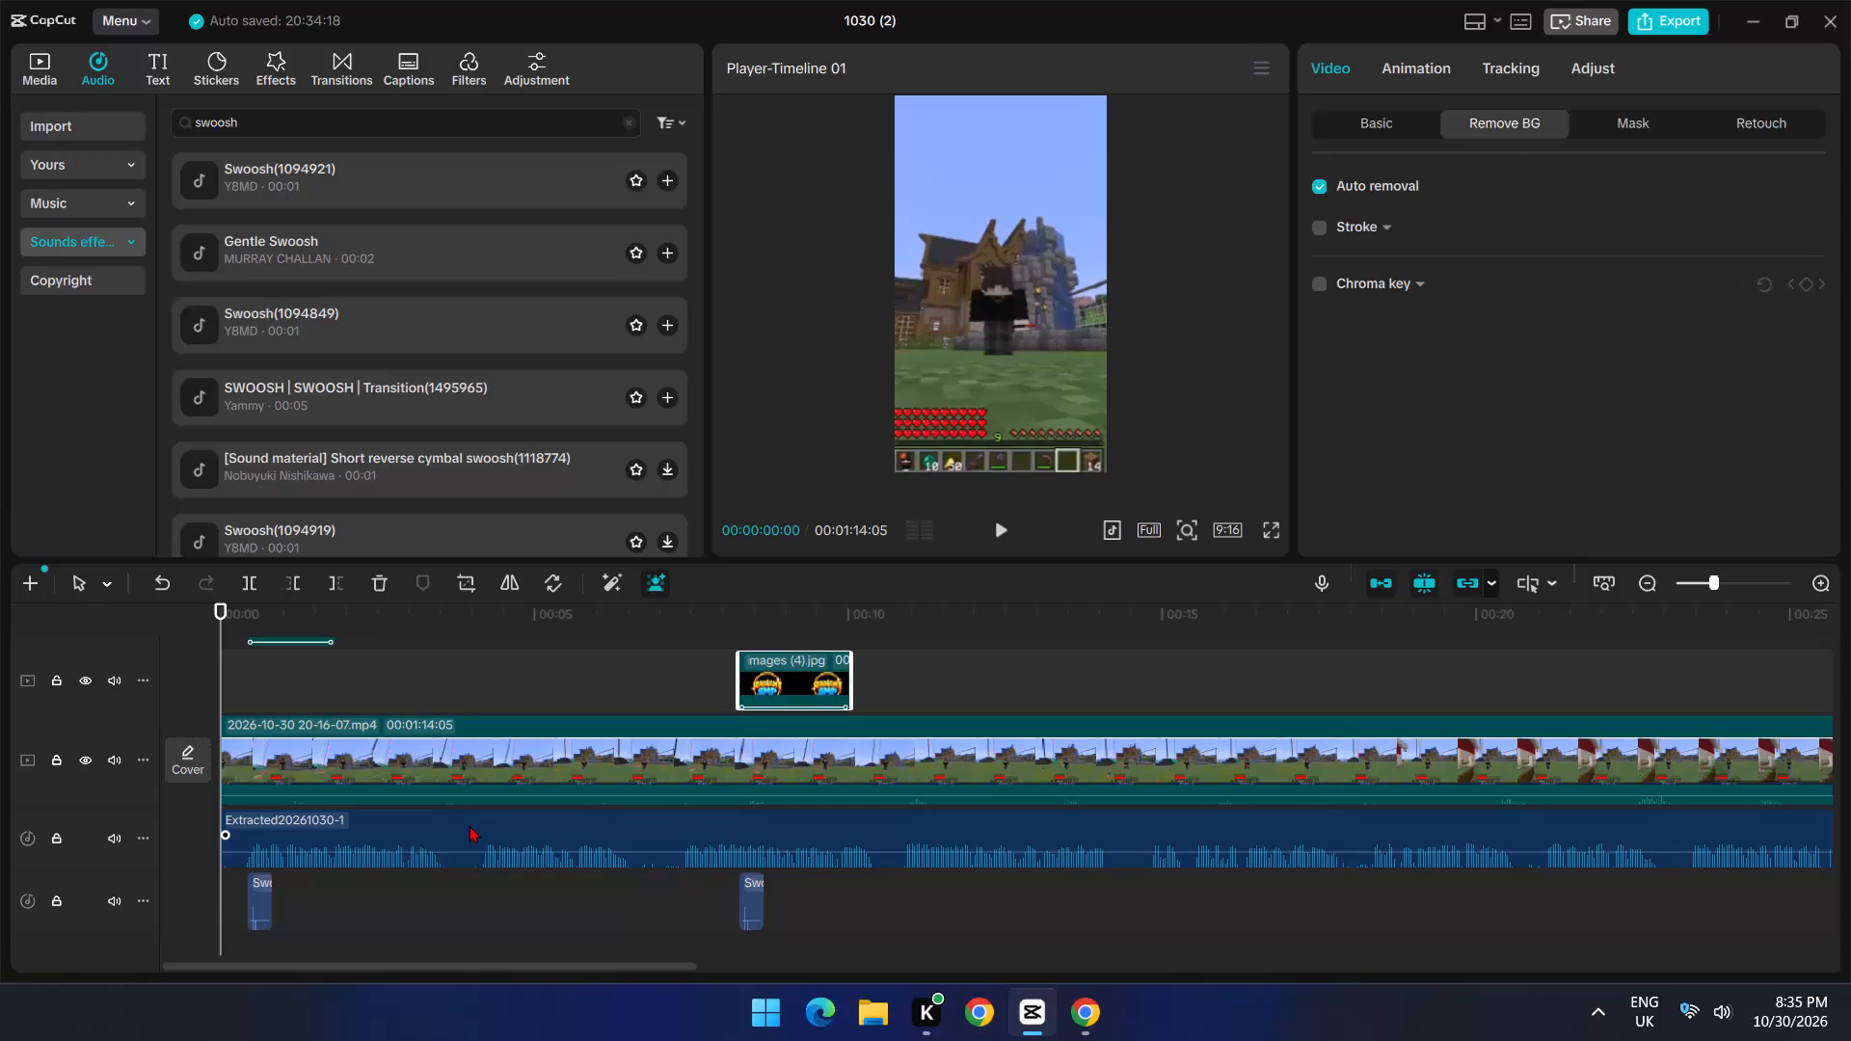
Play from the beginning, stop at 00:00:02:23, and open the sticker library.
key(space)
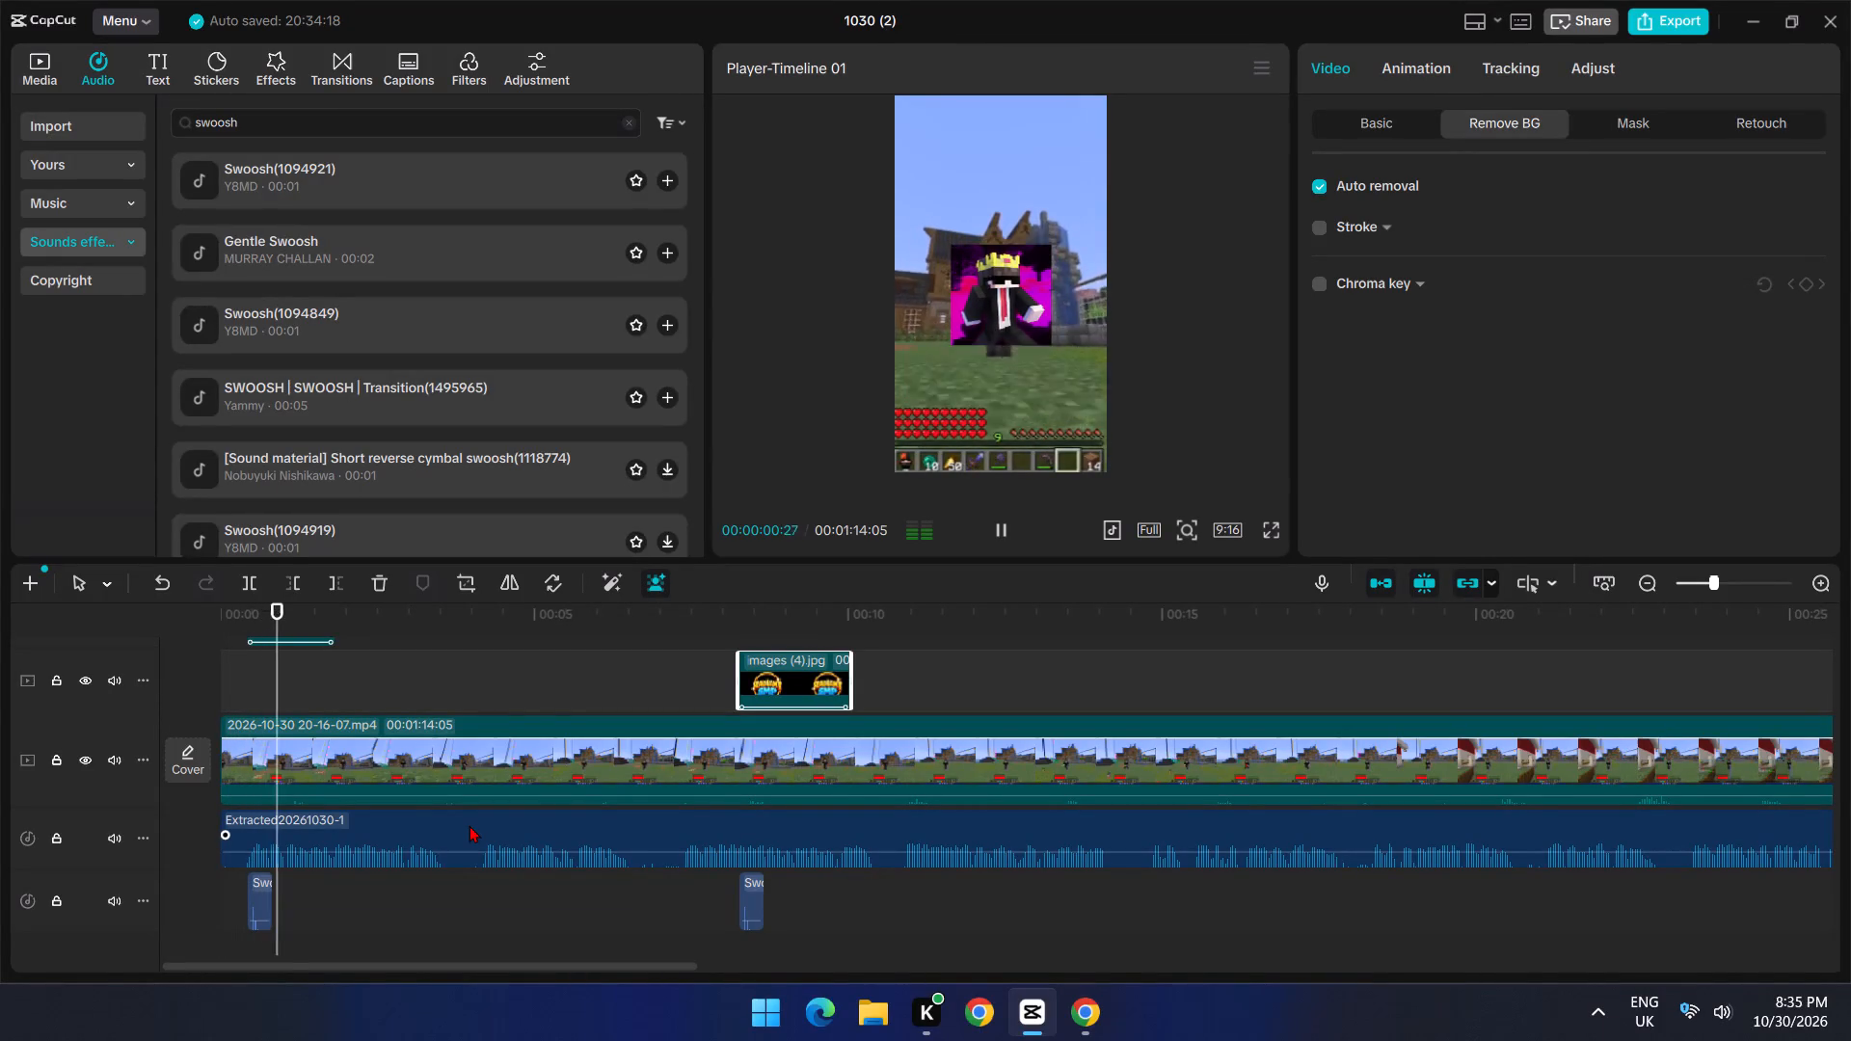
key(space)
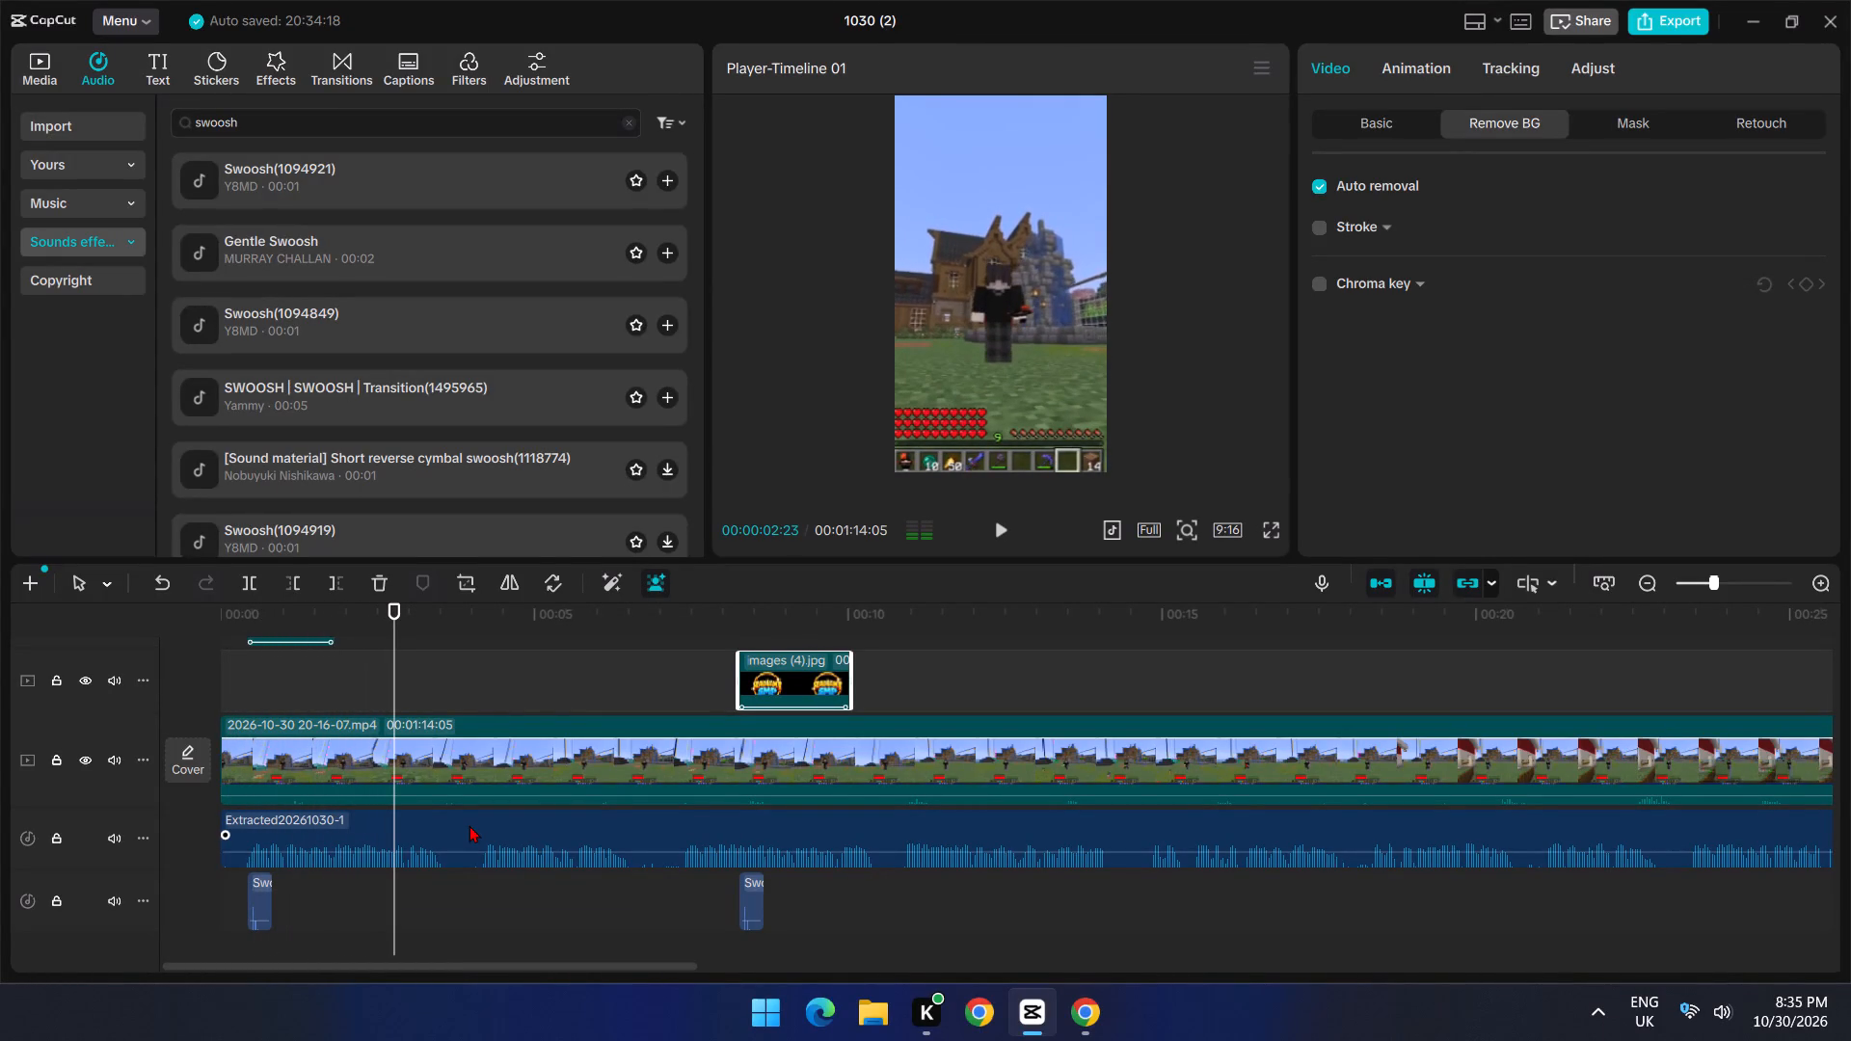
click(227, 51)
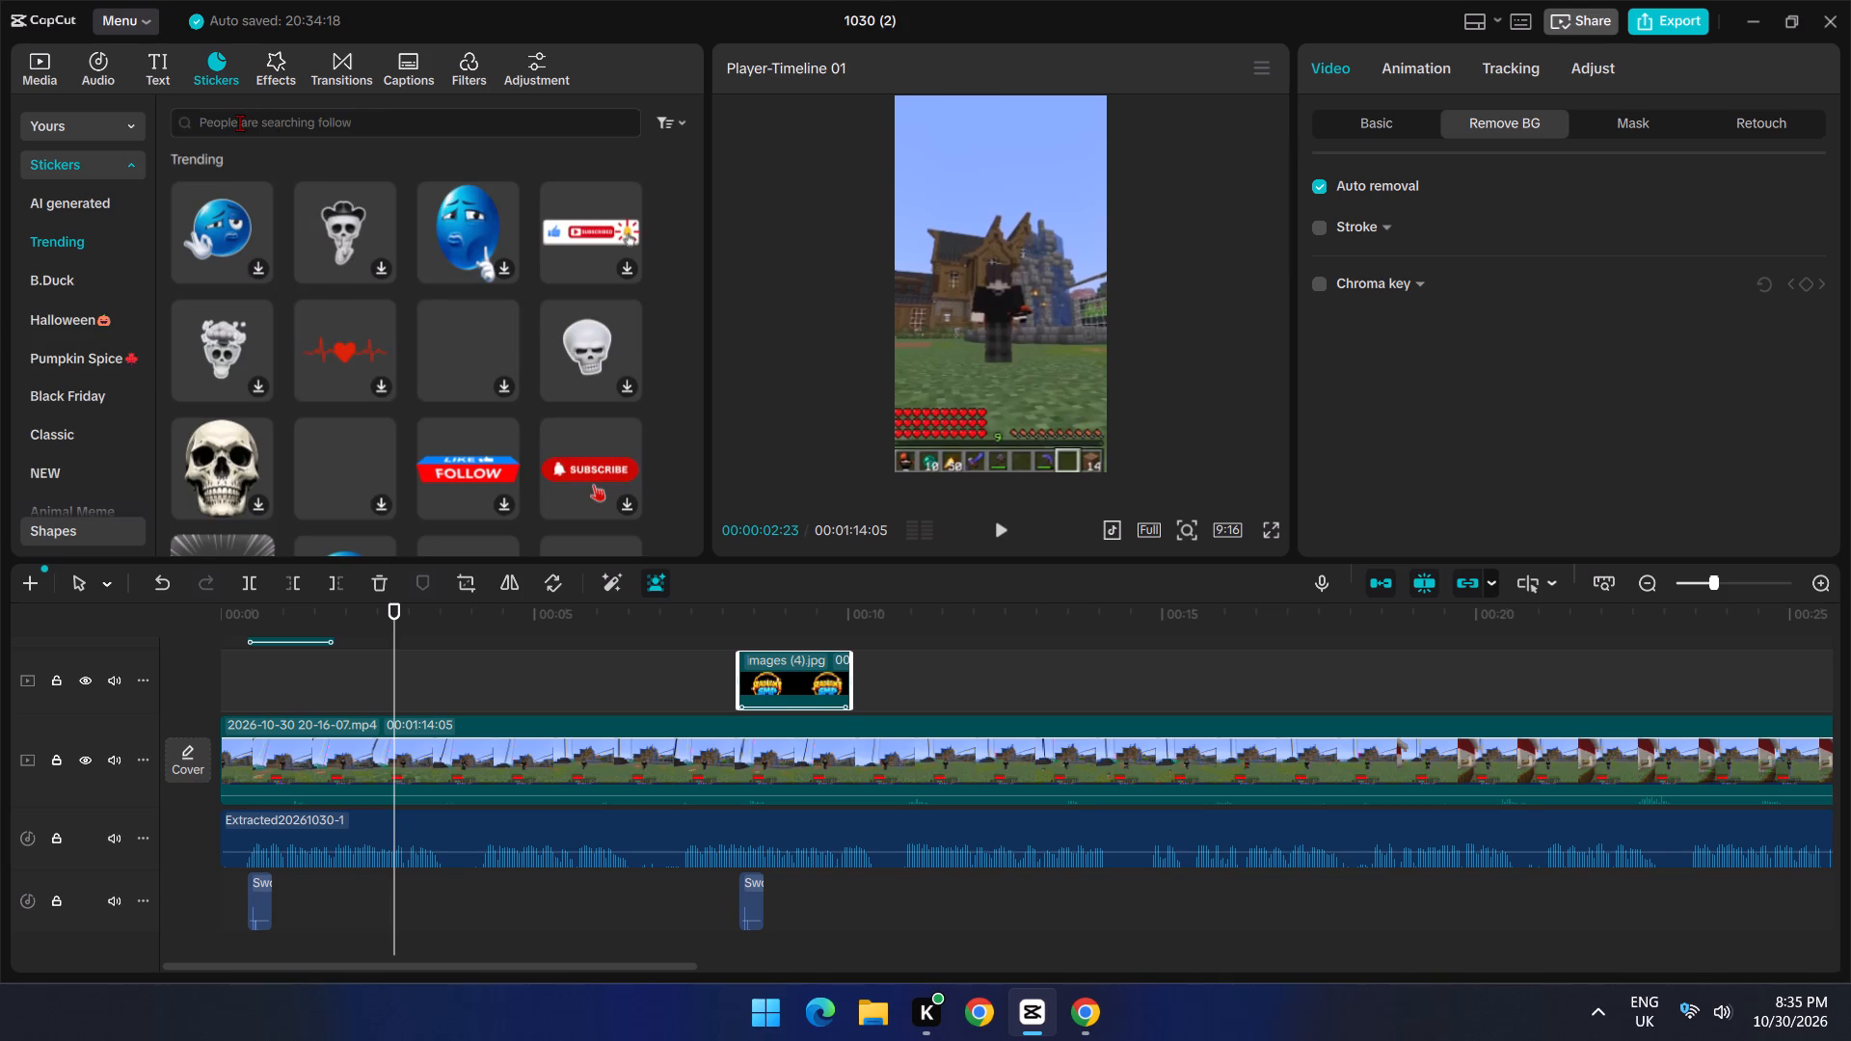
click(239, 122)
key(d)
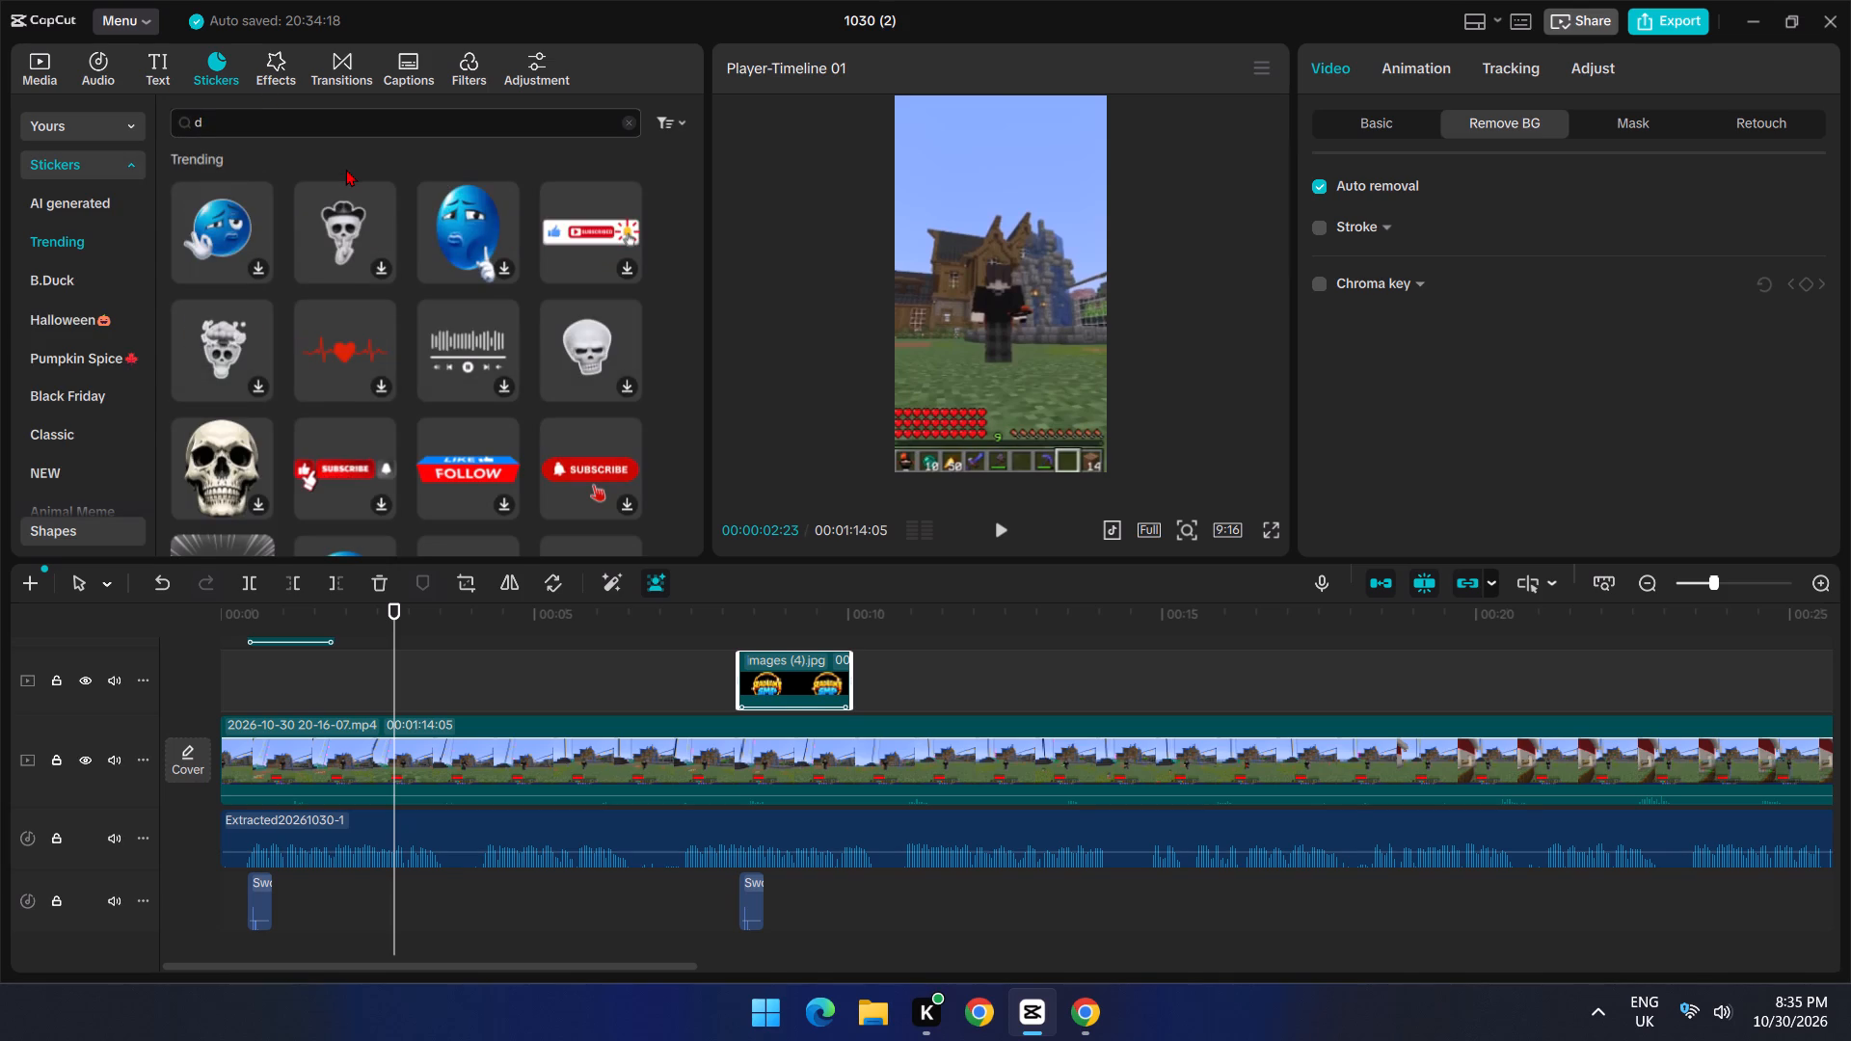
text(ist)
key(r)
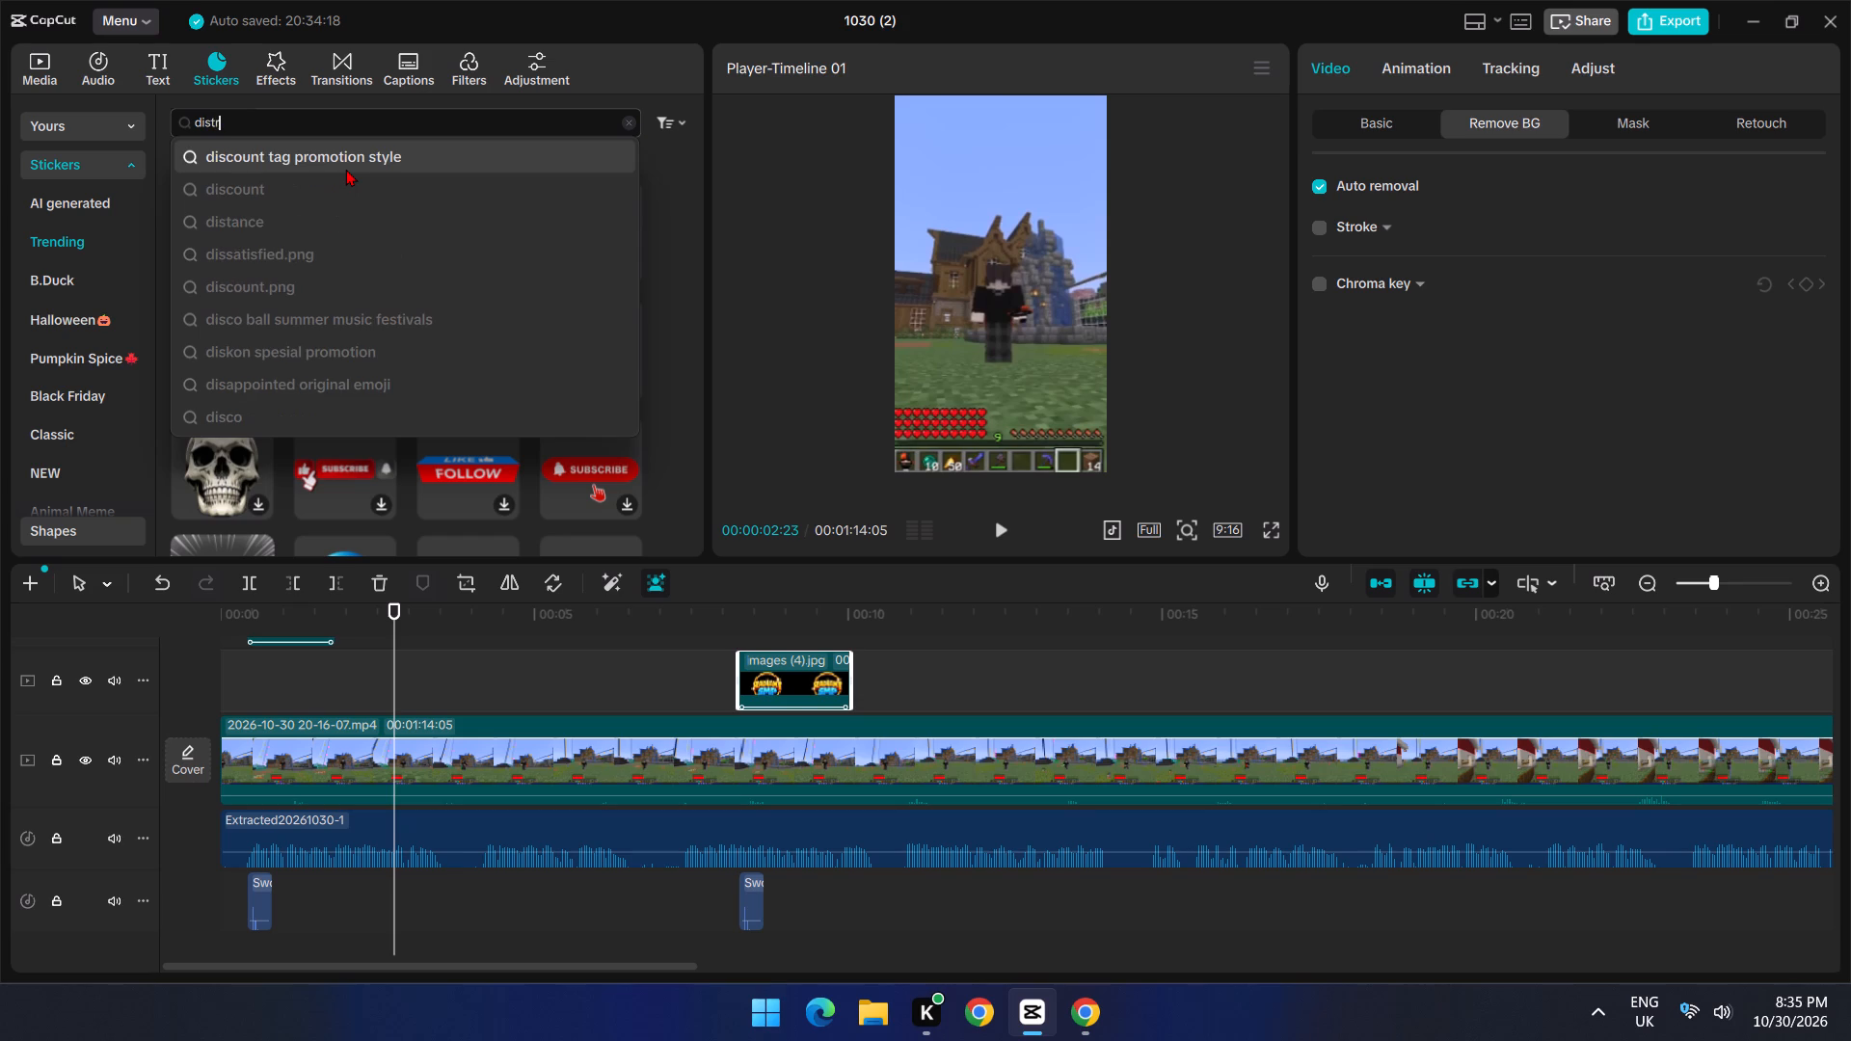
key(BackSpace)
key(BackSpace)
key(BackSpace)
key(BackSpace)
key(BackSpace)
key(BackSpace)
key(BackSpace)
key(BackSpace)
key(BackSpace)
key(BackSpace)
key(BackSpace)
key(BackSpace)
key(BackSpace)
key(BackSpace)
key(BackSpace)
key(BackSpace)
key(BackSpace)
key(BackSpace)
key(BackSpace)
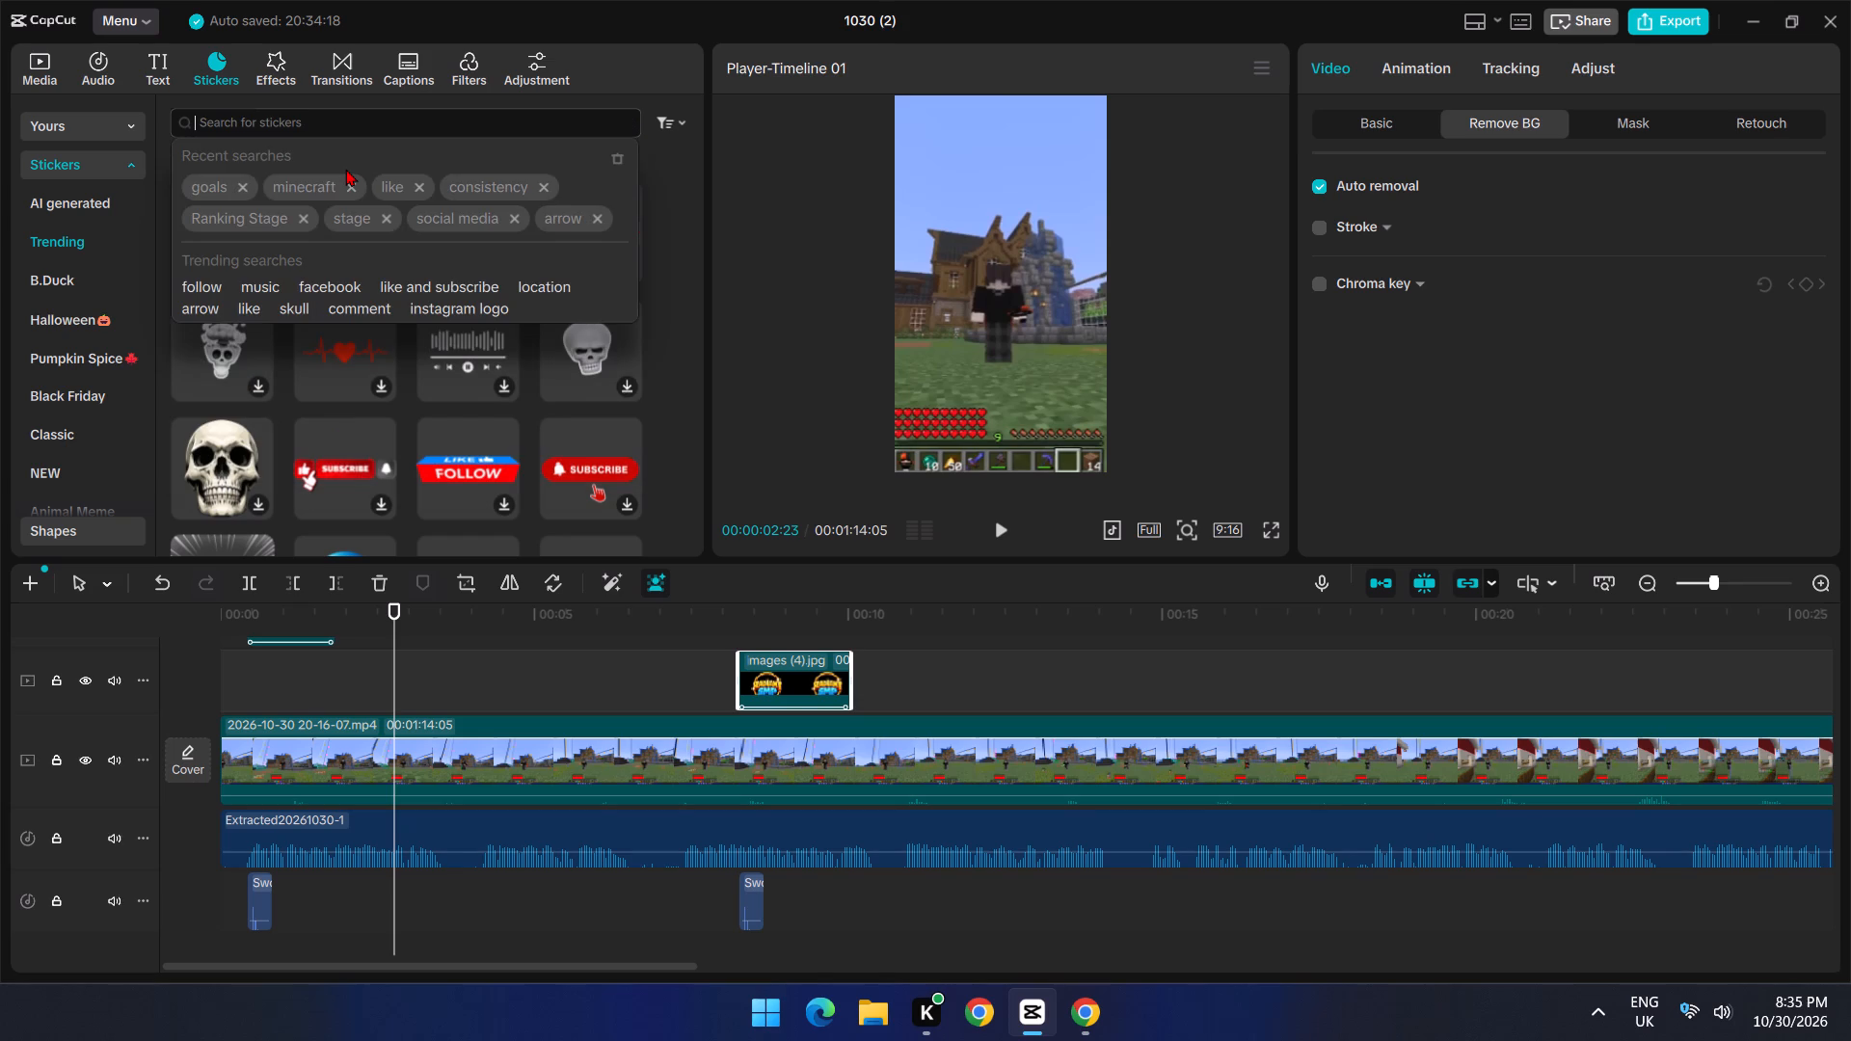
Search the stickers for wrong answer and add the solid red circle with a white cross at 00:00:02:23.
text(wr)
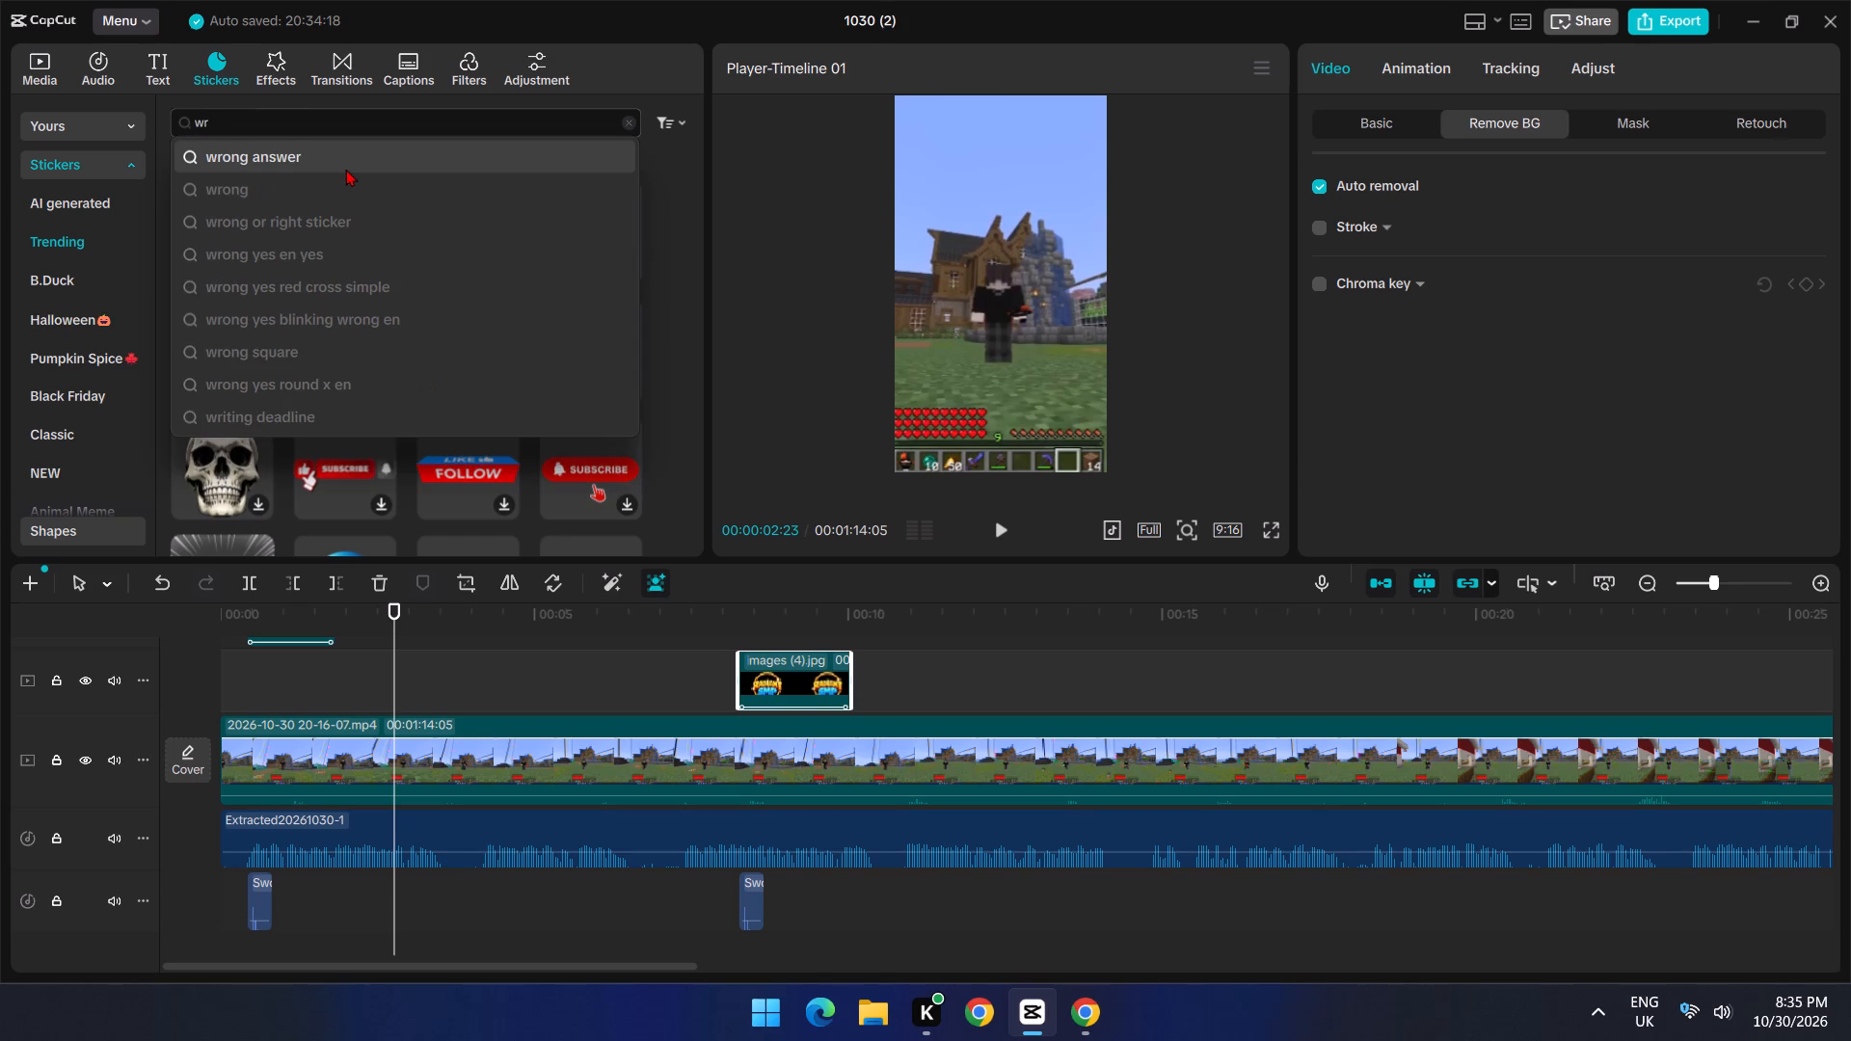
click(345, 169)
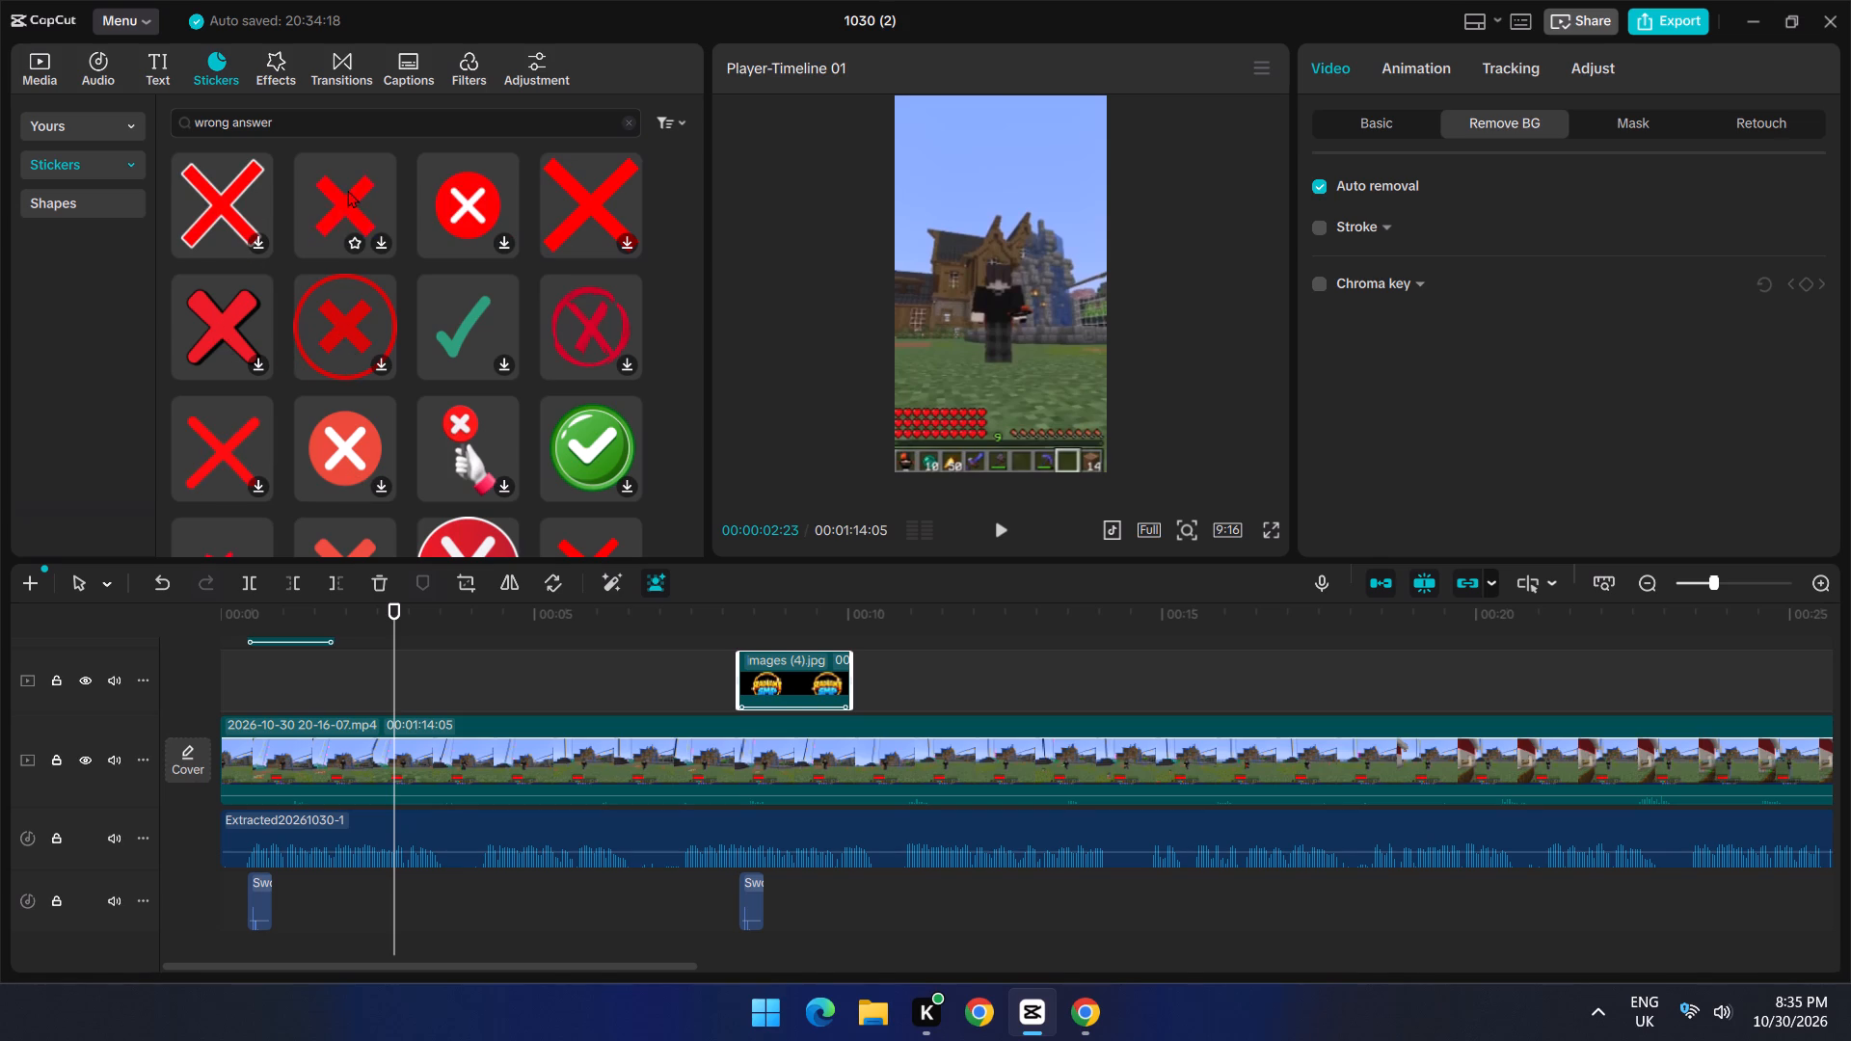
click(467, 208)
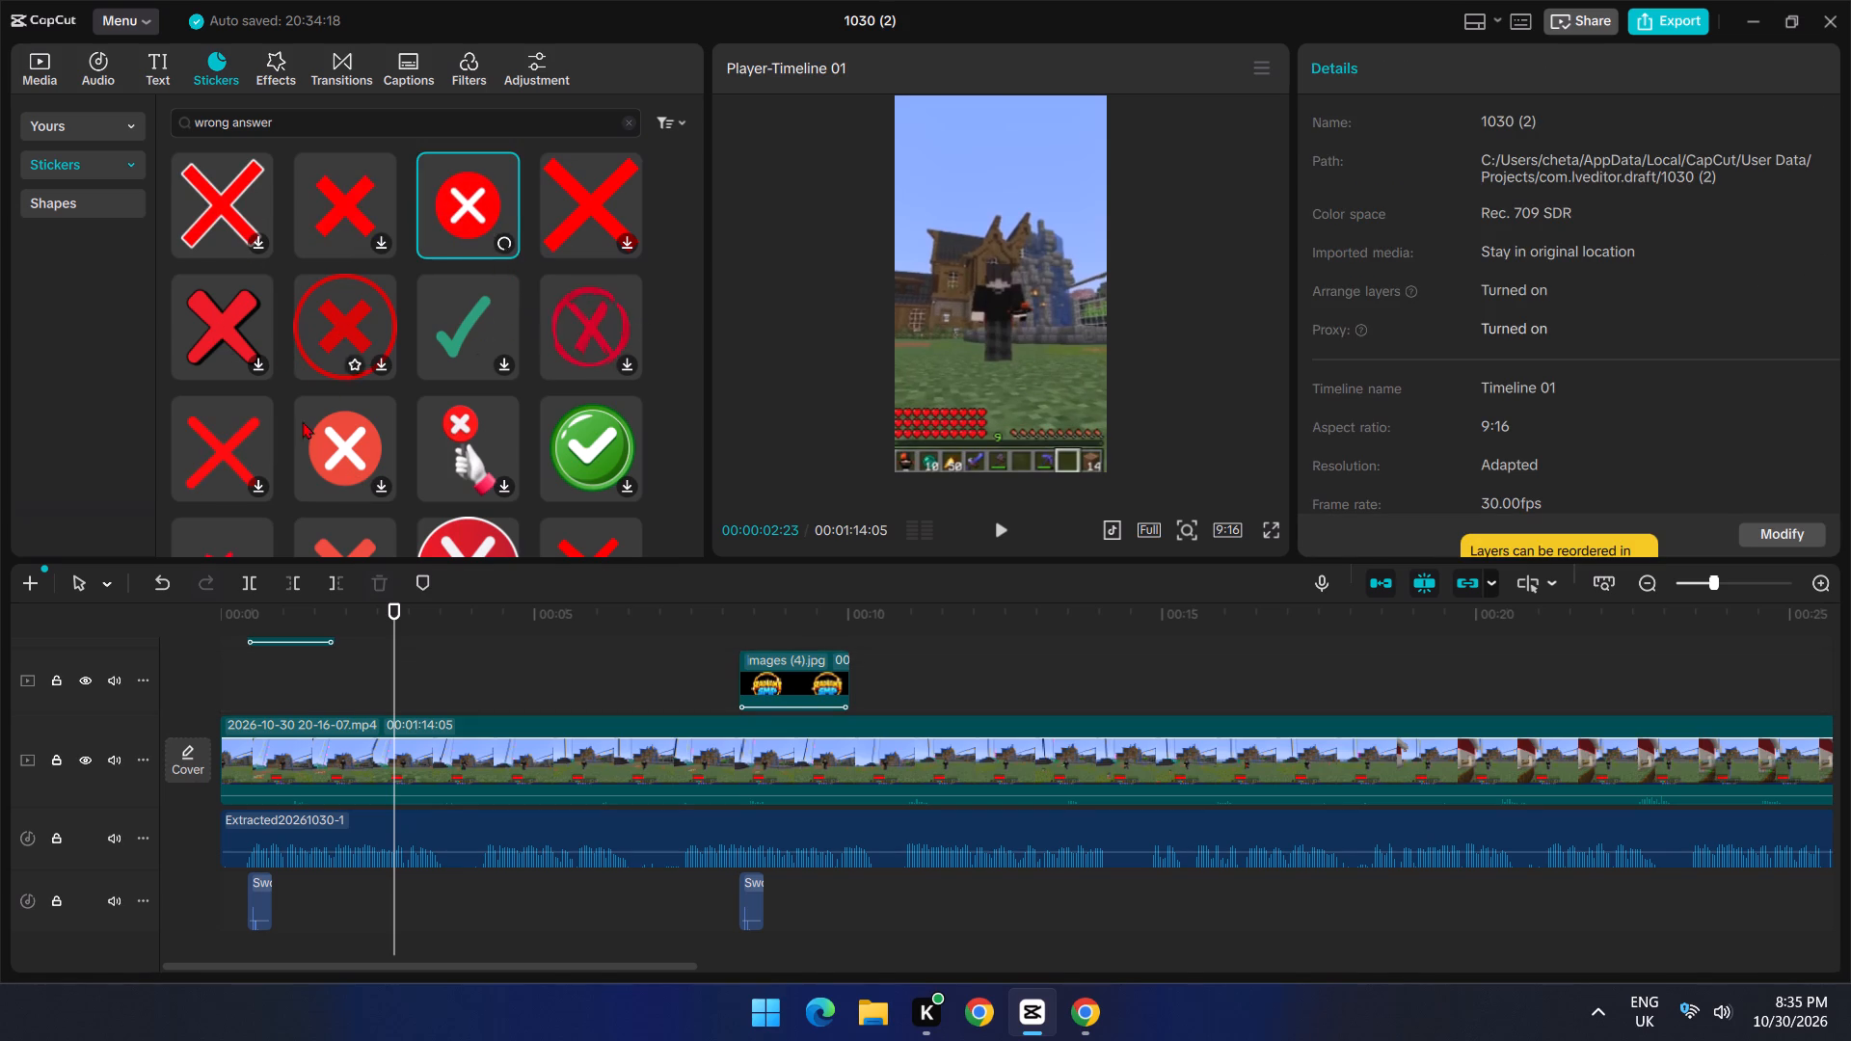
scroll(342, 436, down, 1)
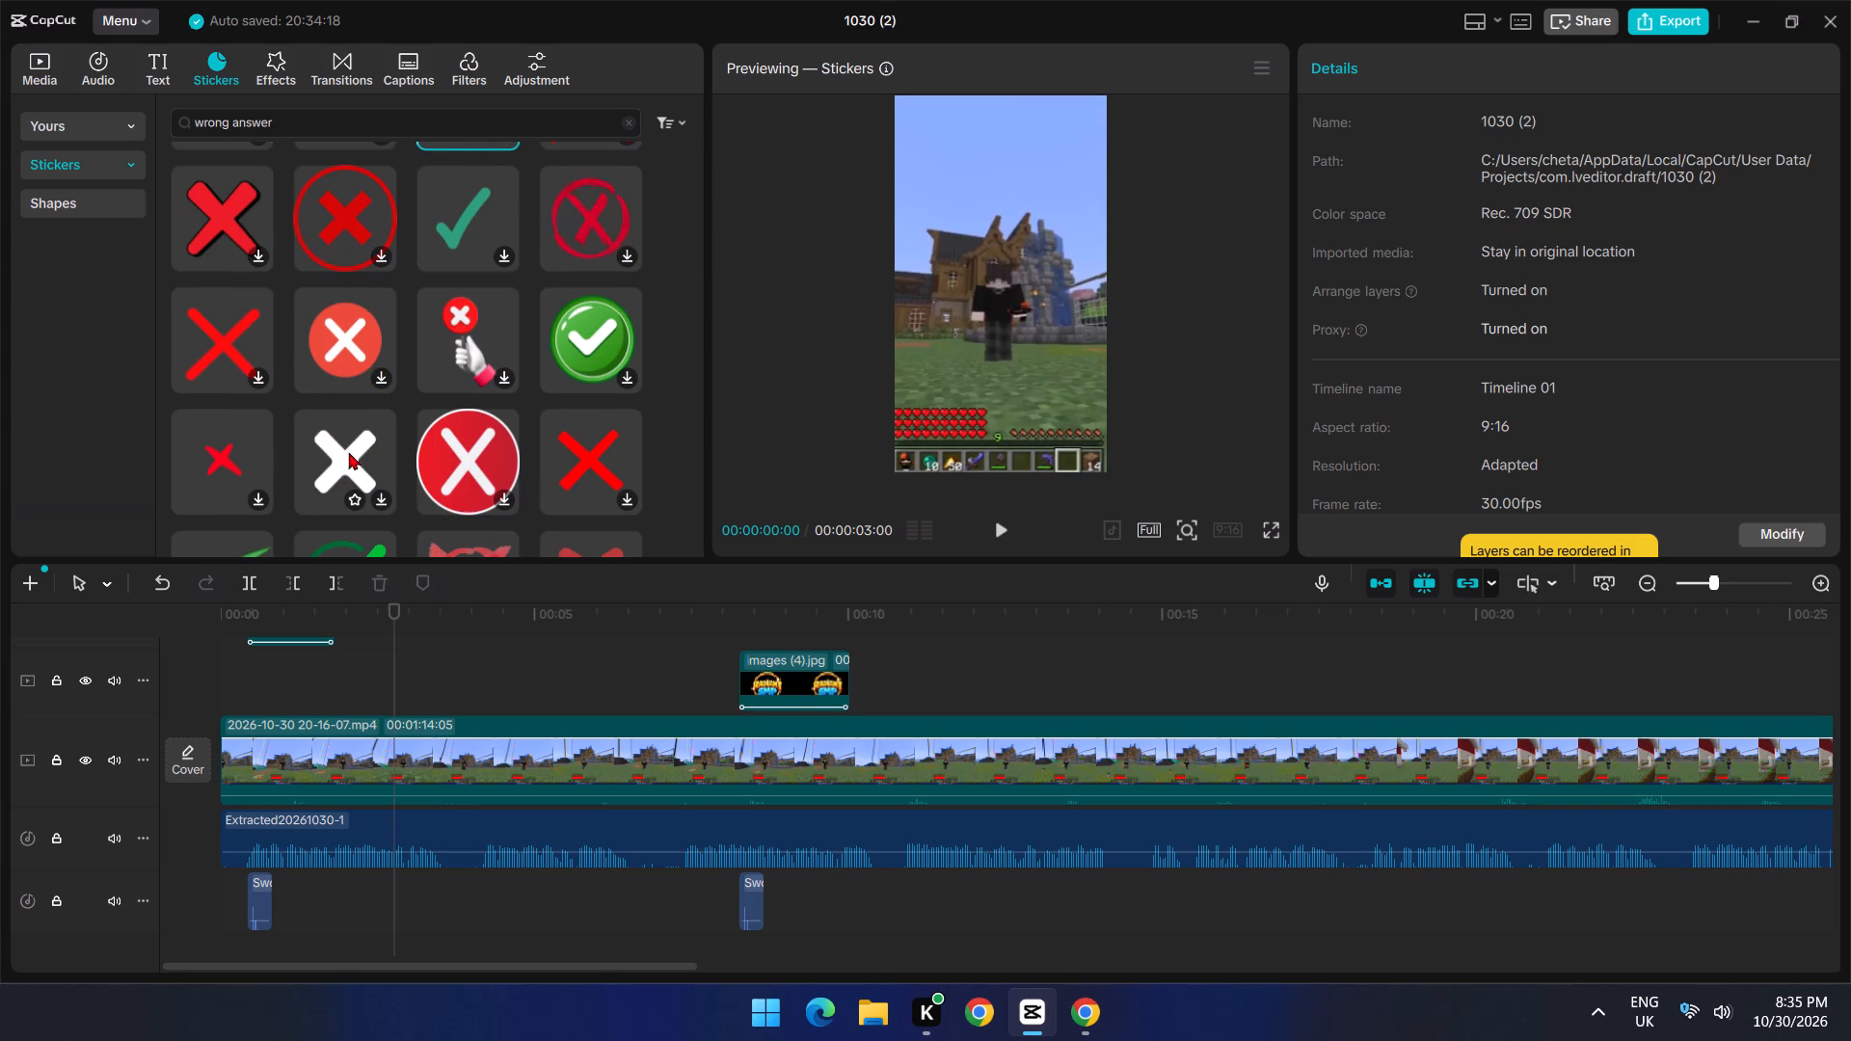
scroll(365, 454, up, 2)
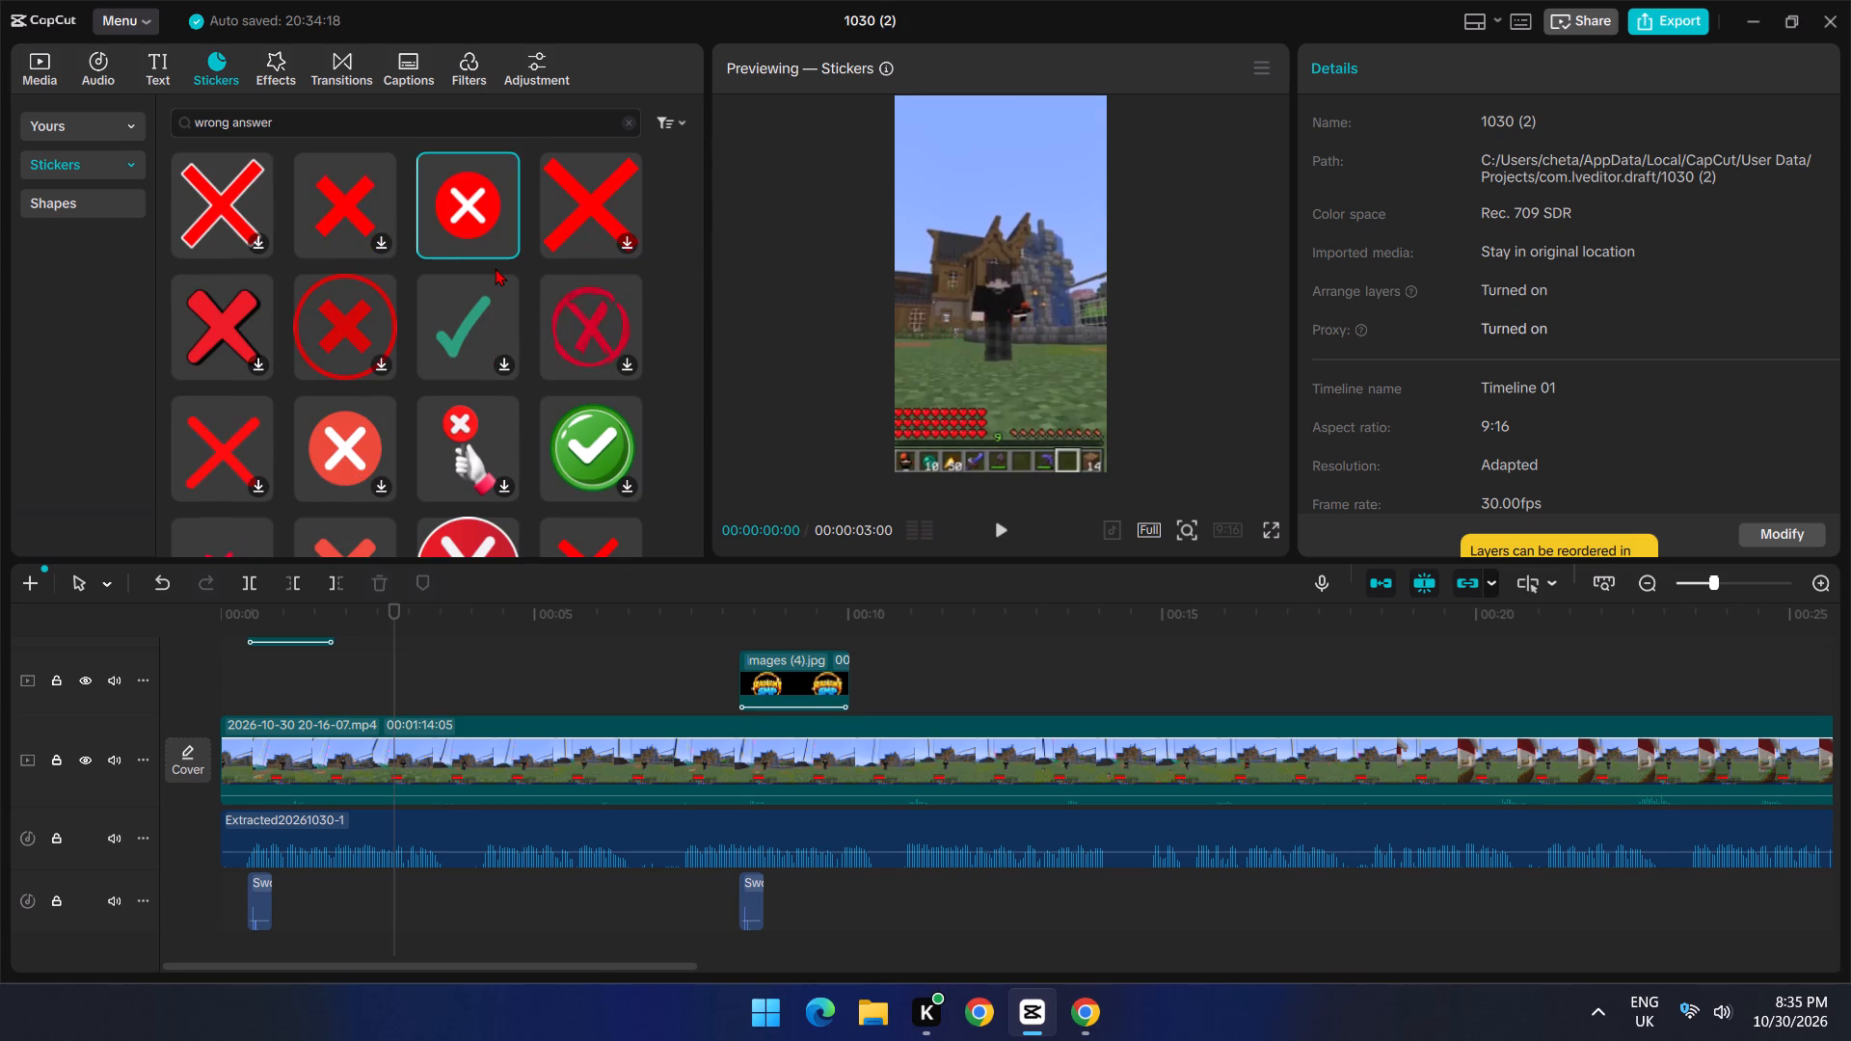
scroll(464, 425, down, 2)
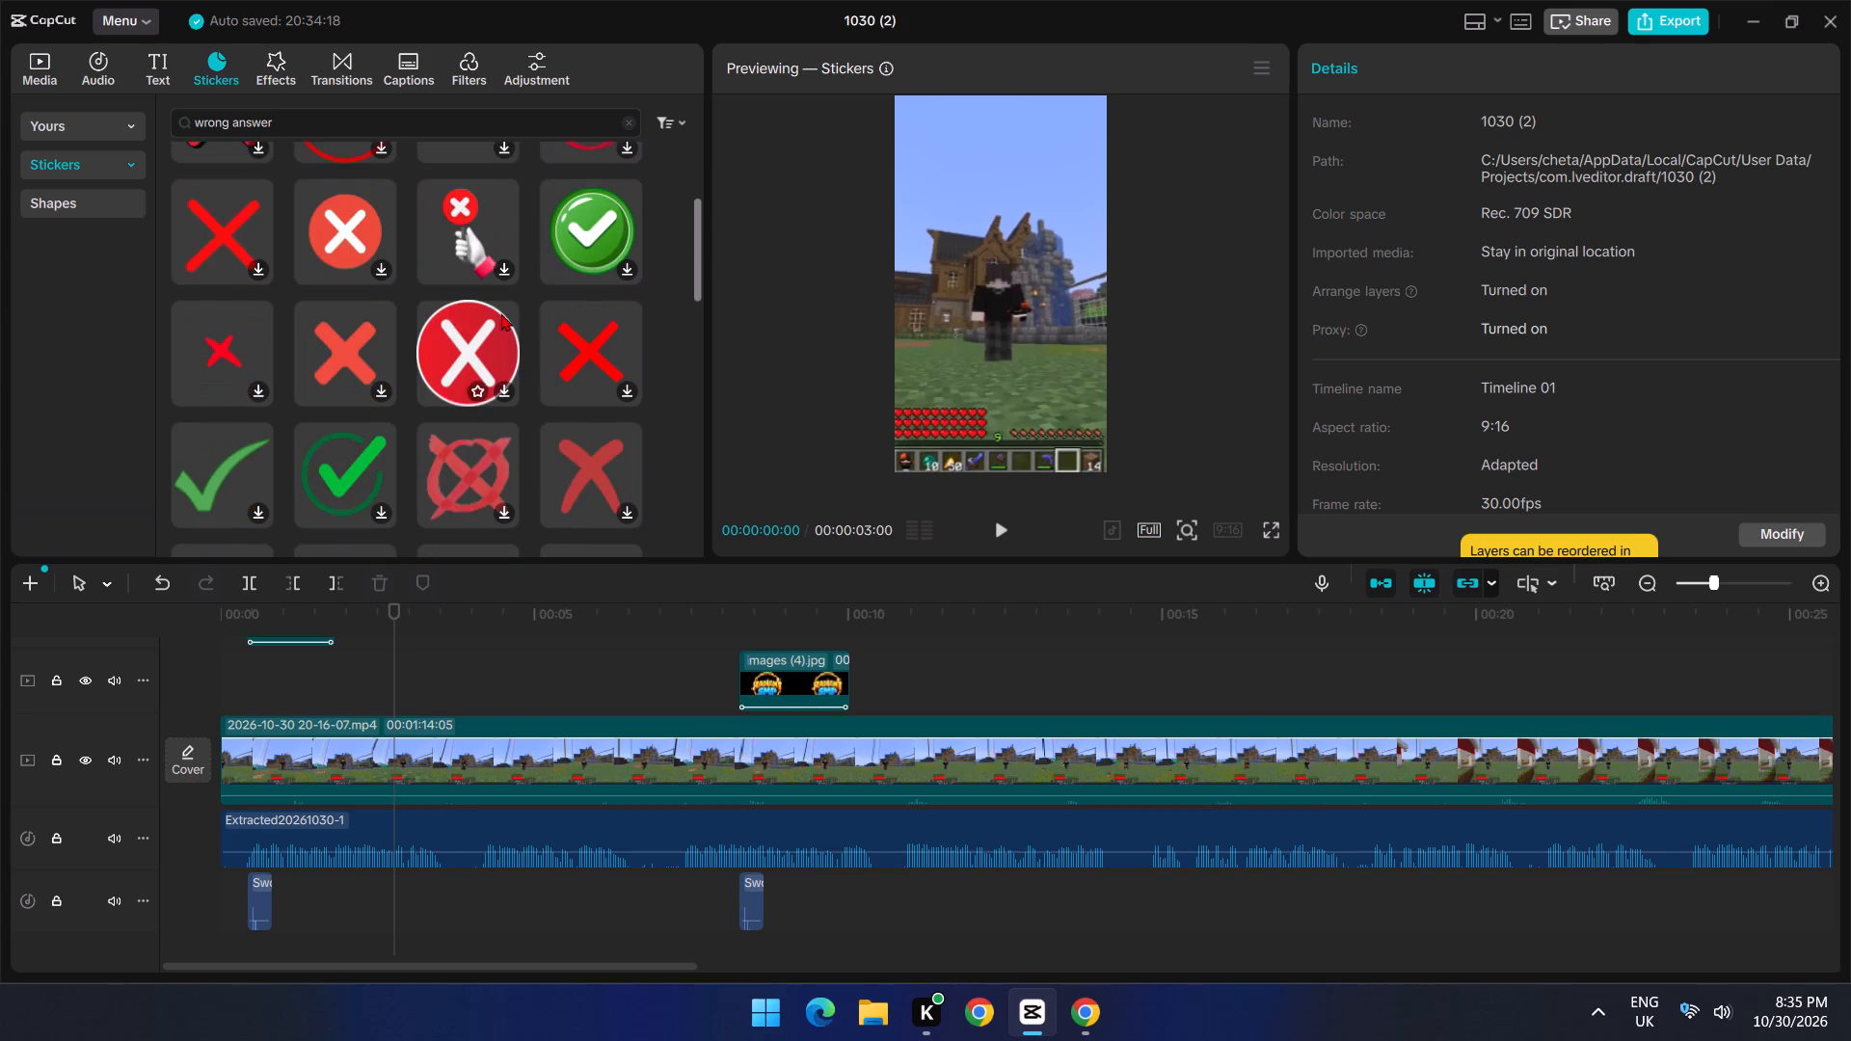
scroll(500, 313, up, 3)
click(504, 246)
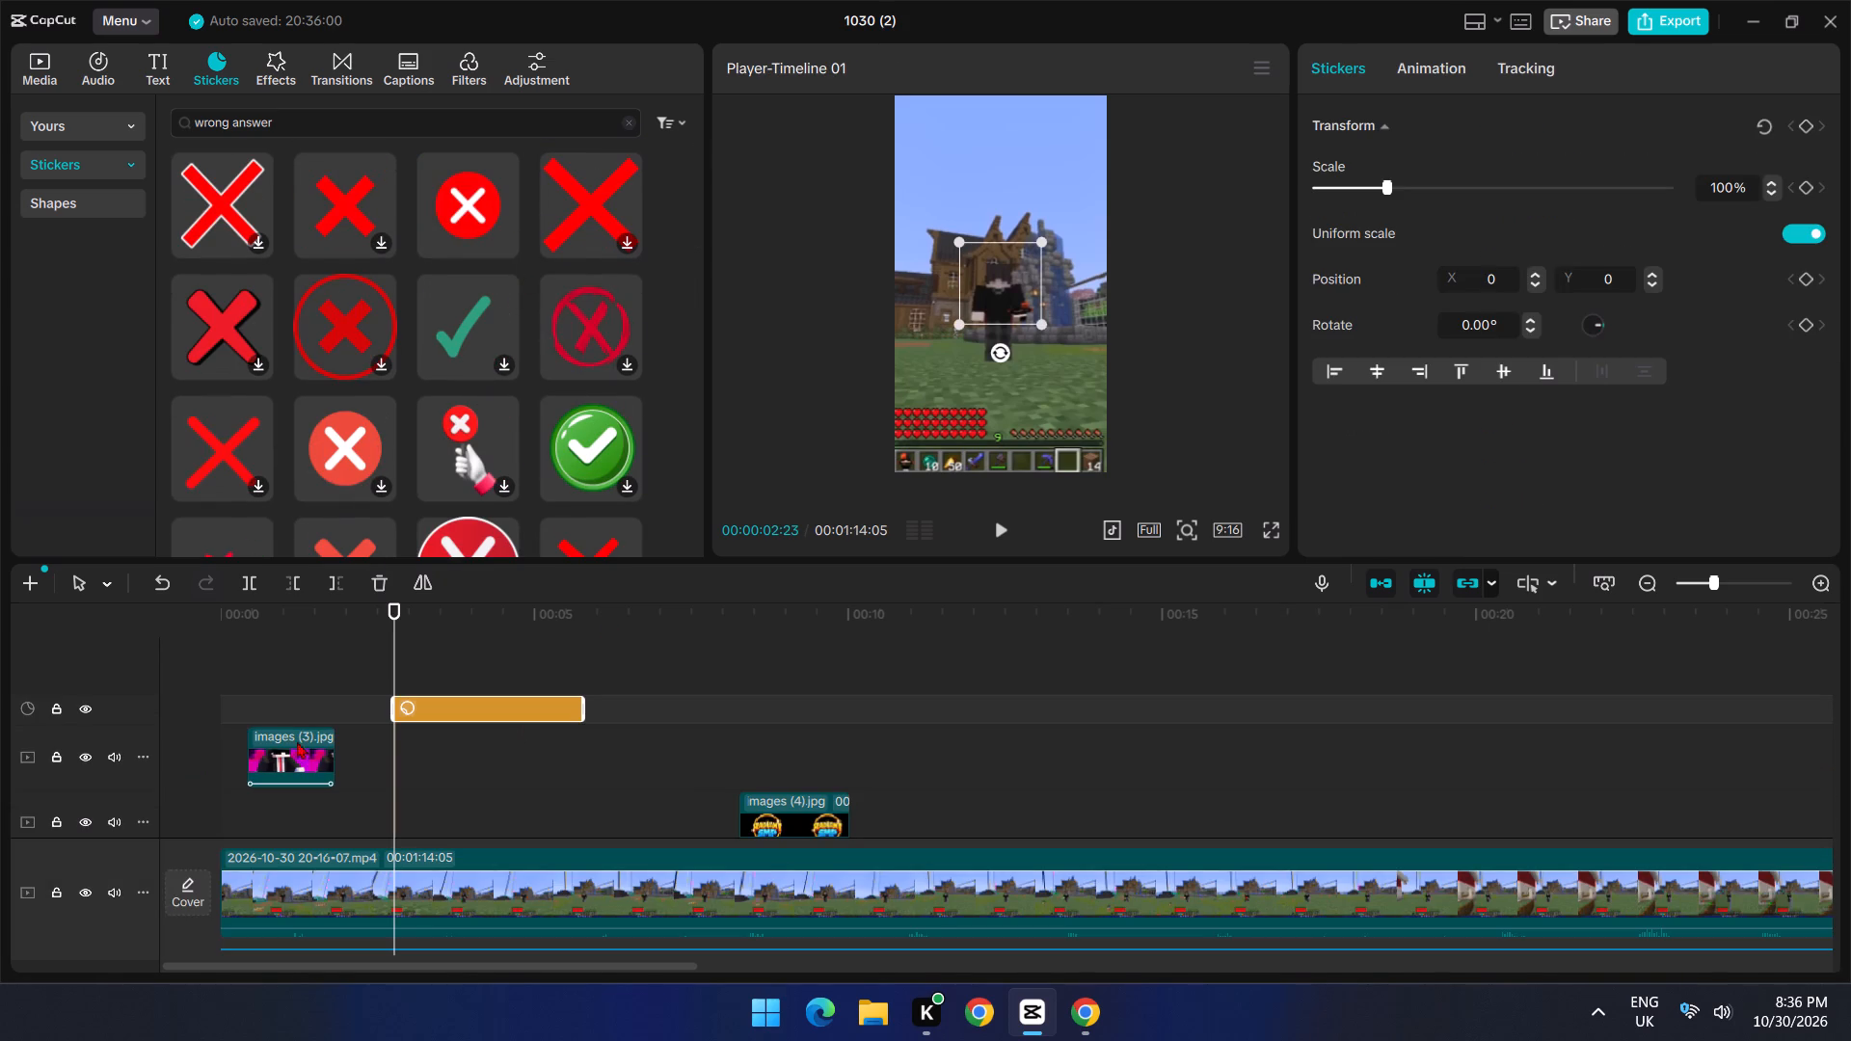
Play the opening from the beginning up to 00:00:02:19, just before the cross sticker.
click(252, 643)
drag(251, 638, 178, 645)
key(space)
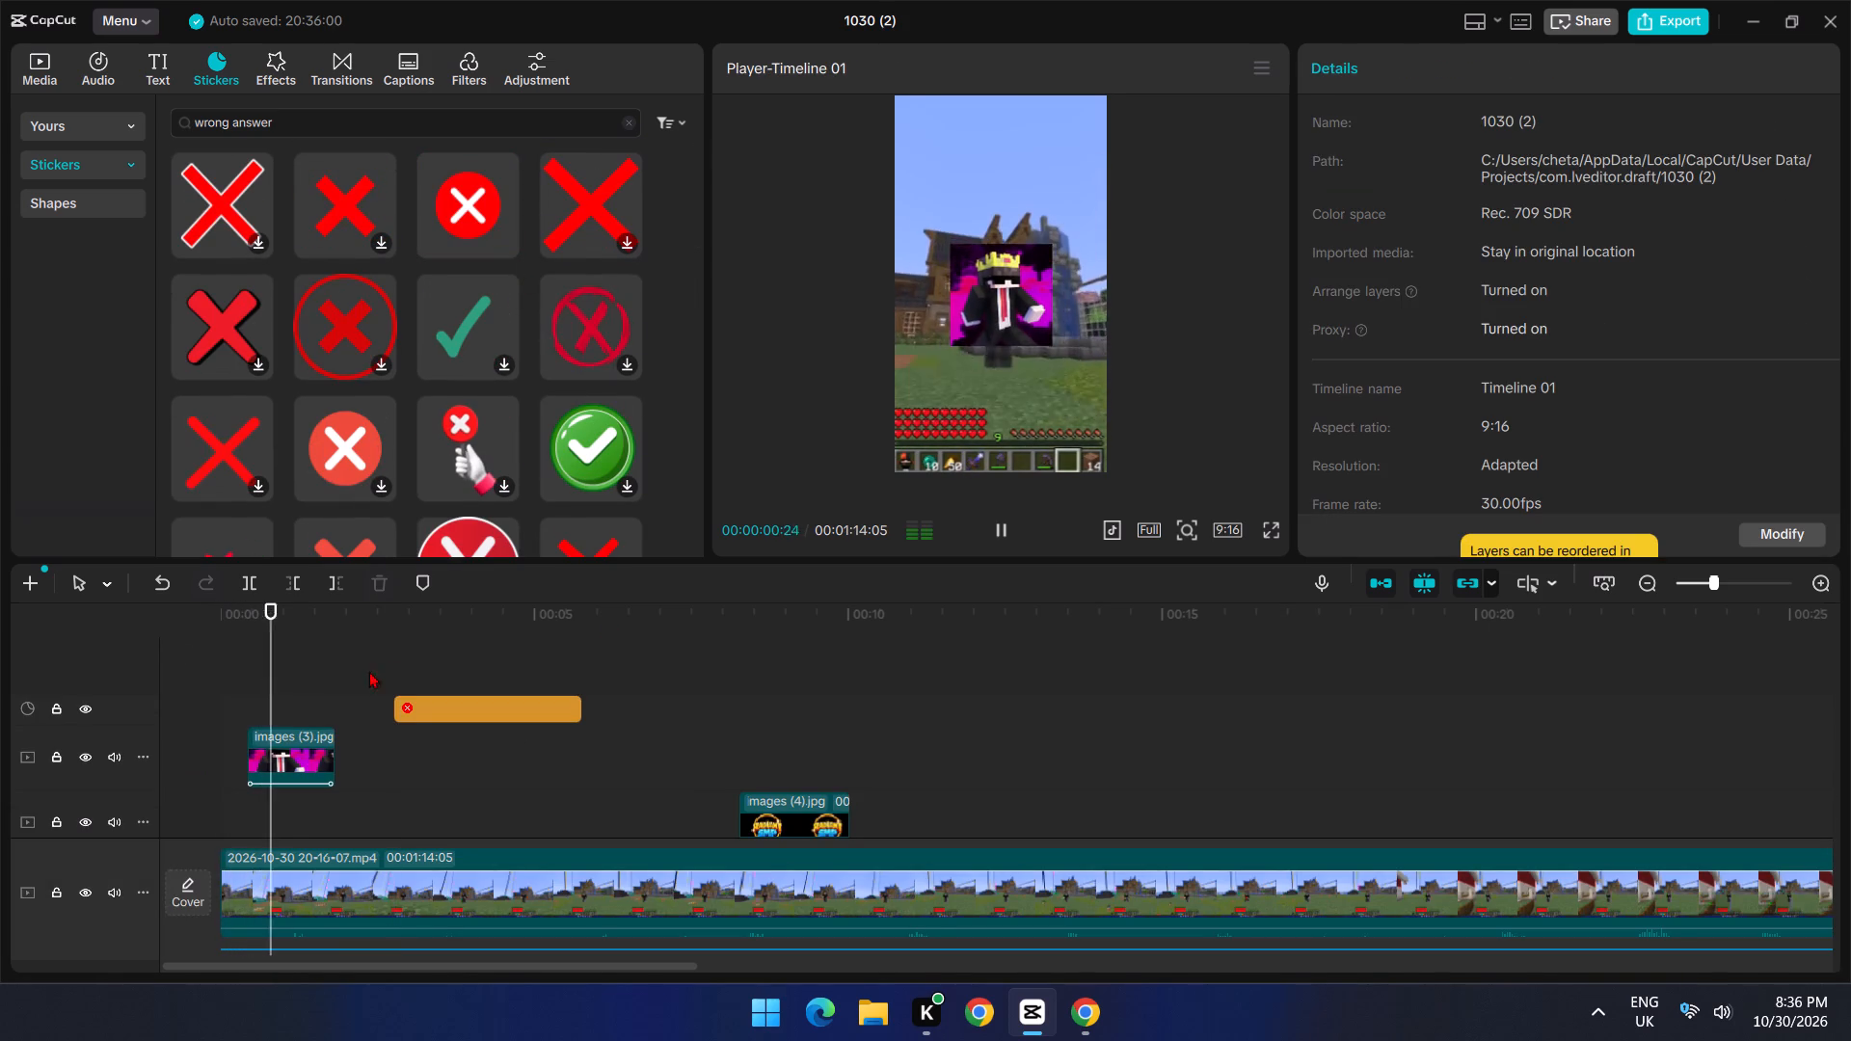
key(space)
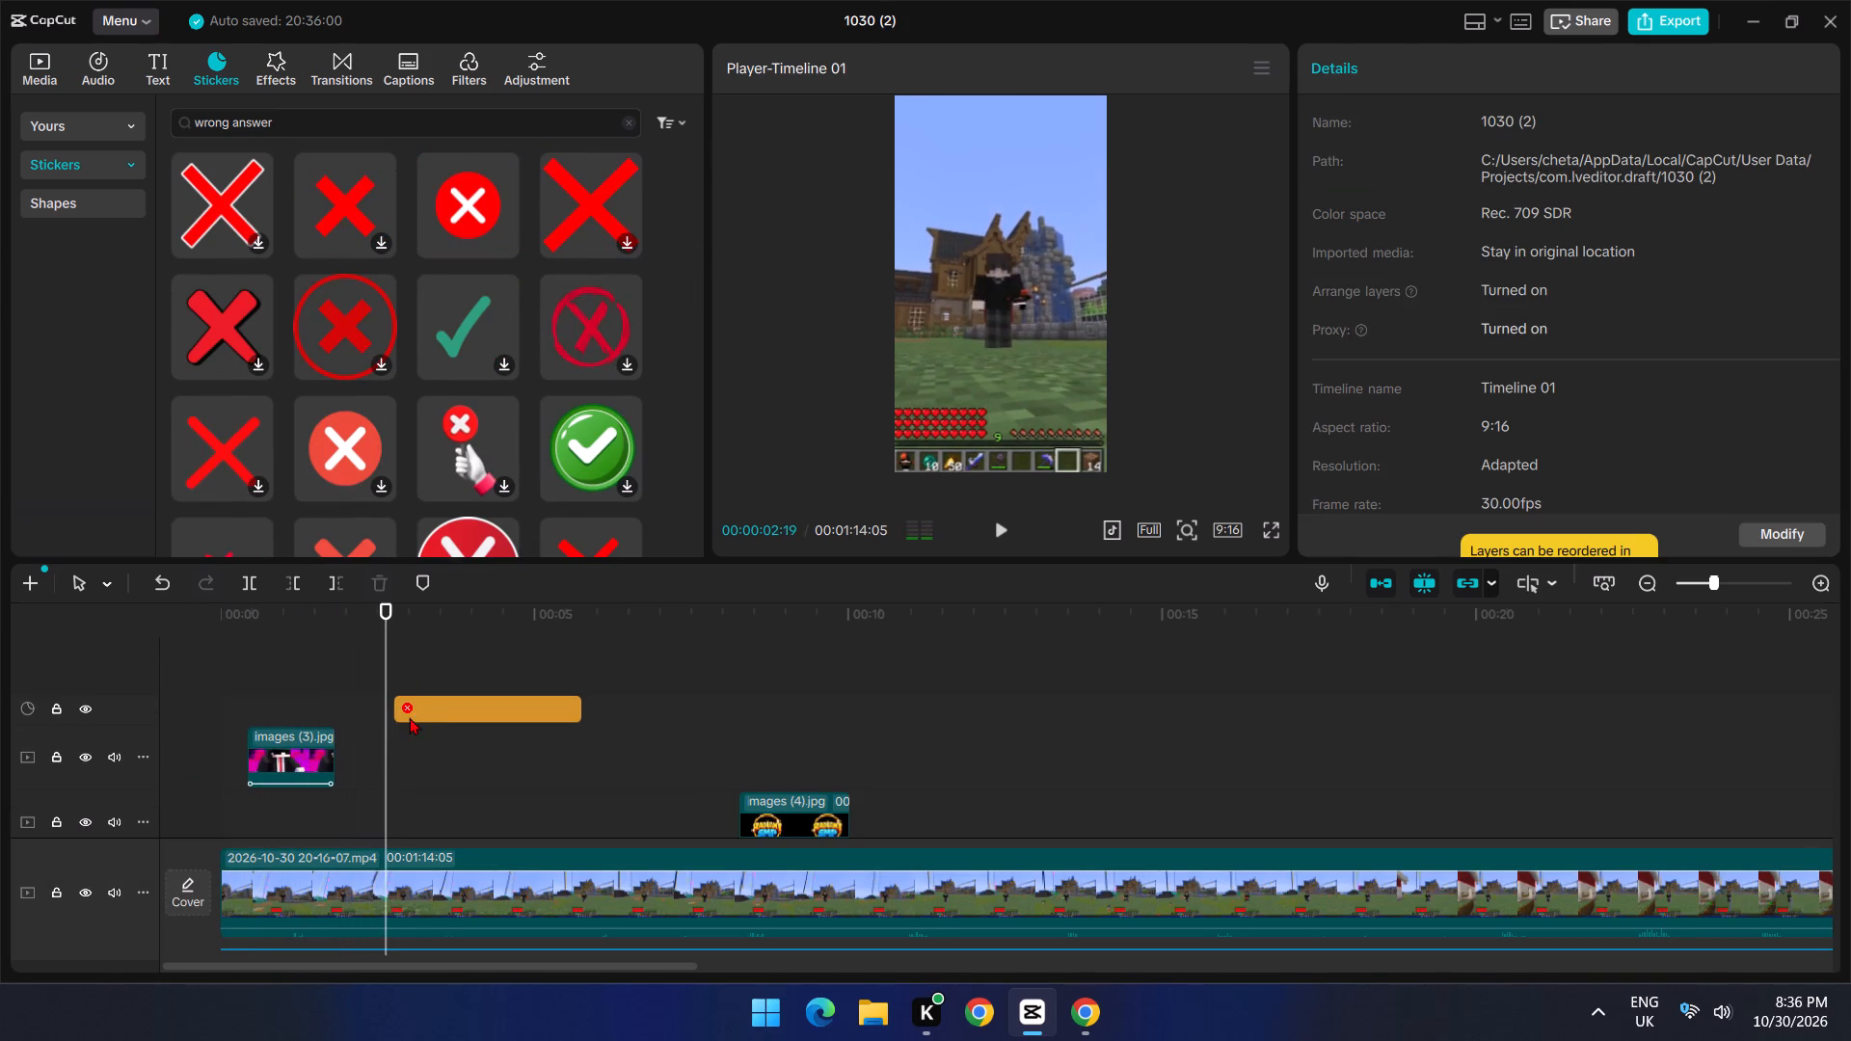
Move the cross sticker slightly earlier on the timeline so it starts at 00:00:02:19.
drag(421, 705, 412, 713)
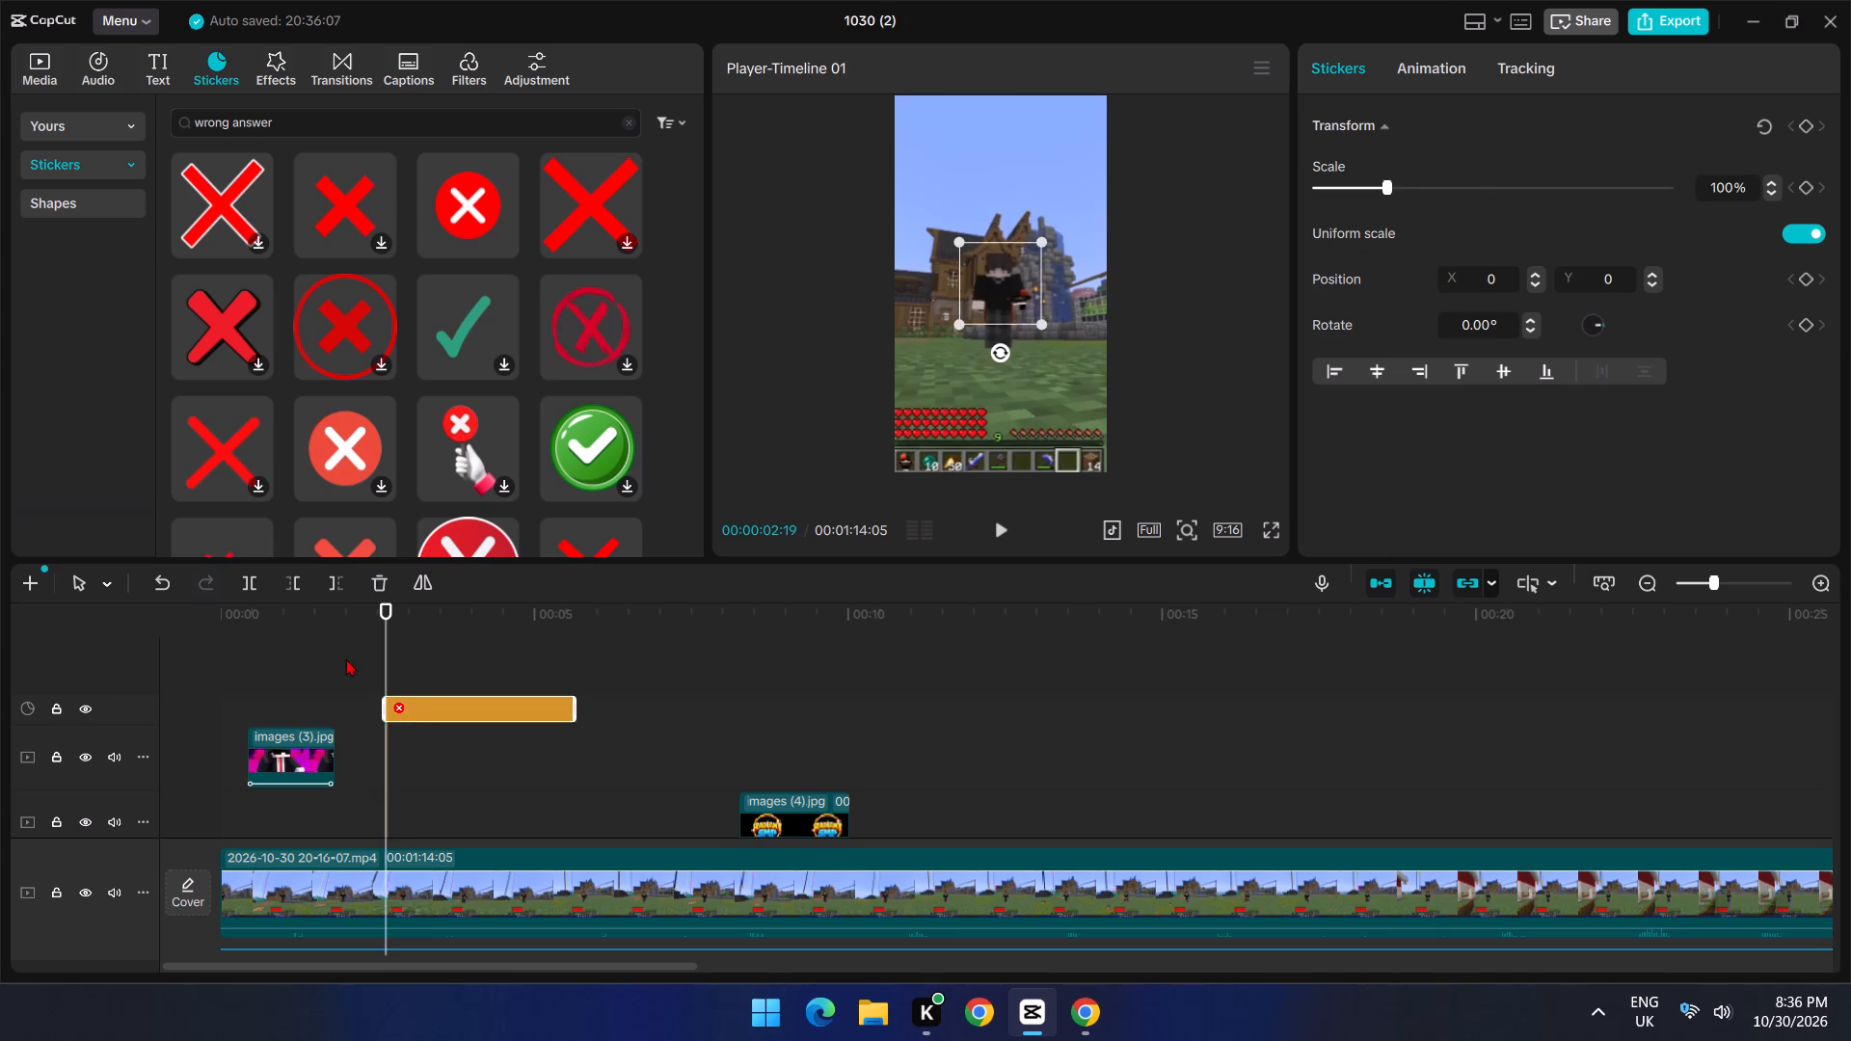
Play the section with the cross sticker, stop at 00:00:04:00, and trim the sticker's end to that point.
click(299, 644)
key(space)
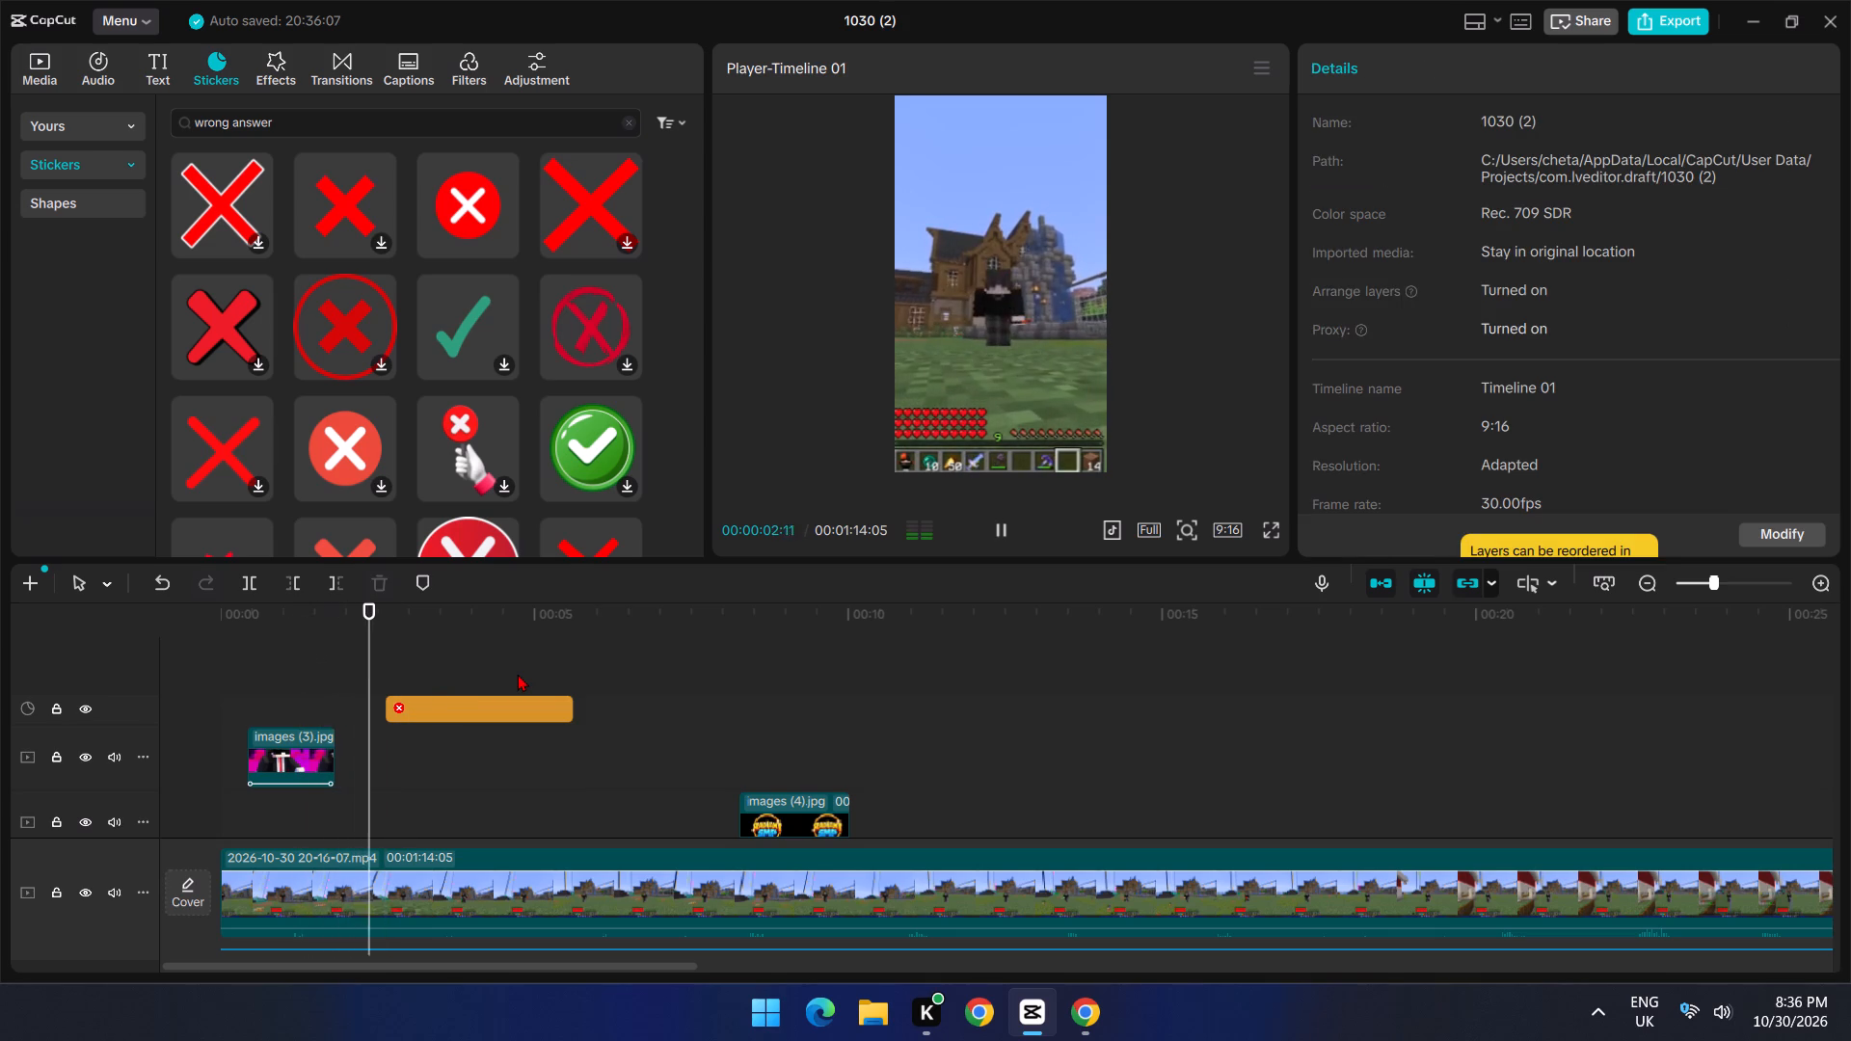
key(space)
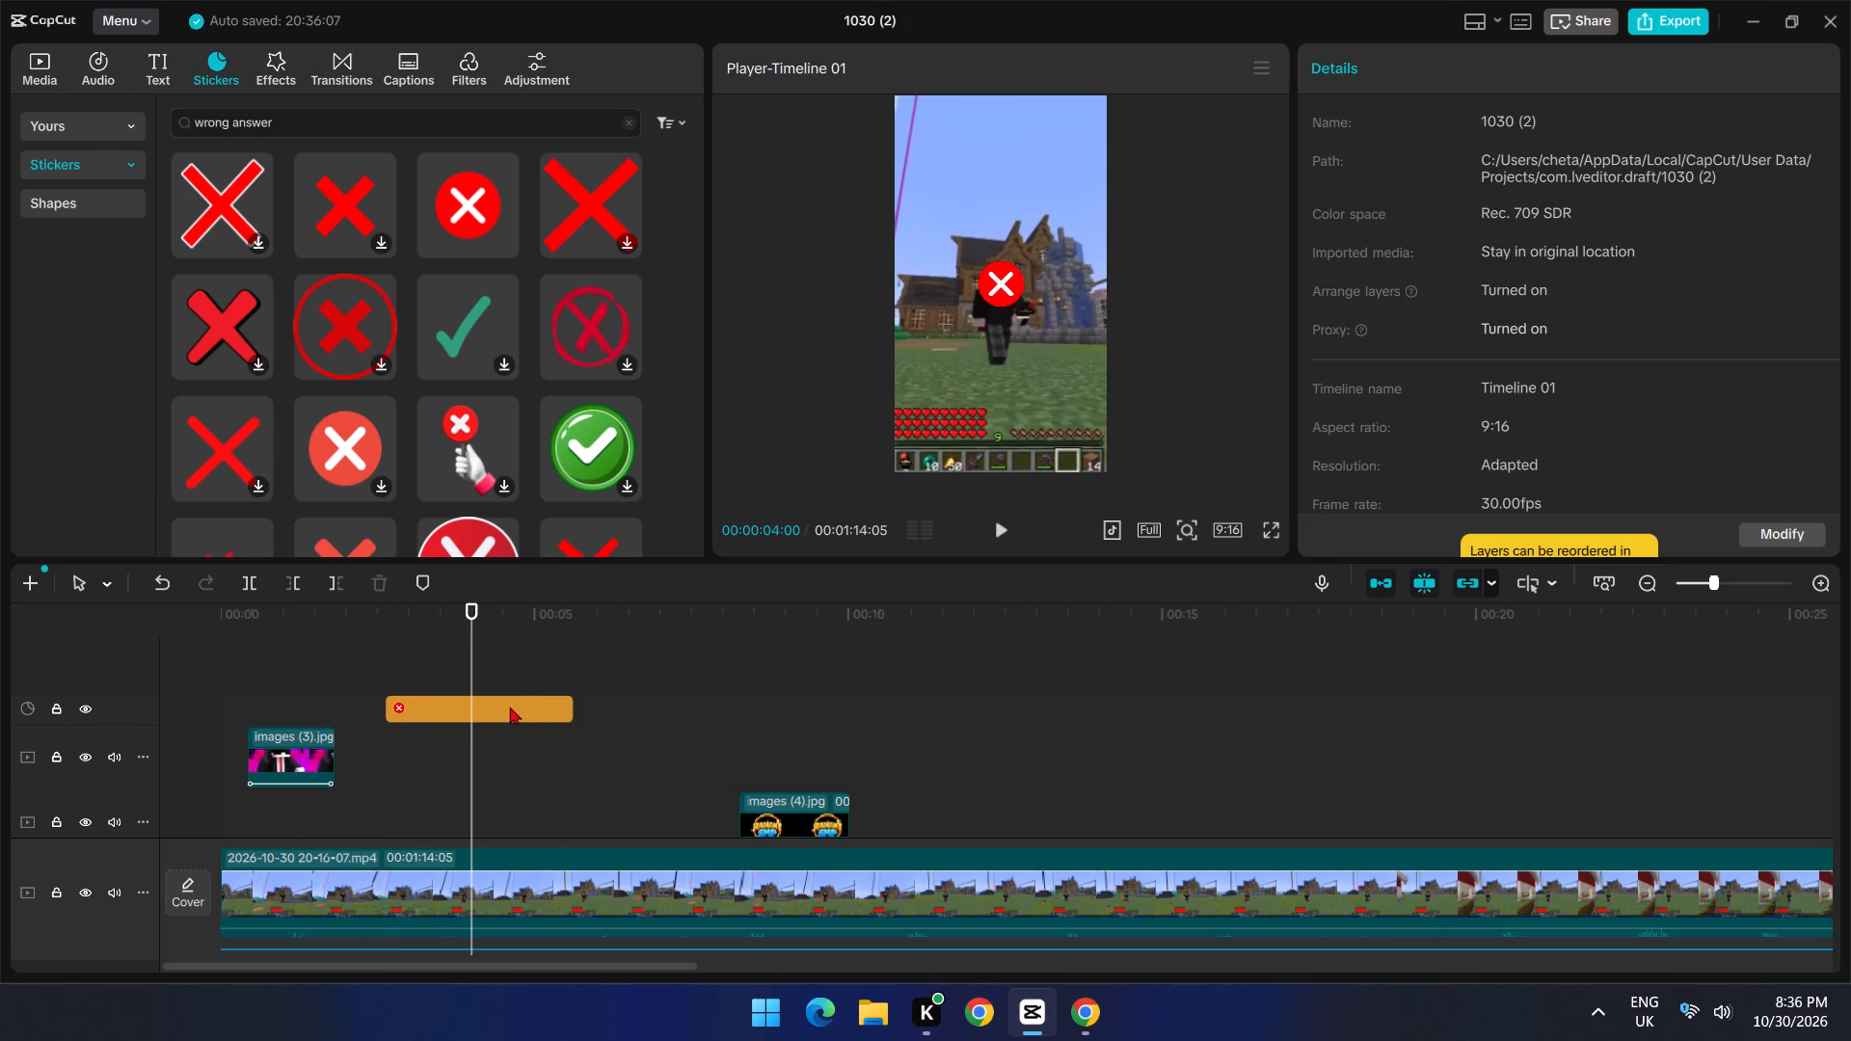
click(471, 707)
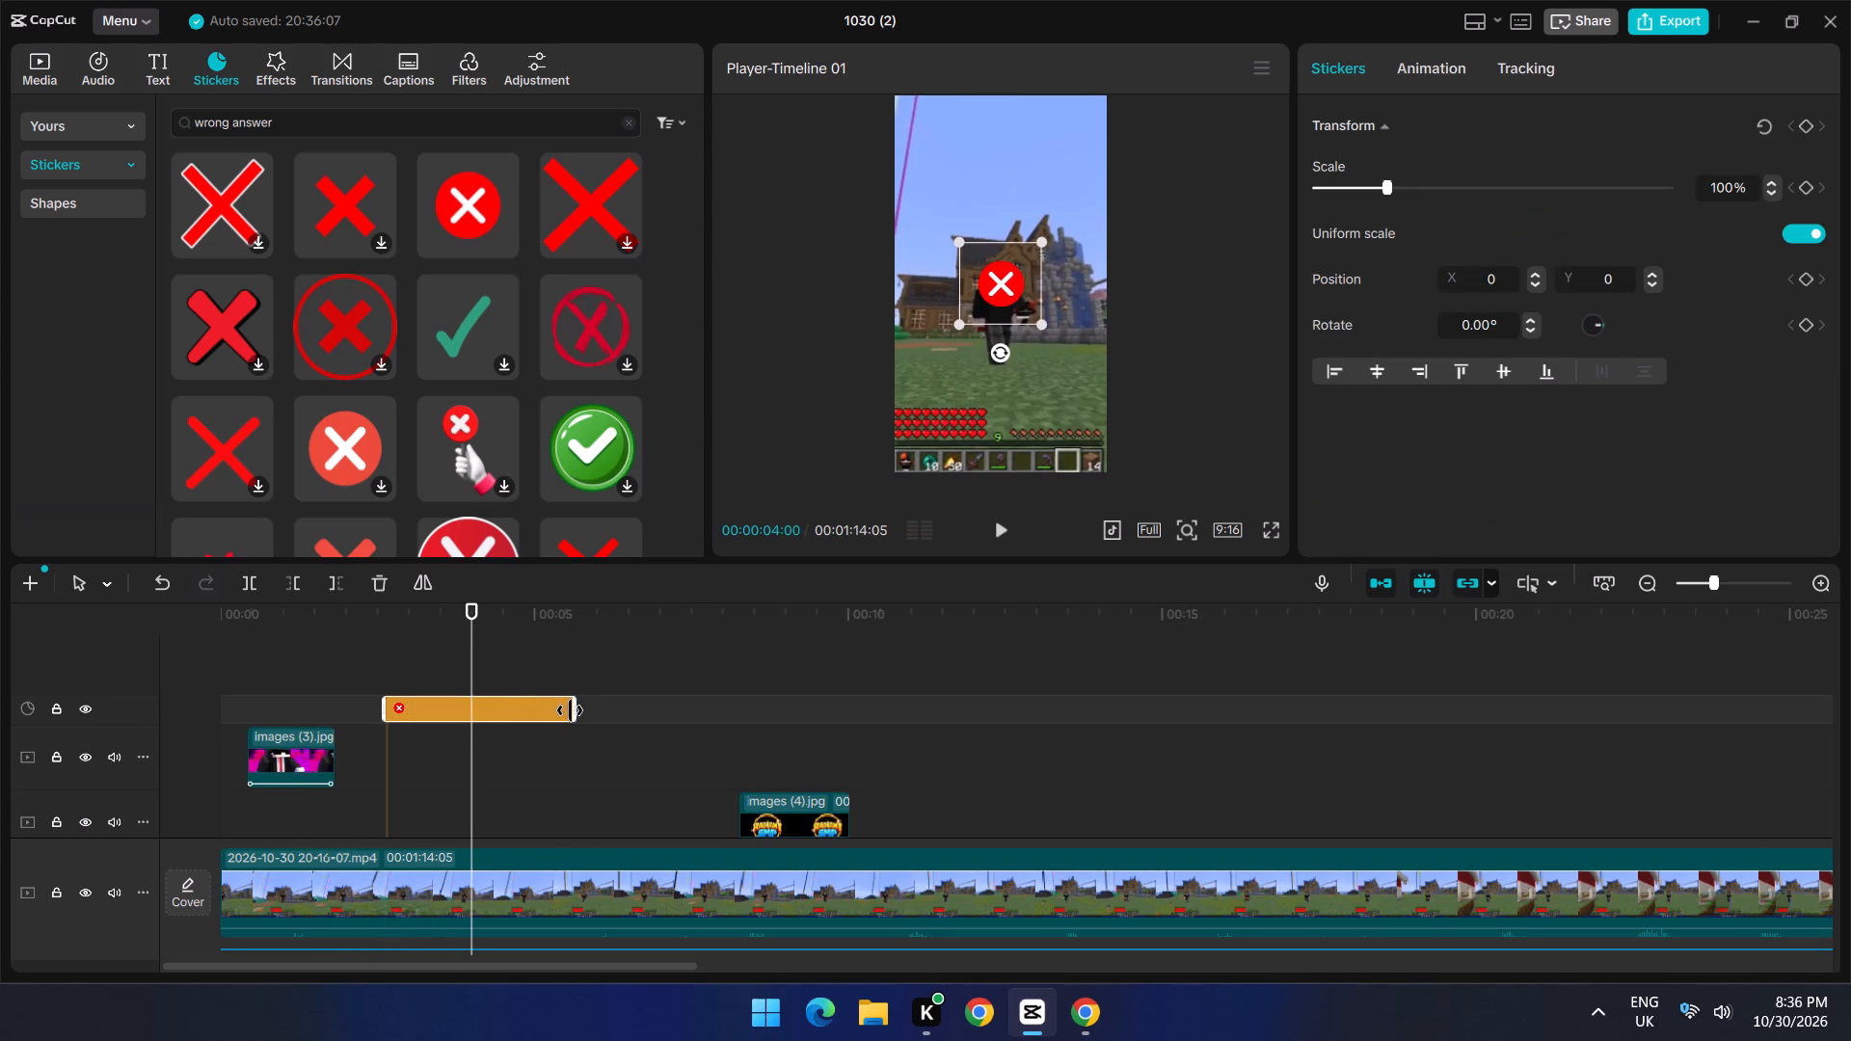
drag(573, 710, 468, 710)
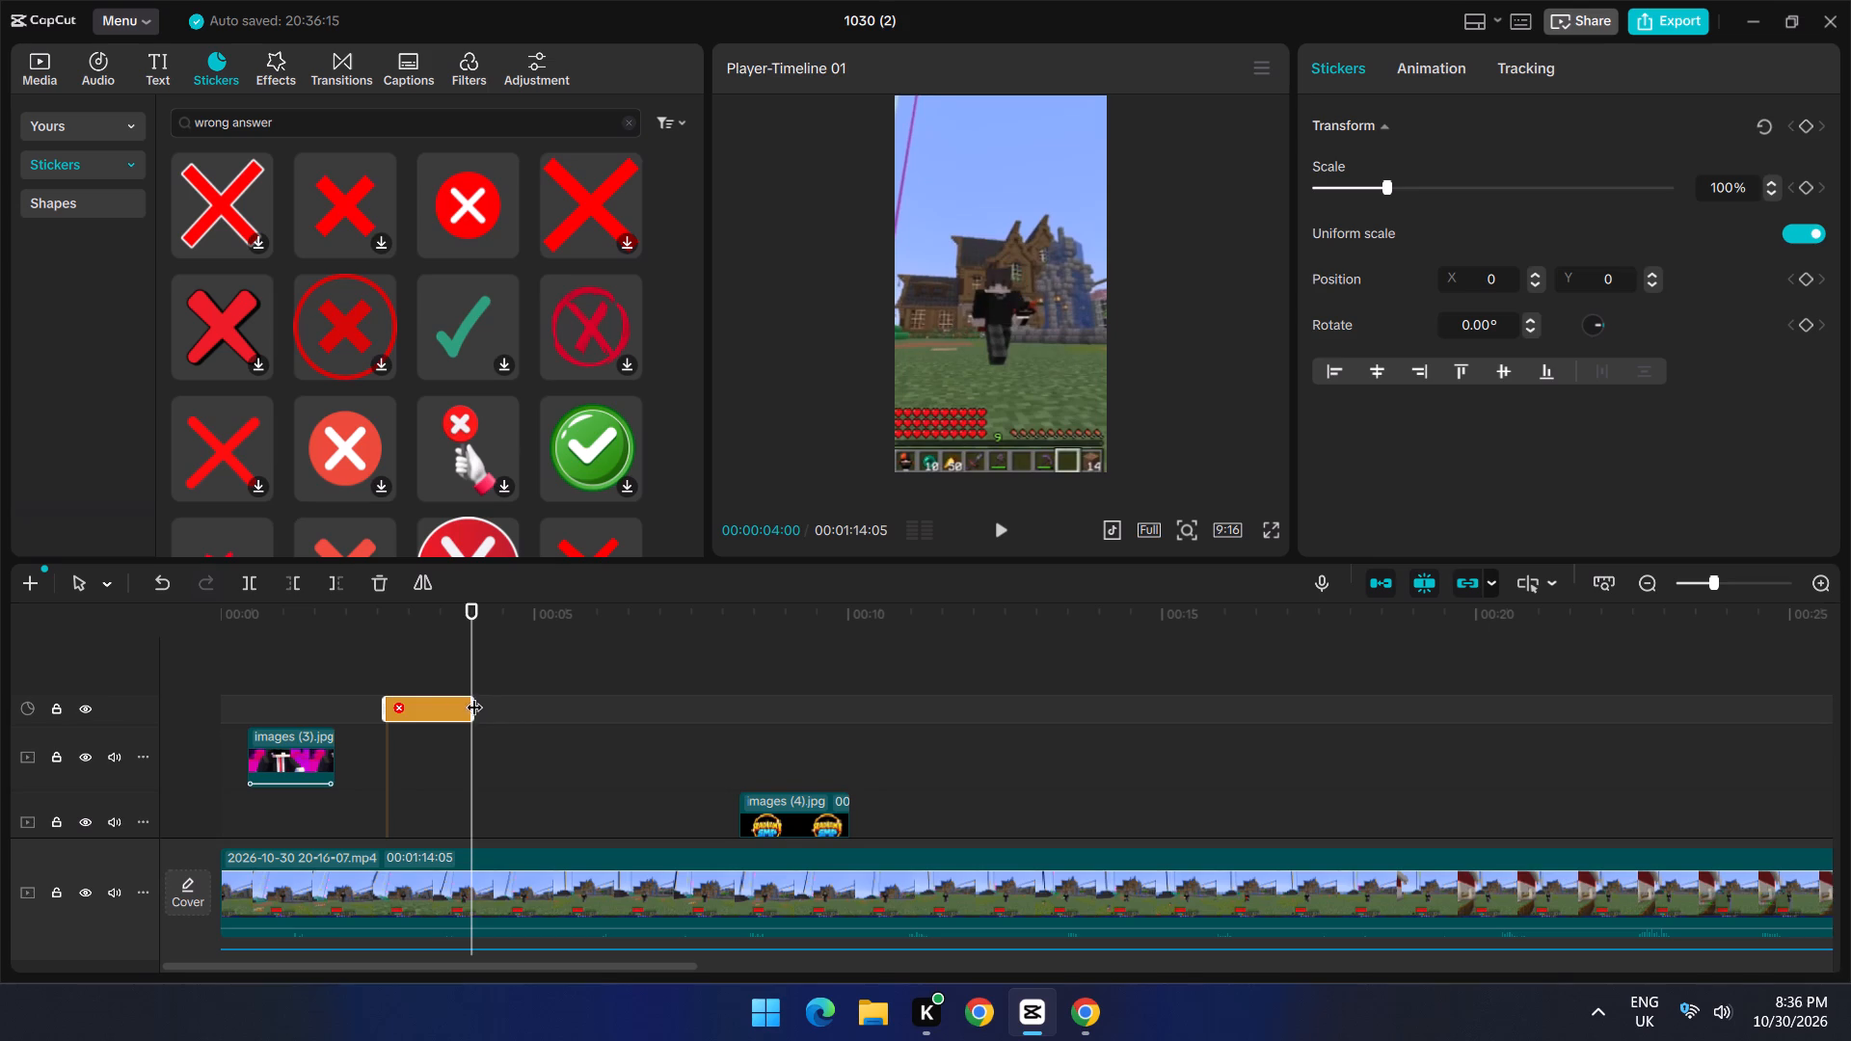
Enlarge the cross sticker to a scale of 236% in the preview at 00:00:03:13.
click(436, 673)
click(434, 699)
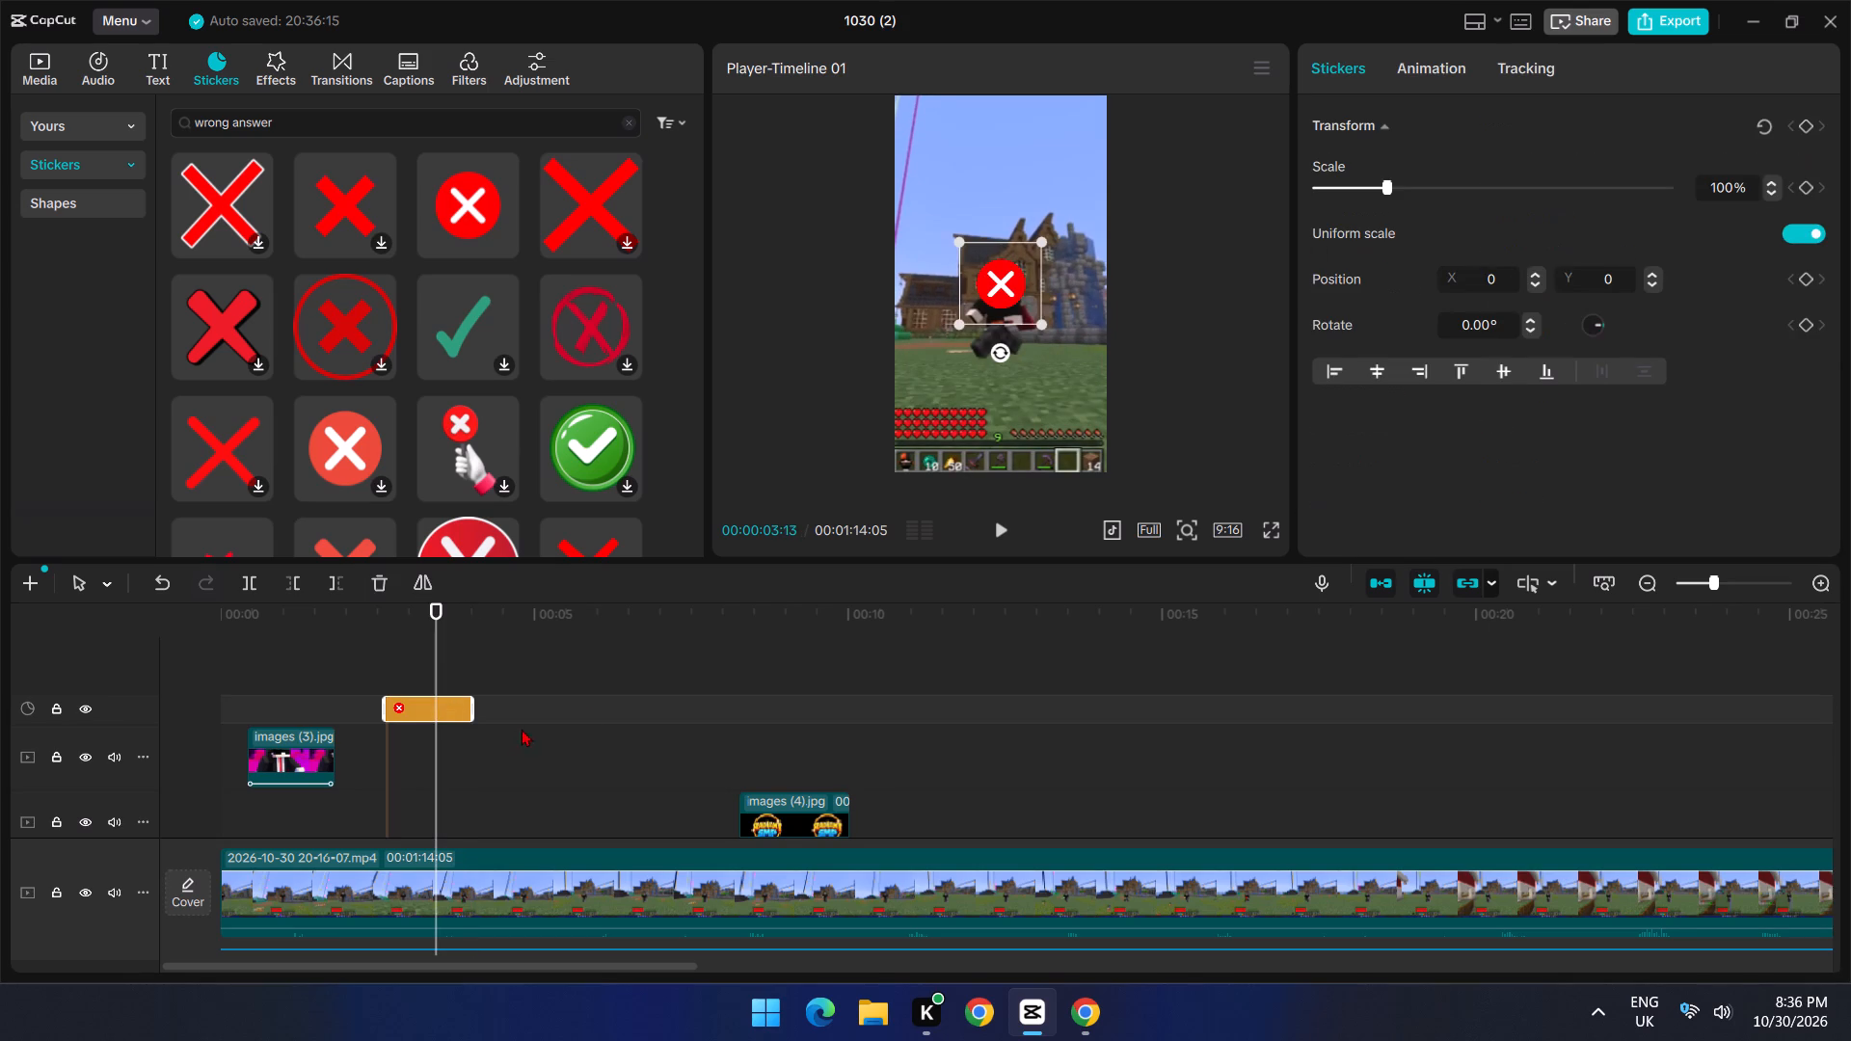
drag(1041, 326, 1081, 358)
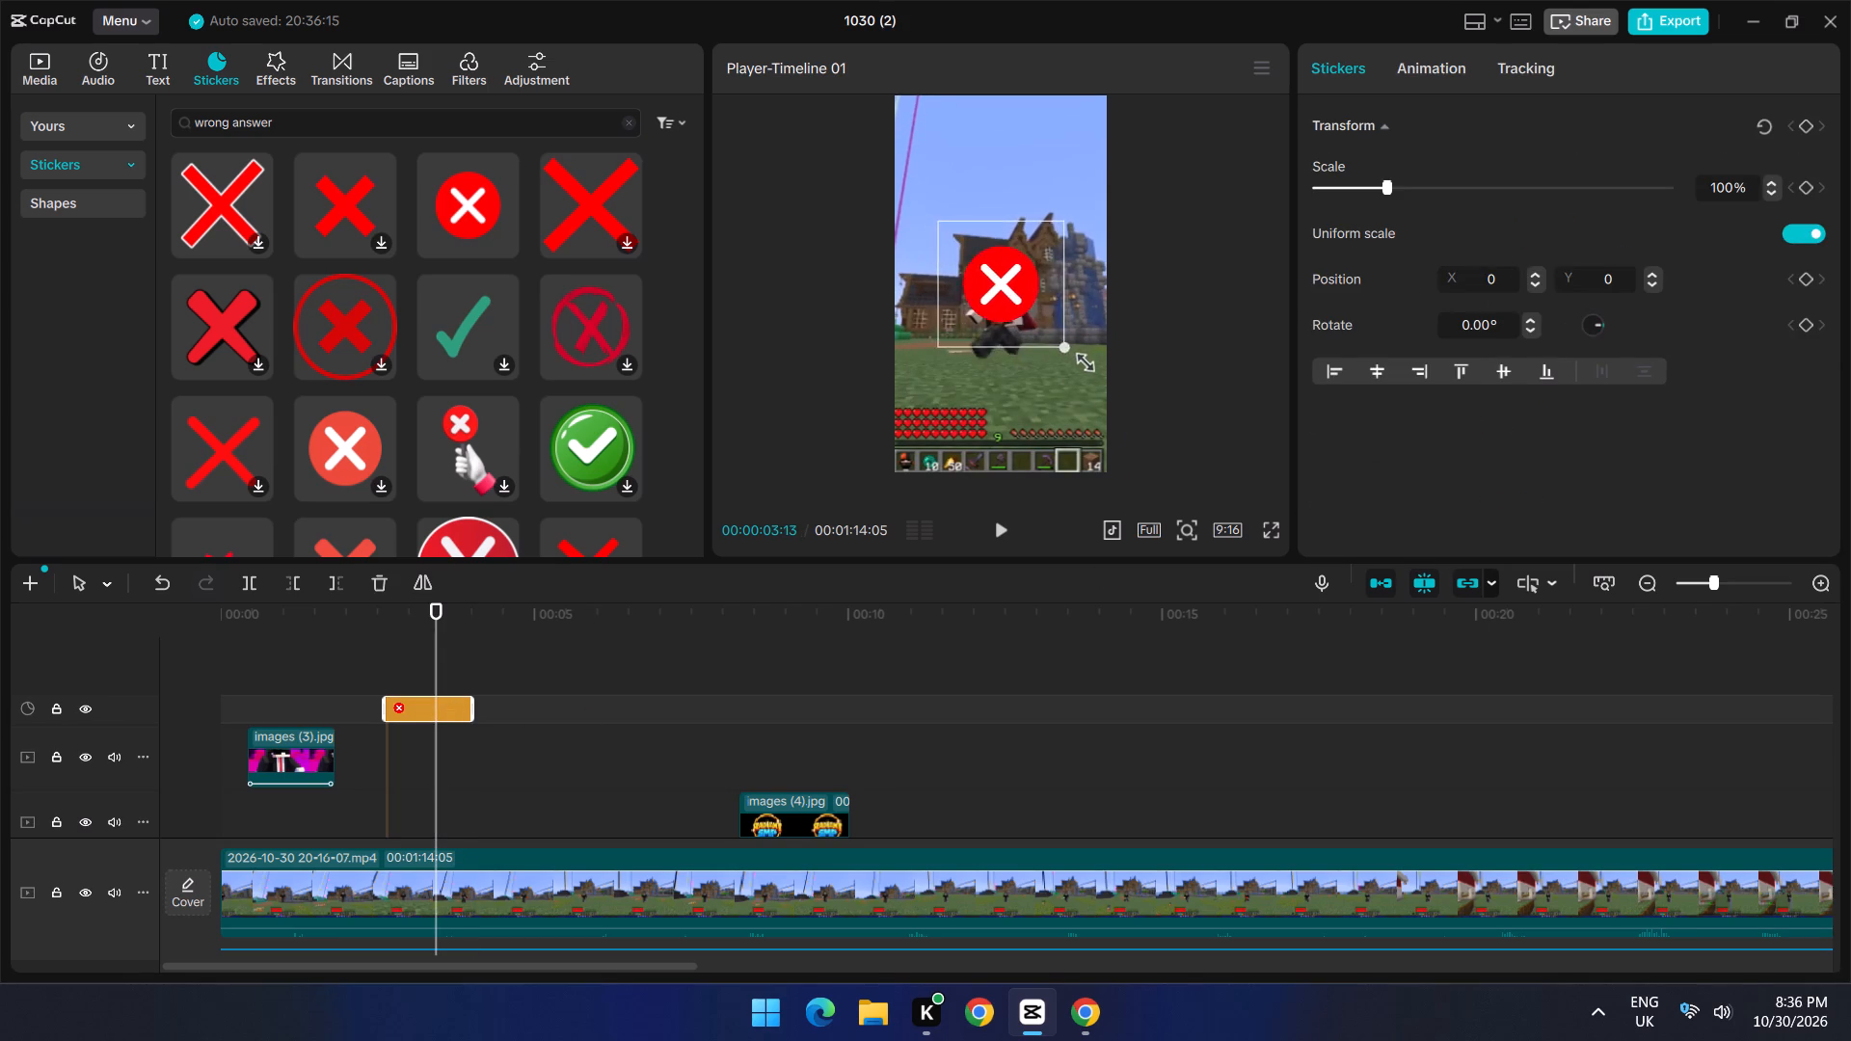
drag(1081, 358, 1152, 398)
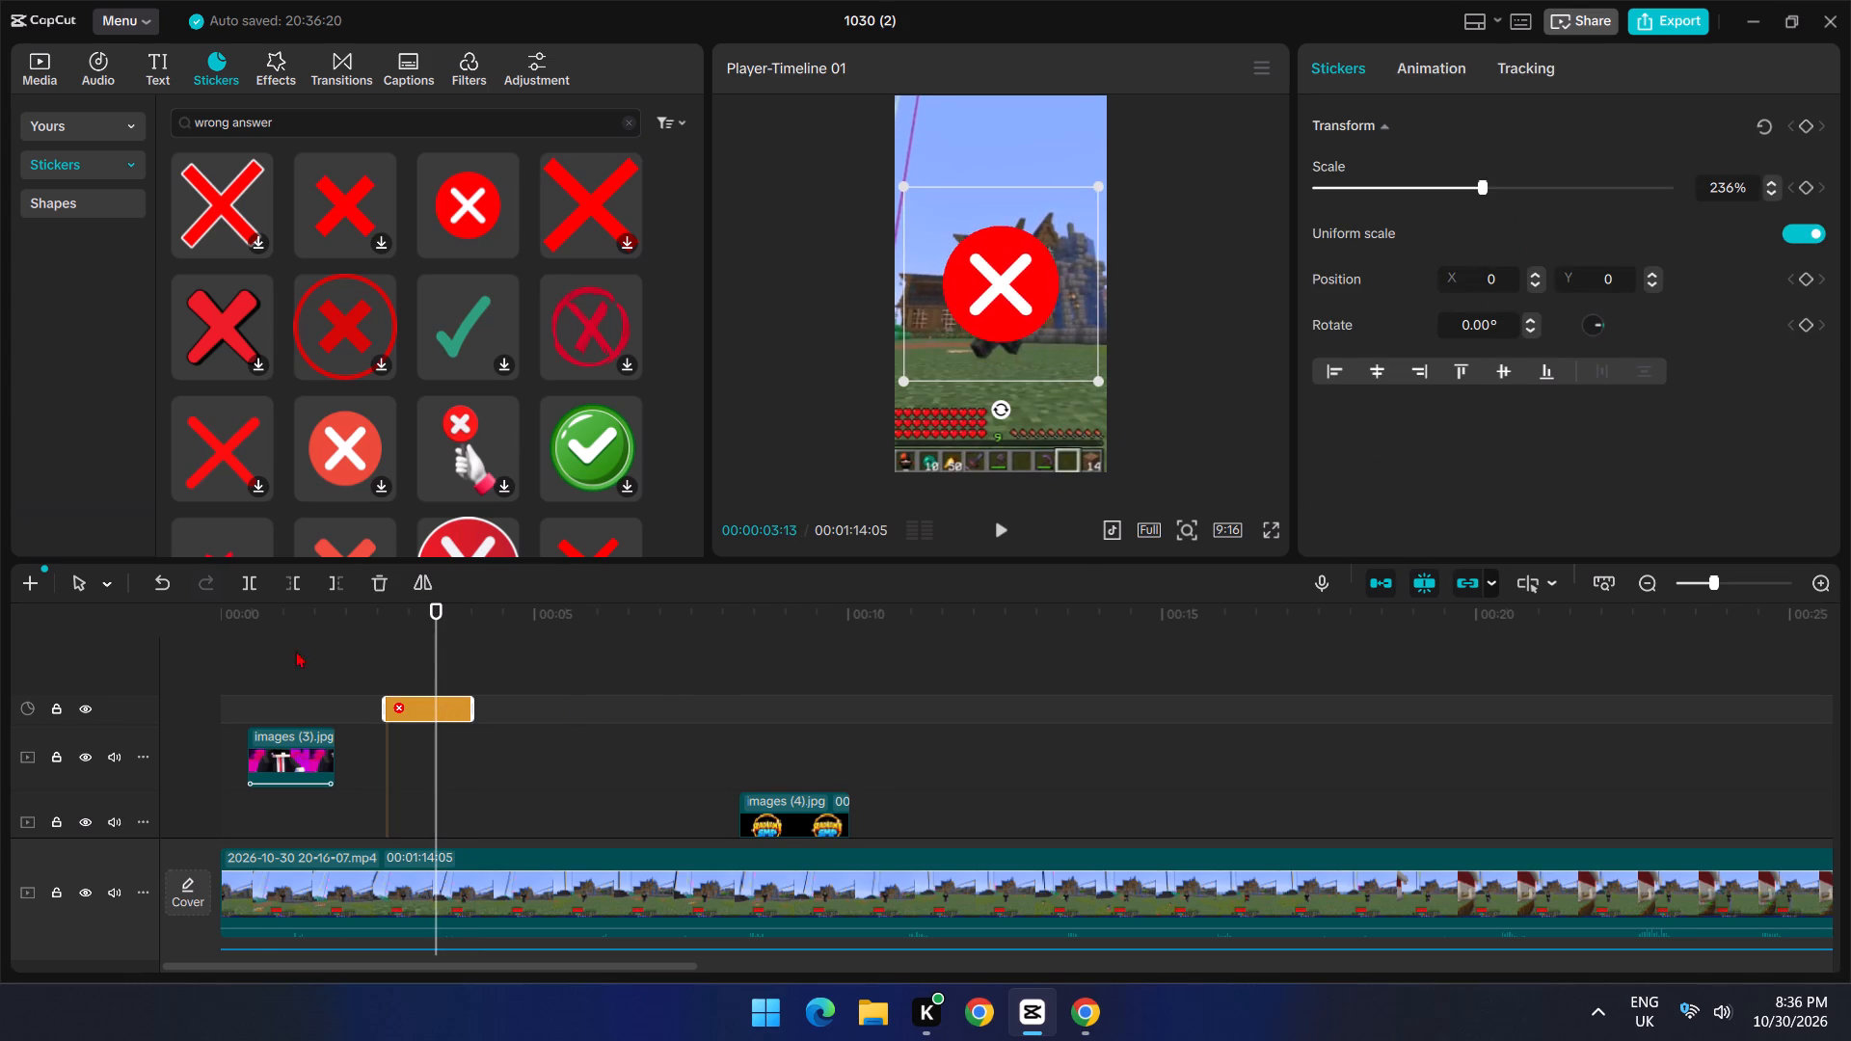
Play the timeline from the beginning past the enlarged cross sticker and stop at 00:00:05:20.
click(259, 633)
drag(257, 629, 156, 644)
key(space)
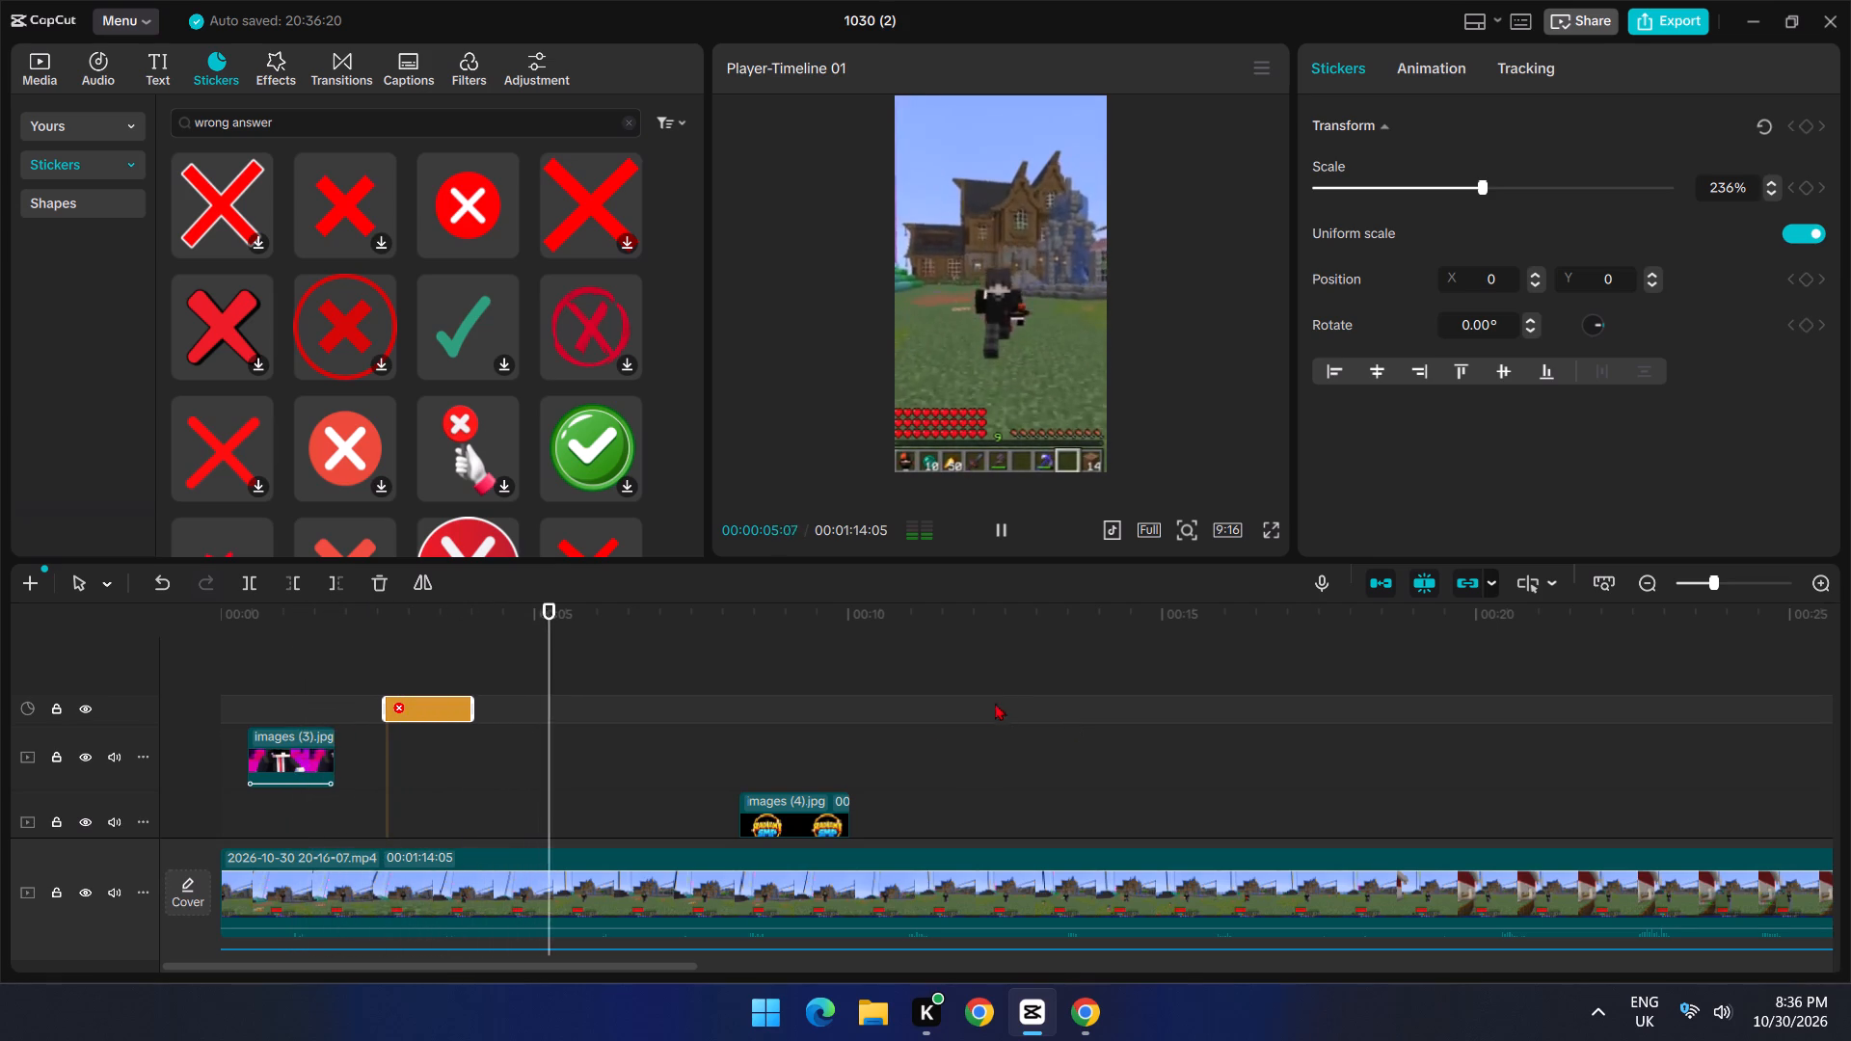
key(space)
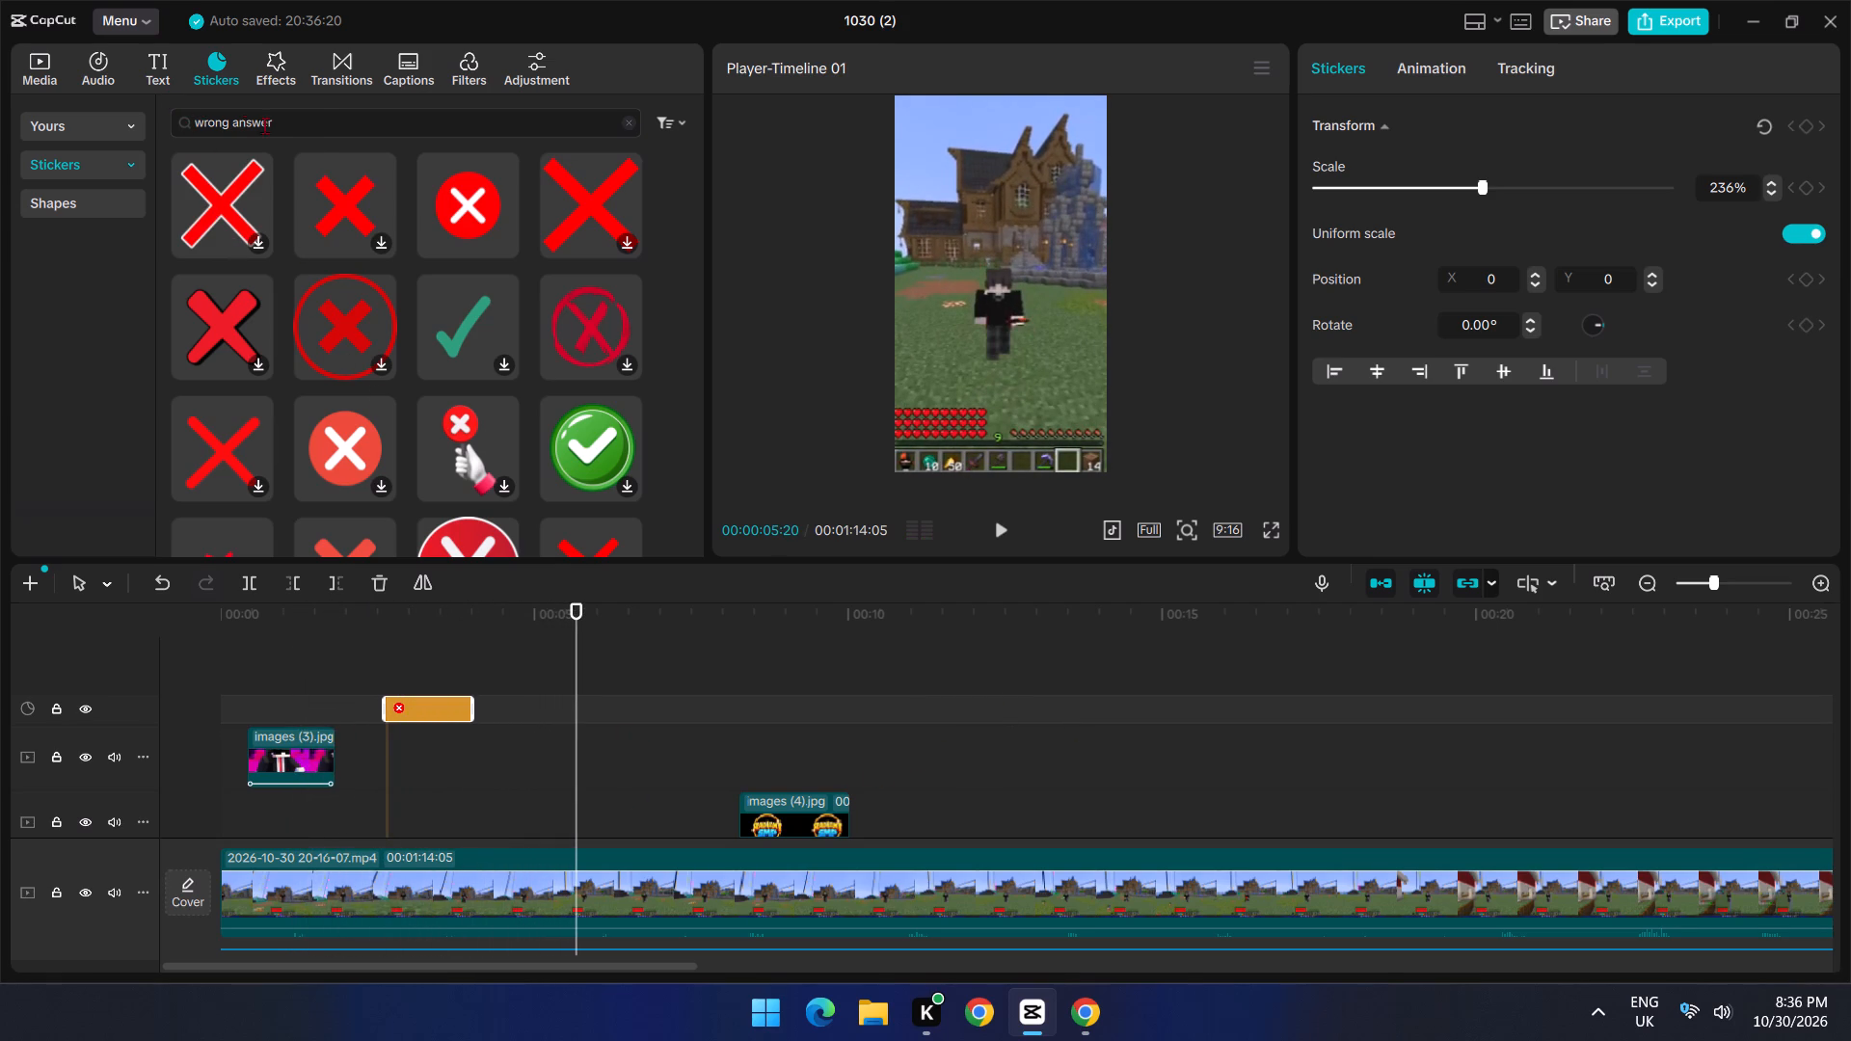
Replace the sticker search wrong answer with distroy and look through the matching stickers.
click(321, 121)
key(BackSpace)
key(BackSpace)
key(BackSpace)
key(BackSpace)
key(BackSpace)
key(BackSpace)
key(BackSpace)
key(BackSpace)
key(BackSpace)
key(BackSpace)
key(BackSpace)
key(BackSpace)
key(BackSpace)
key(BackSpace)
key(BackSpace)
key(BackSpace)
key(BackSpace)
key(BackSpace)
key(BackSpace)
key(BackSpace)
text(dis)
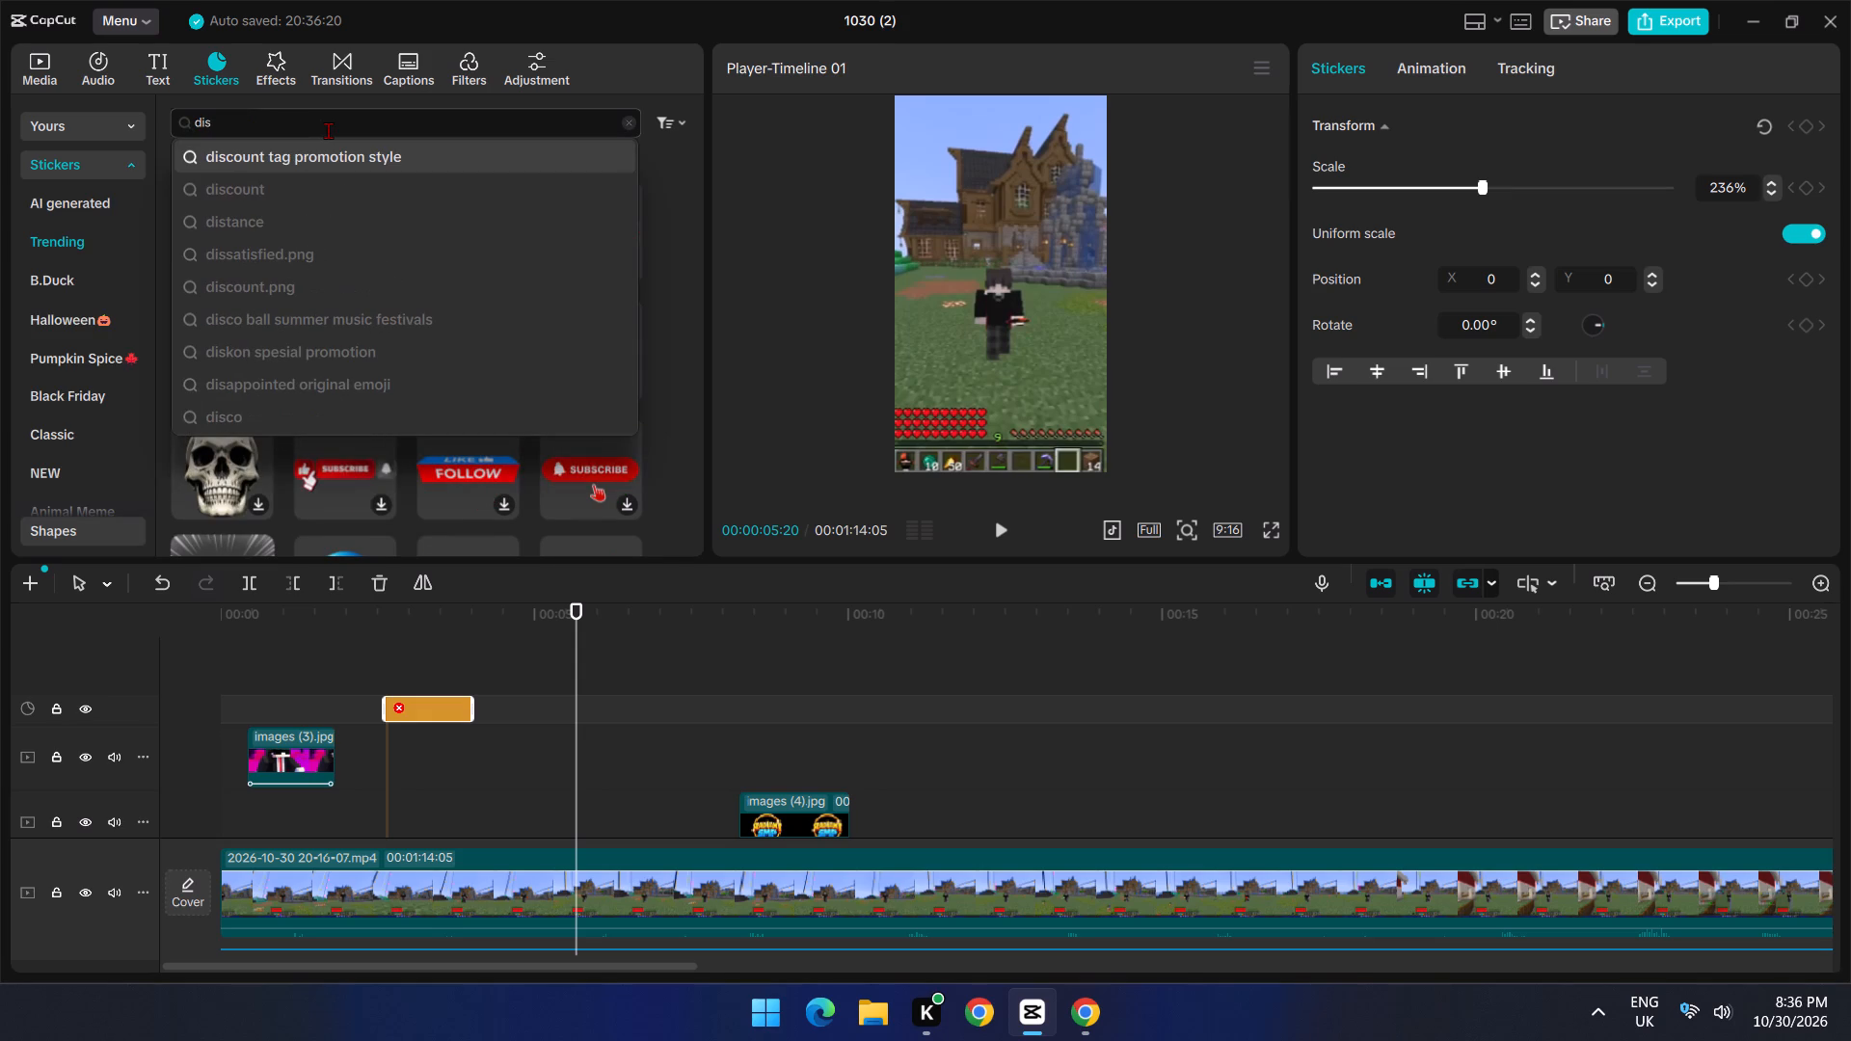
key(t)
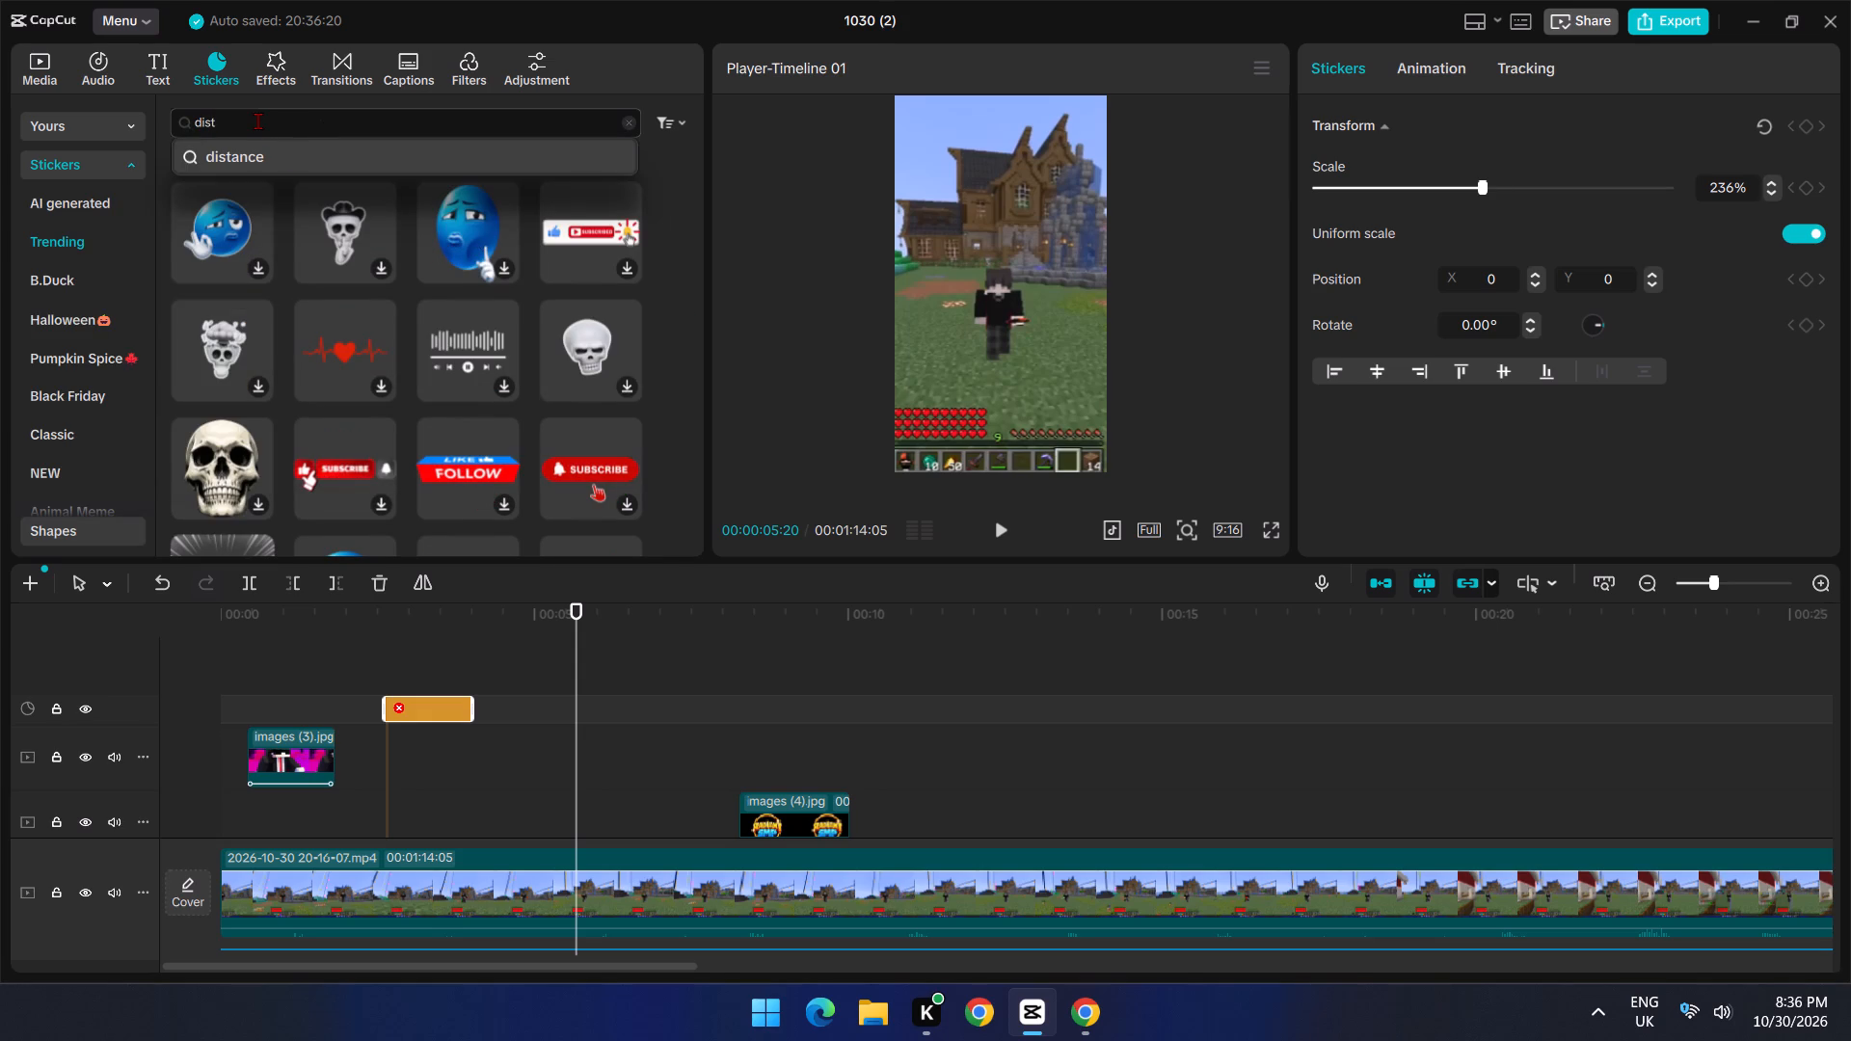
key(r)
key(o)
key(y)
key(Return)
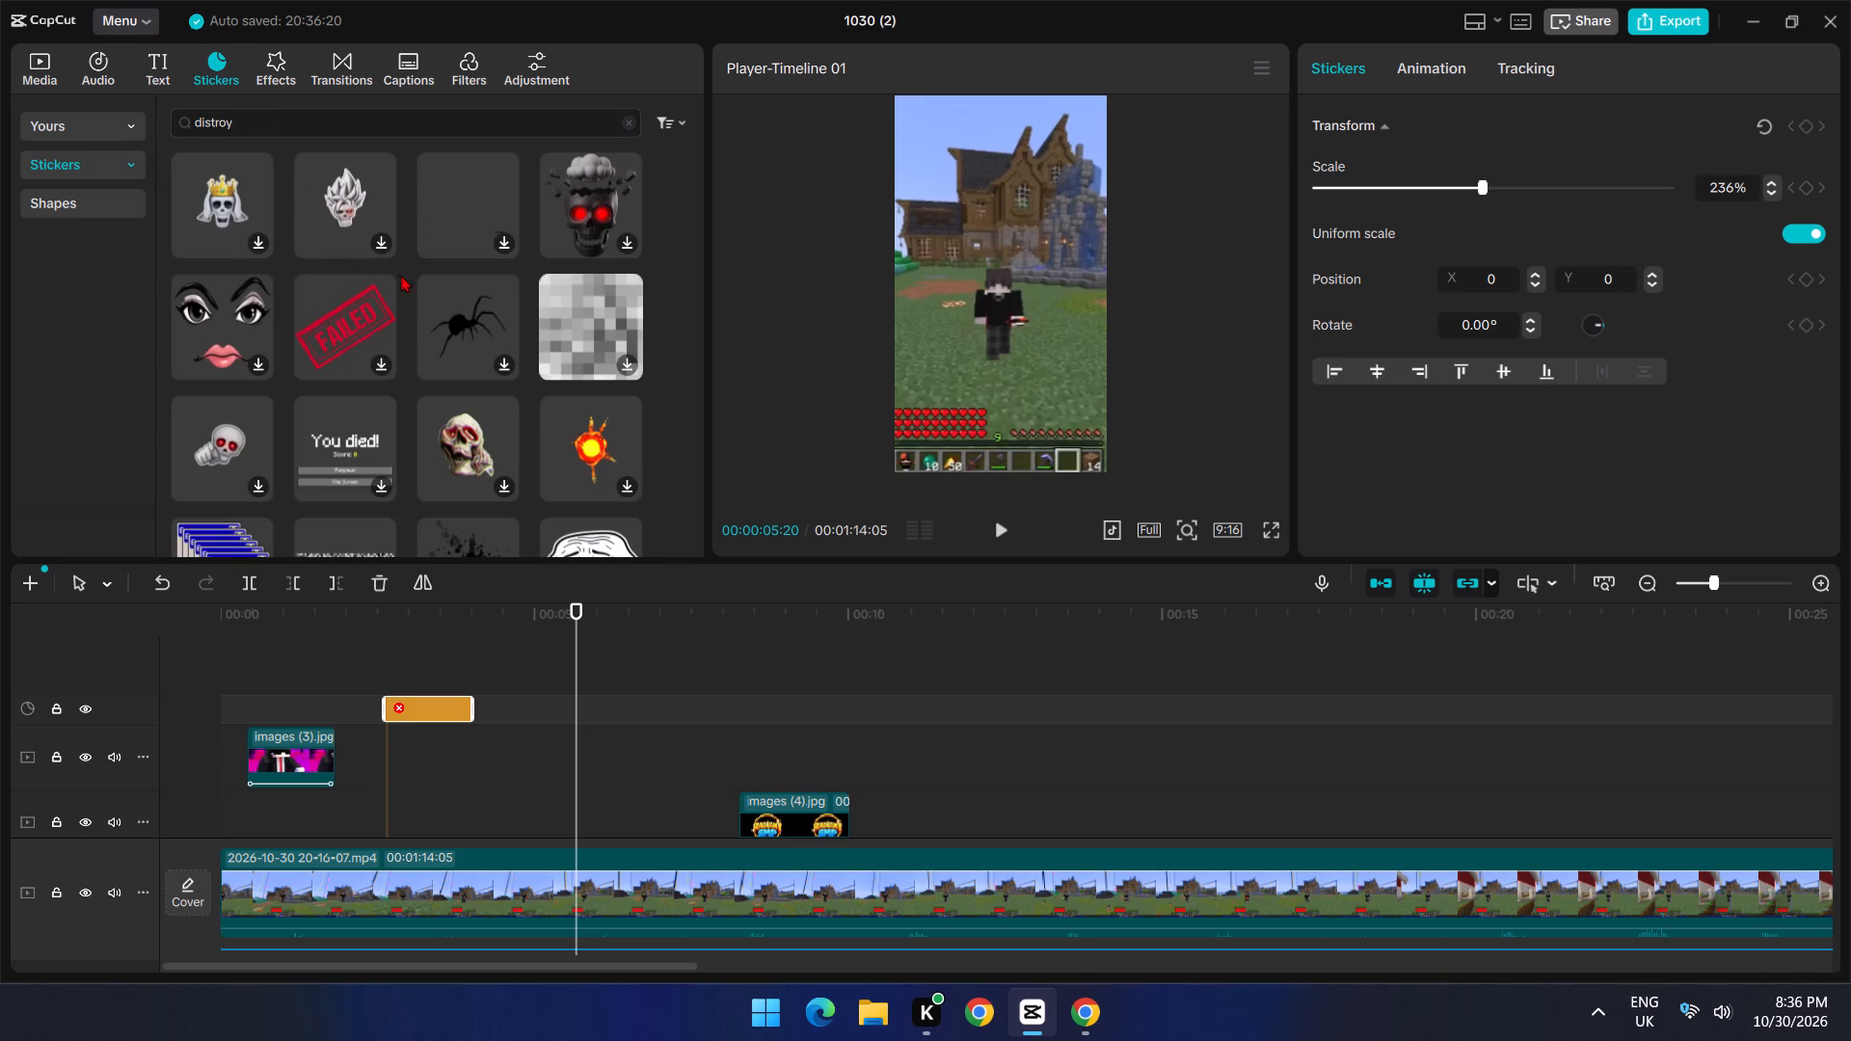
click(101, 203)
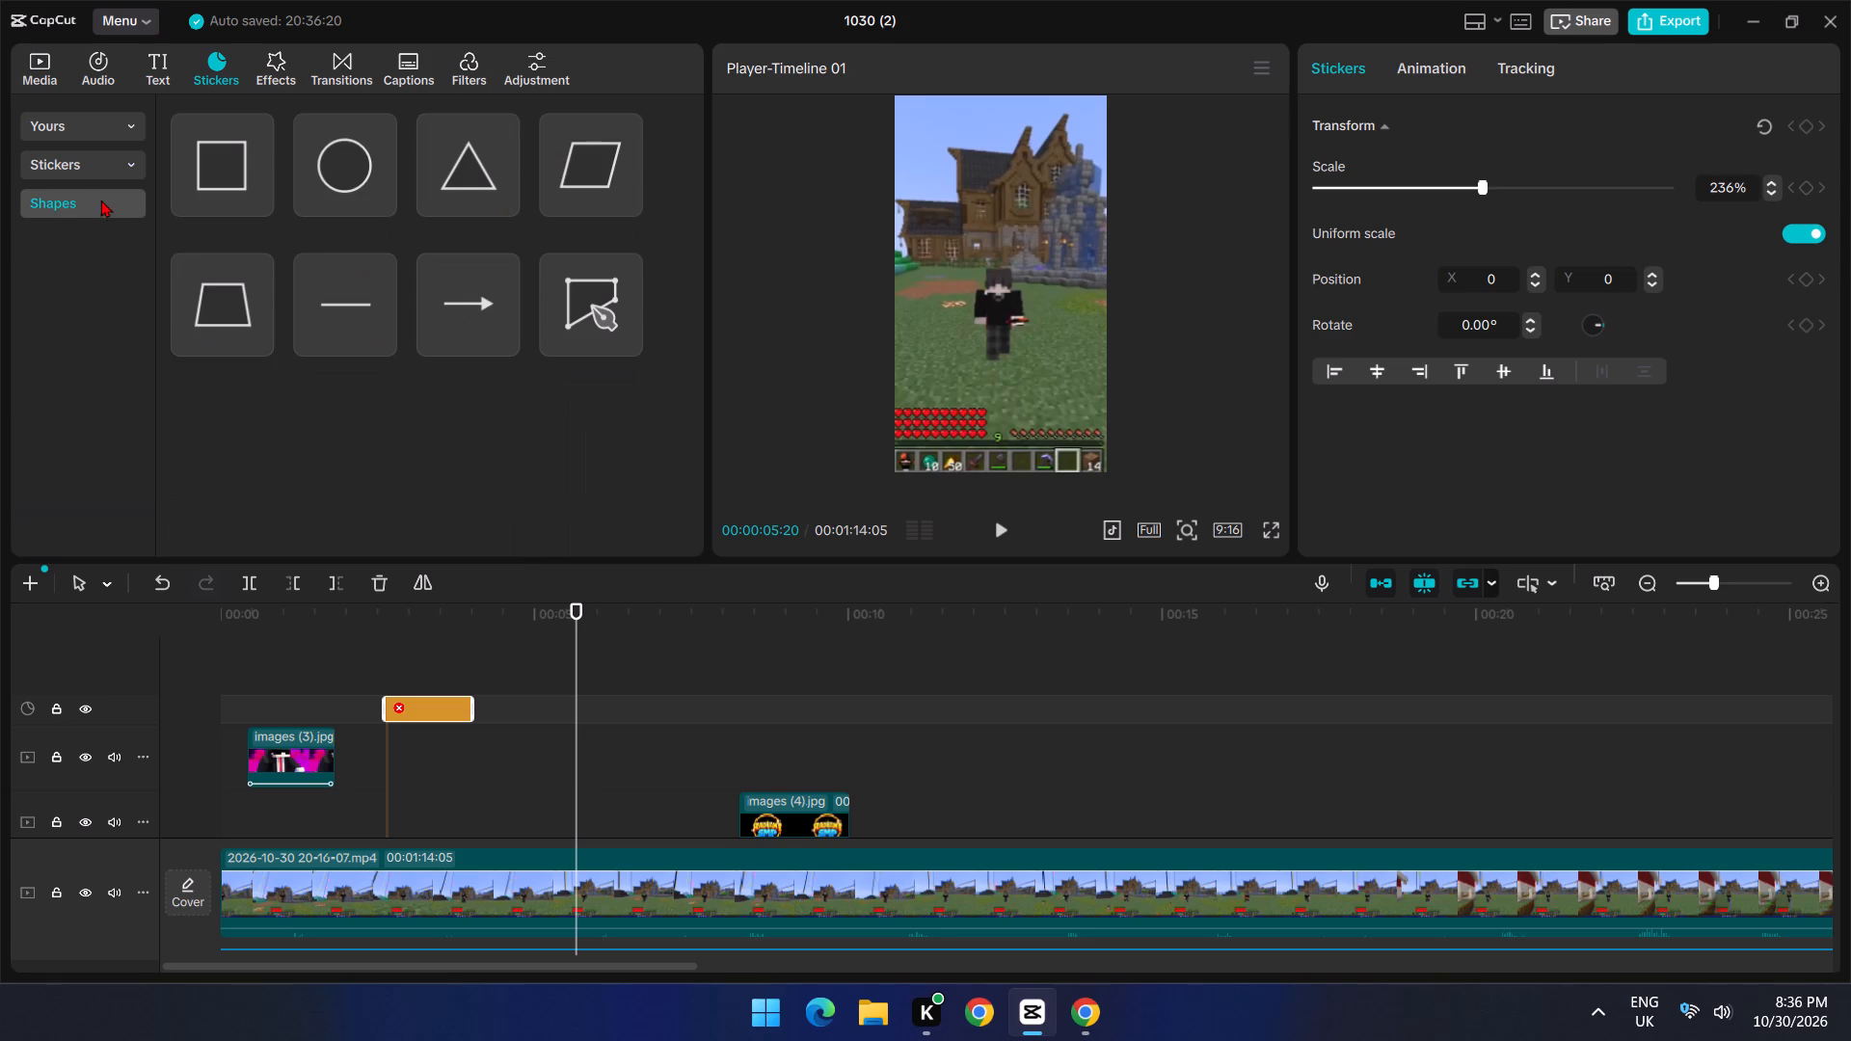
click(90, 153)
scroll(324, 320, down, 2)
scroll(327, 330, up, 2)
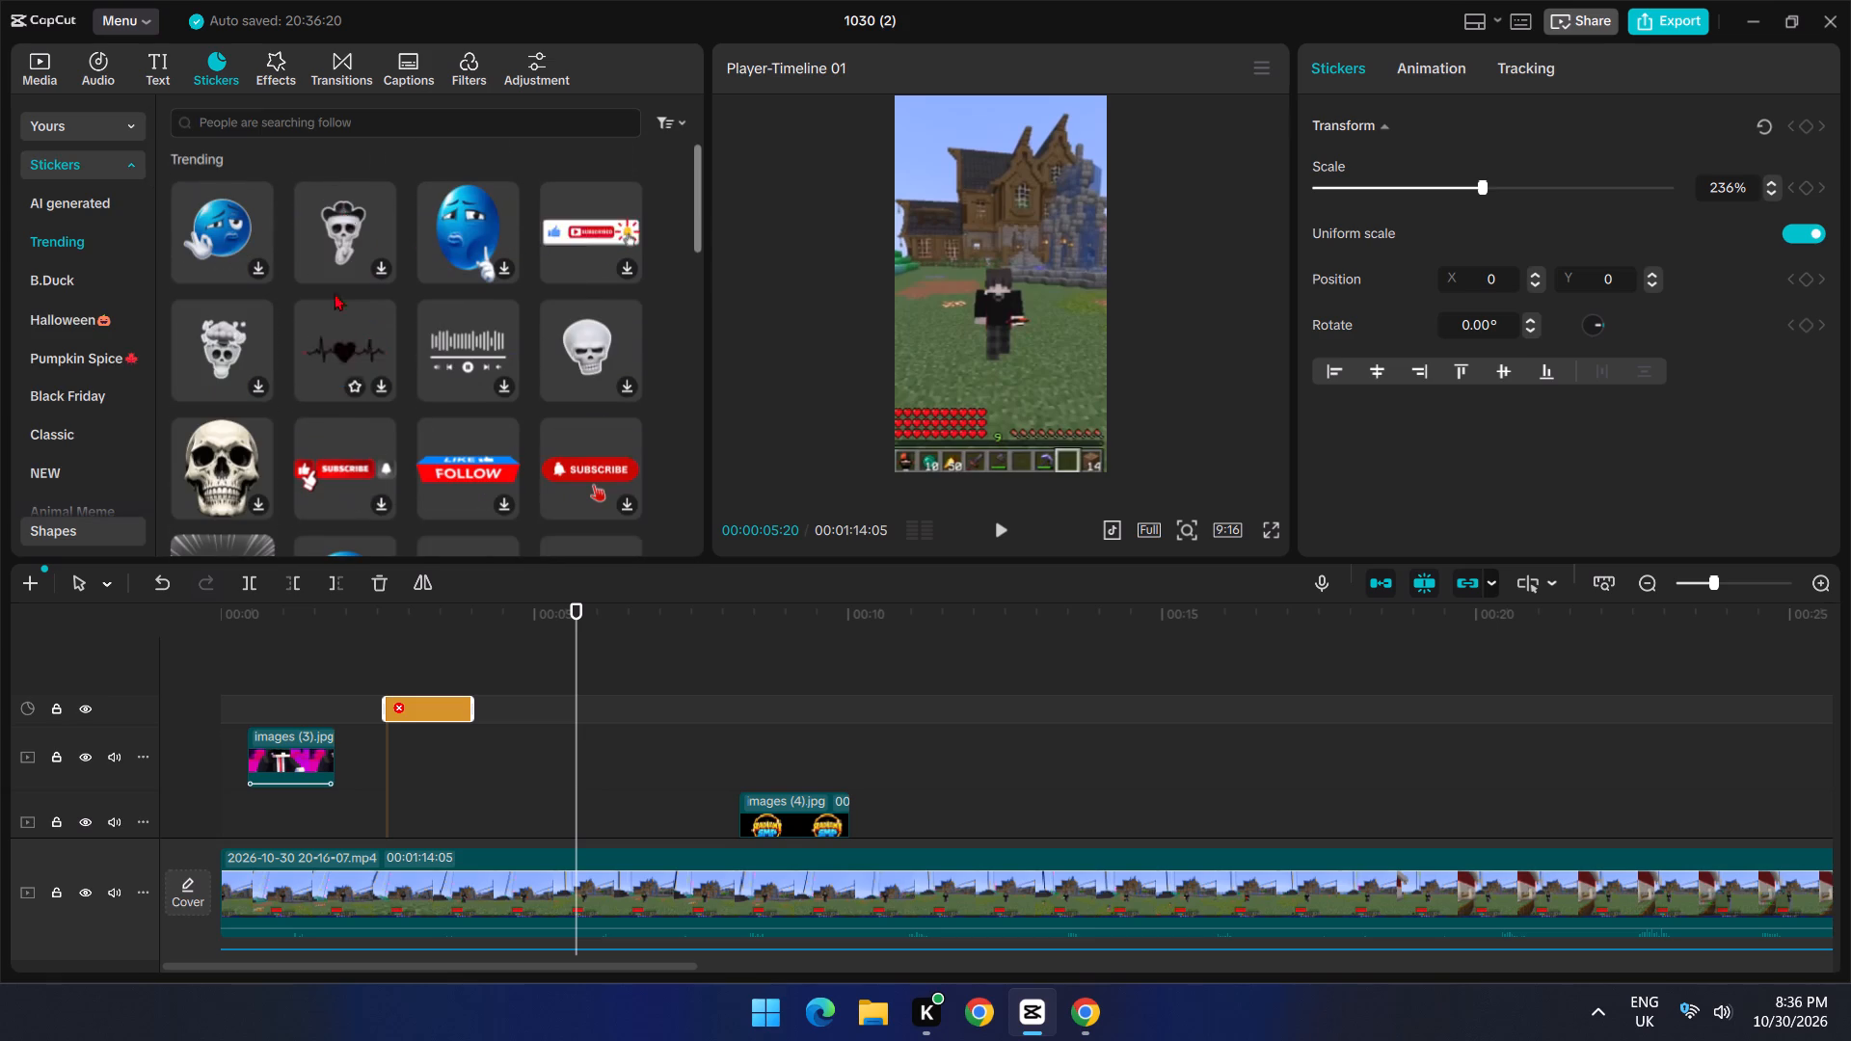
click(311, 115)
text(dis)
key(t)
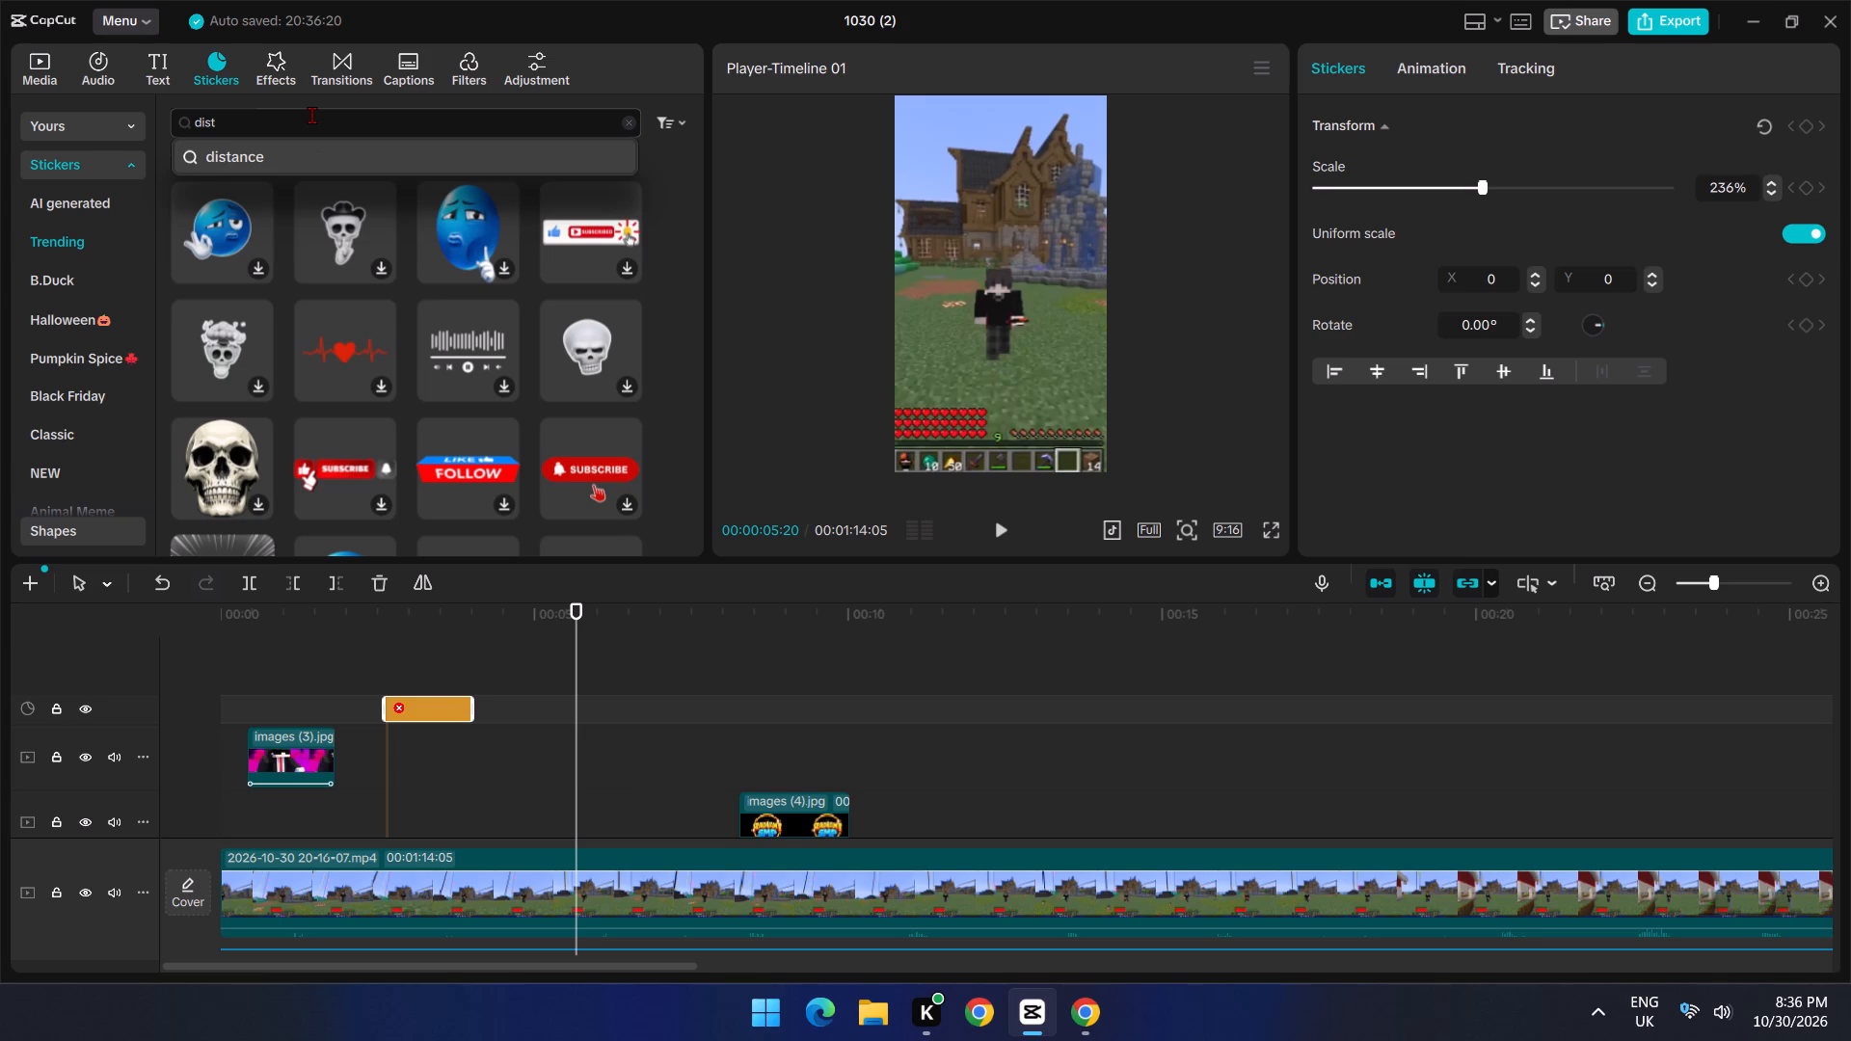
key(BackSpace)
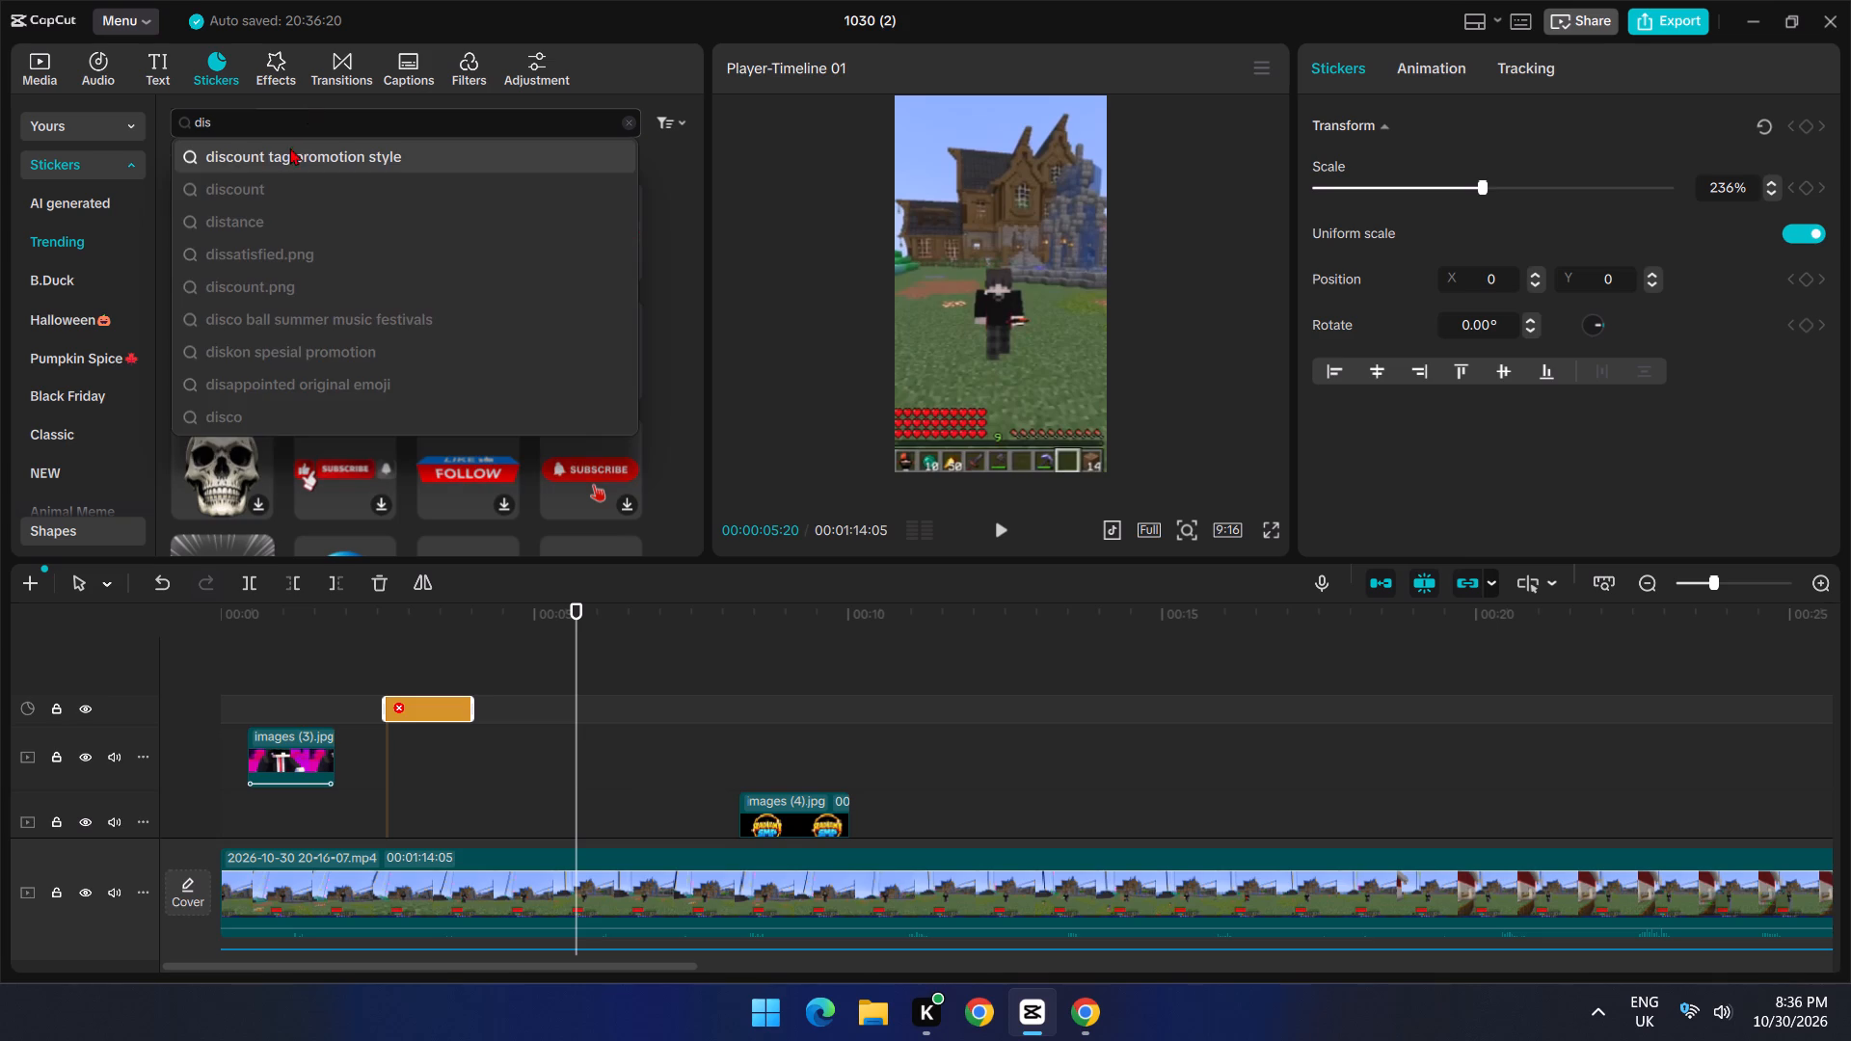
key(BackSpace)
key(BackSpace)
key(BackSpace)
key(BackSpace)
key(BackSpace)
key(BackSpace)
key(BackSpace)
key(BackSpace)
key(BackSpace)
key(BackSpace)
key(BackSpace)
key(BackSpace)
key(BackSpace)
Search the stickers for bomb, preview the orange explosion cloud, and add it at 00:00:05:20.
text(bom)
key(b)
key(Return)
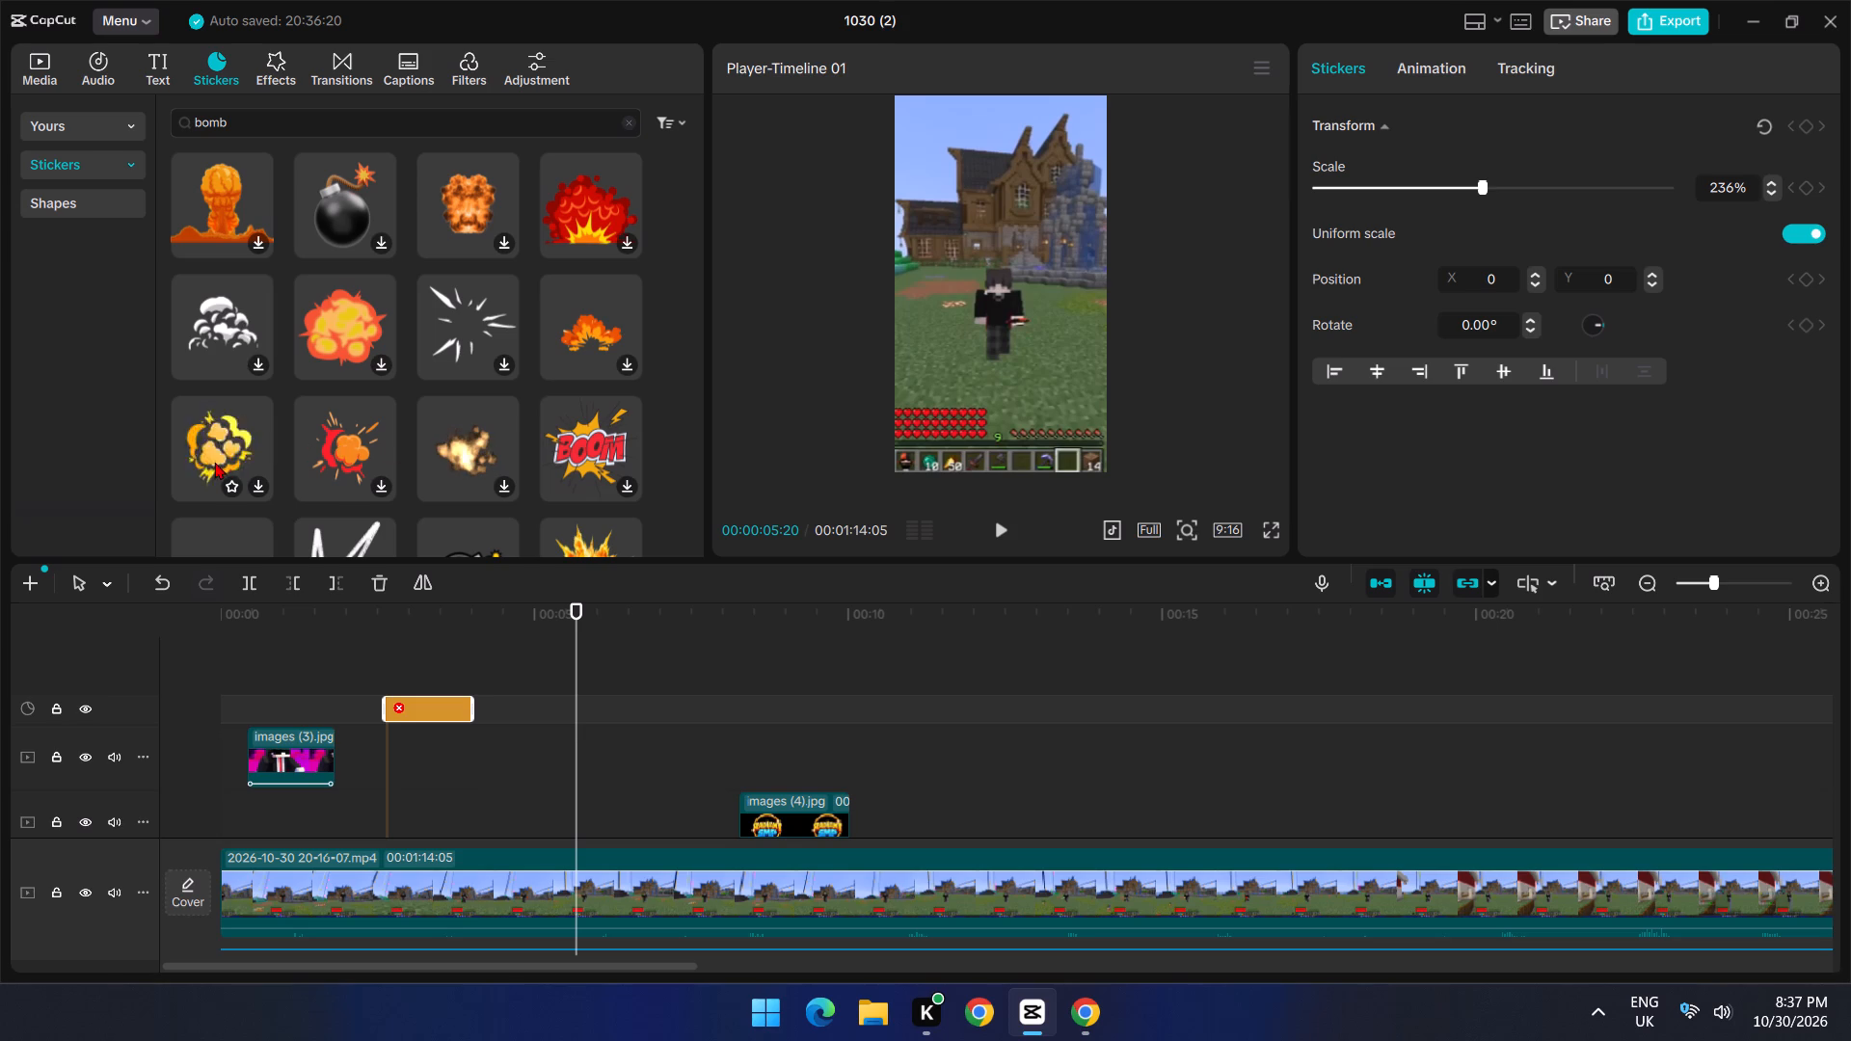
scroll(225, 446, down, 1)
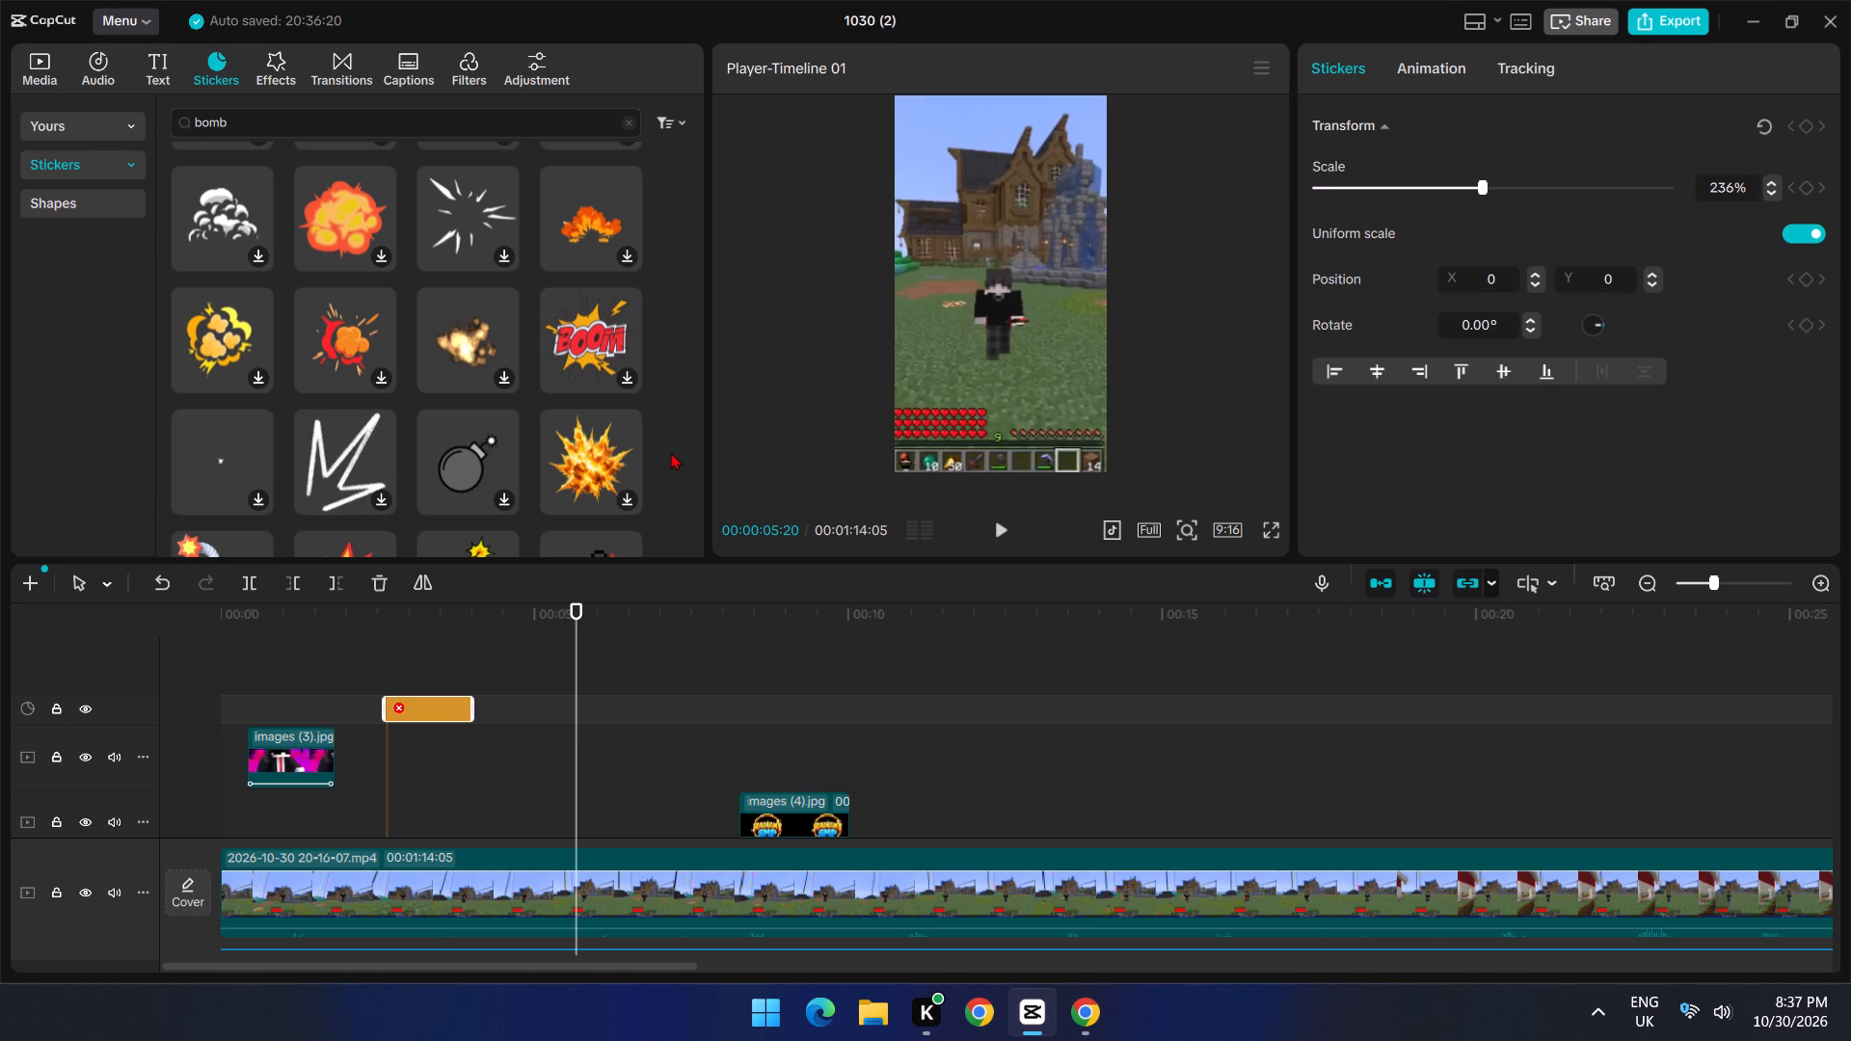
scroll(280, 459, down, 1)
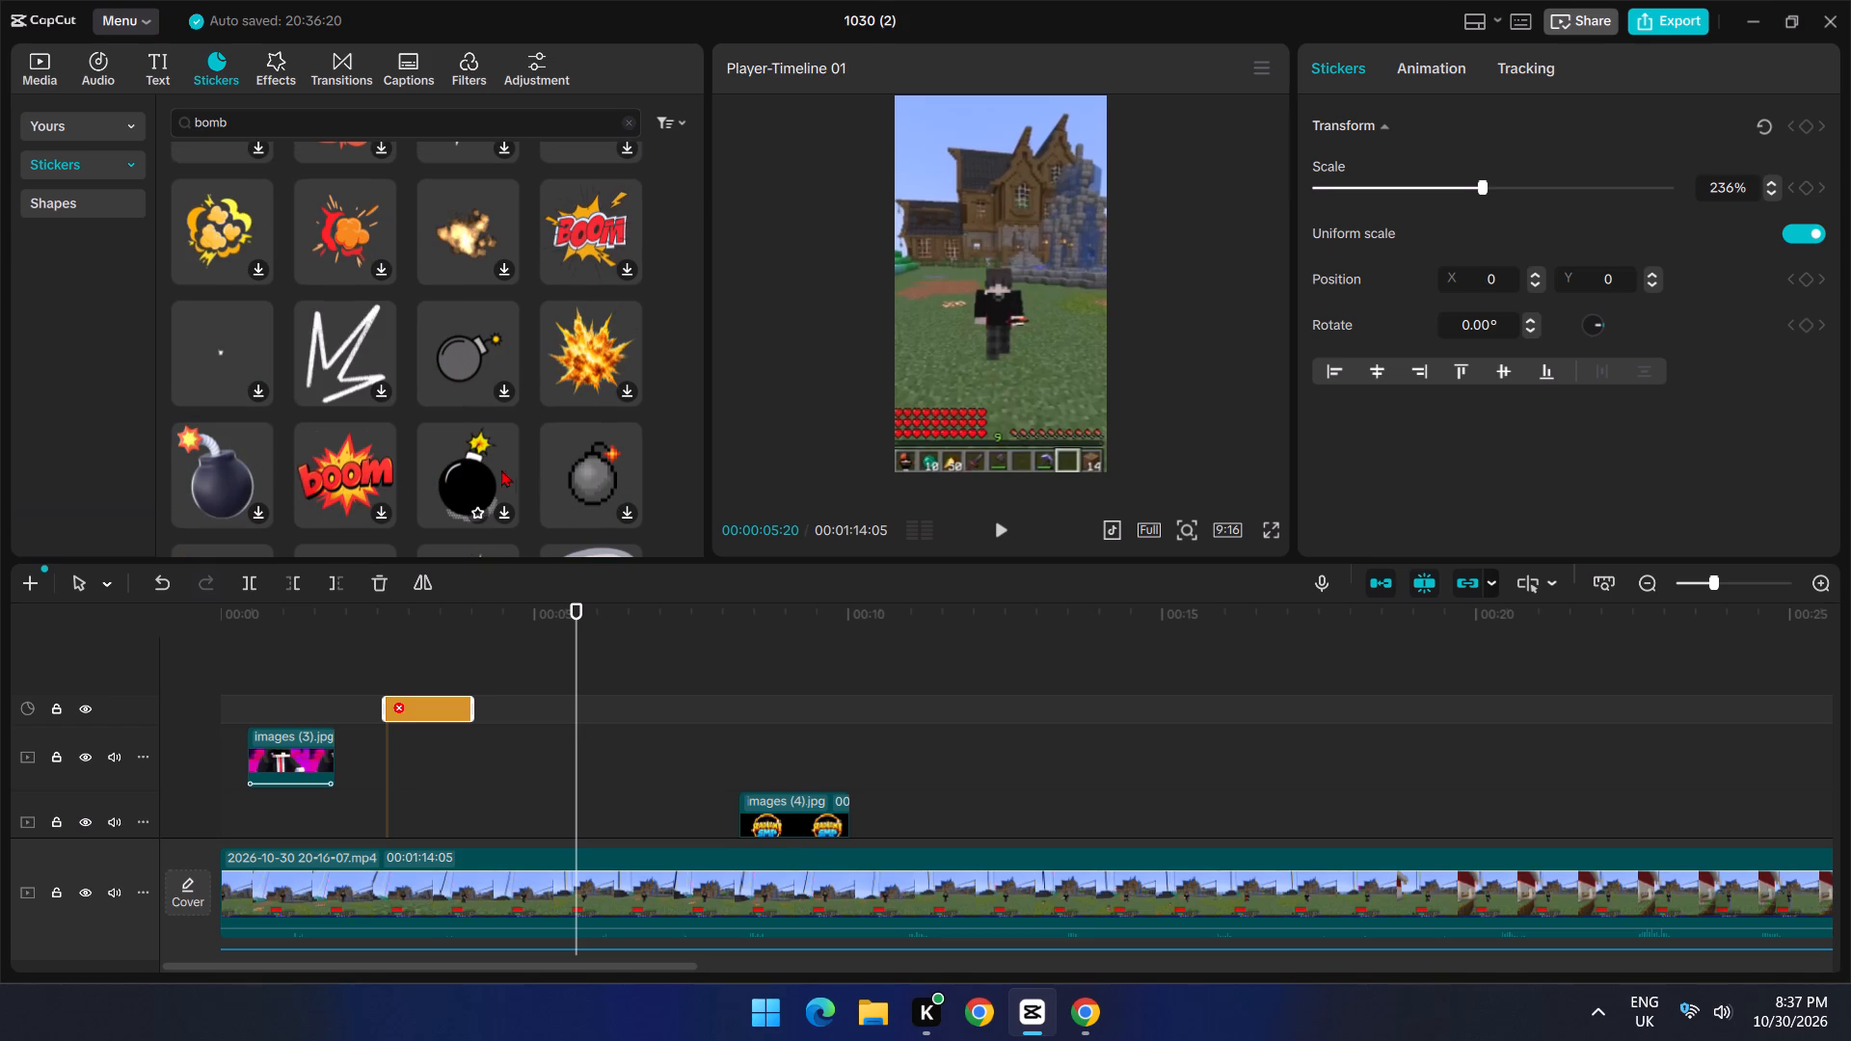
scroll(603, 469, up, 3)
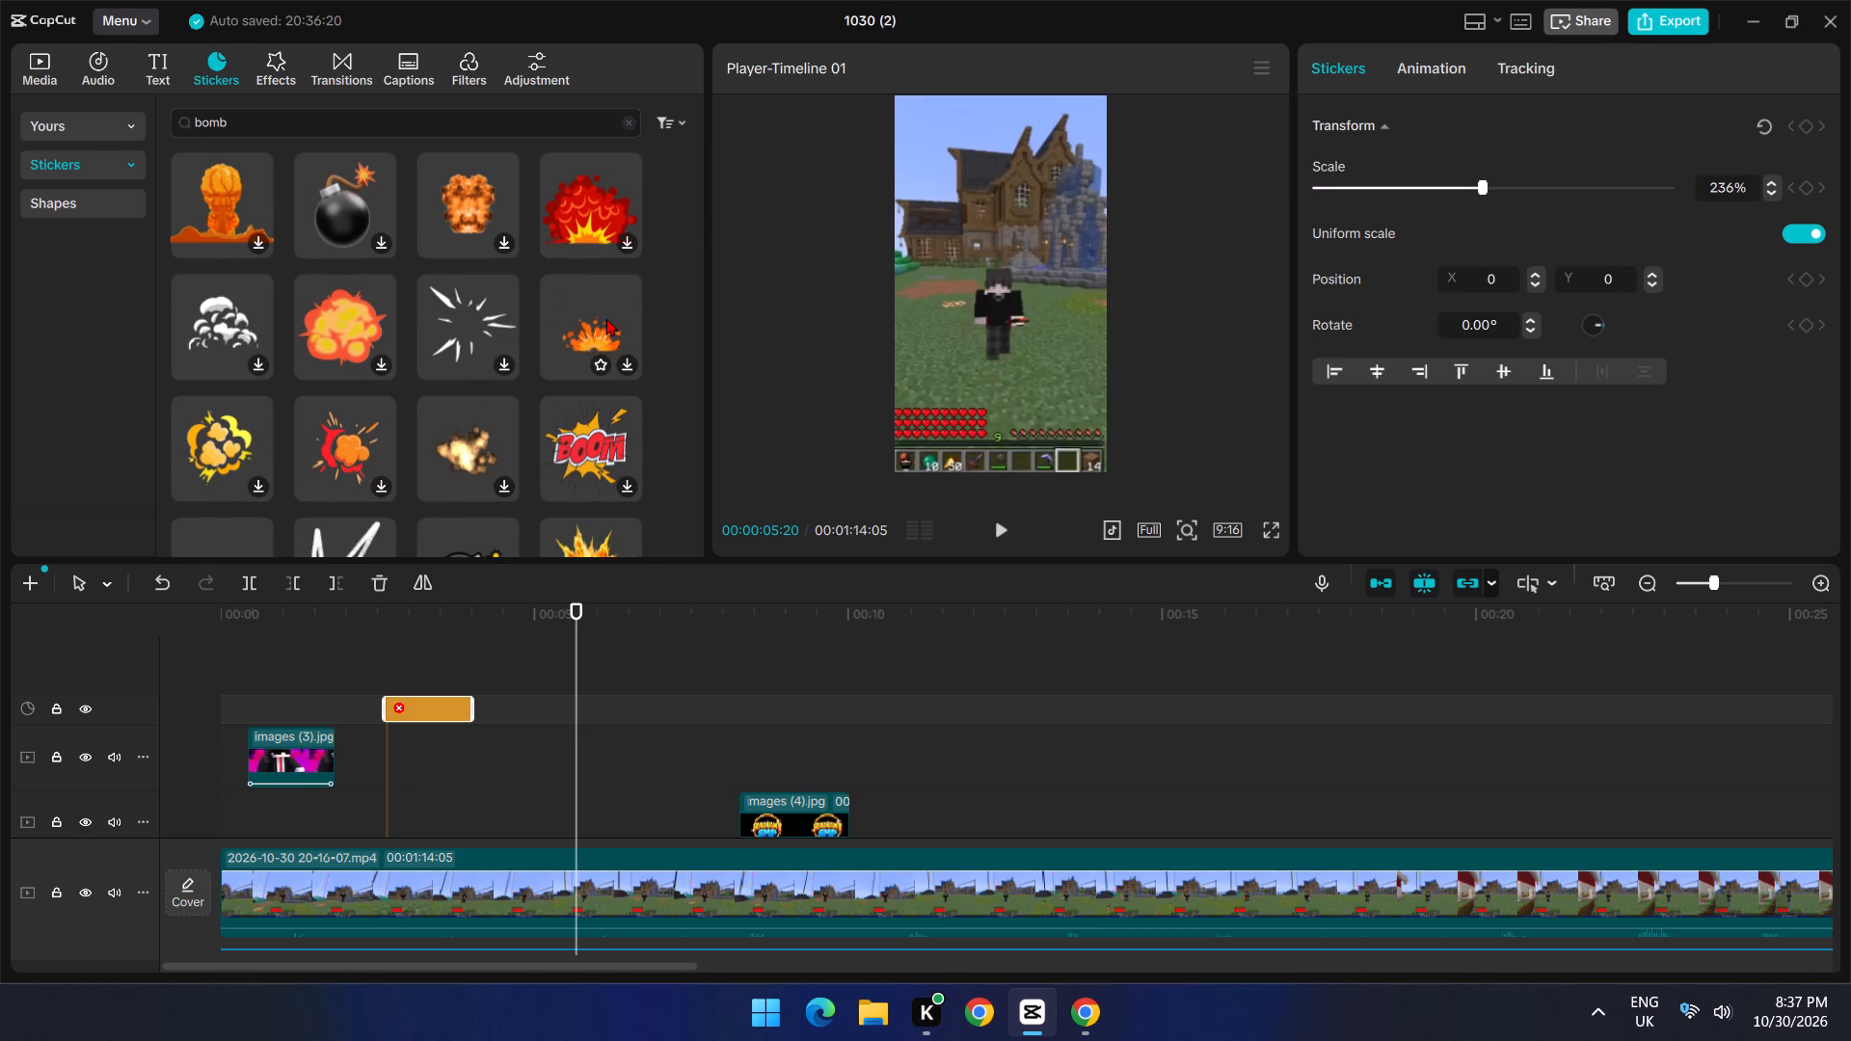
click(375, 360)
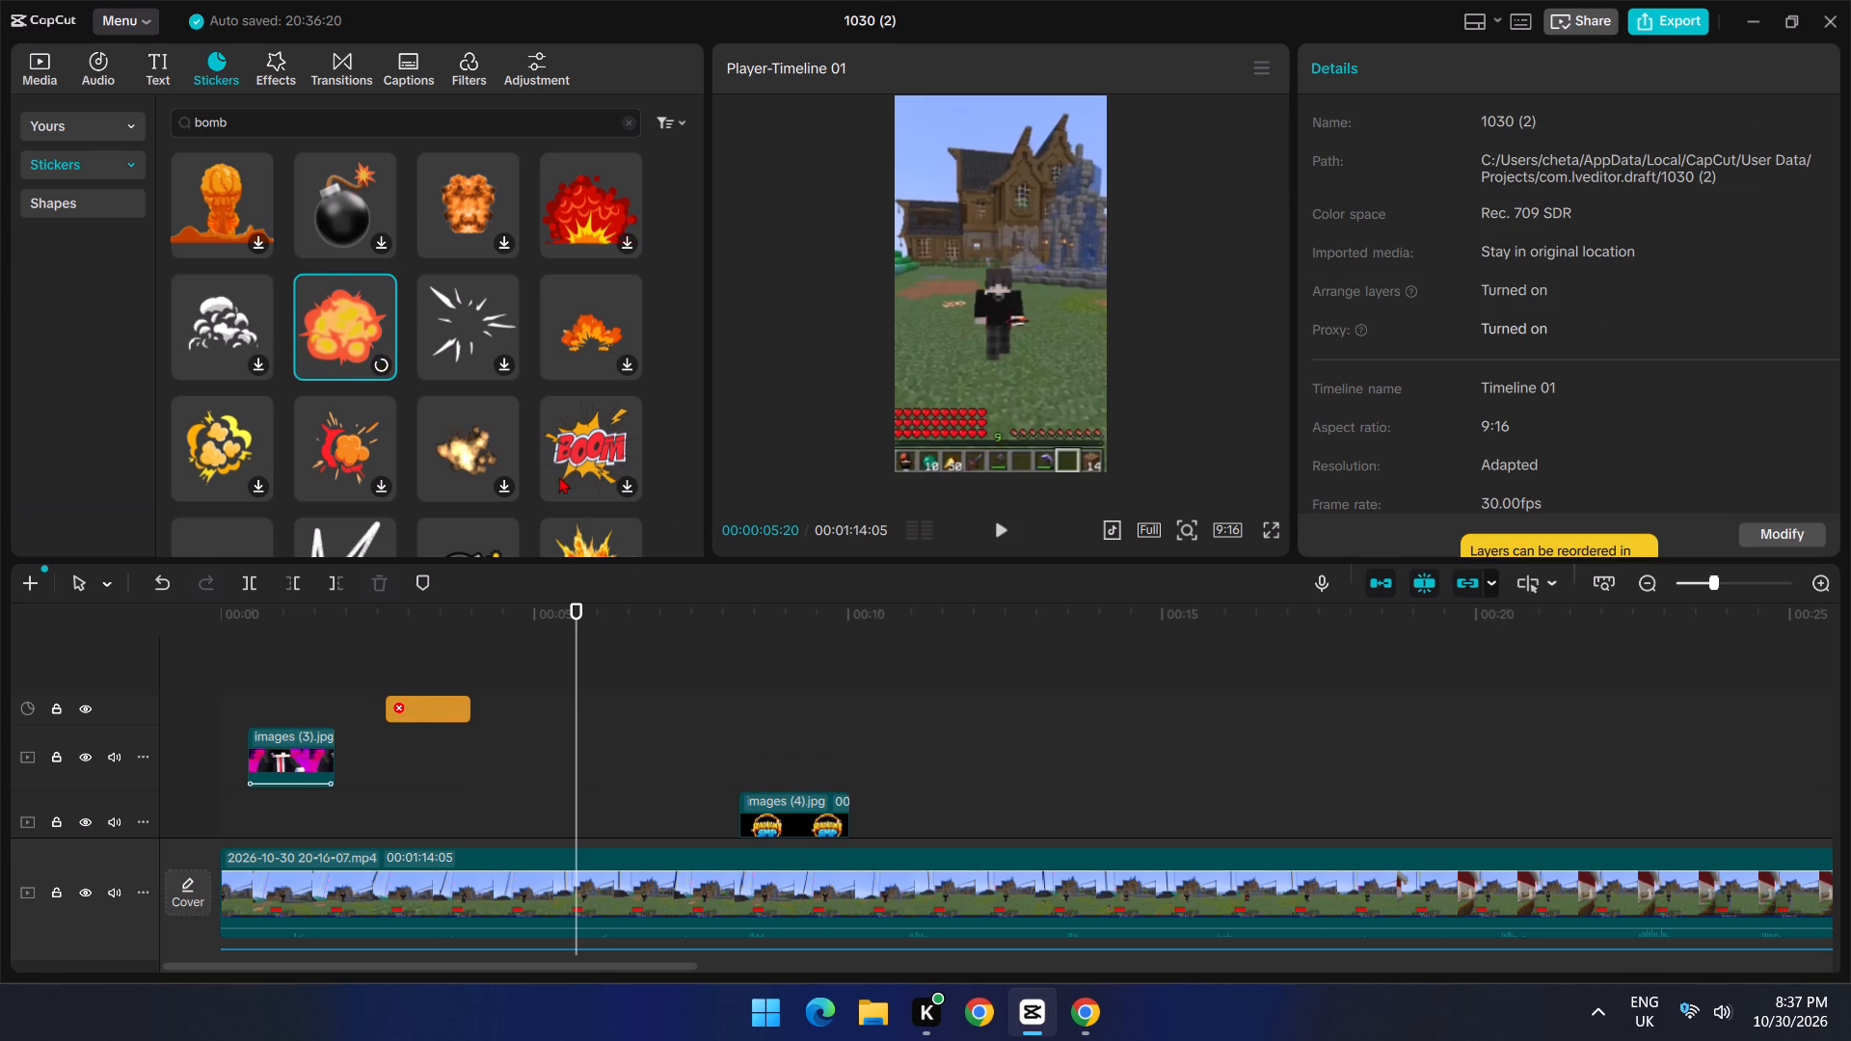
click(470, 630)
key(space)
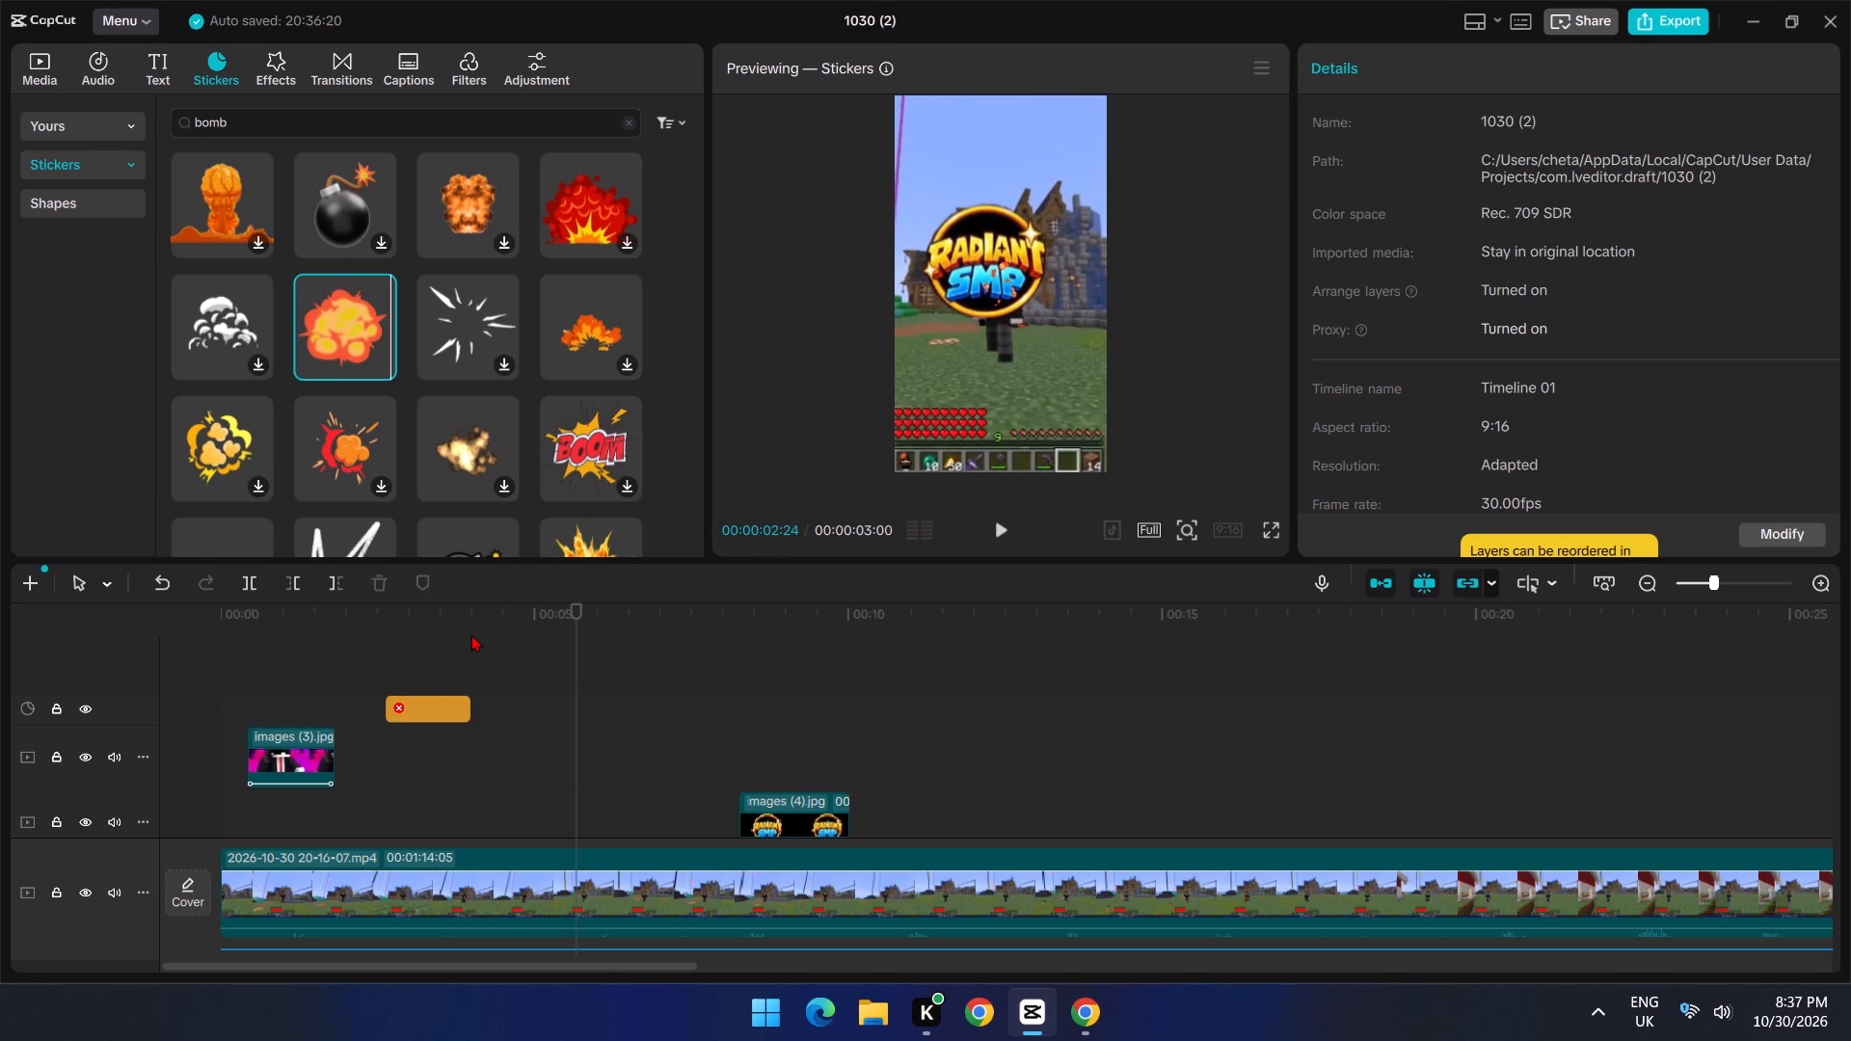
click(384, 366)
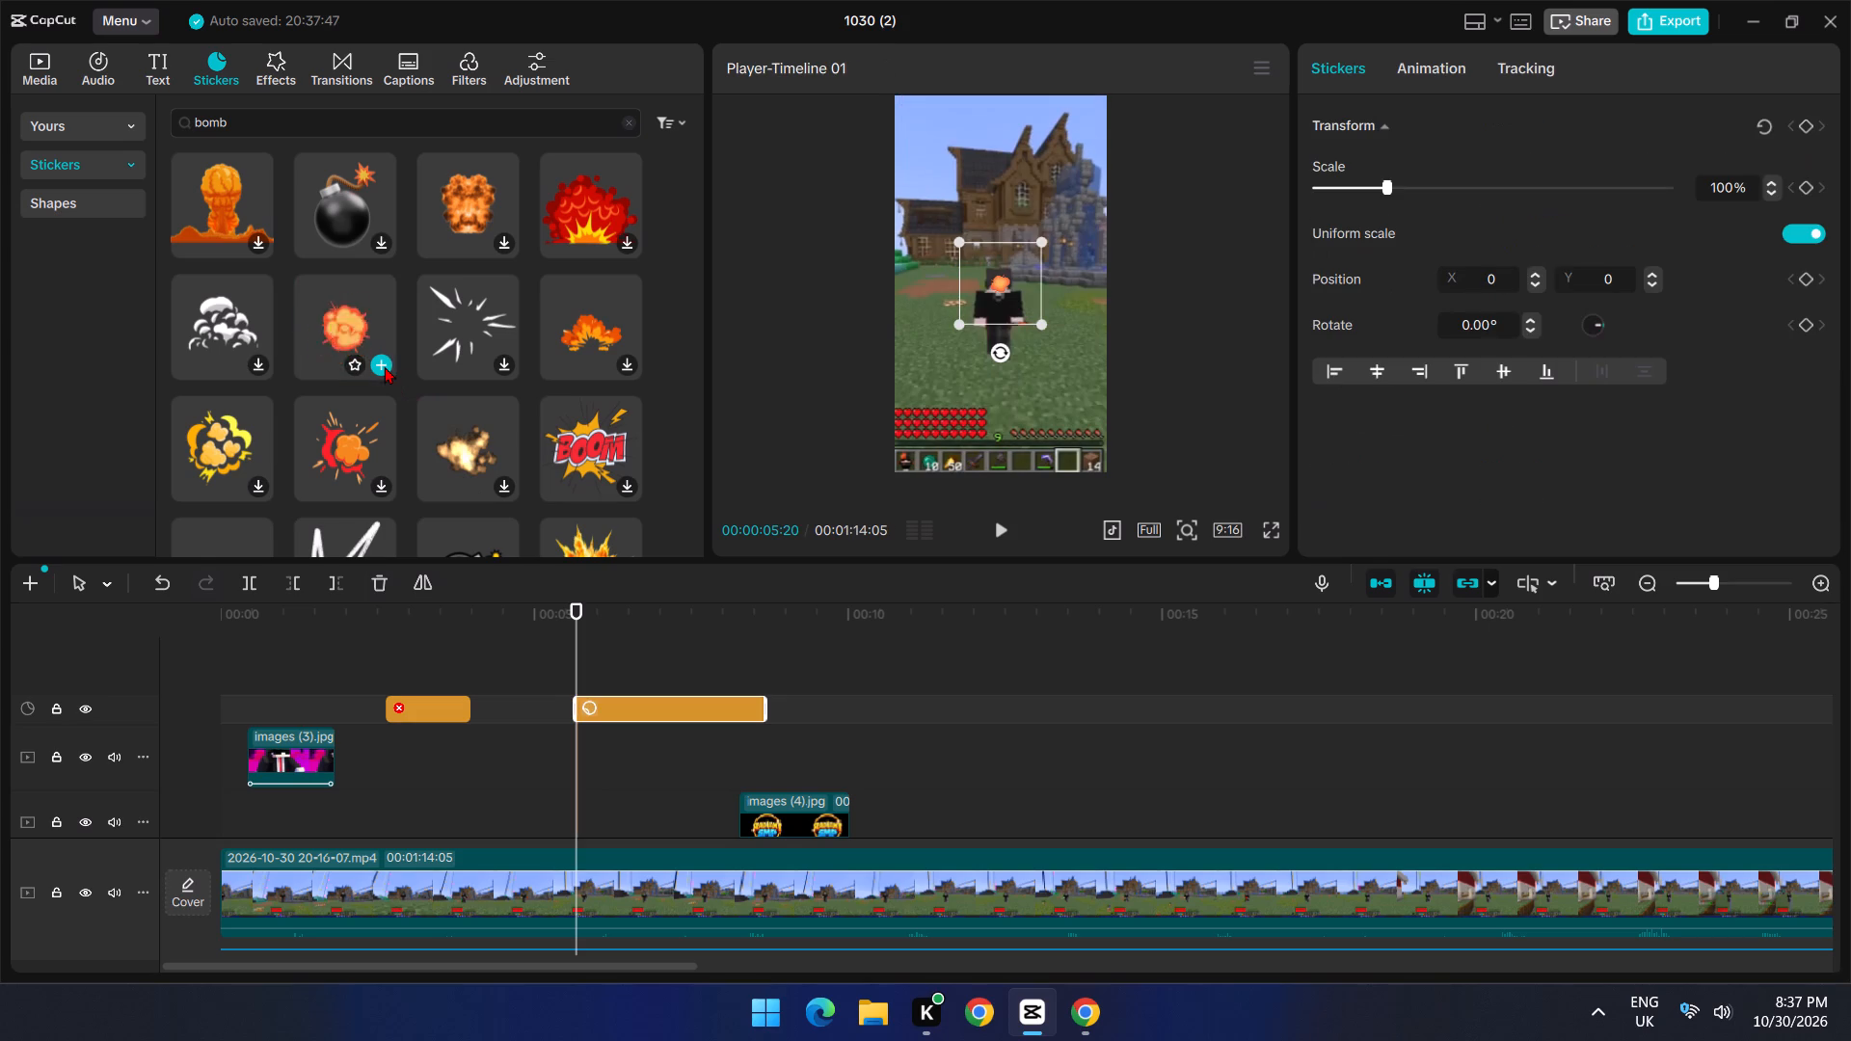
Move the explosion sticker earlier on the timeline so it starts just before the 00:05 mark.
drag(611, 709, 591, 704)
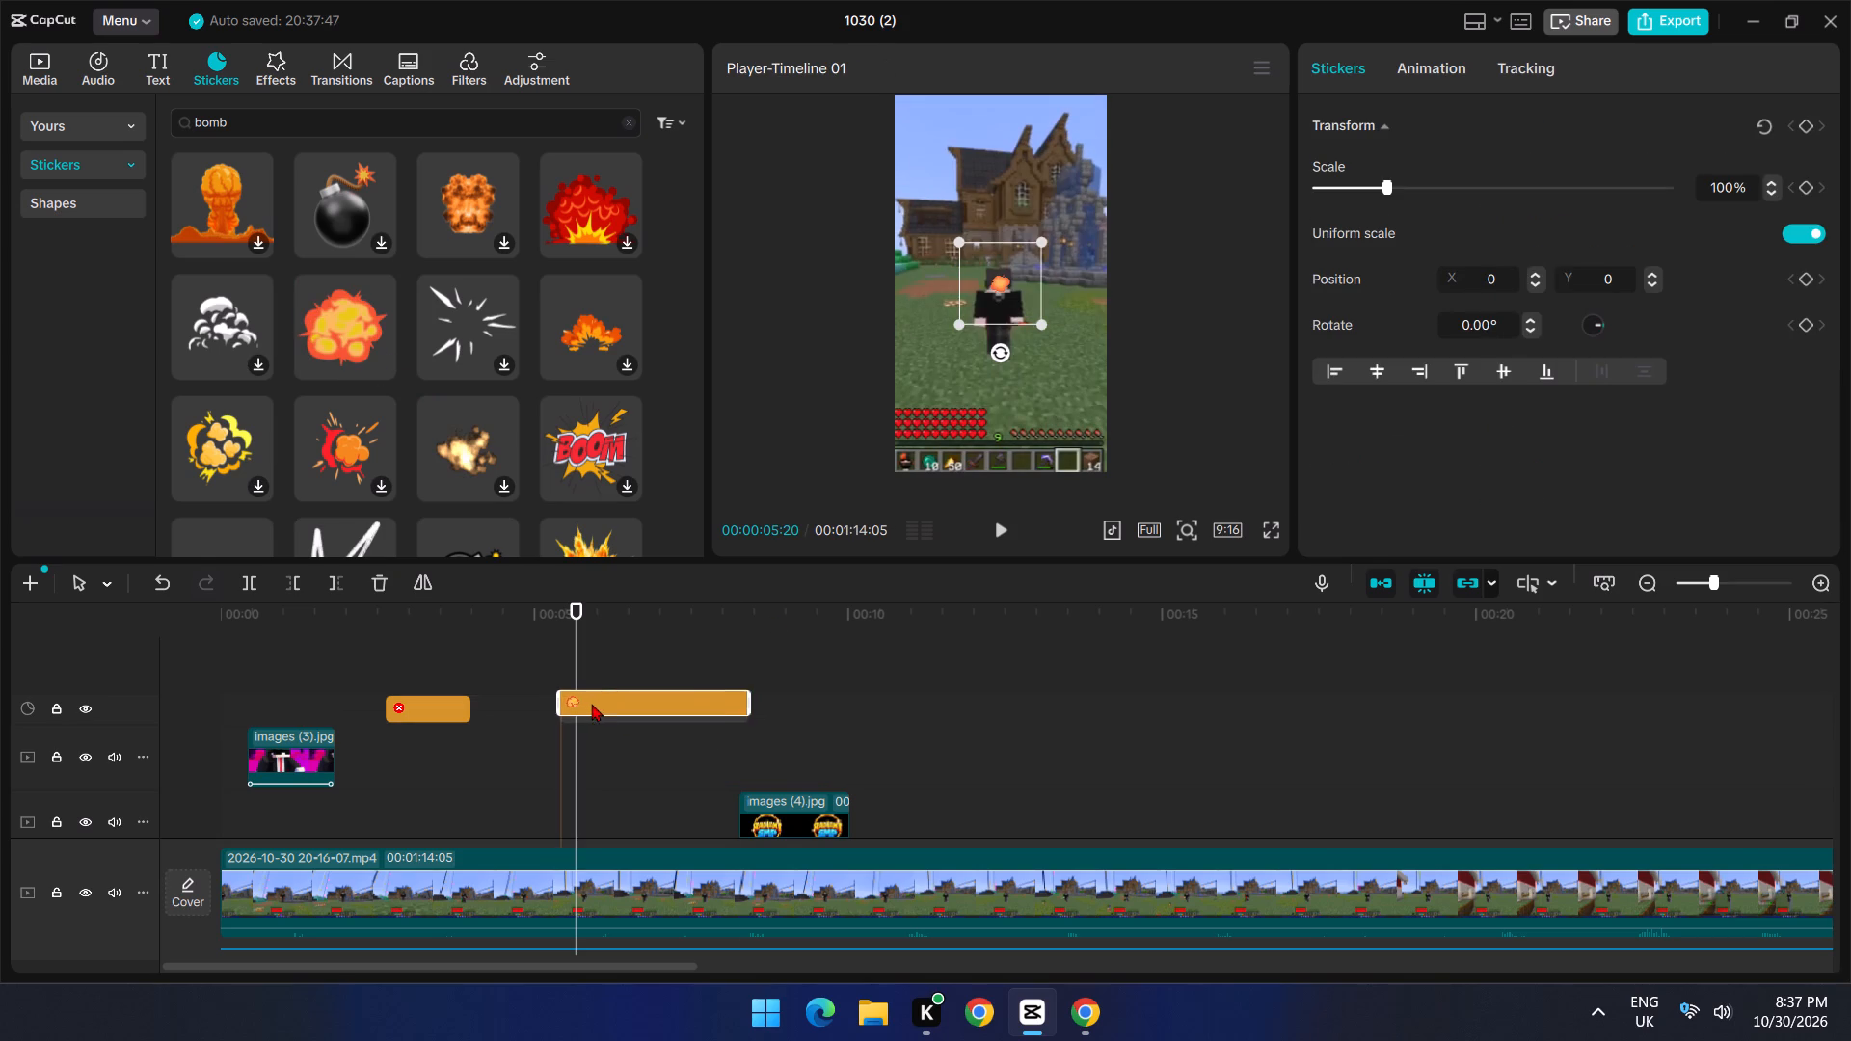
drag(591, 704, 551, 707)
Play from 00:00:01:03 to 00:00:05:28 to check the timing of the cross and explosion stickers.
click(389, 643)
drag(389, 643, 322, 643)
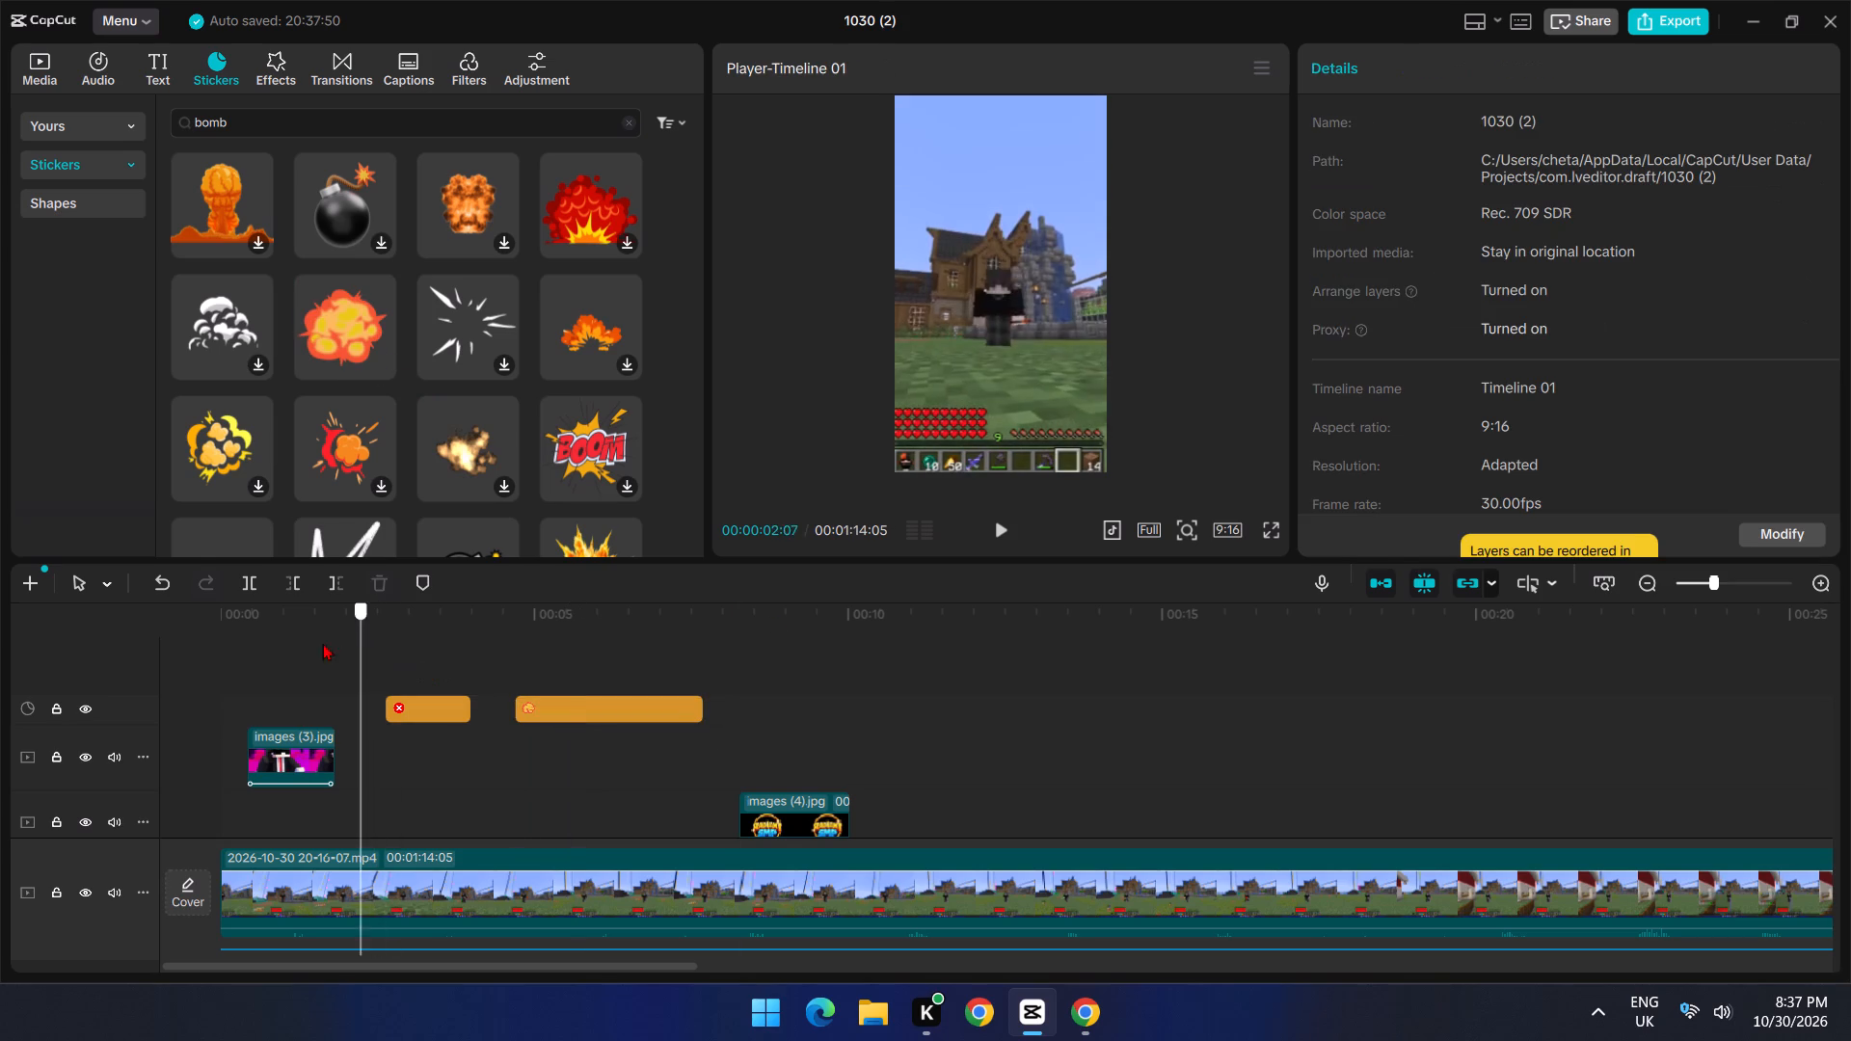
drag(322, 643, 289, 643)
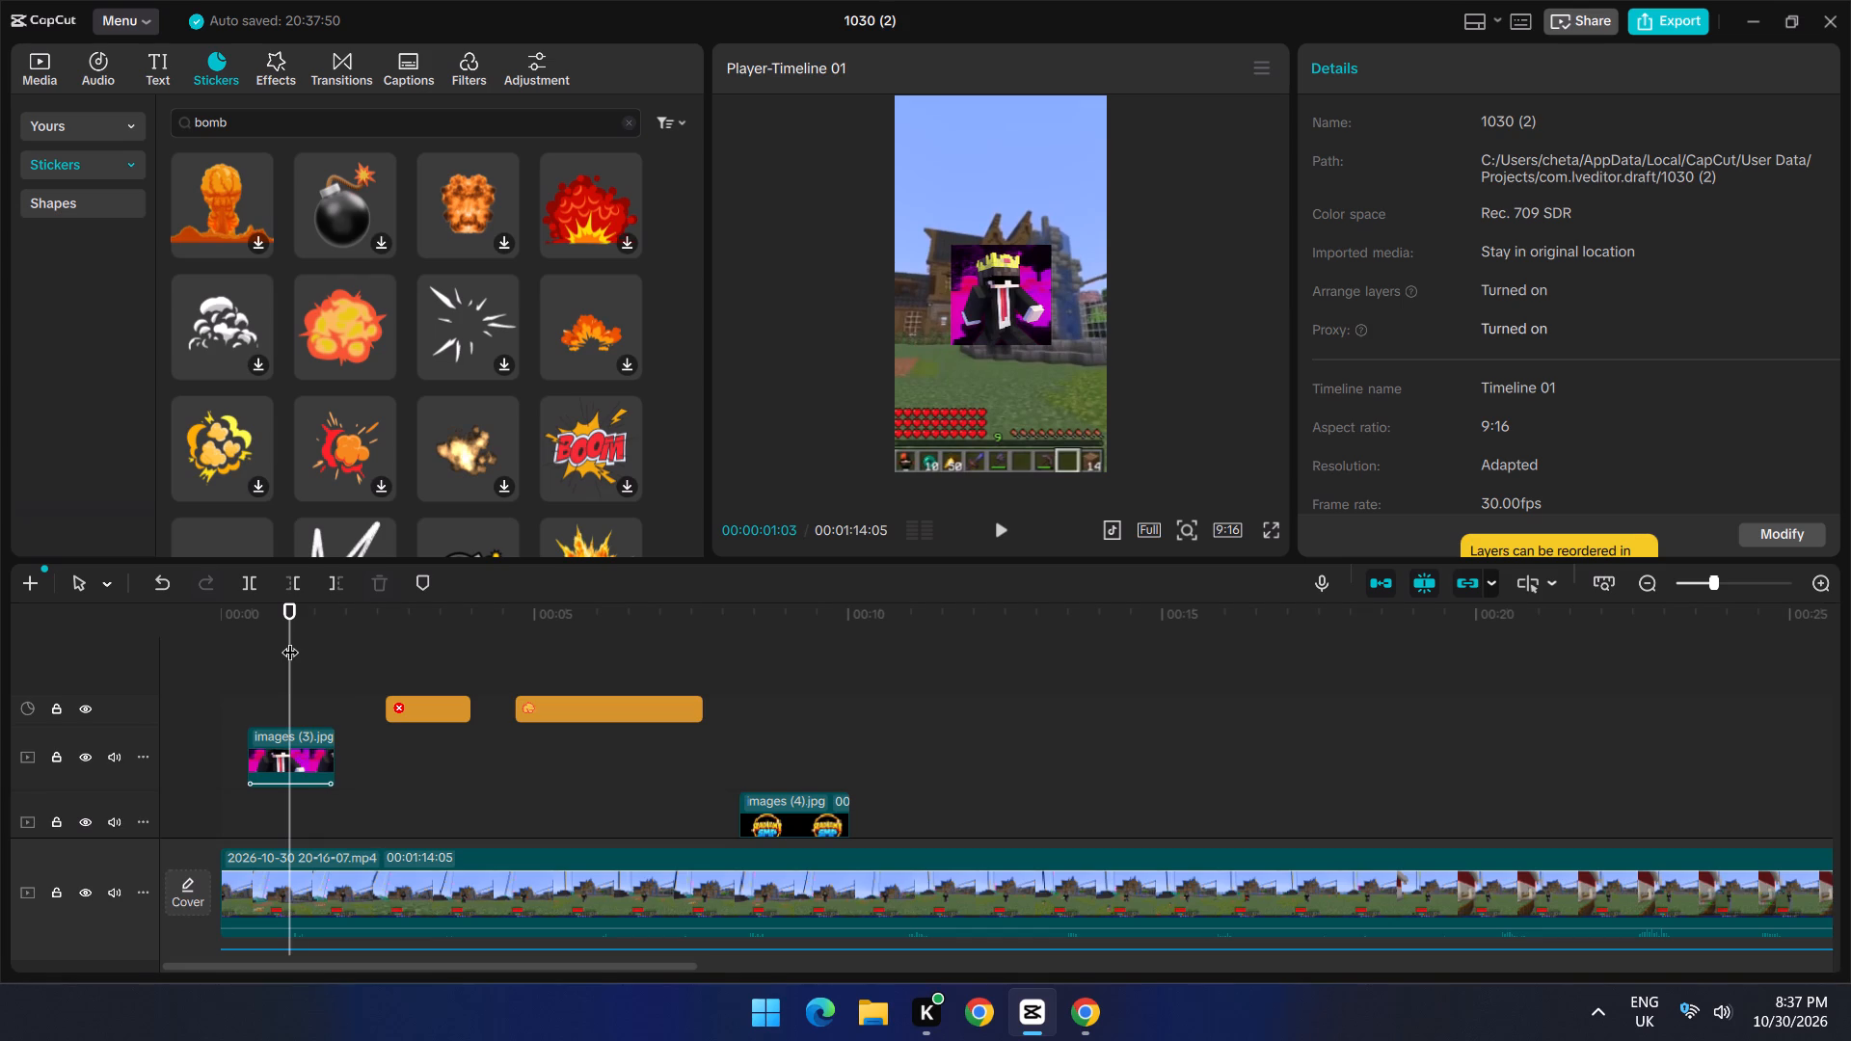
key(space)
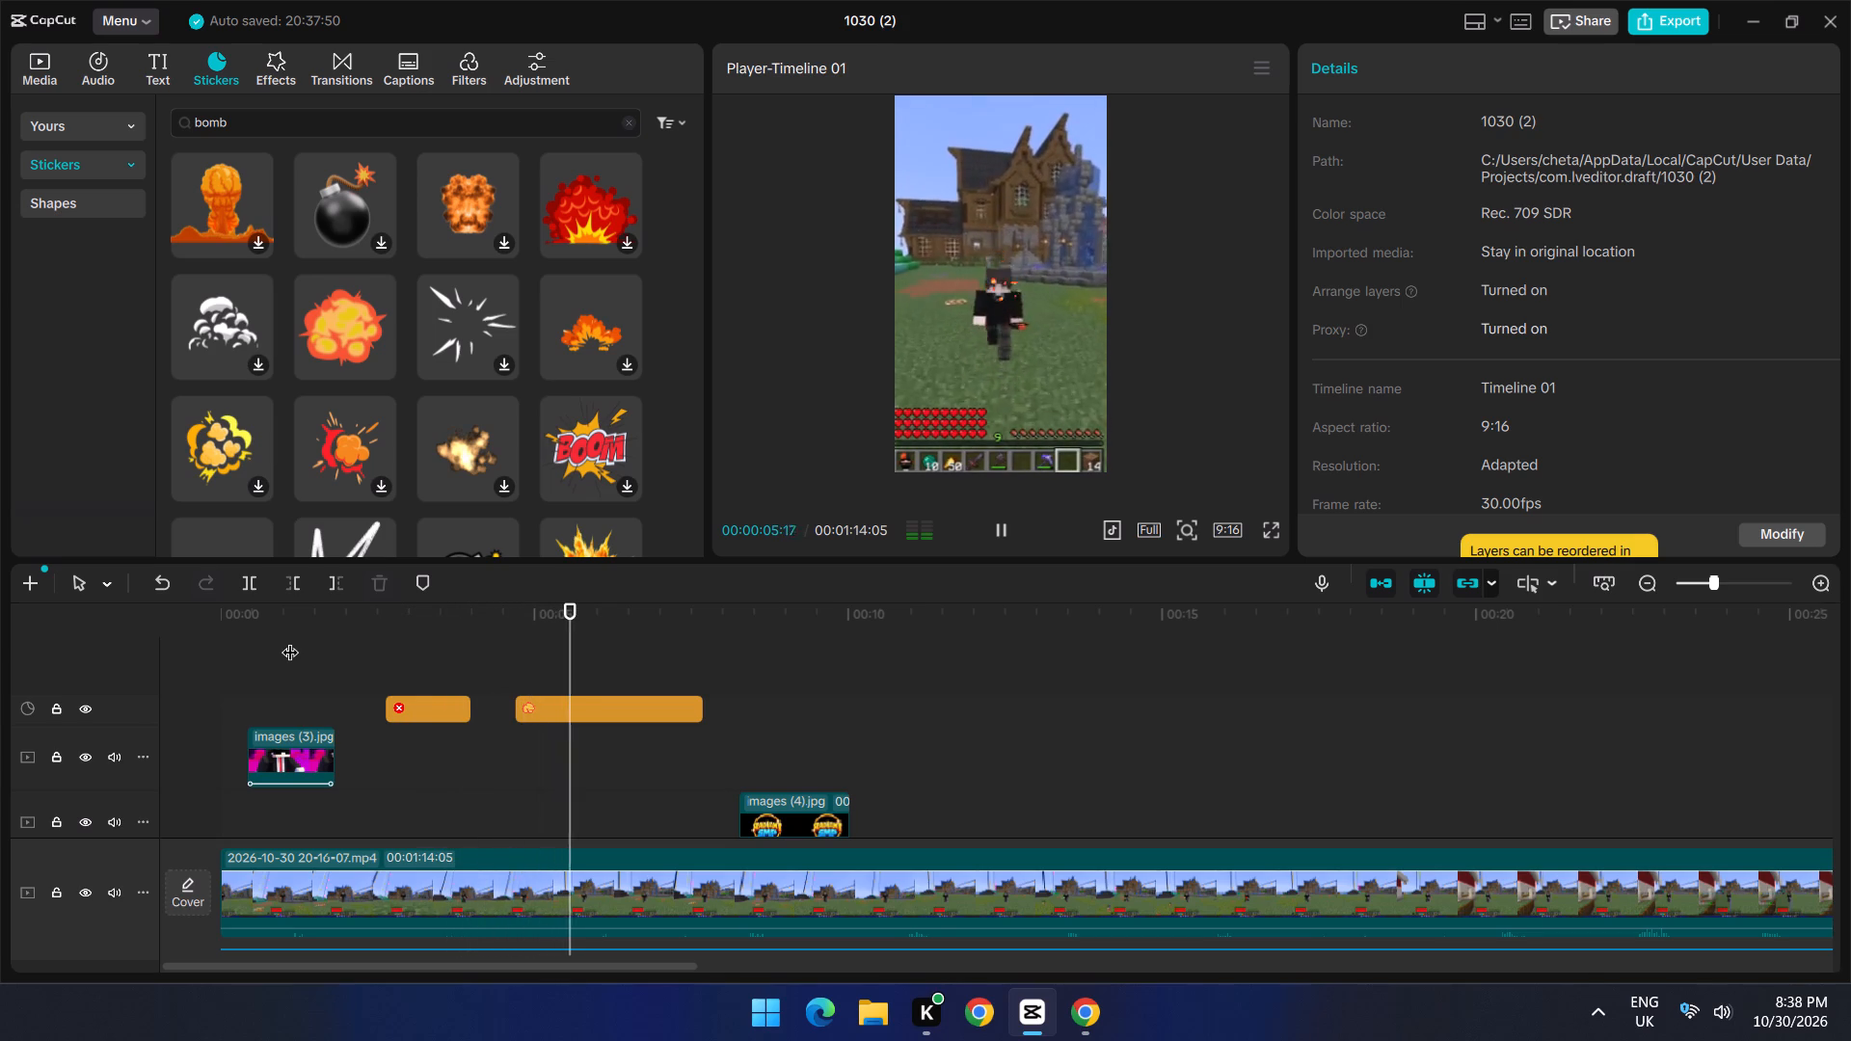
key(space)
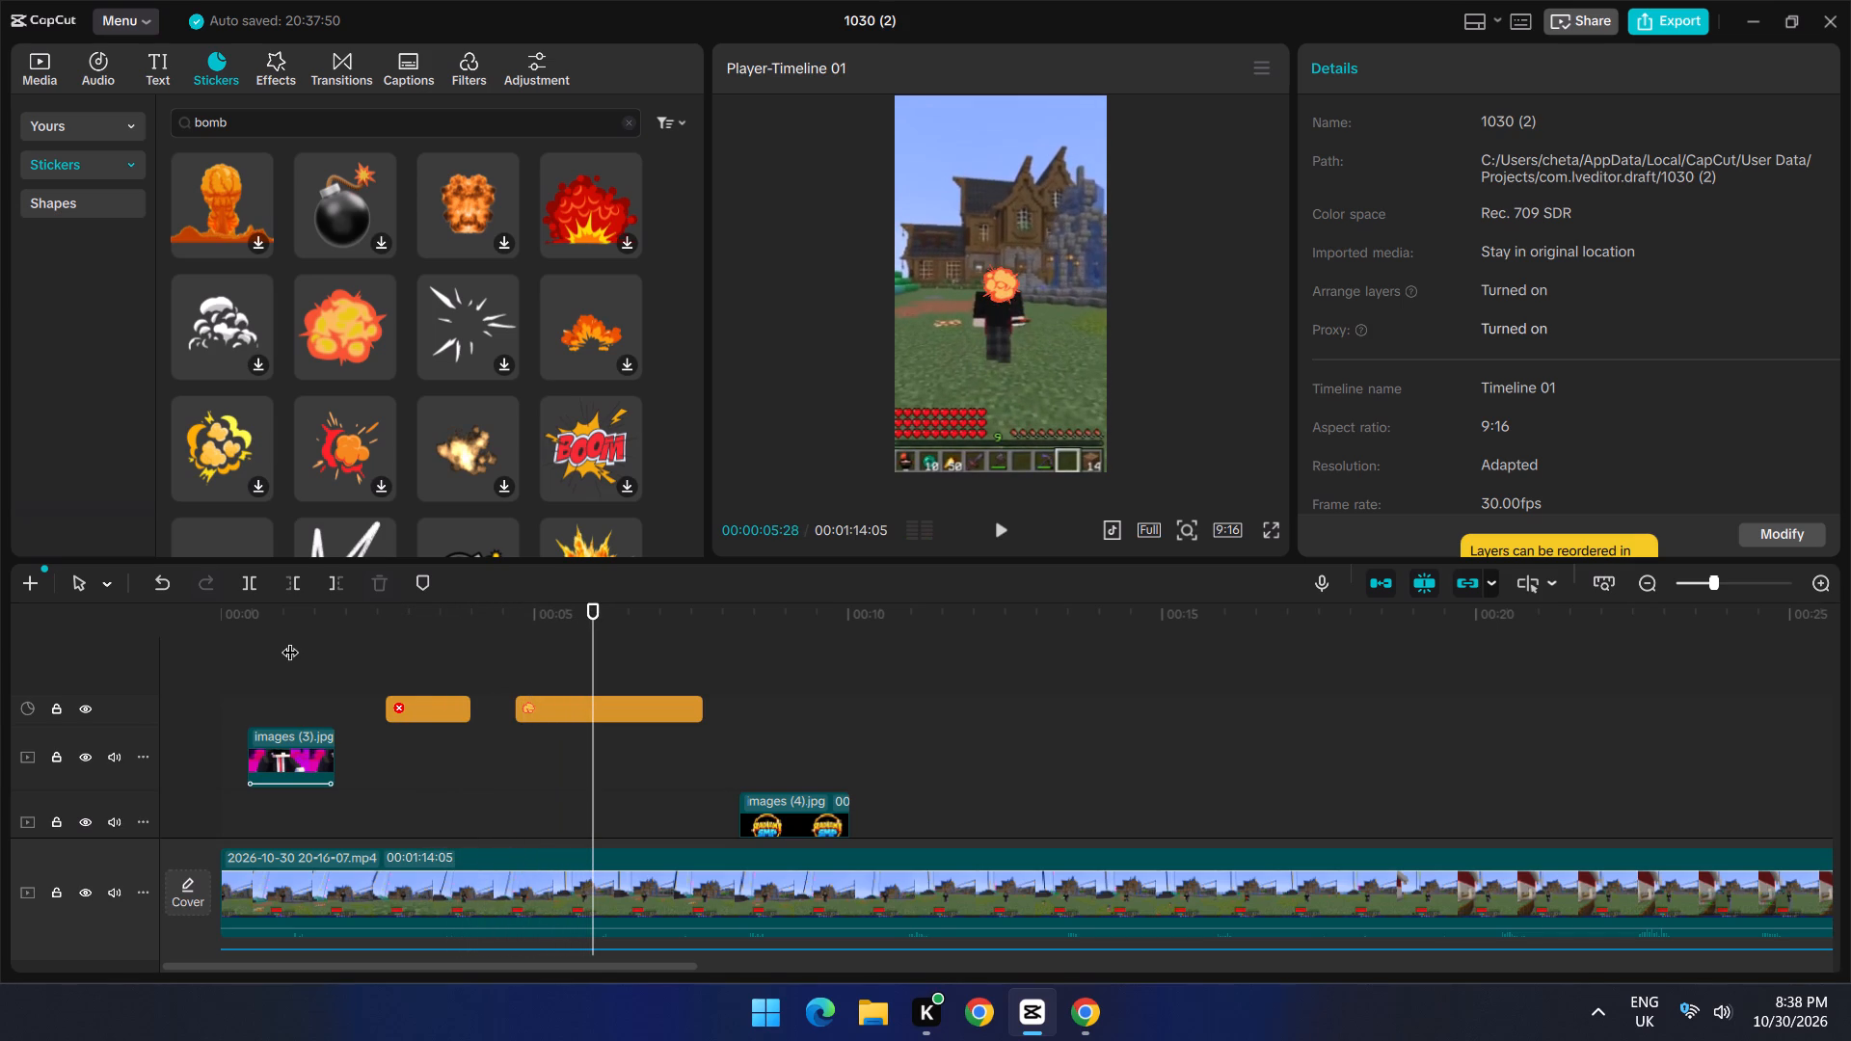
Look over the timeline tracks and place the playhead at 00:00:04:12, just before the explosion sticker.
scroll(558, 680, down, 3)
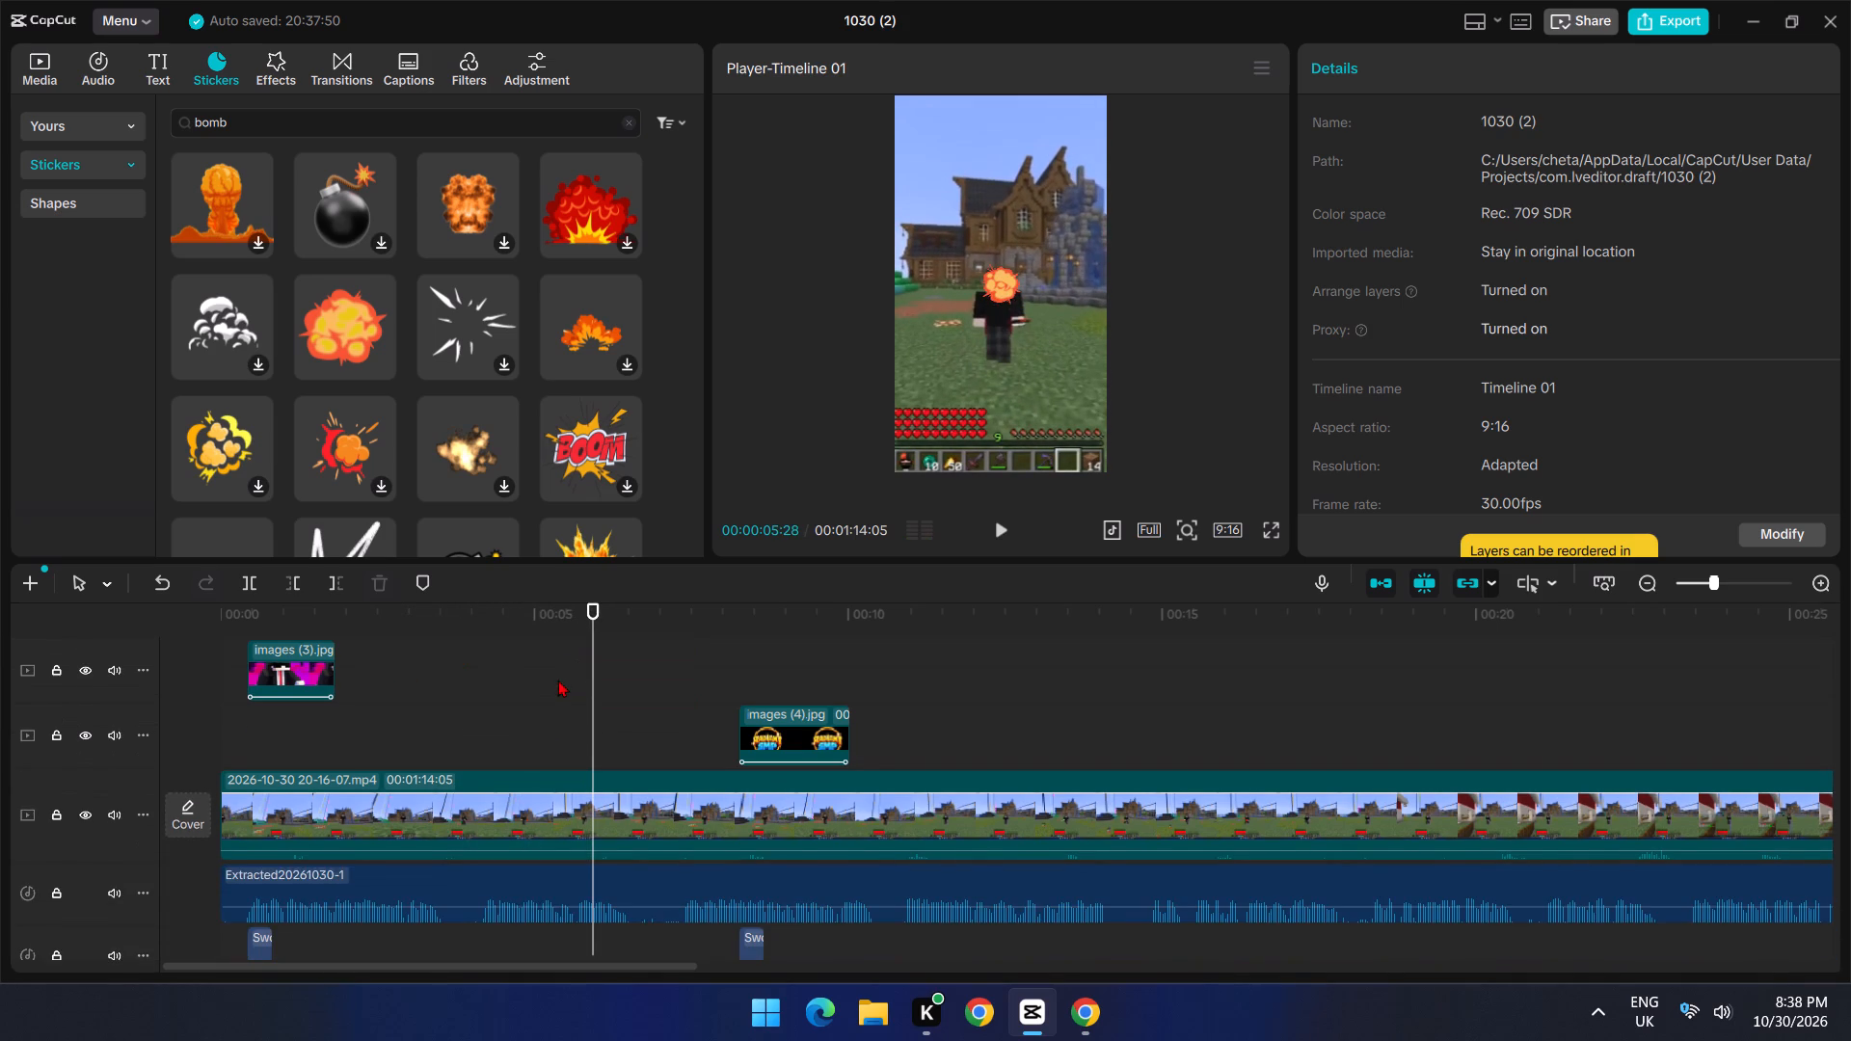
scroll(576, 705, up, 3)
scroll(498, 679, up, 3)
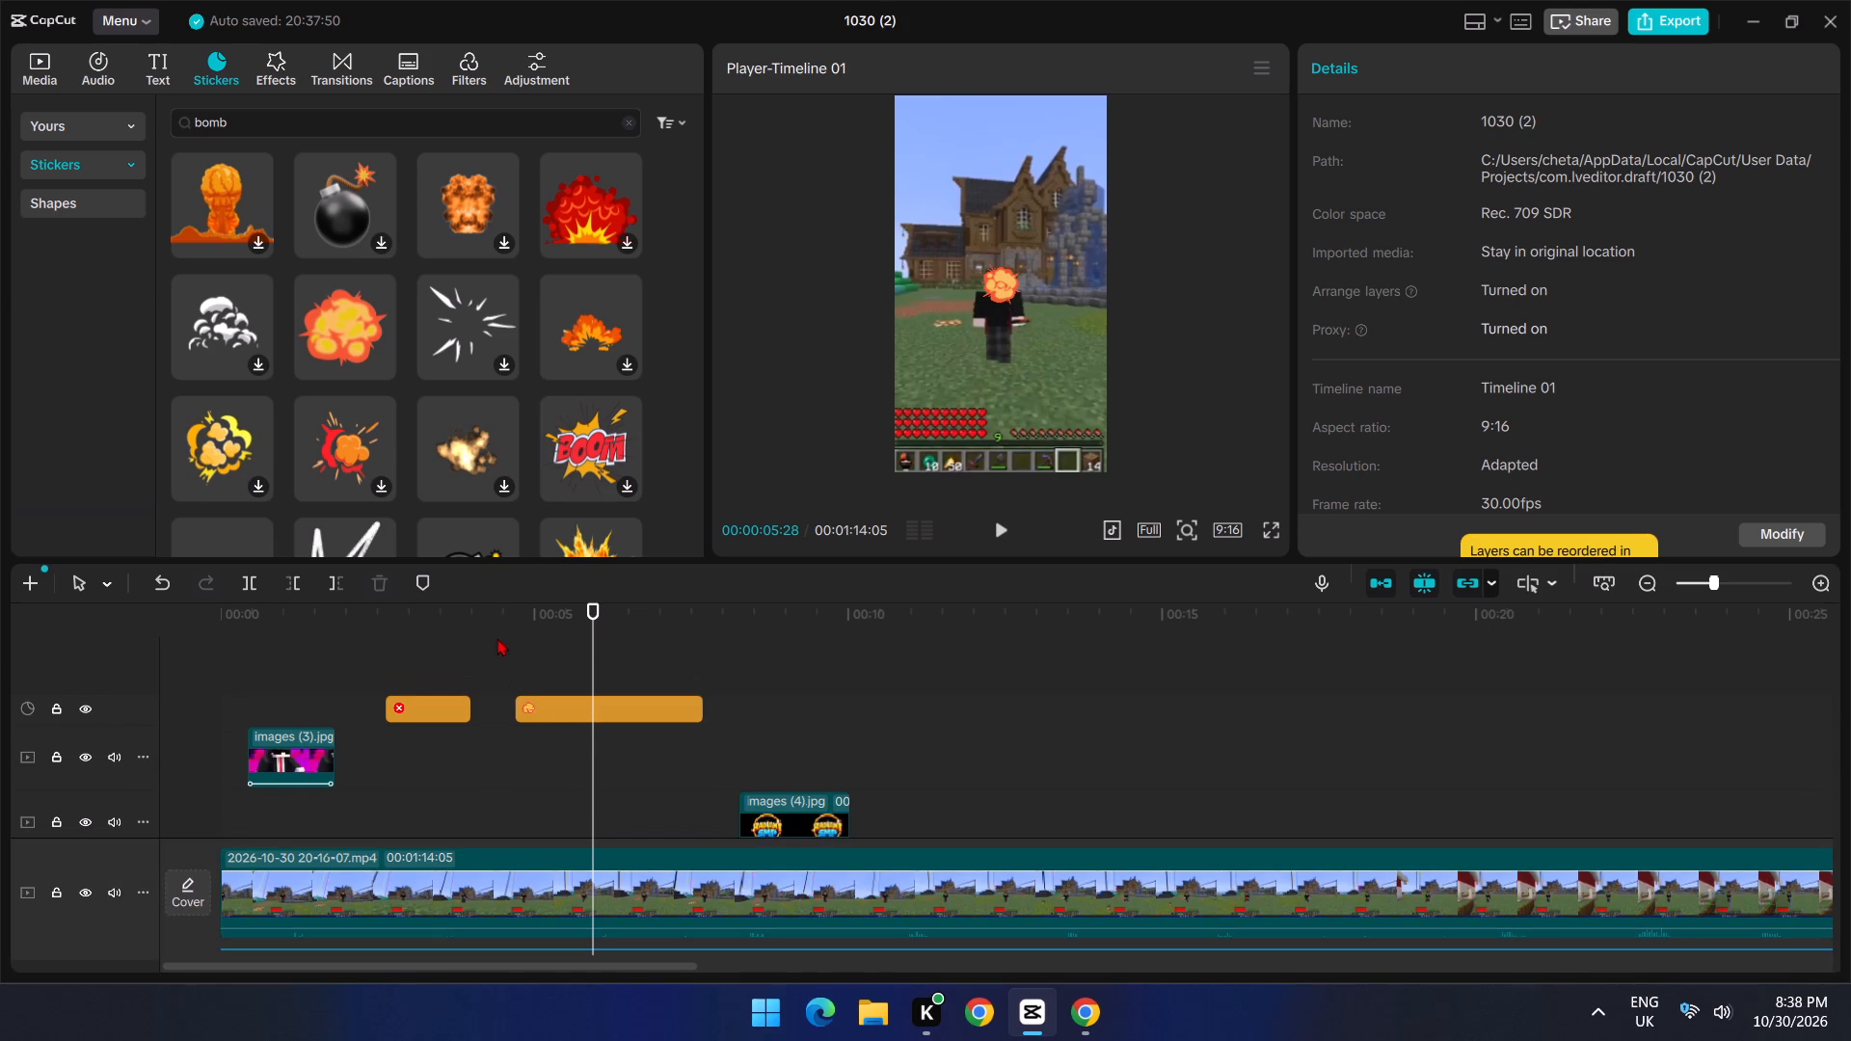
click(496, 637)
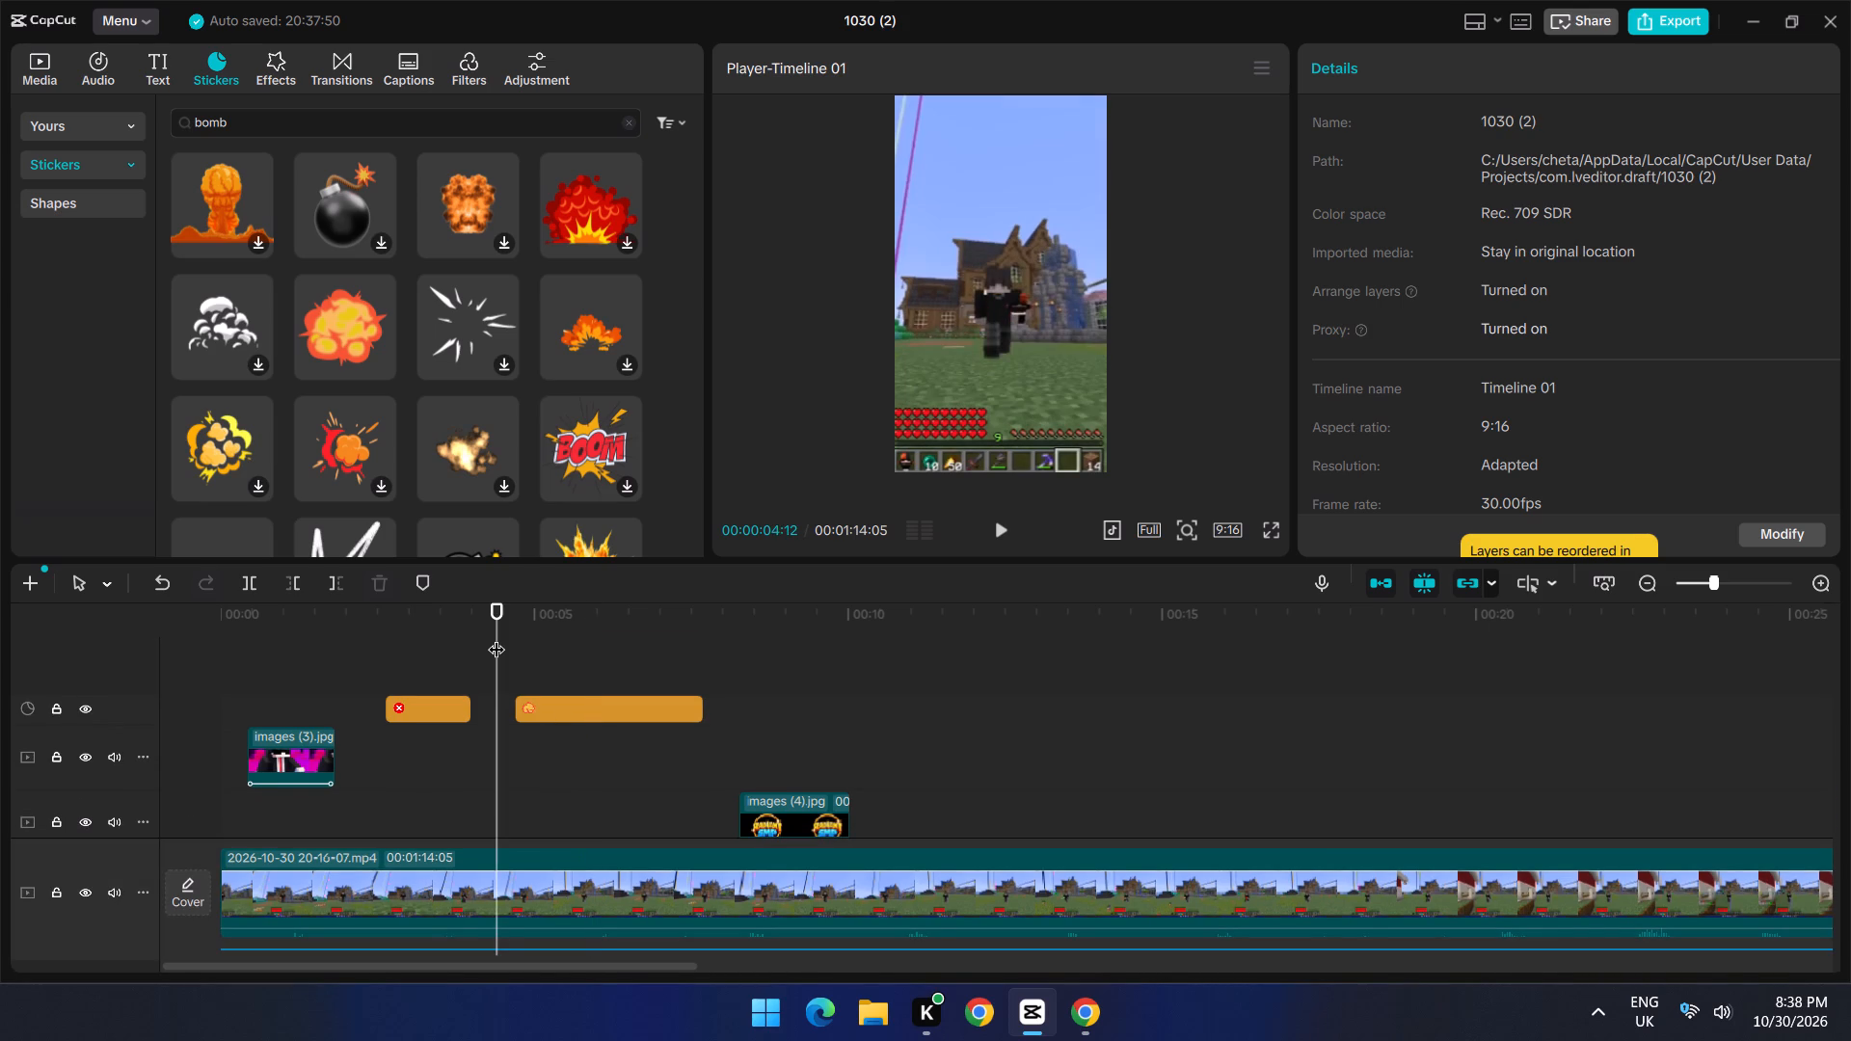
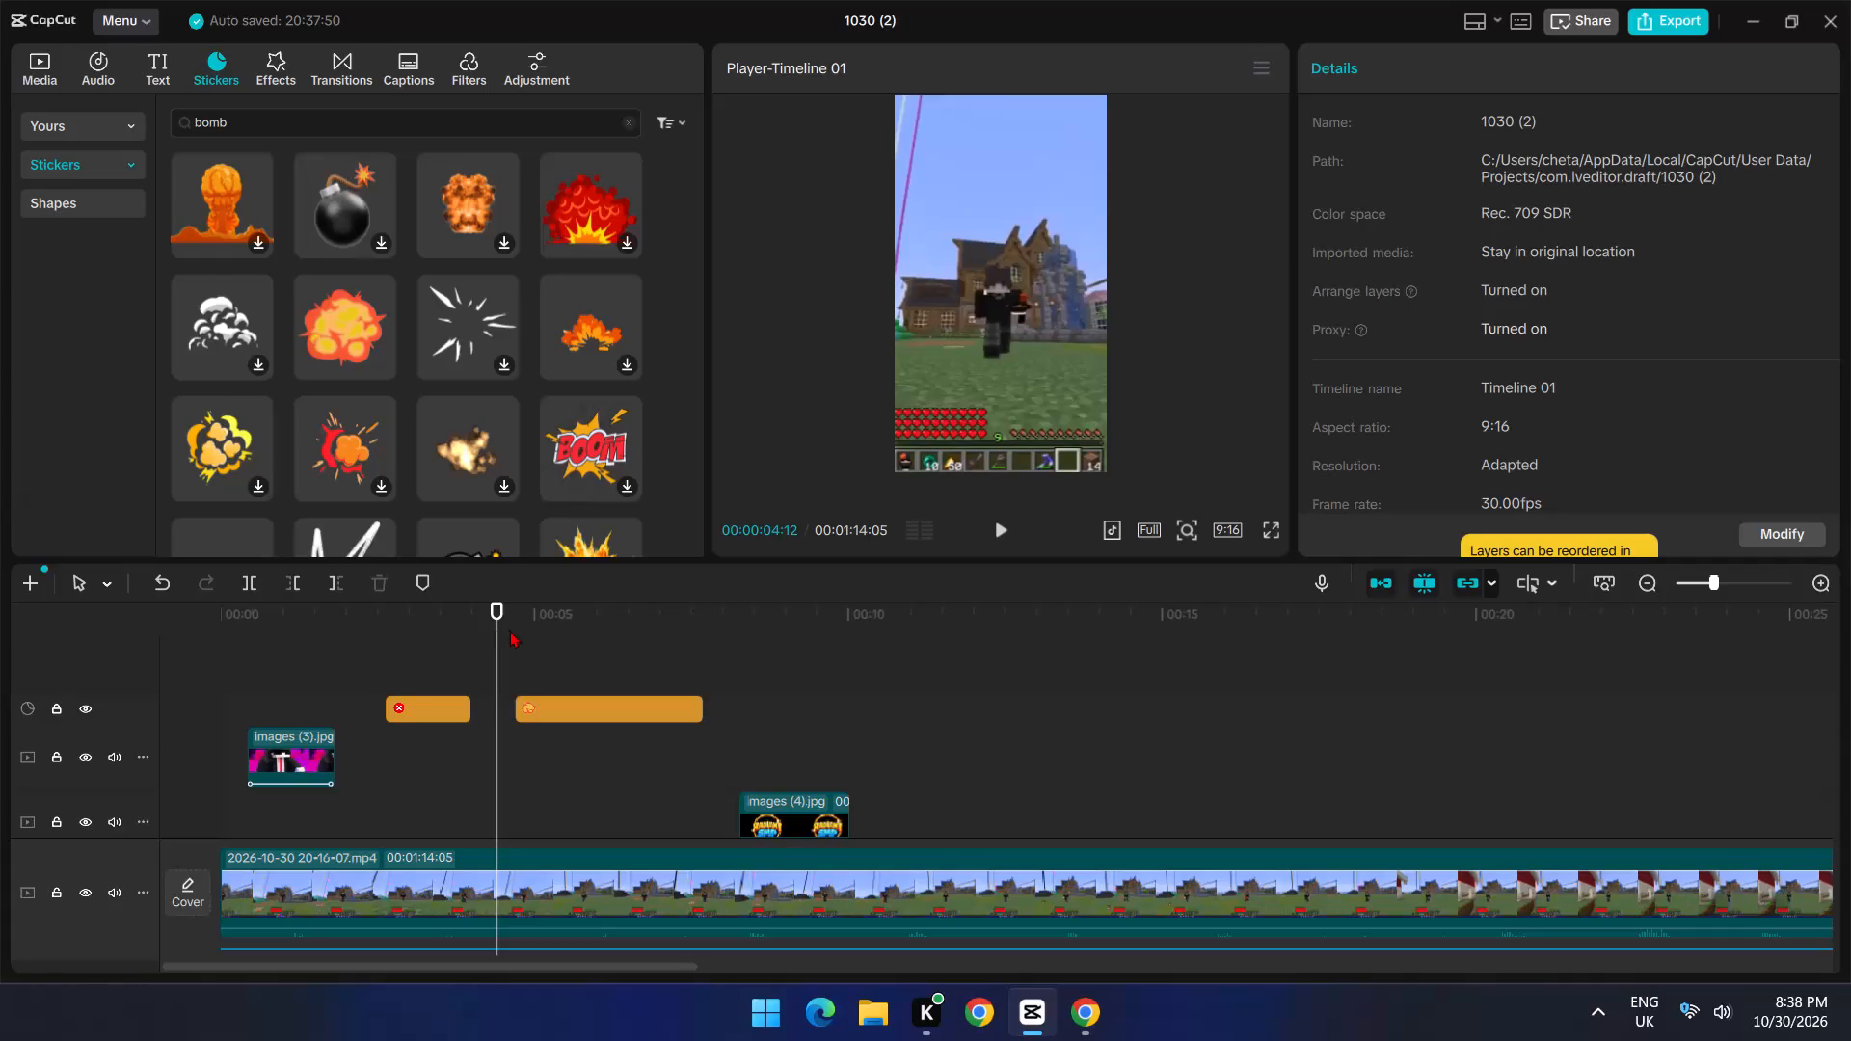
Check playback before the explosion sticker and move the sticker along the timeline so it starts at 00:00:05:14.
click(446, 643)
key(space)
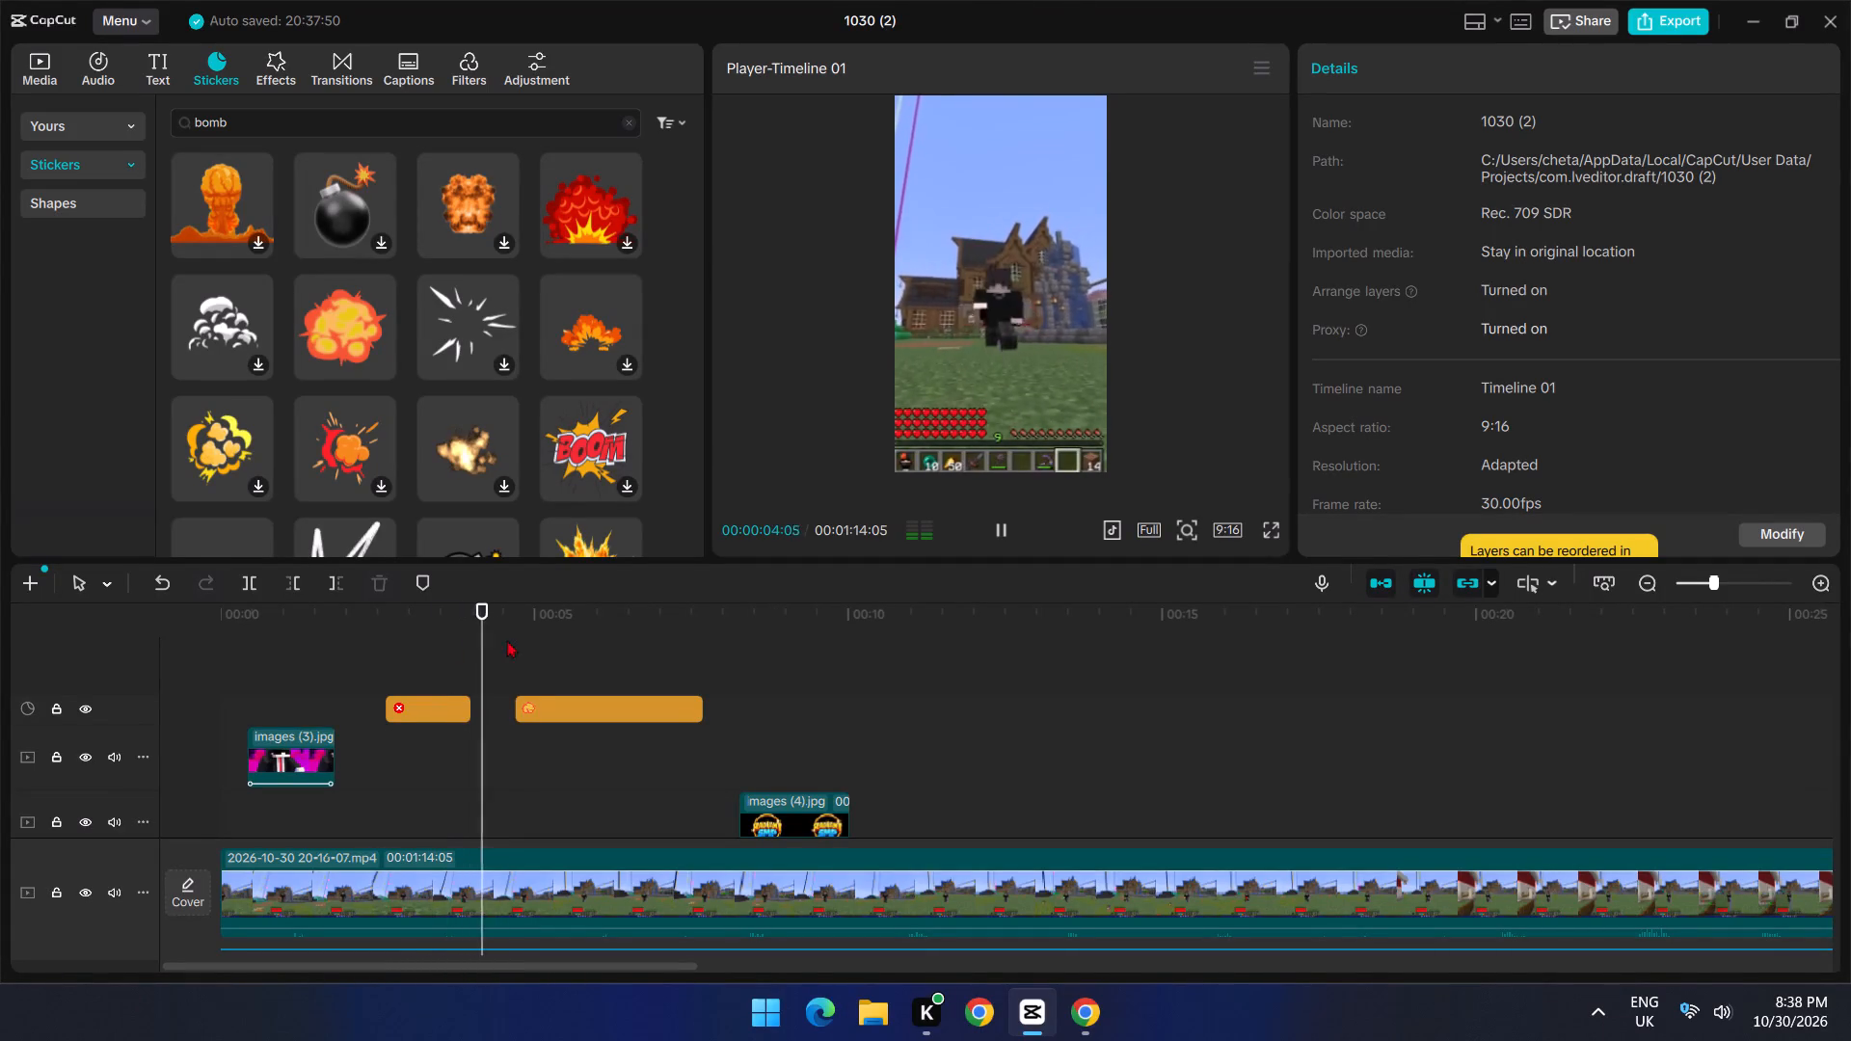
key(space)
drag(584, 705, 636, 705)
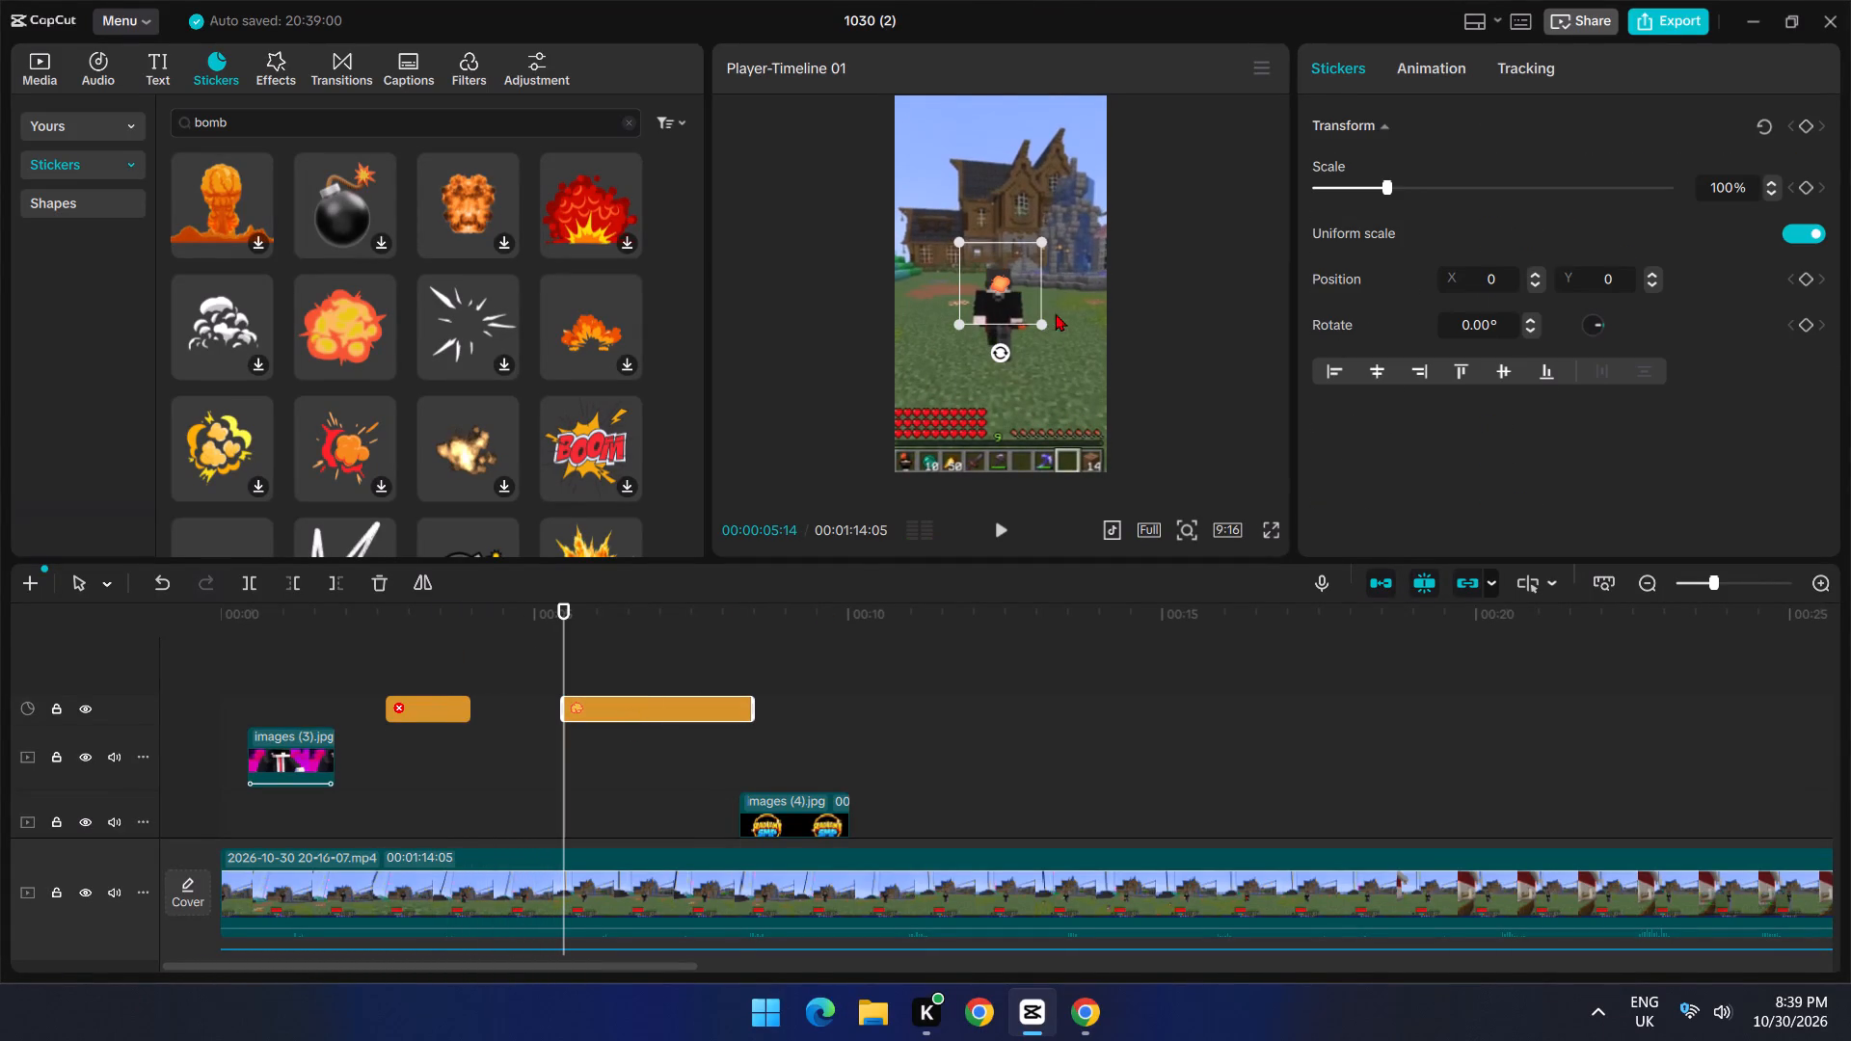
Enlarge the explosion sticker to 500% scale and play it back.
drag(1039, 318, 1850, 654)
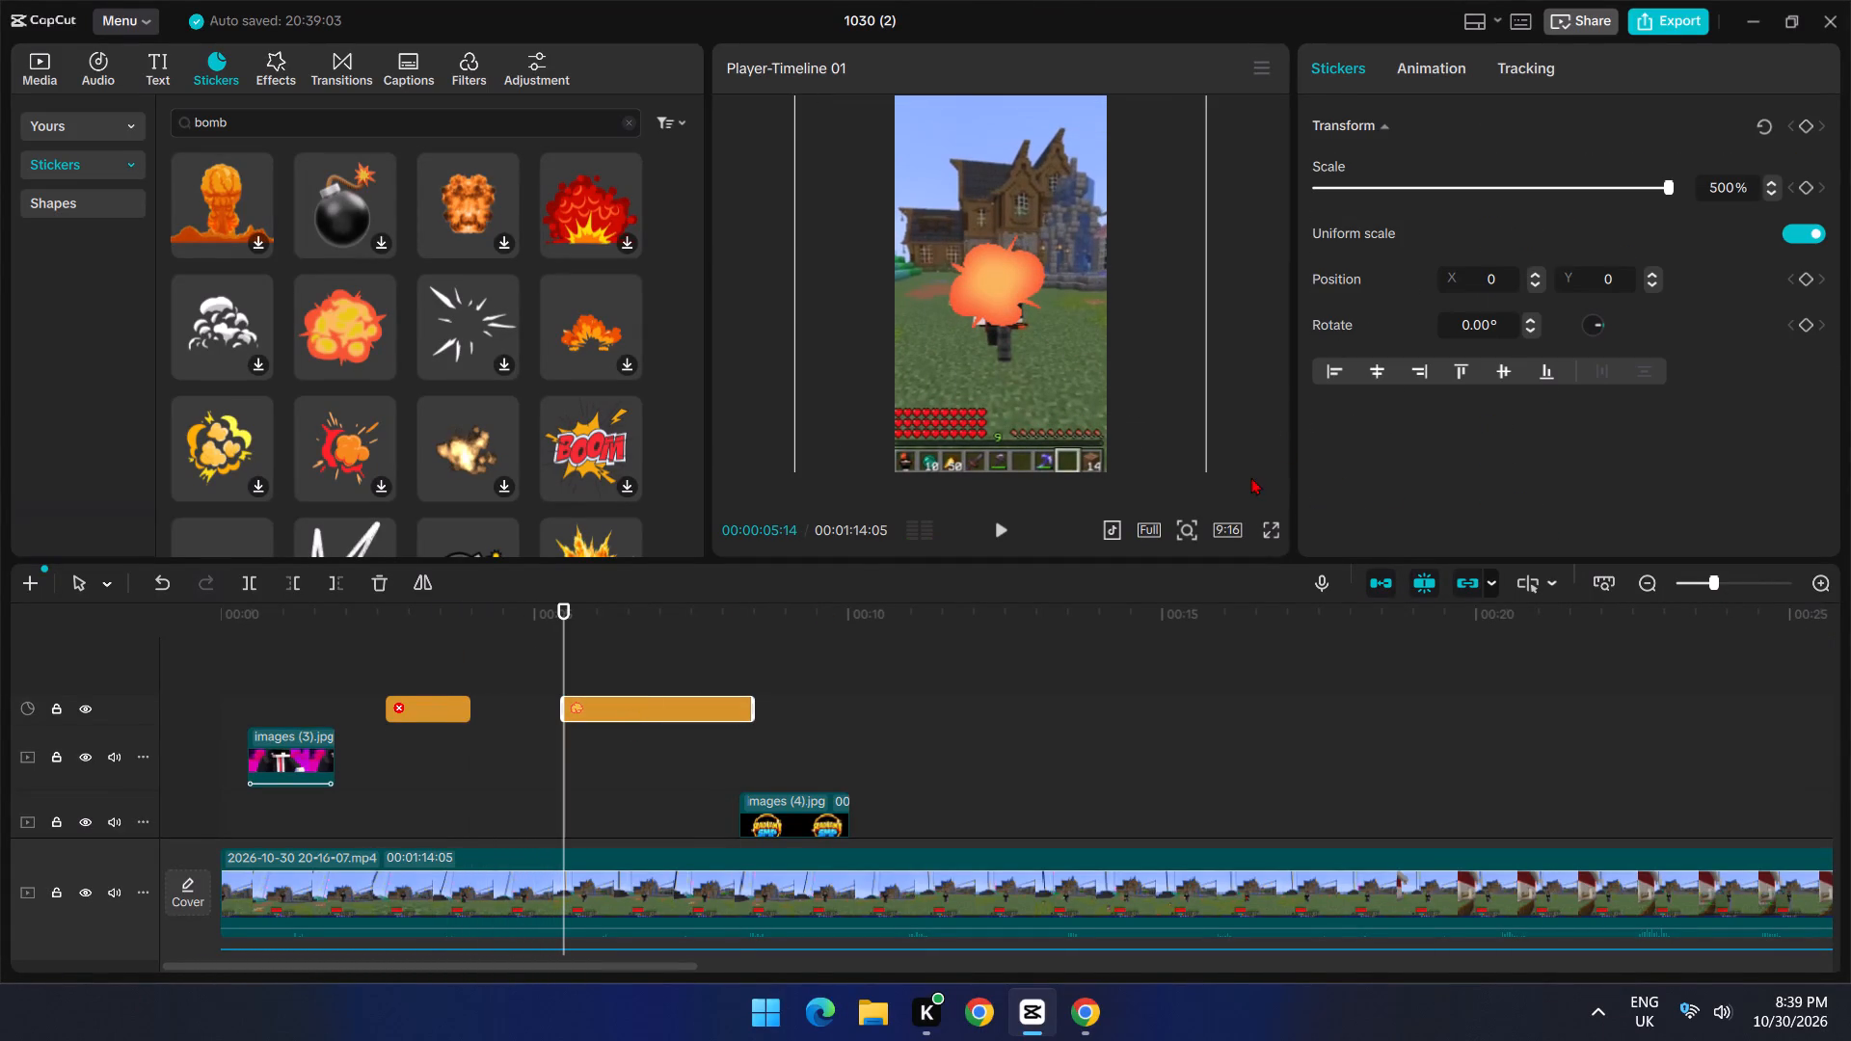
key(space)
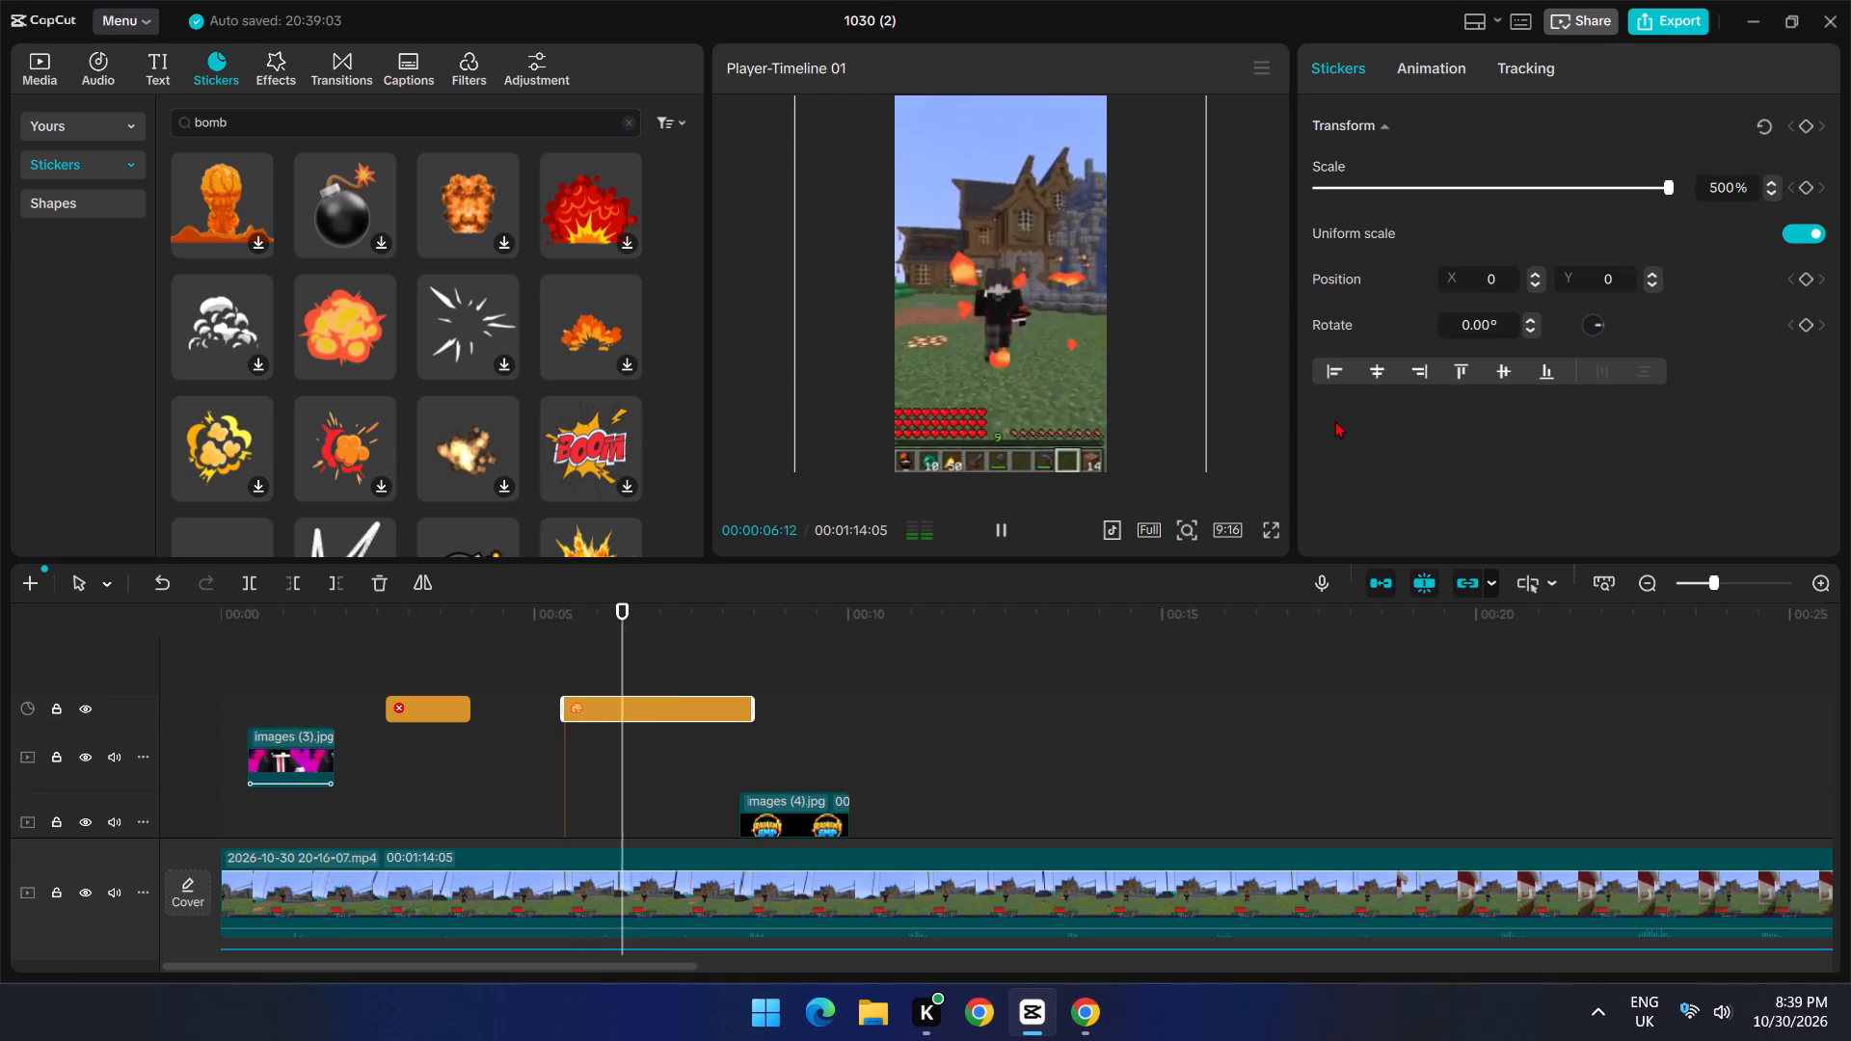
key(space)
Play and scrub through the explosion animation, and trim the sticker's end to 00:00:06:10, where the burst fades out.
click(552, 648)
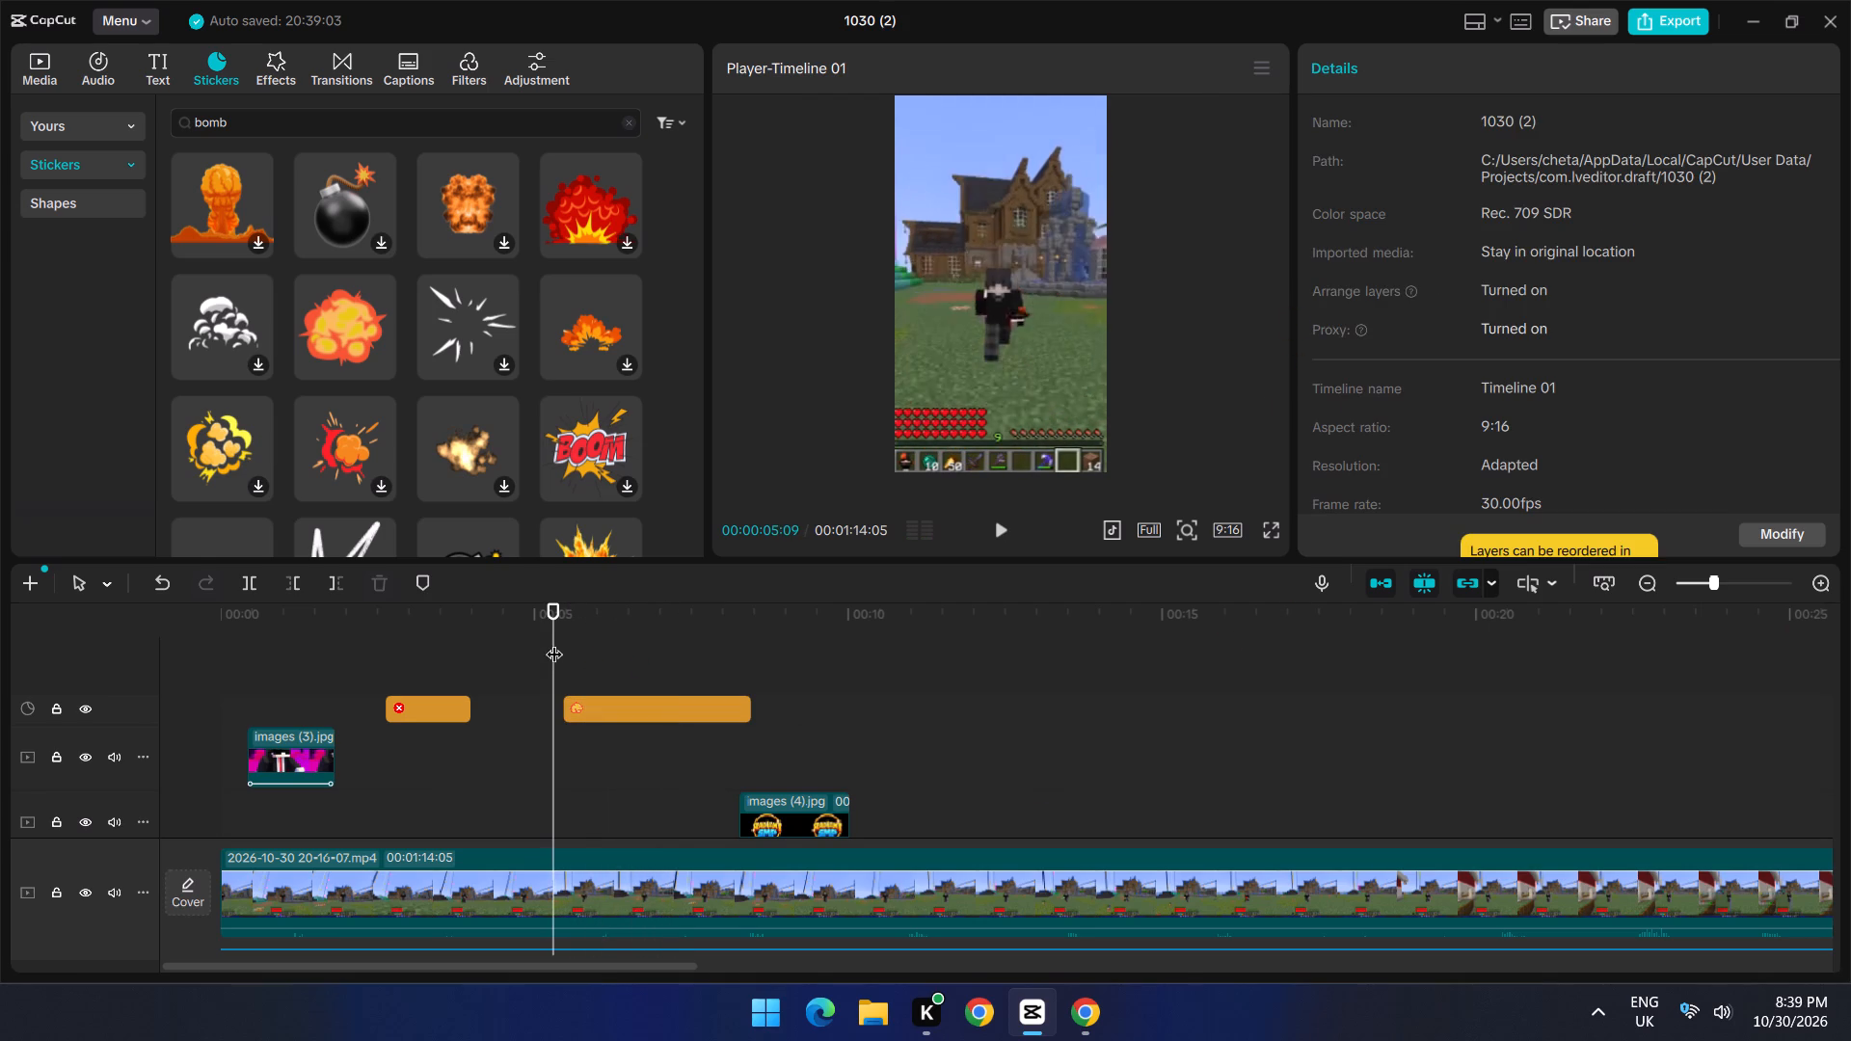
key(space)
key(space)
key(space)
key(space)
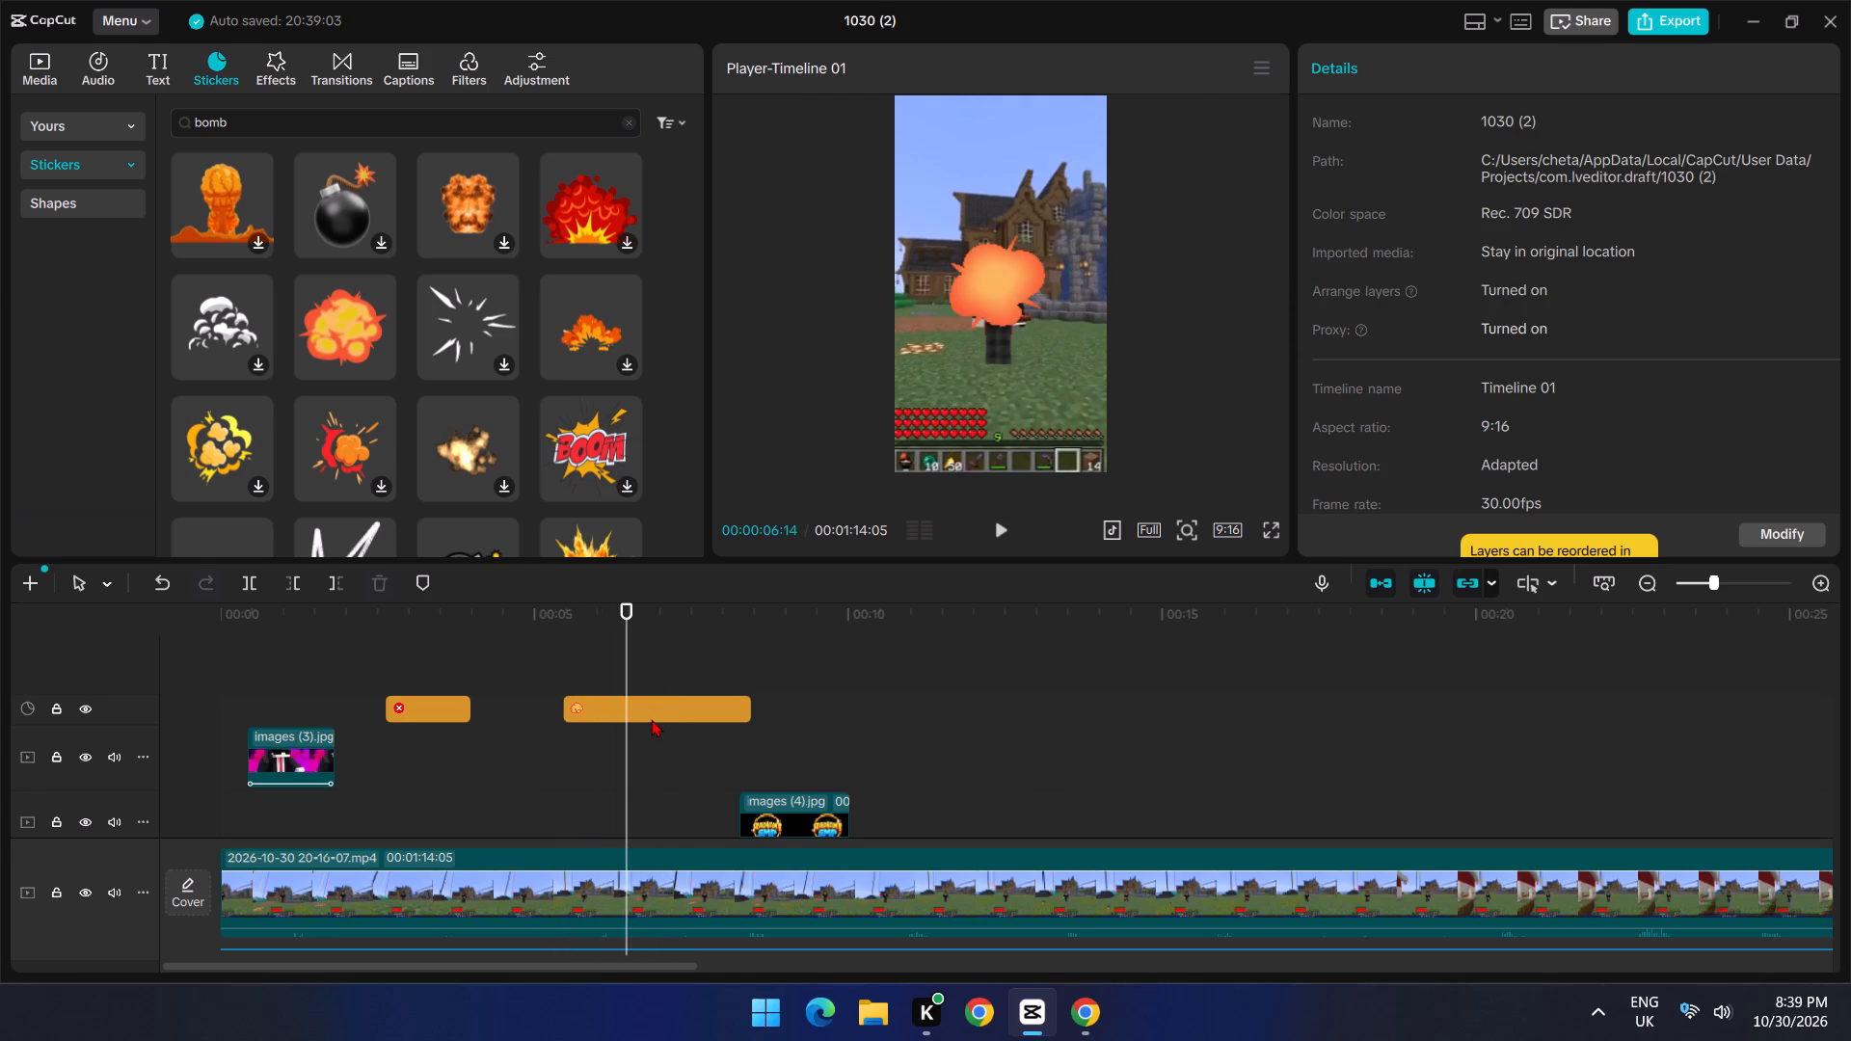
drag(626, 657, 620, 656)
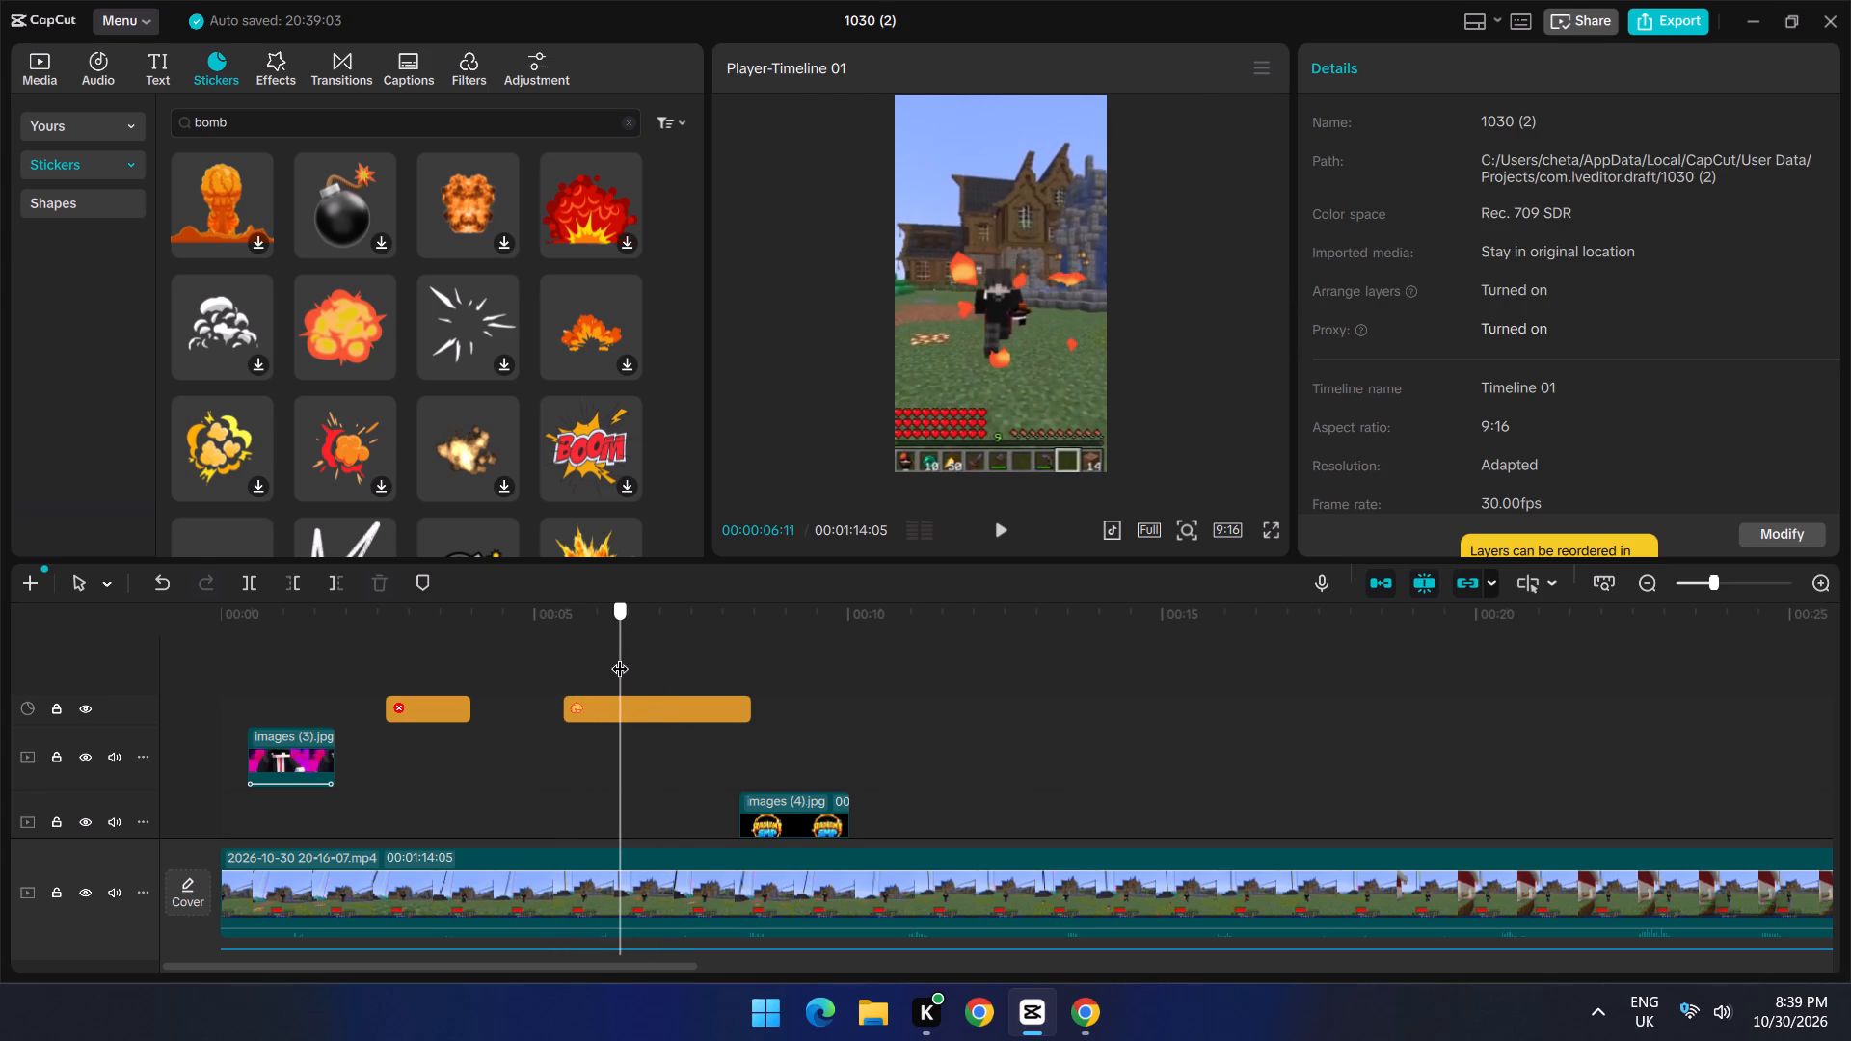
drag(620, 656, 603, 660)
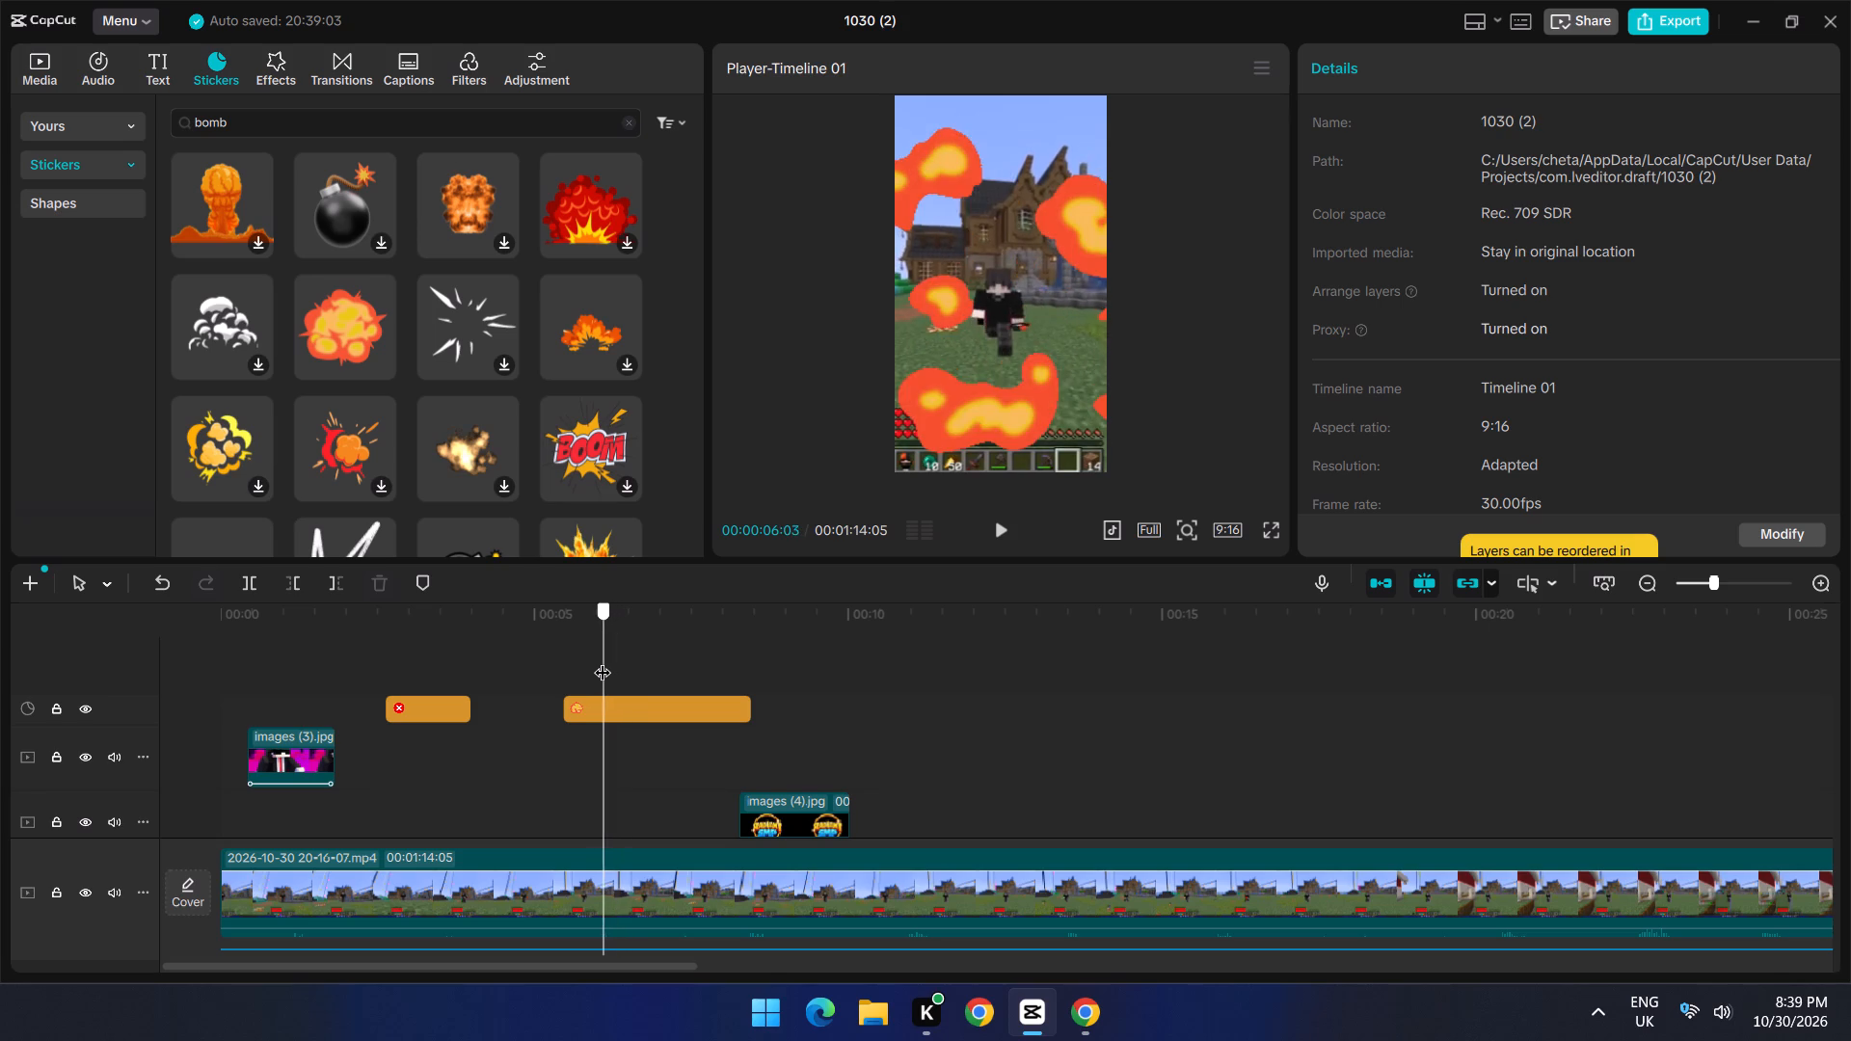
drag(603, 660, 548, 659)
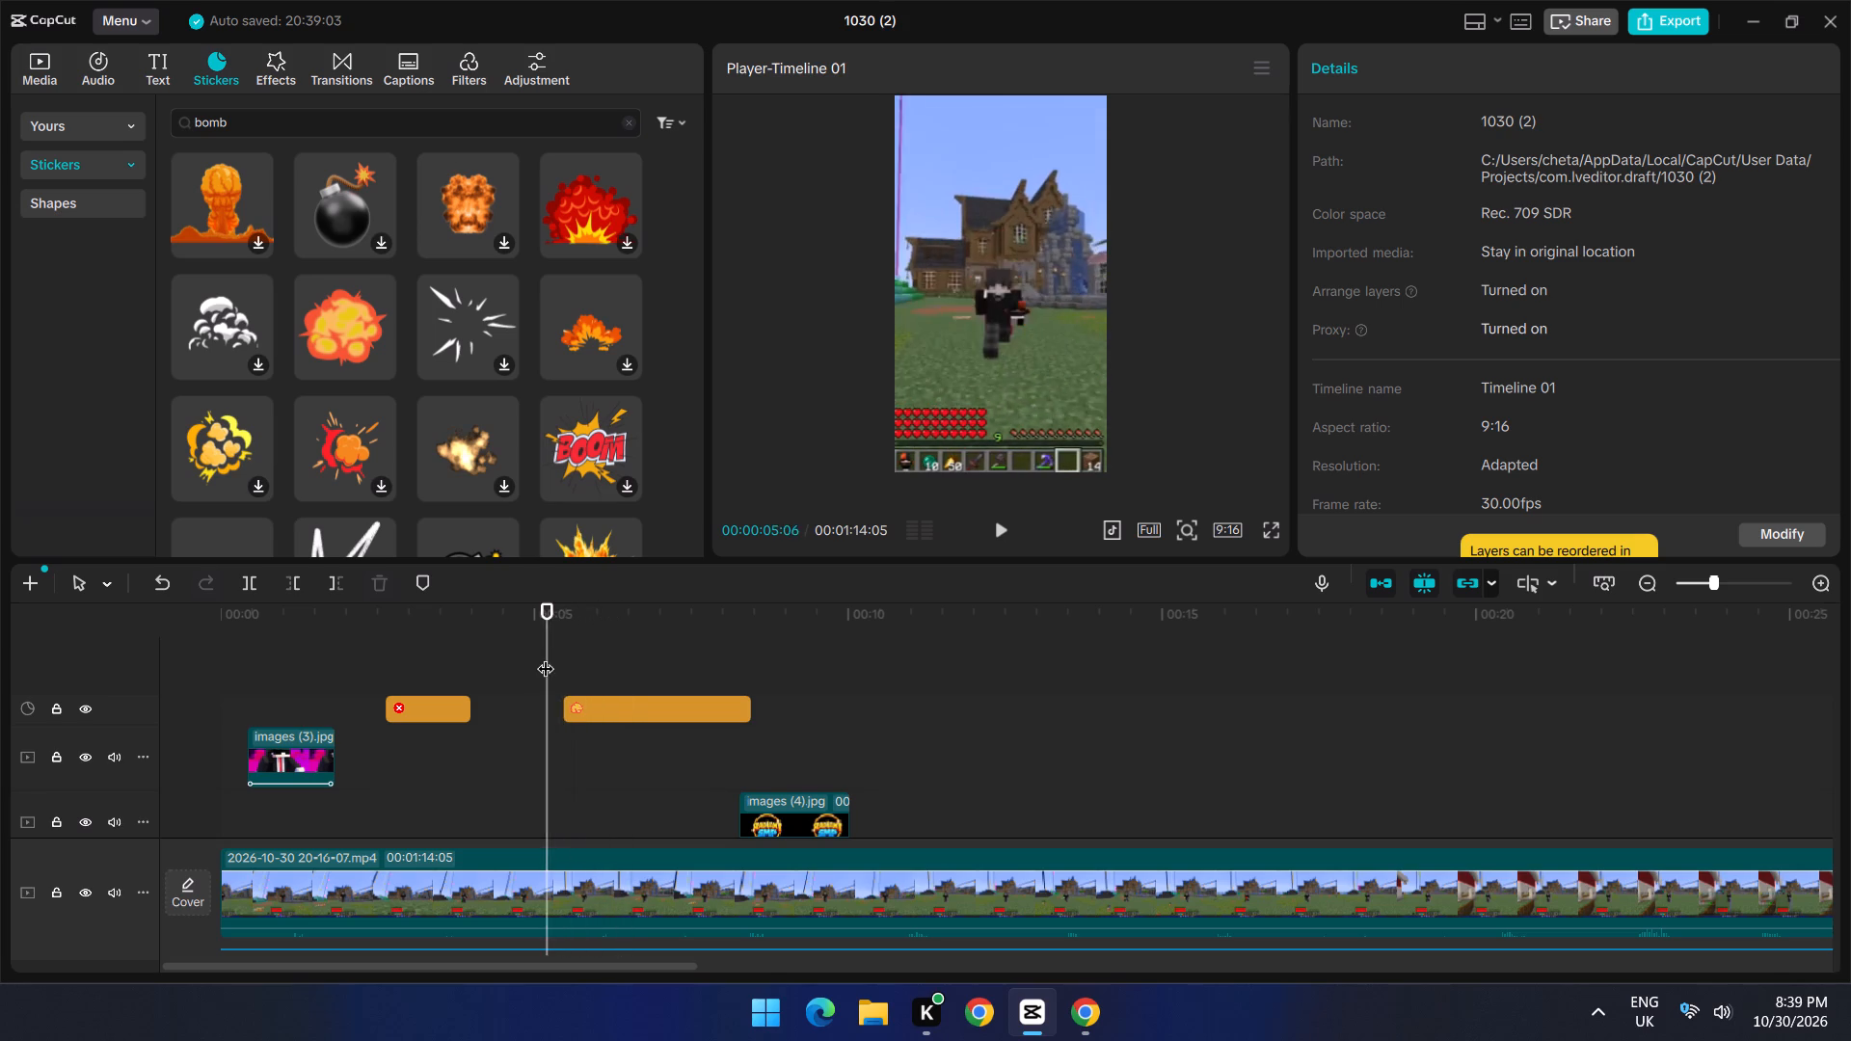
key(space)
key(space)
click(636, 708)
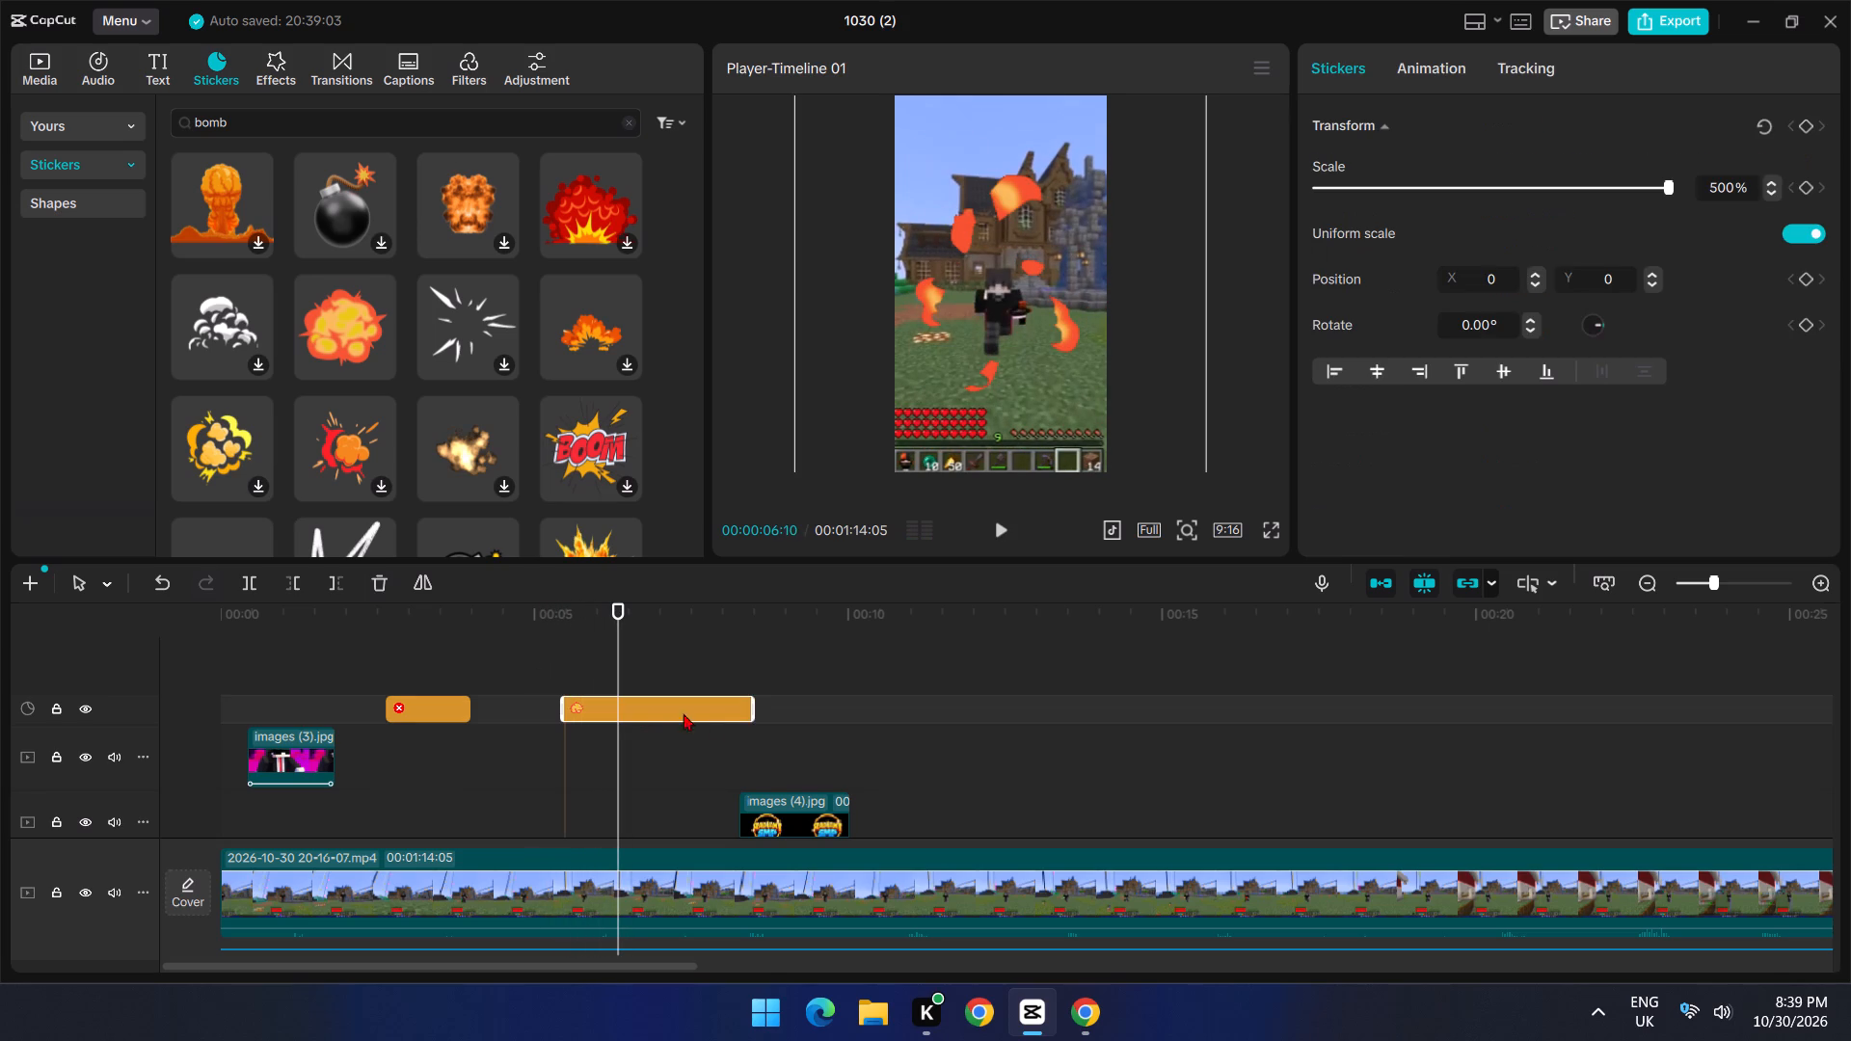
drag(754, 713, 610, 715)
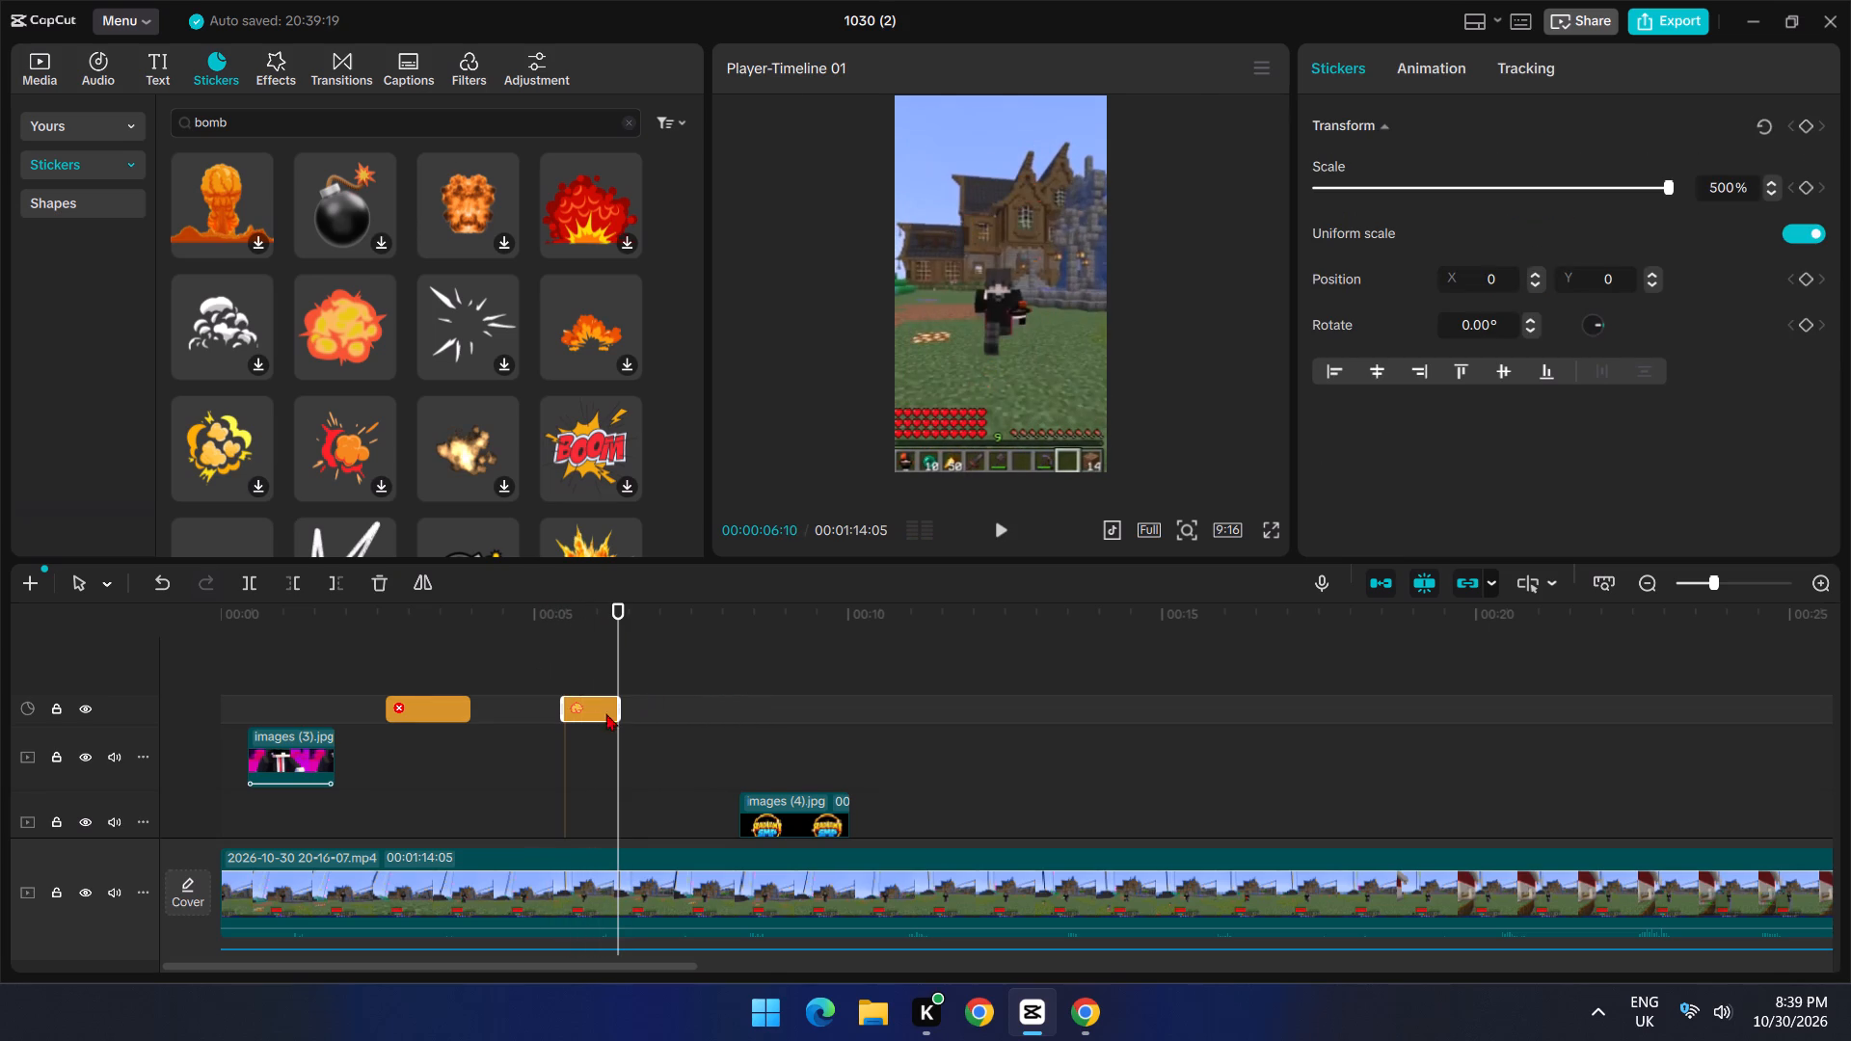
Preview the realistic fiery blast sticker in the bomb results.
click(467, 438)
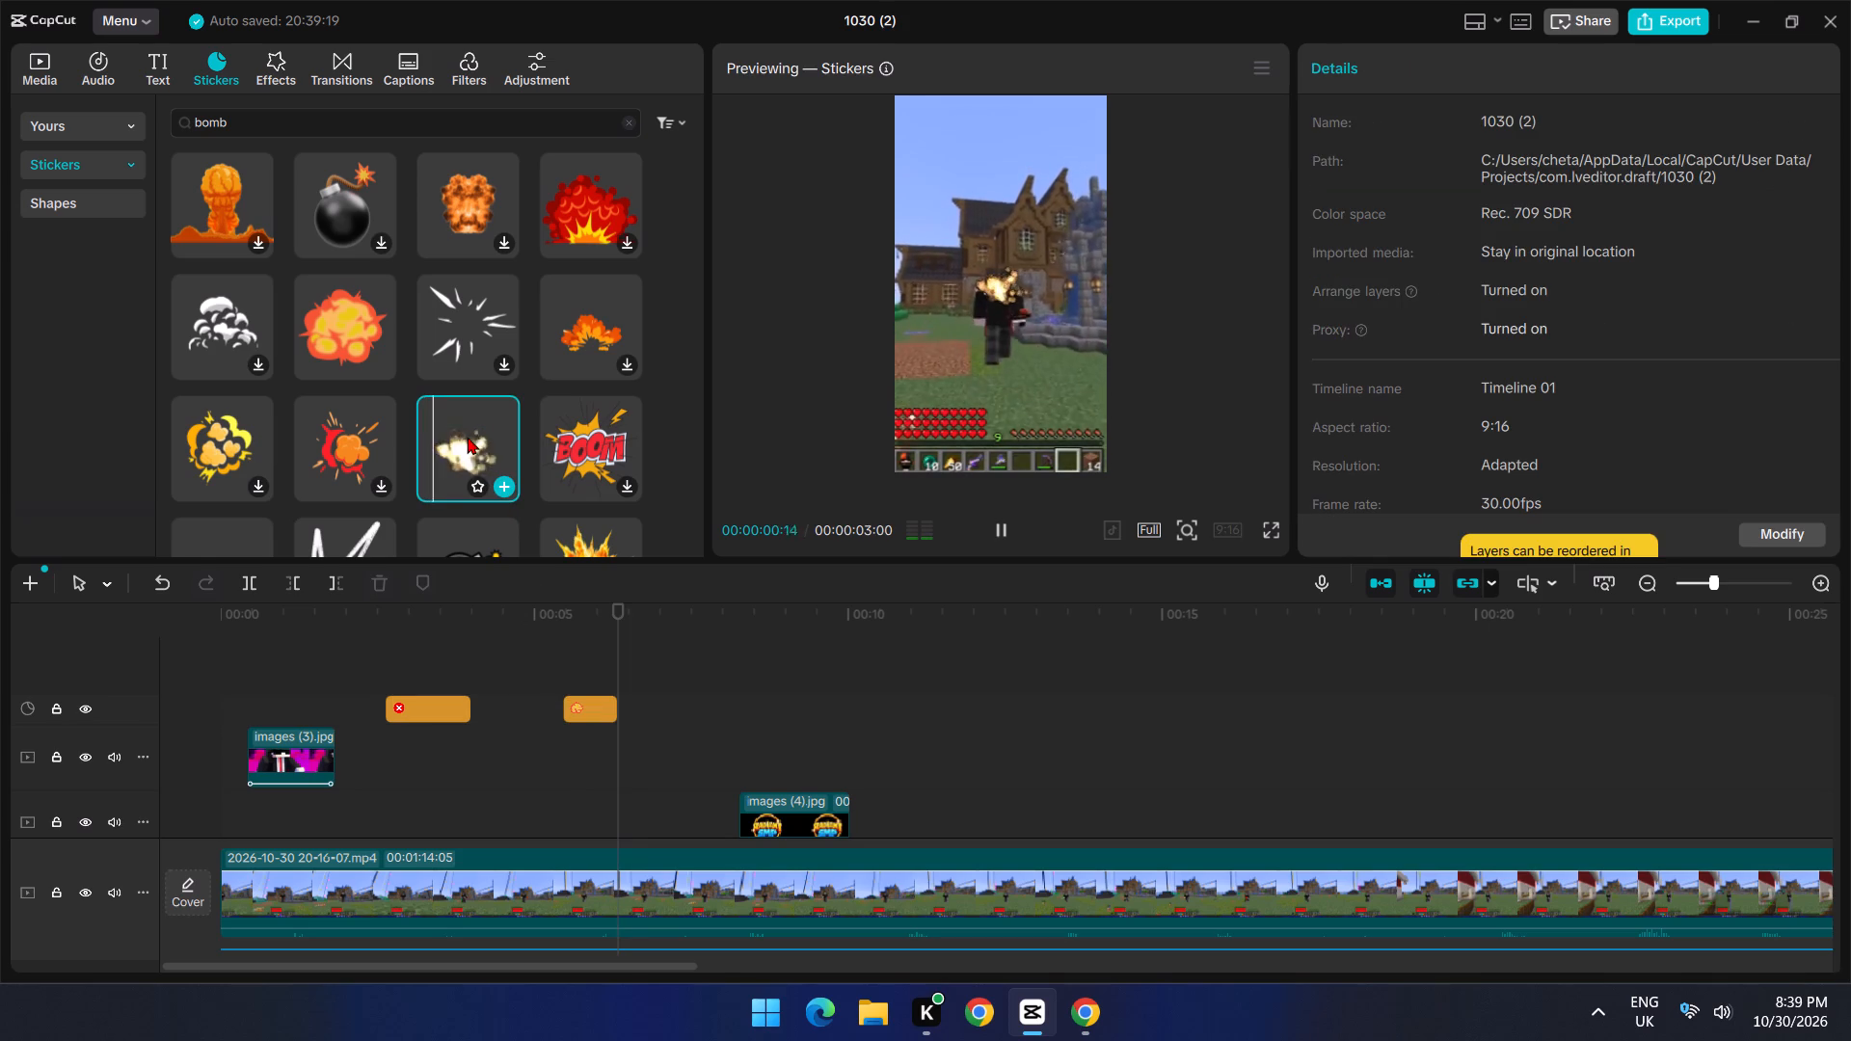
key(space)
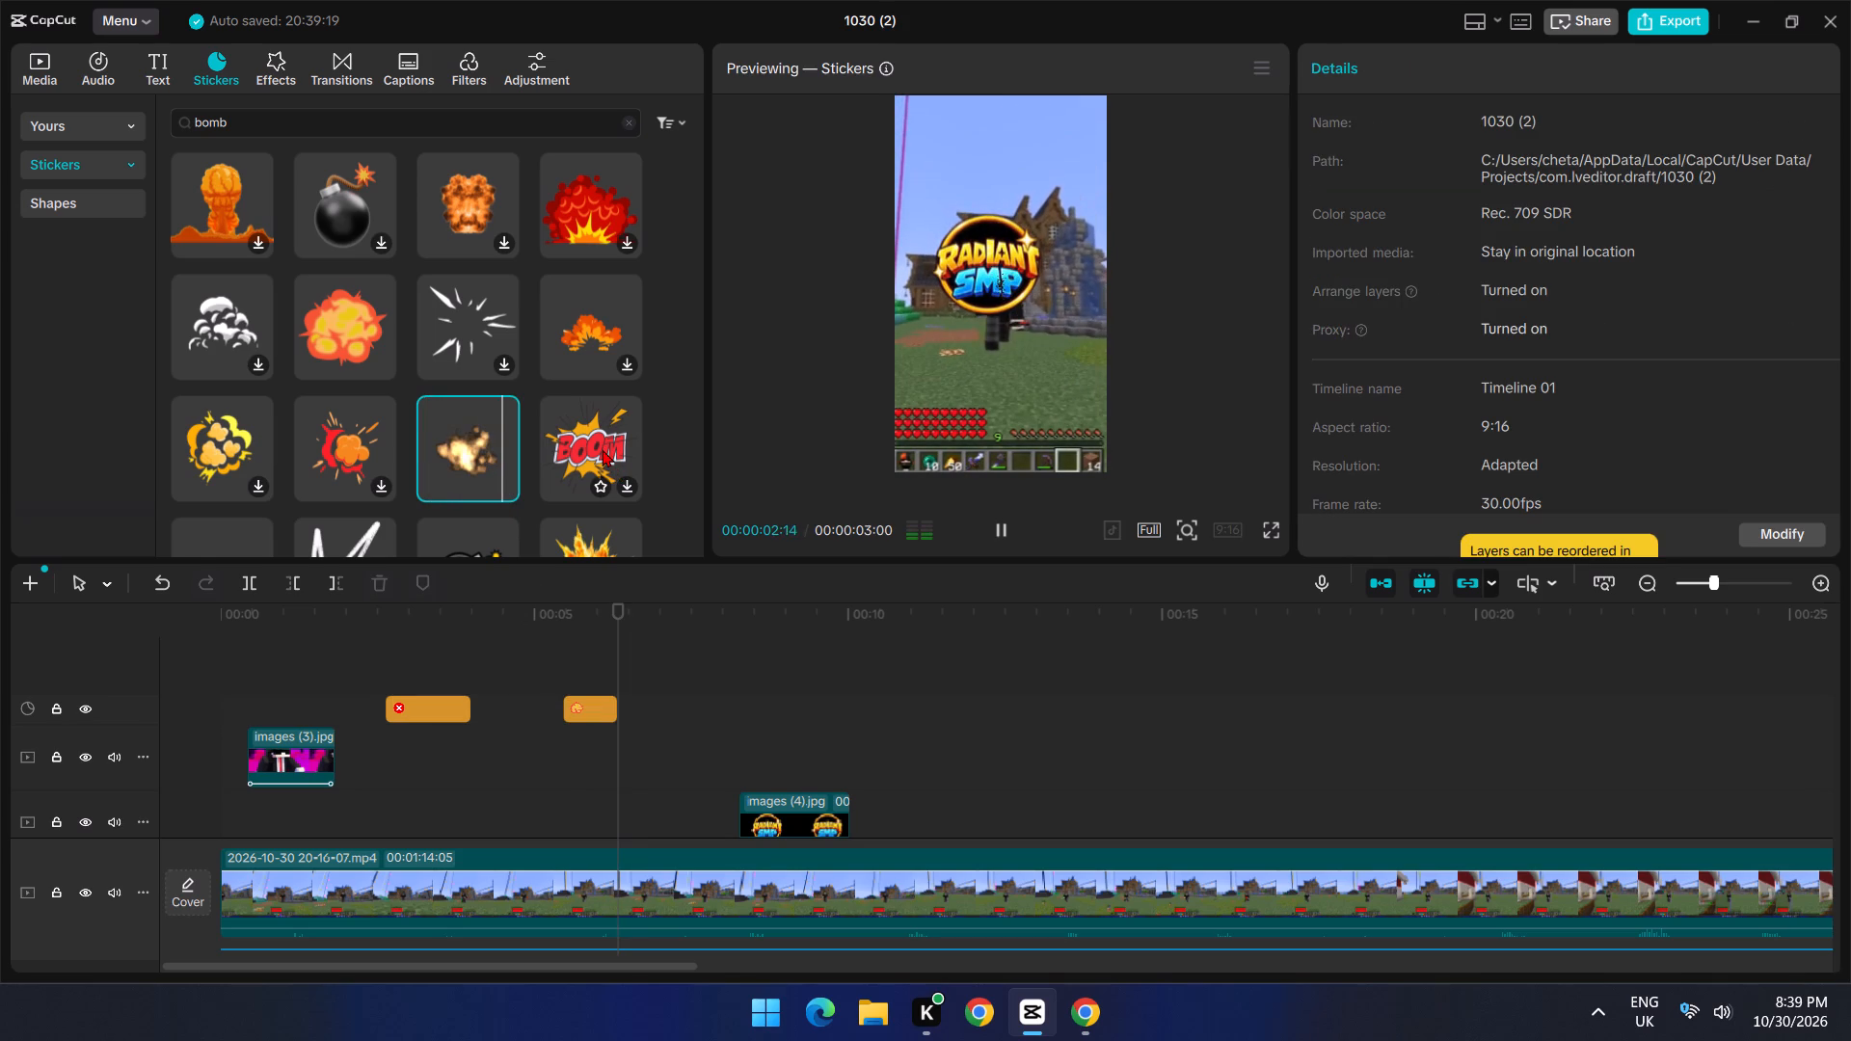
click(549, 635)
Replace the swoosh search in the sound effects library with a search for bomb.
click(94, 64)
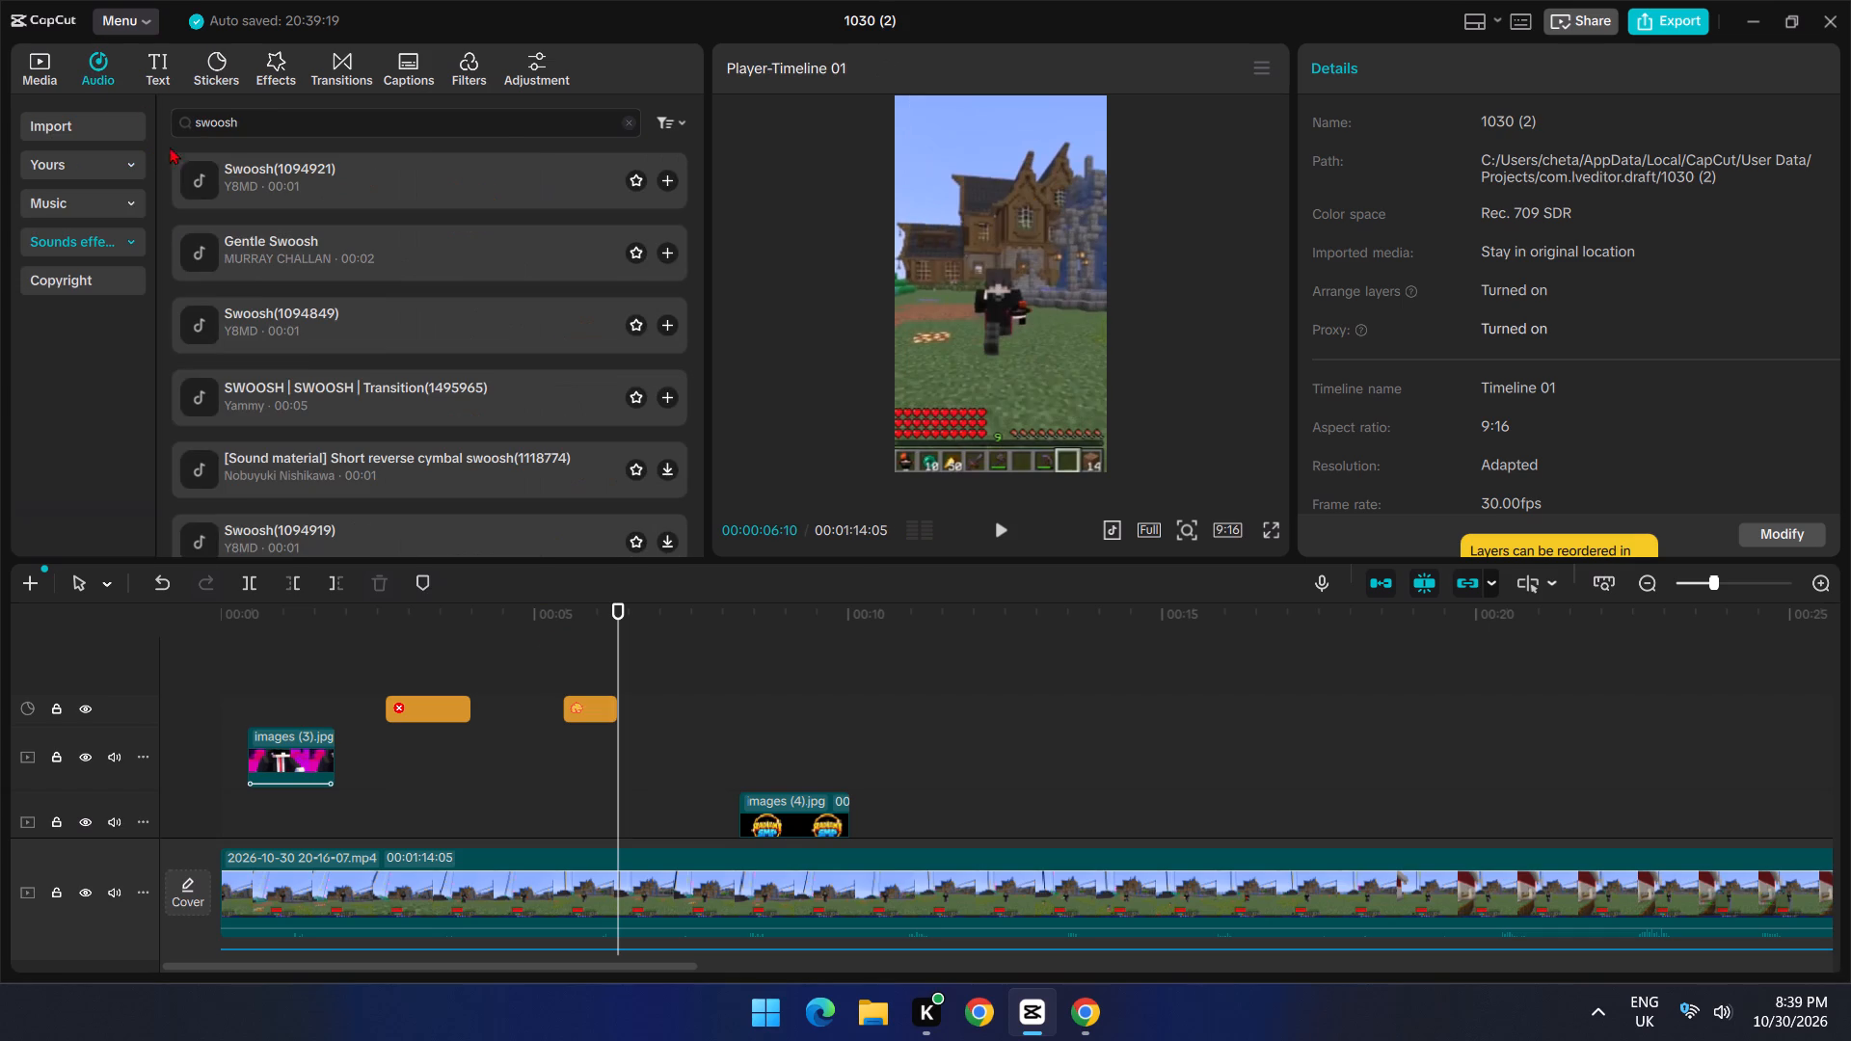
click(271, 119)
key(BackSpace)
key(BackSpace)
key(BackSpace)
key(BackSpace)
key(BackSpace)
key(BackSpace)
key(BackSpace)
key(BackSpace)
key(BackSpace)
key(BackSpace)
key(BackSpace)
key(BackSpace)
key(BackSpace)
key(BackSpace)
key(BackSpace)
key(BackSpace)
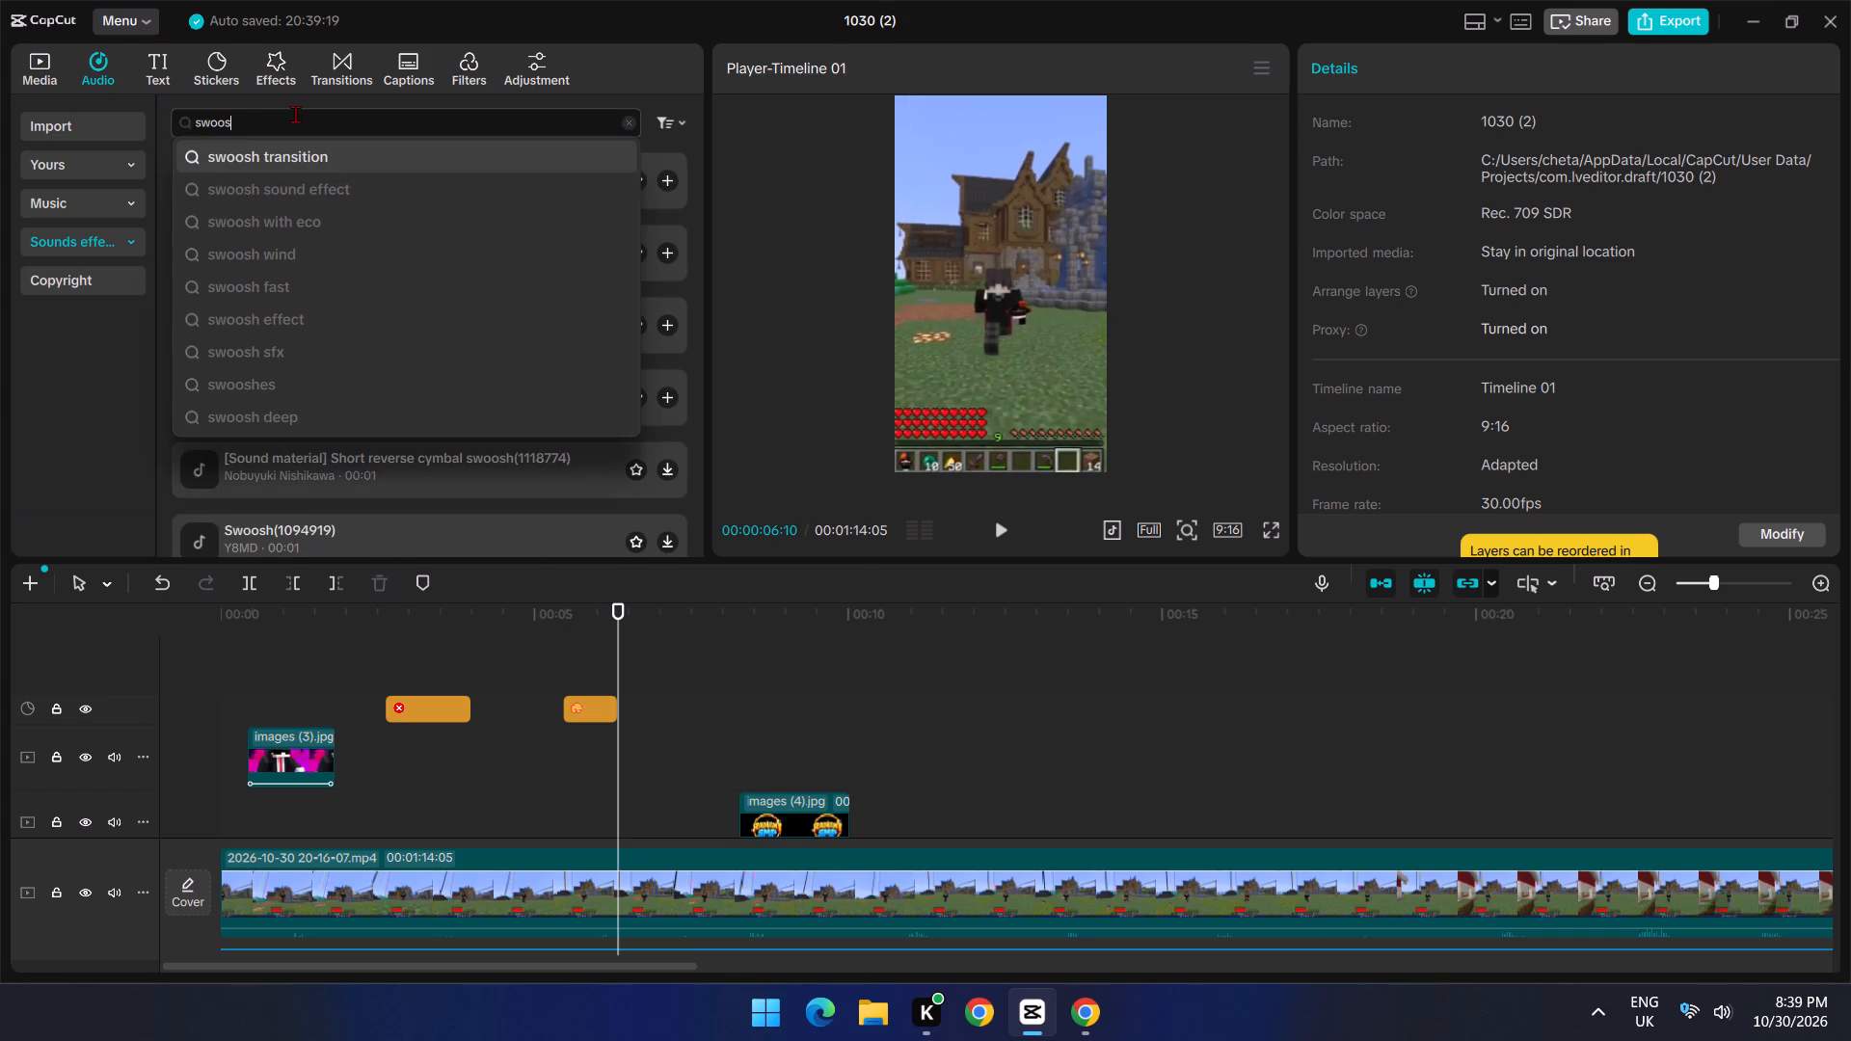
text(bom)
key(b)
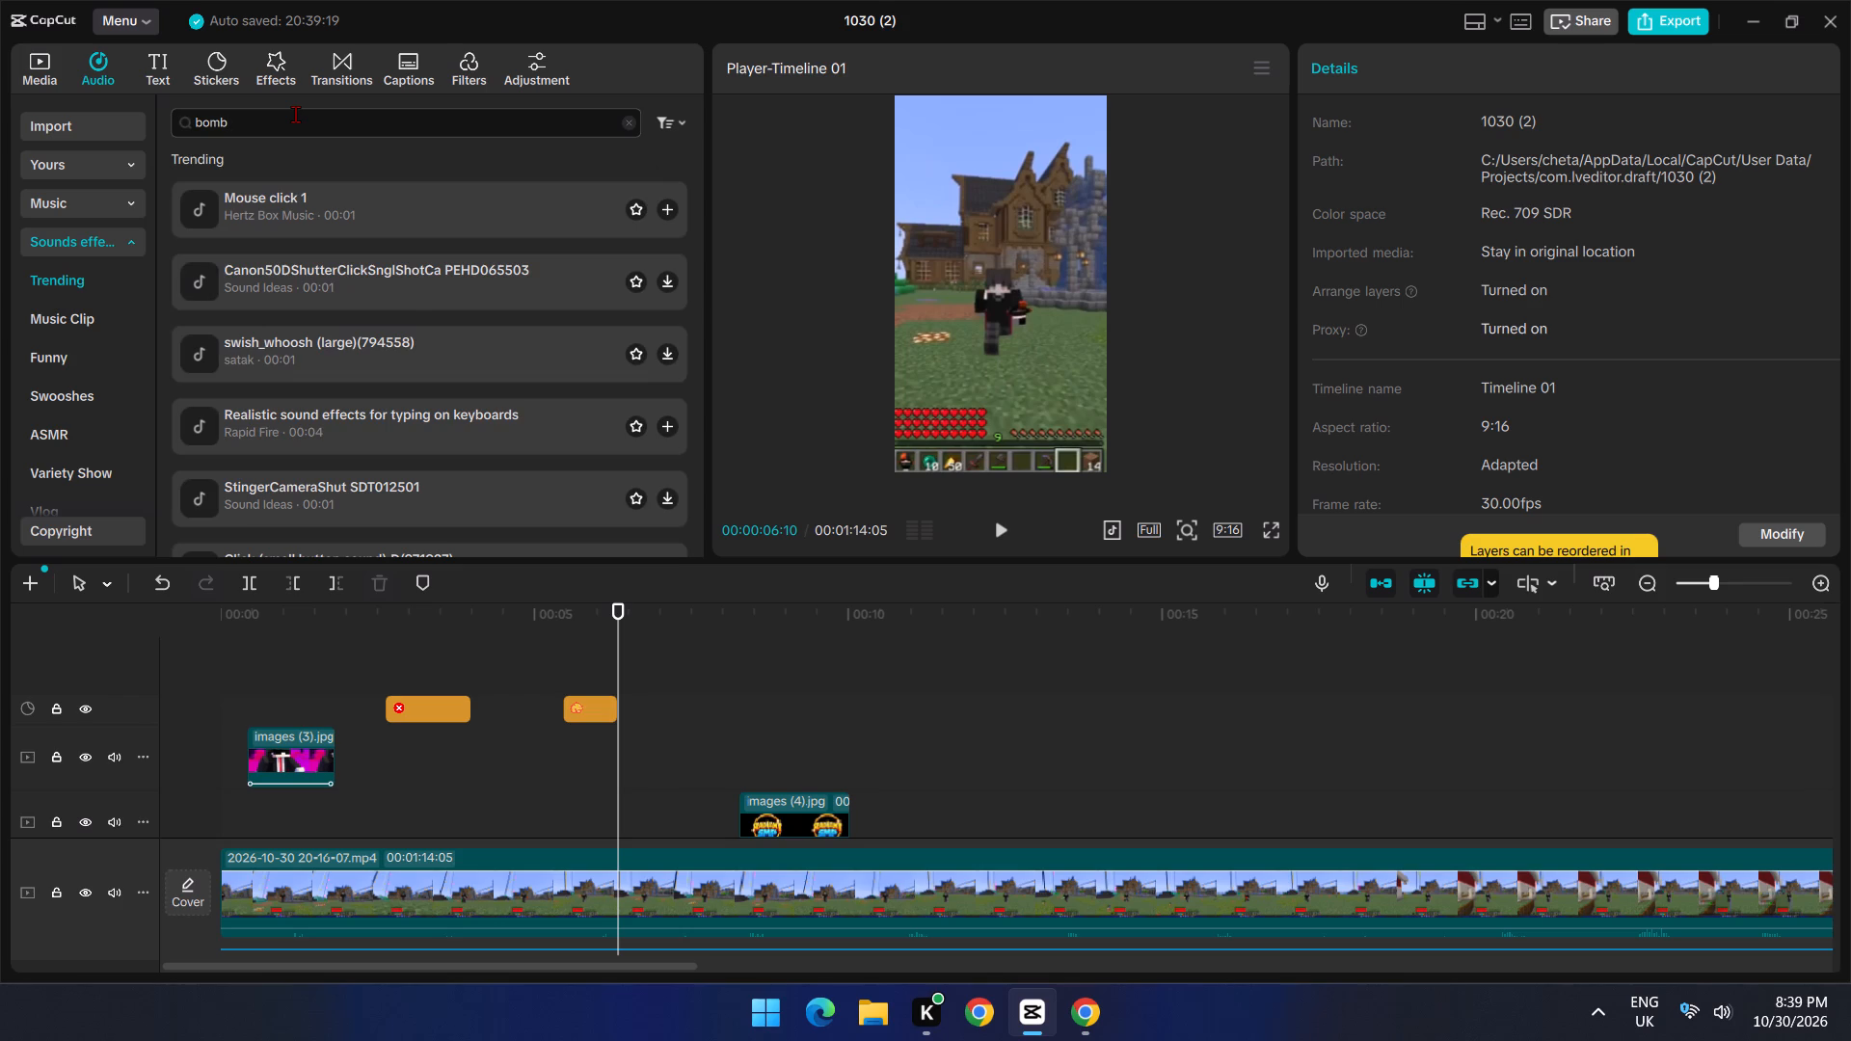
key(Return)
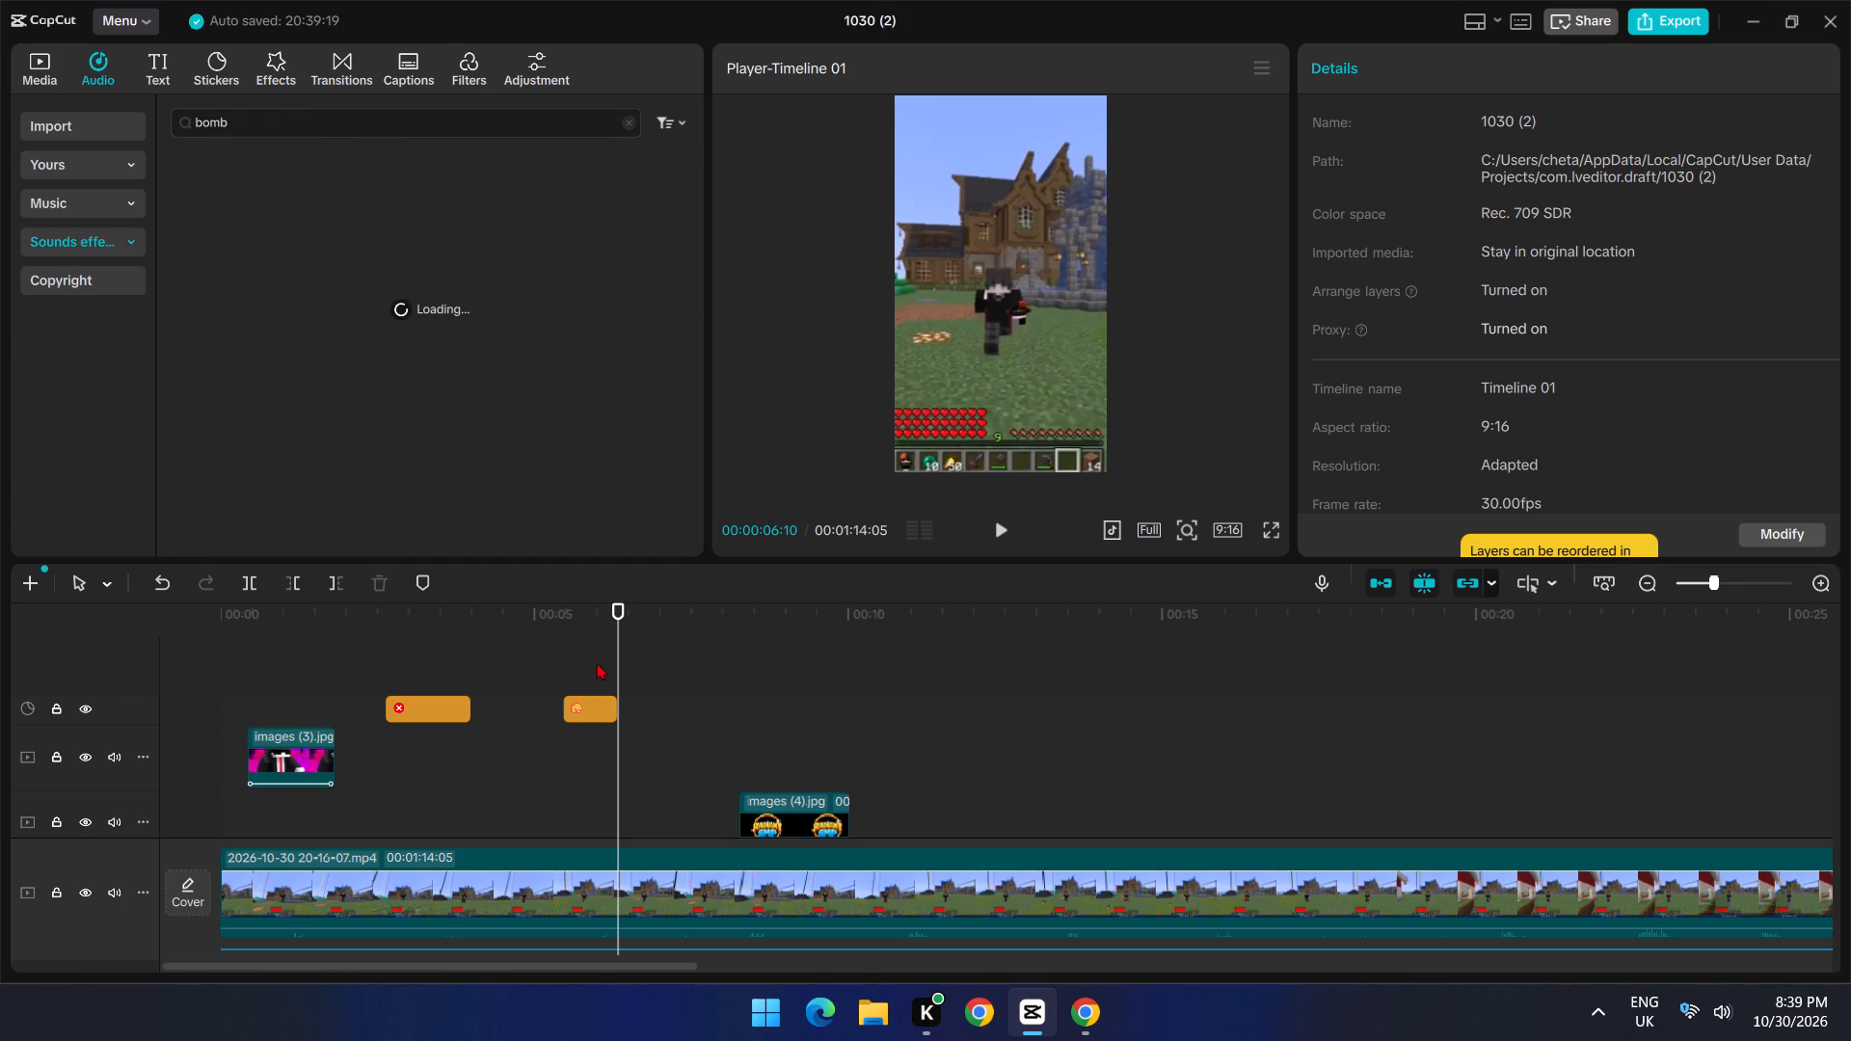
Place the playhead at the explosion sticker's start, 00:00:05:14, and search the sound effects for the suggested term bombe explosion.
drag(614, 652, 557, 656)
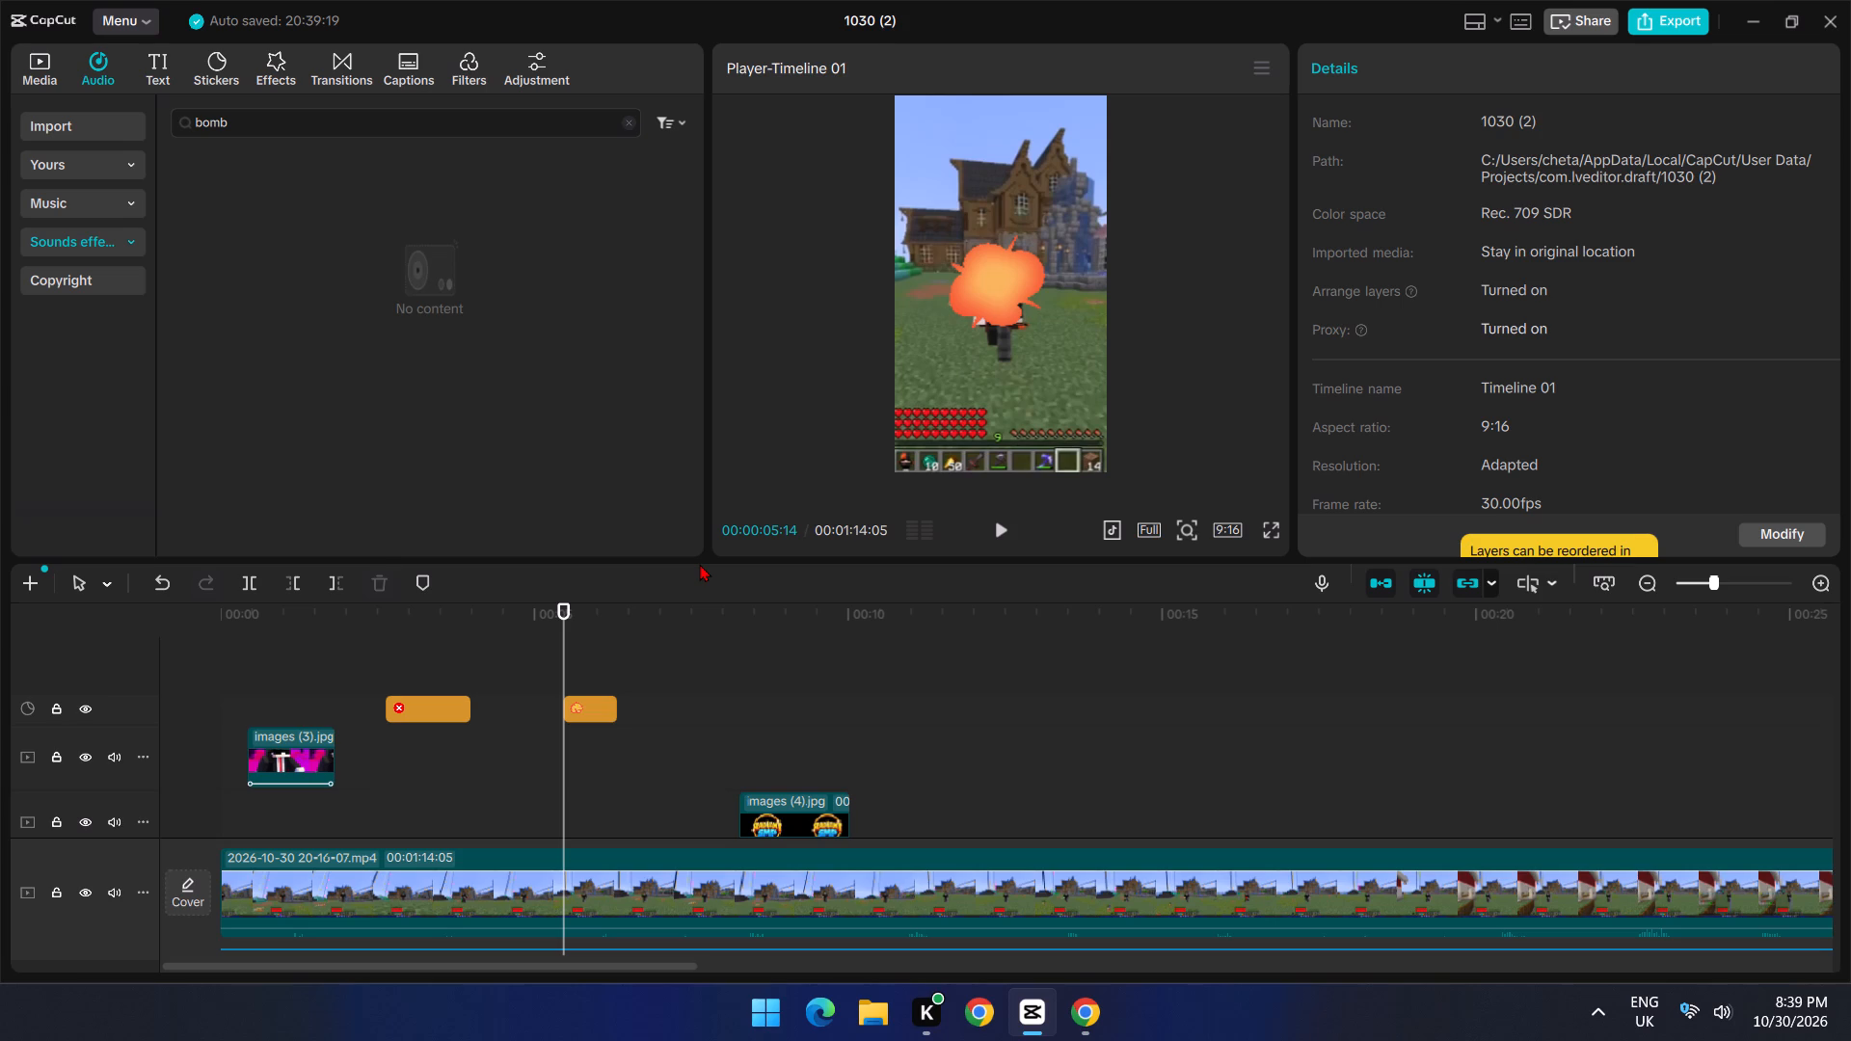
scroll(696, 563, down, 3)
scroll(663, 684, down, 7)
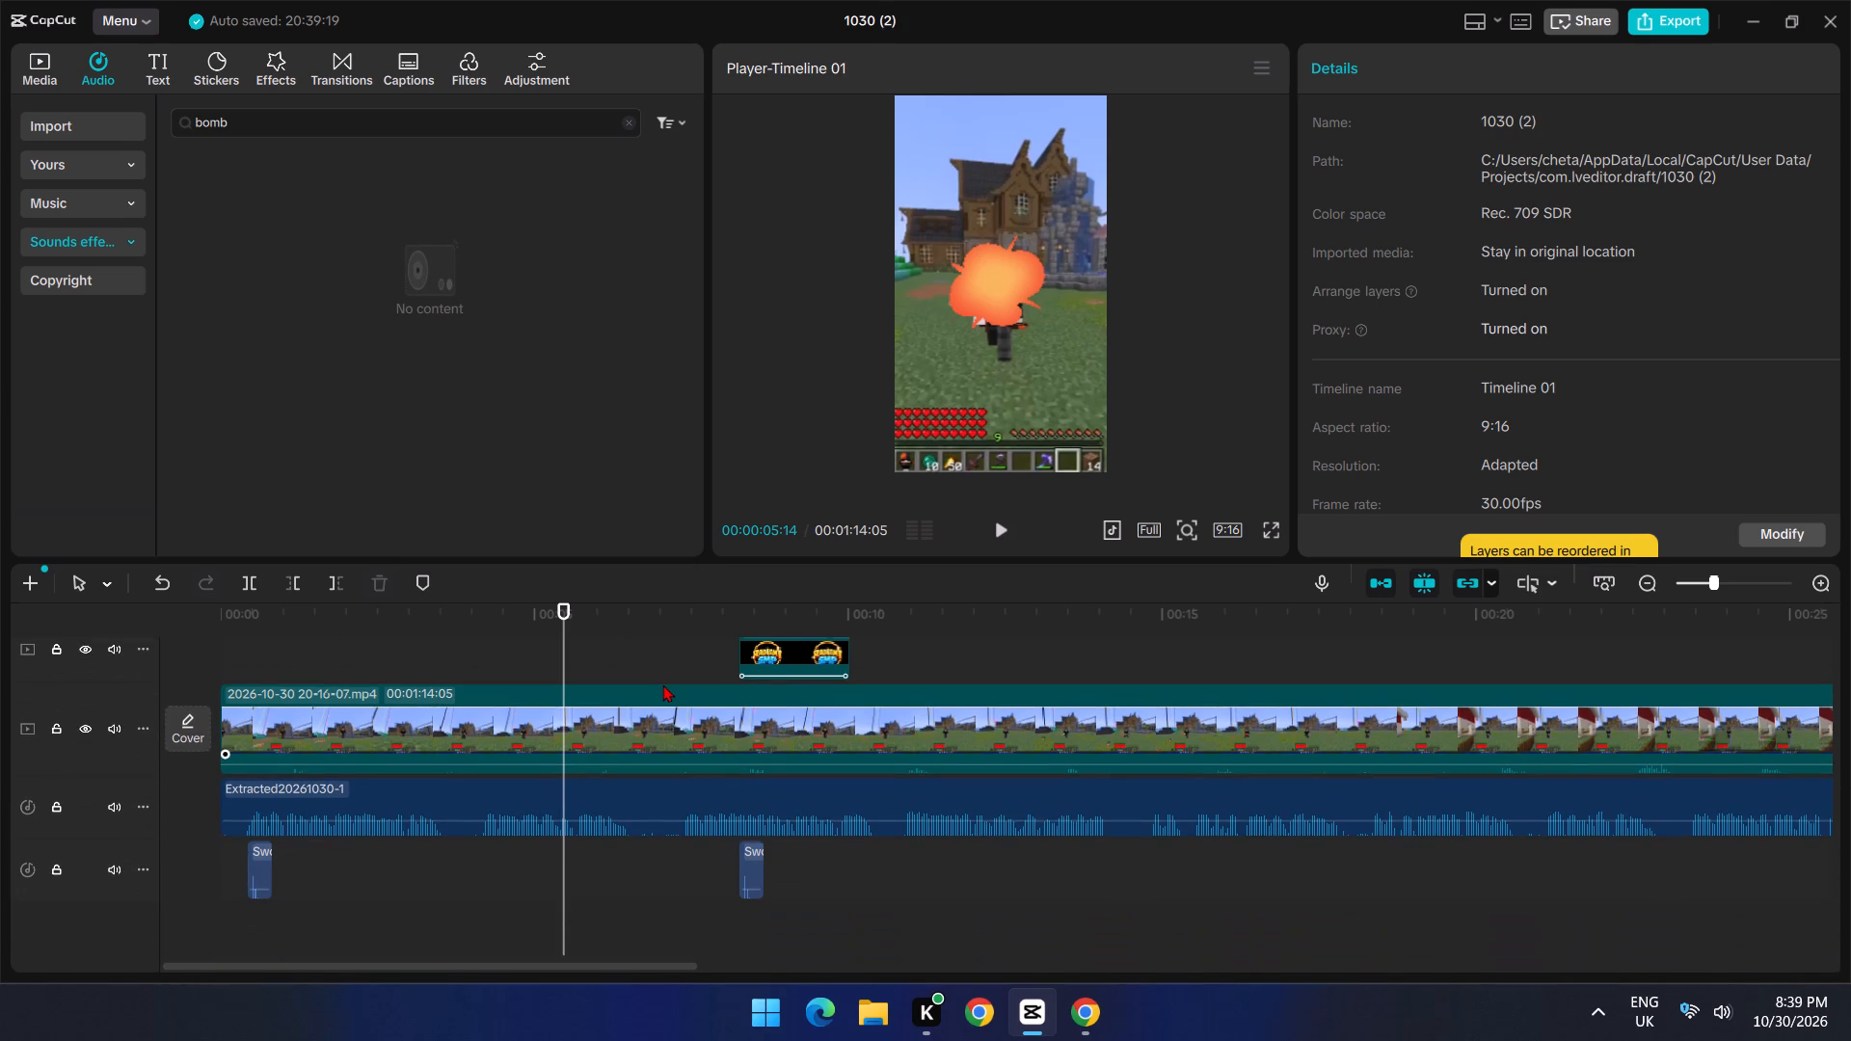
scroll(662, 684, down, 3)
click(308, 125)
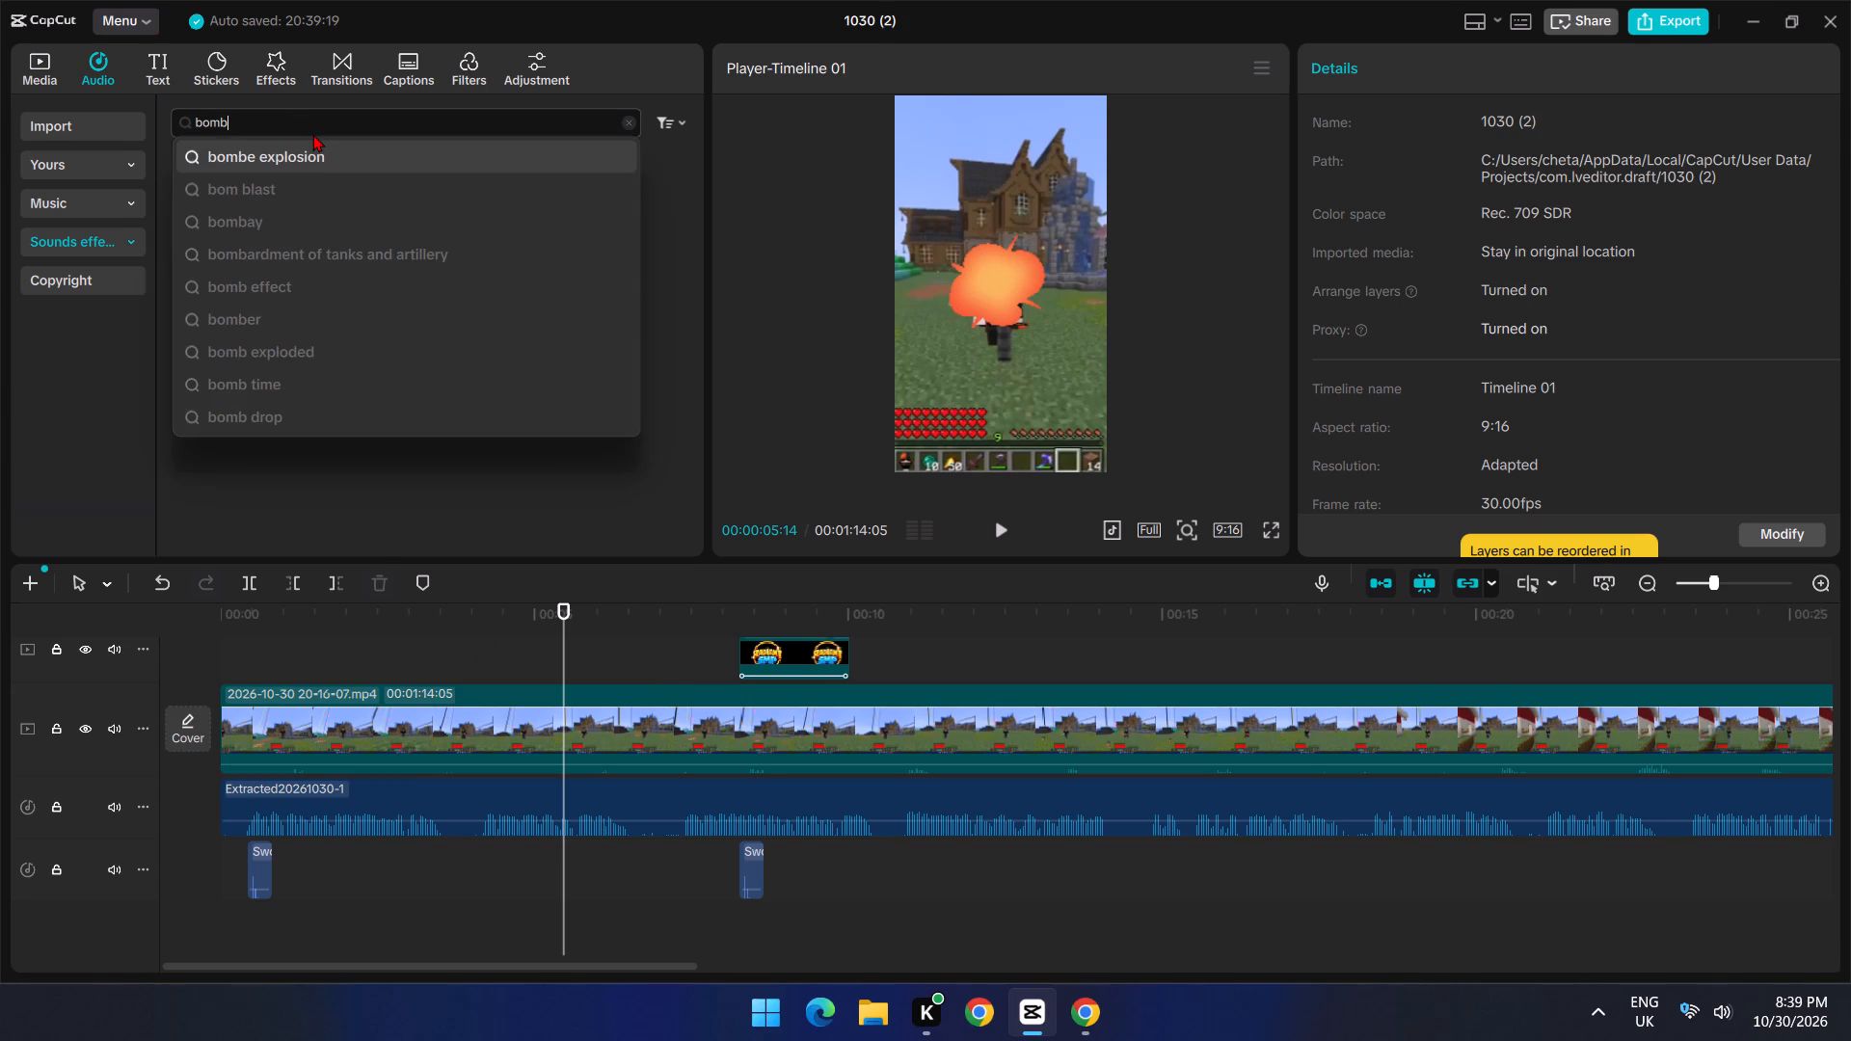
click(318, 157)
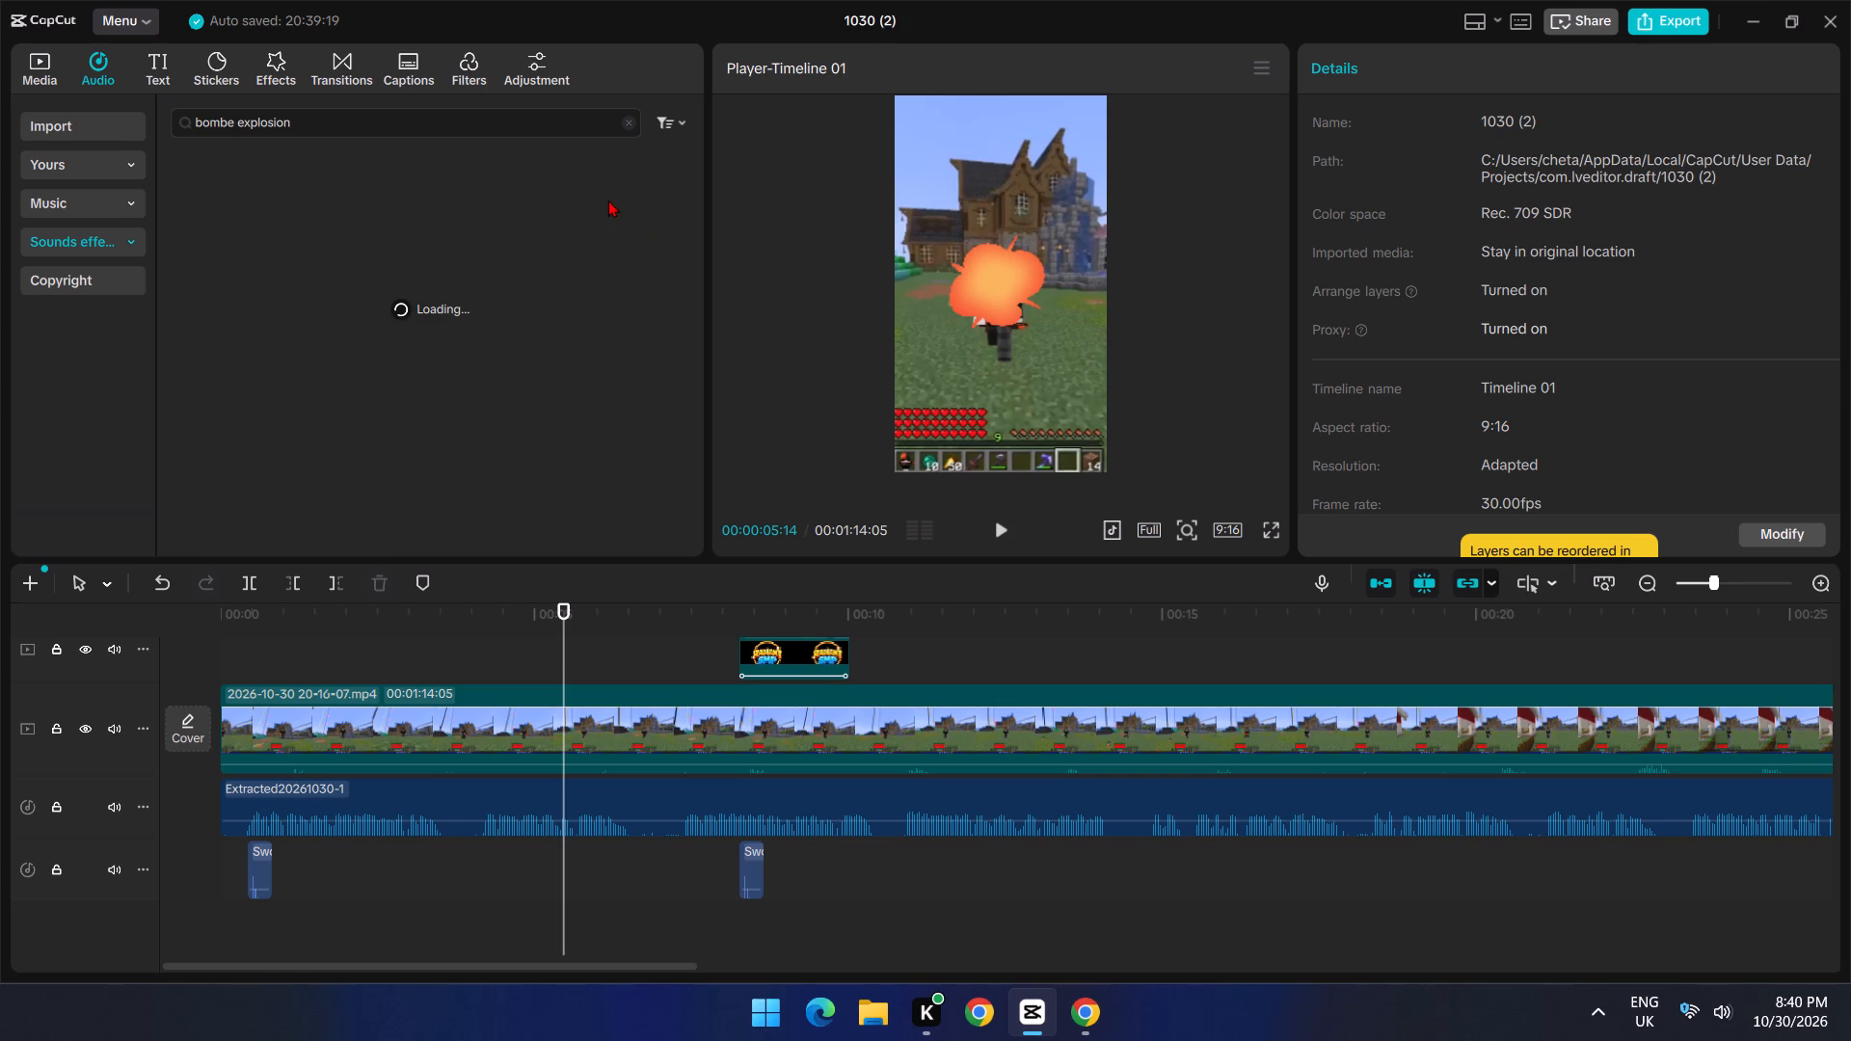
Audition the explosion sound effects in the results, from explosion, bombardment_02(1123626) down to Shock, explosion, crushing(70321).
click(425, 192)
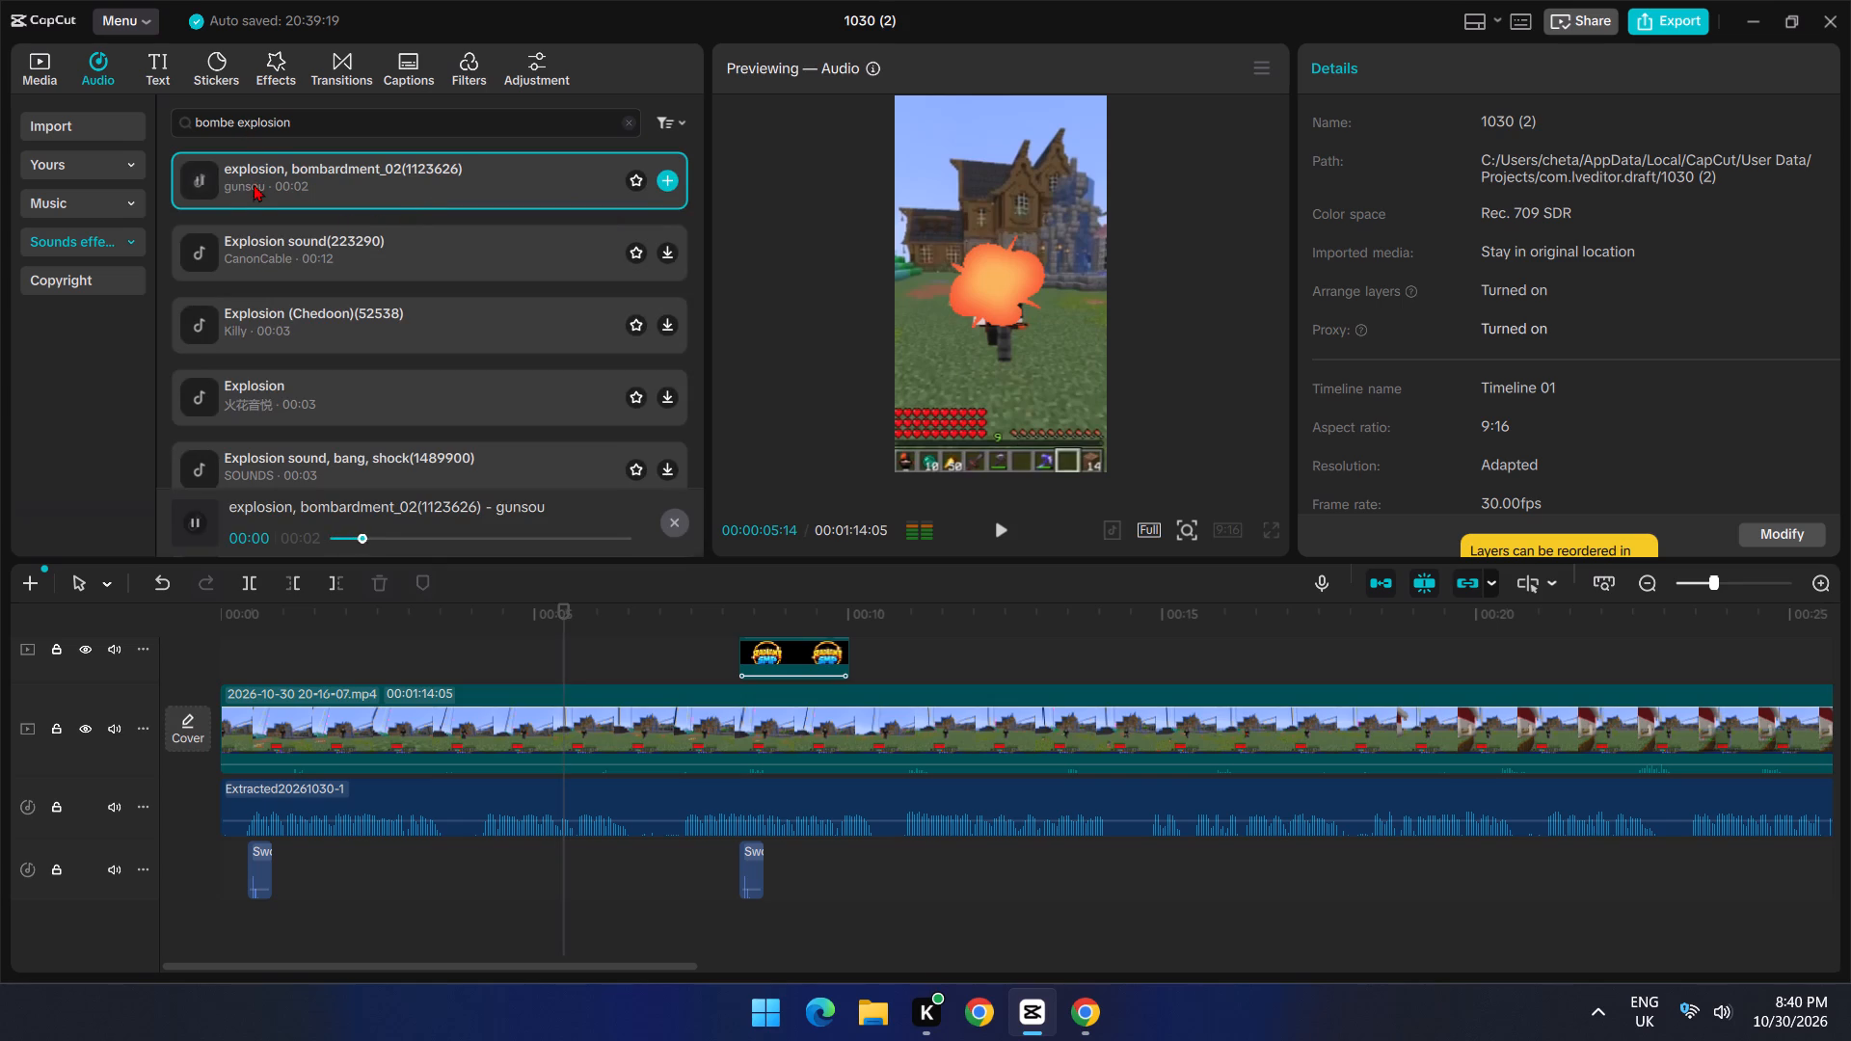
click(224, 251)
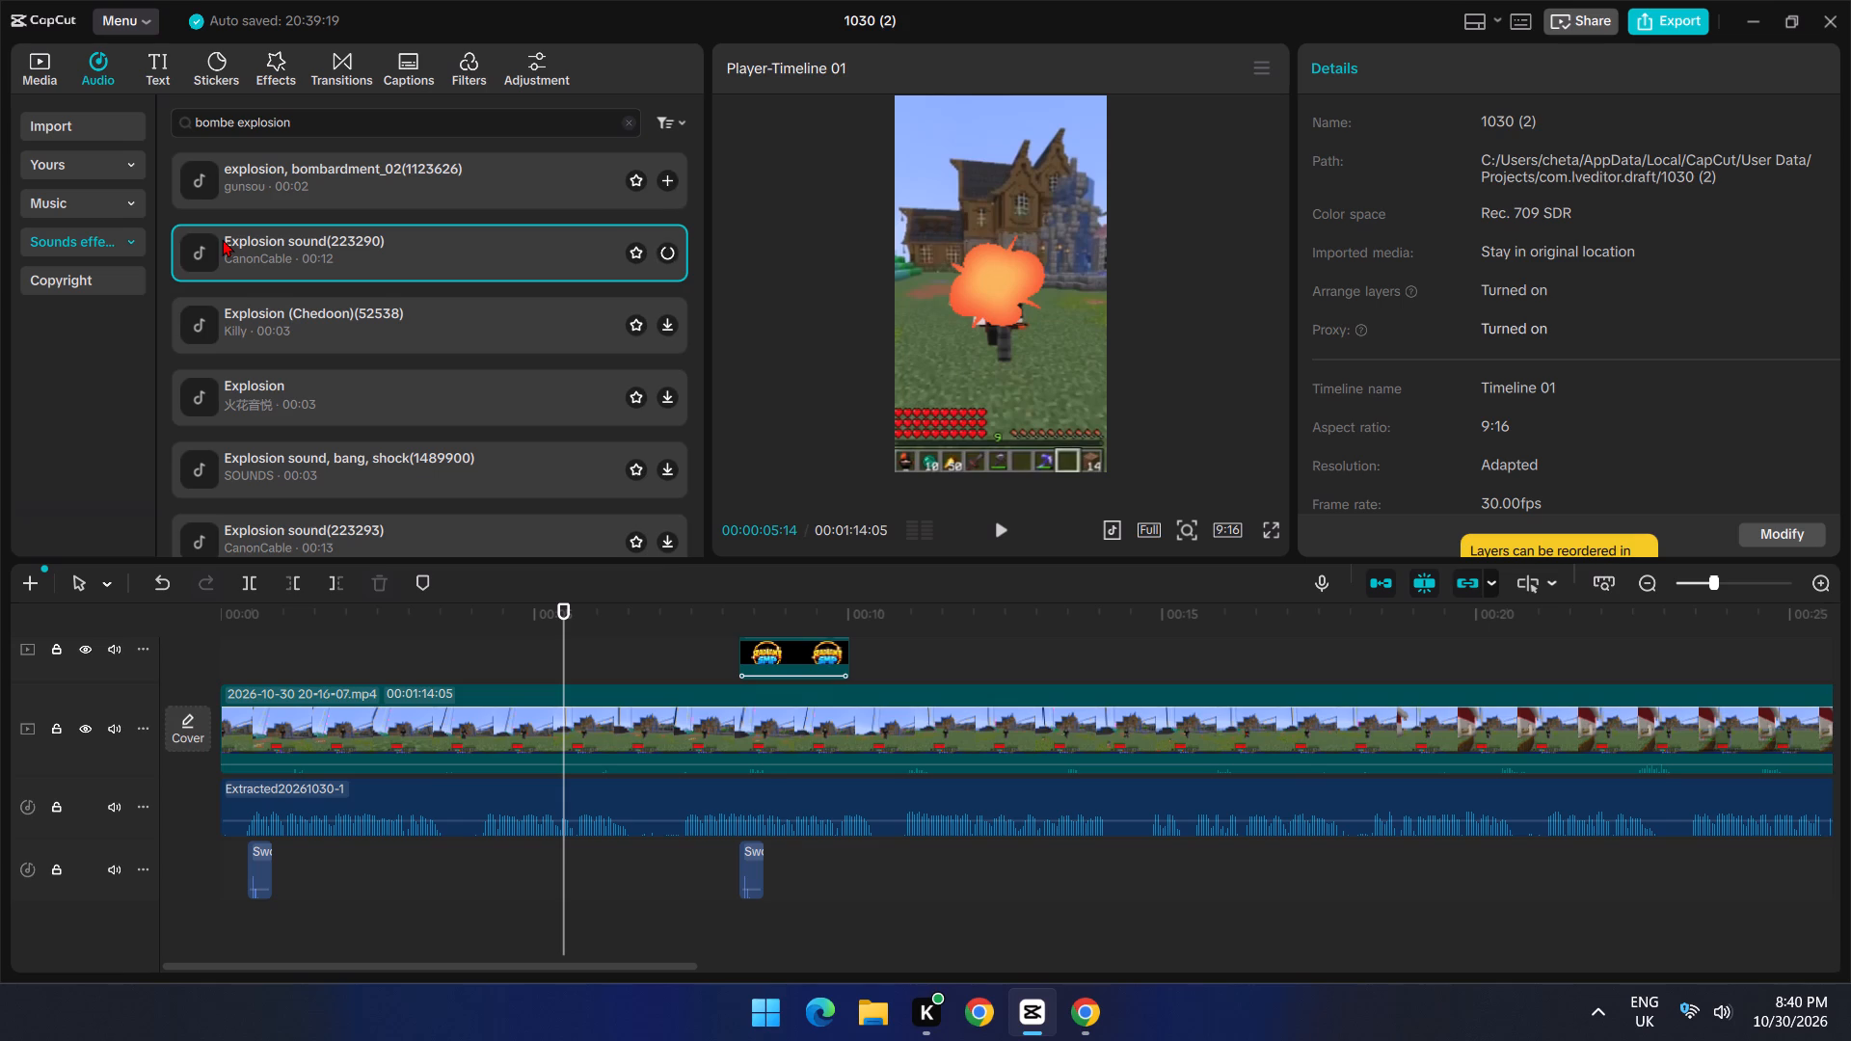
click(228, 324)
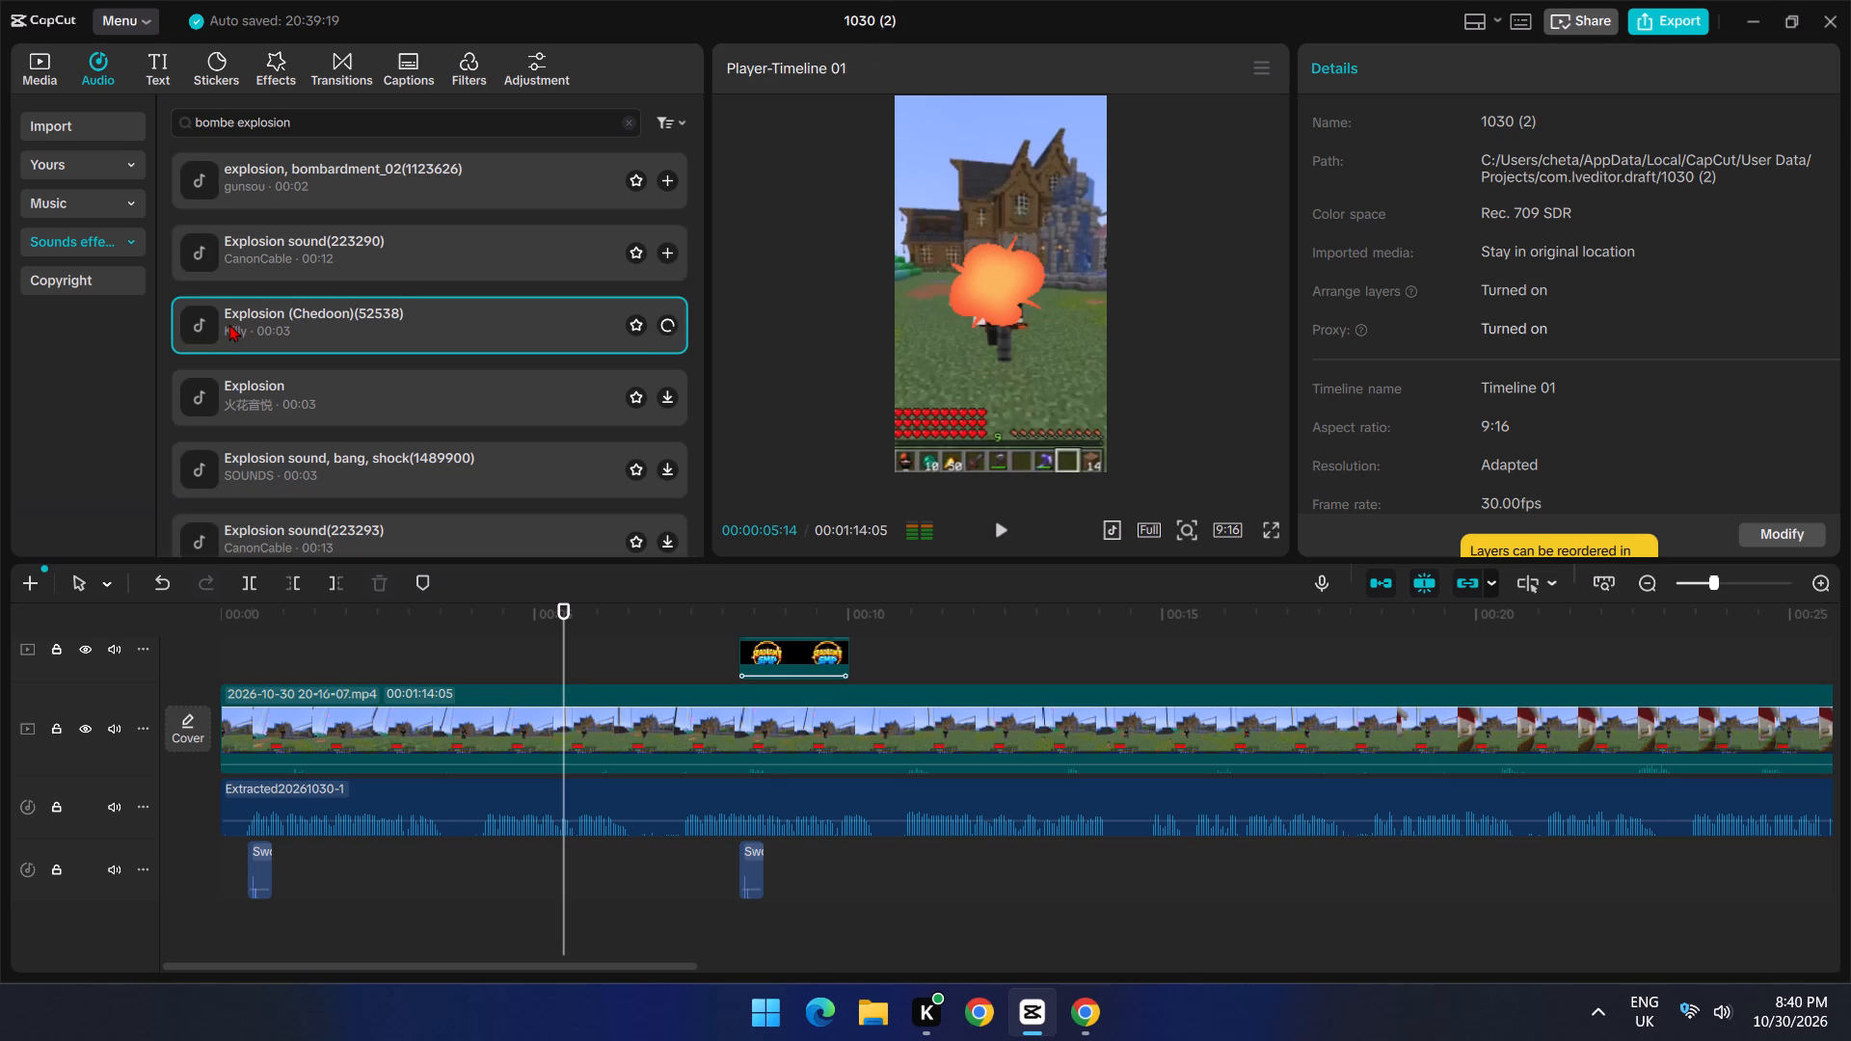
click(263, 377)
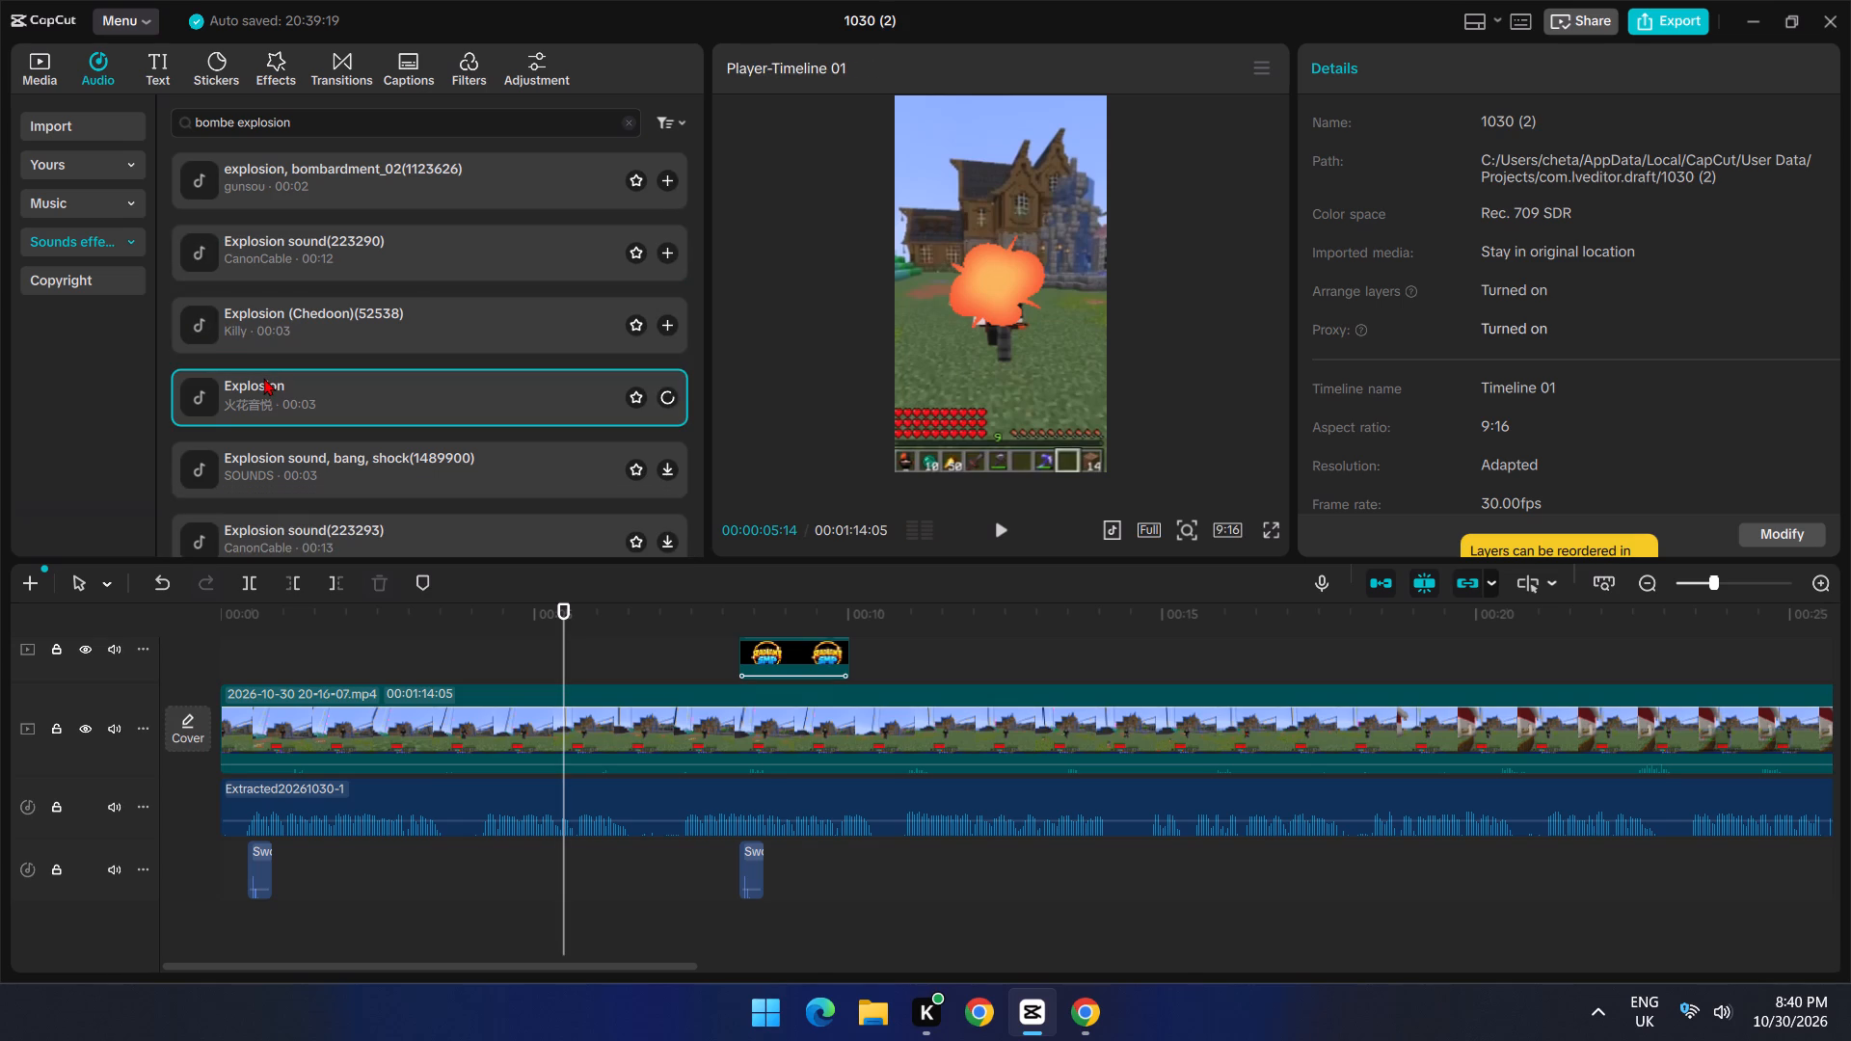
click(225, 454)
scroll(247, 444, down, 1)
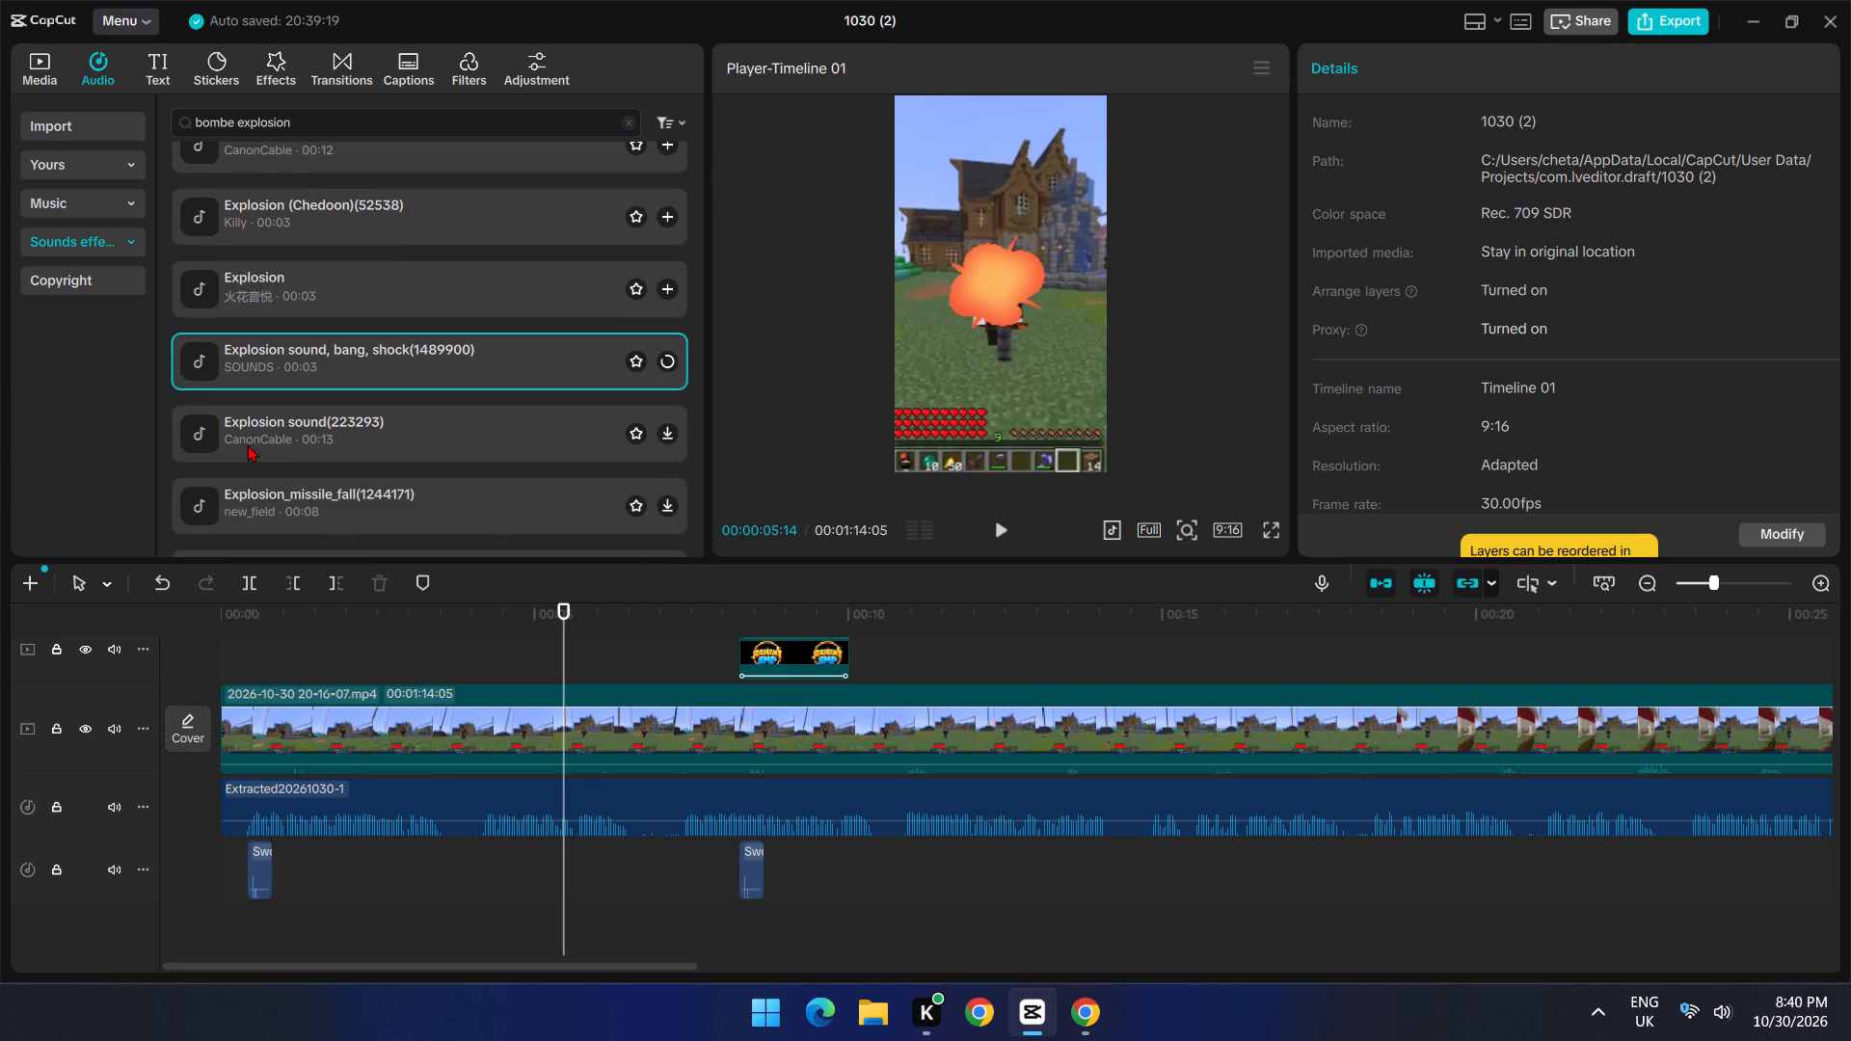
click(247, 433)
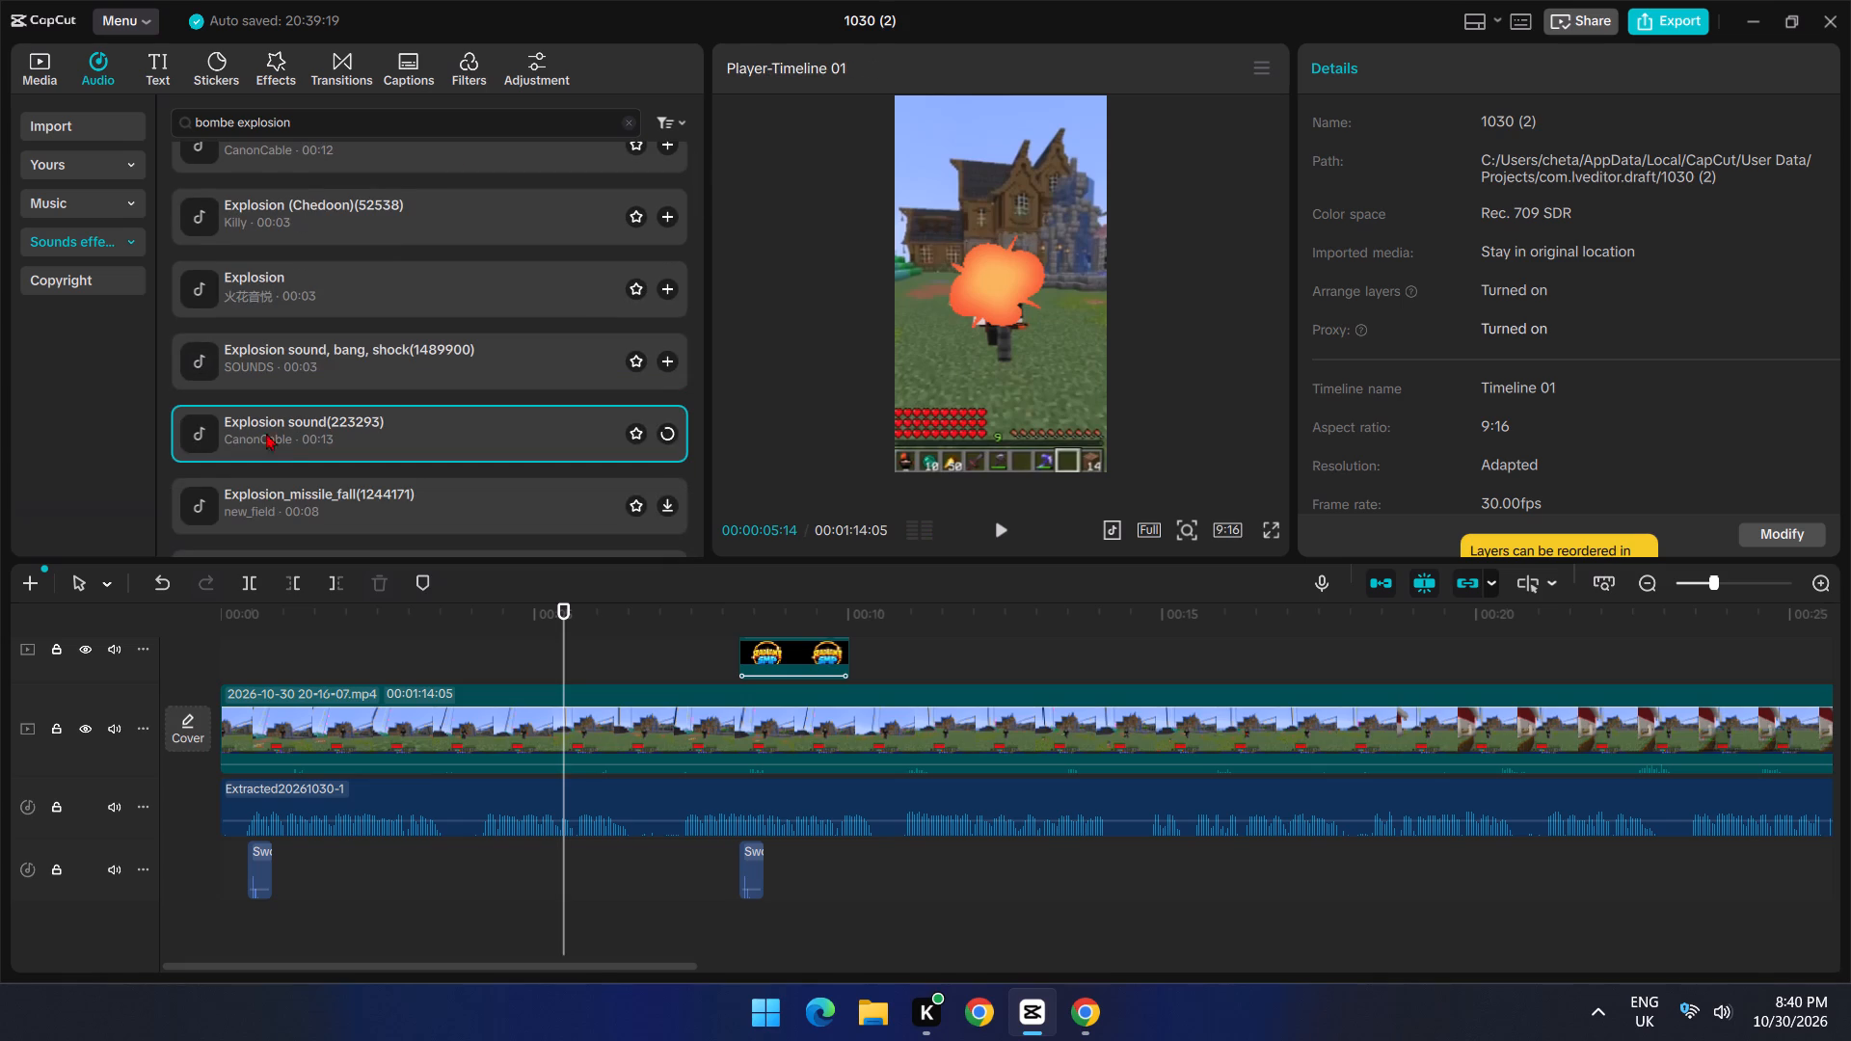
scroll(332, 416, down, 1)
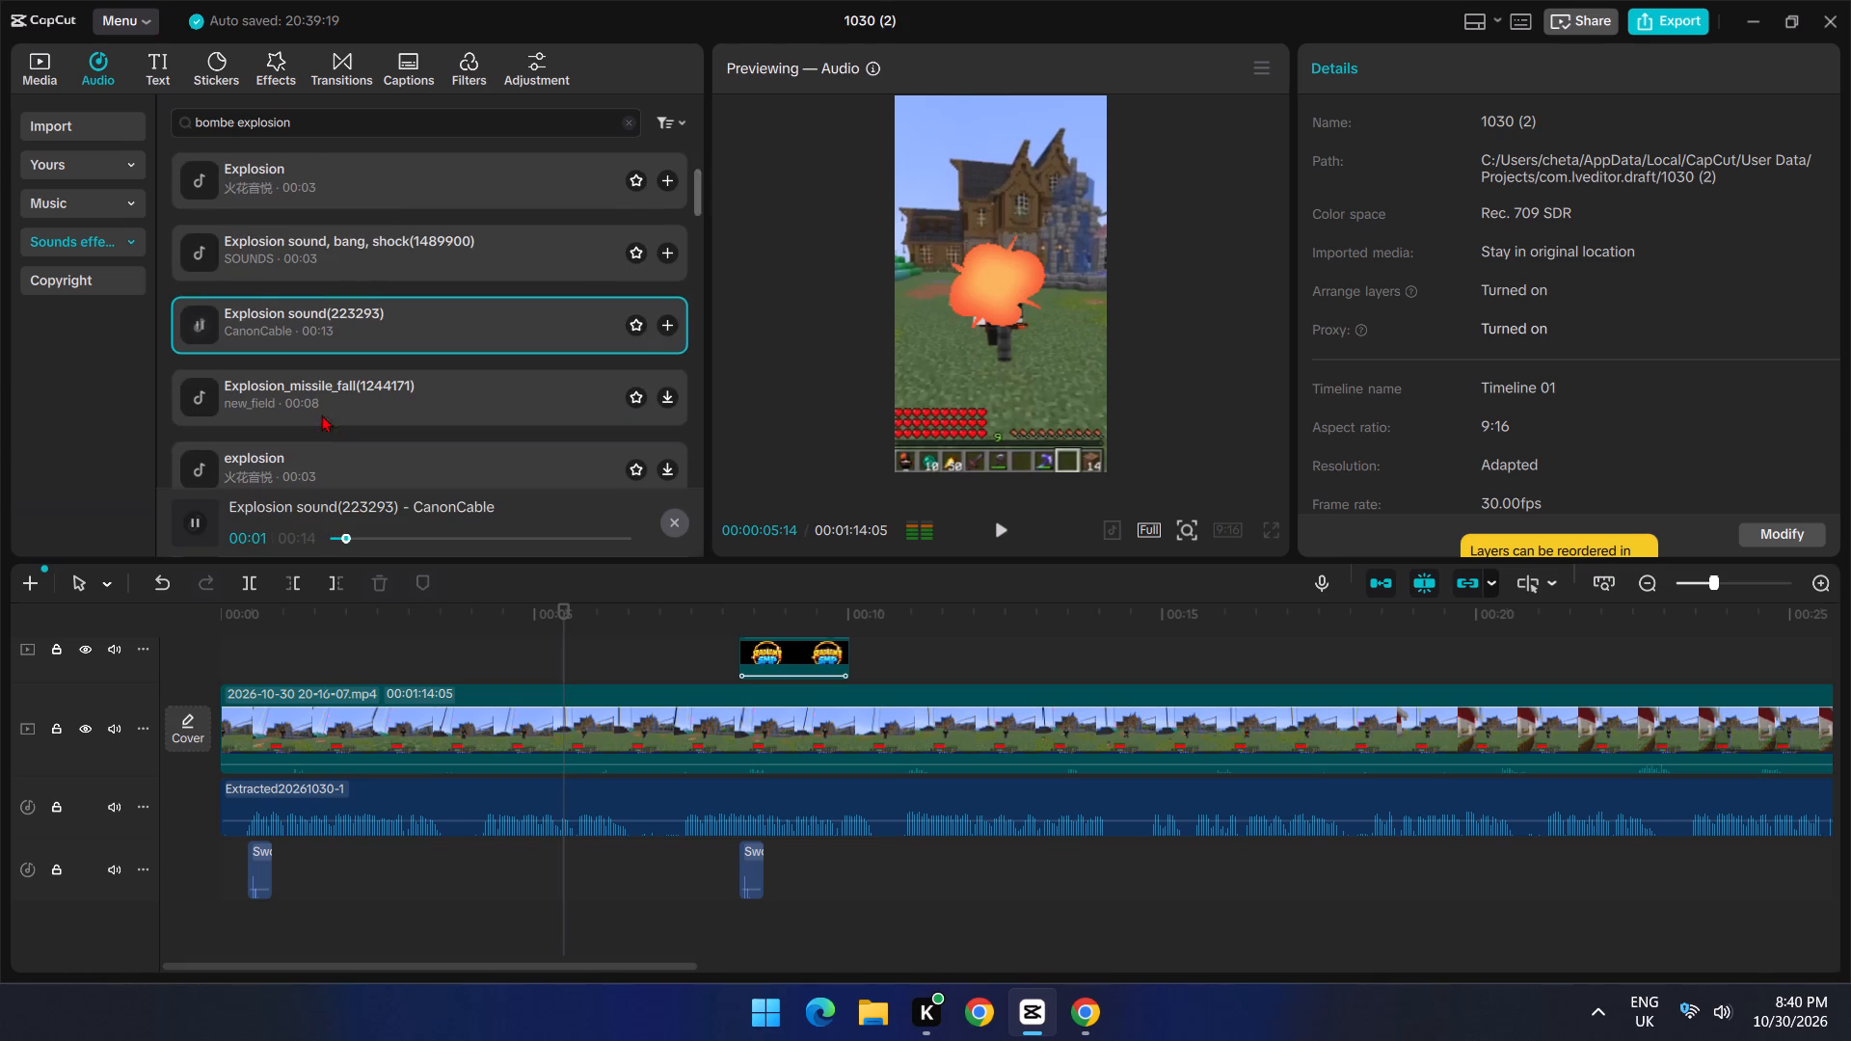
click(282, 397)
scroll(282, 397, down, 1)
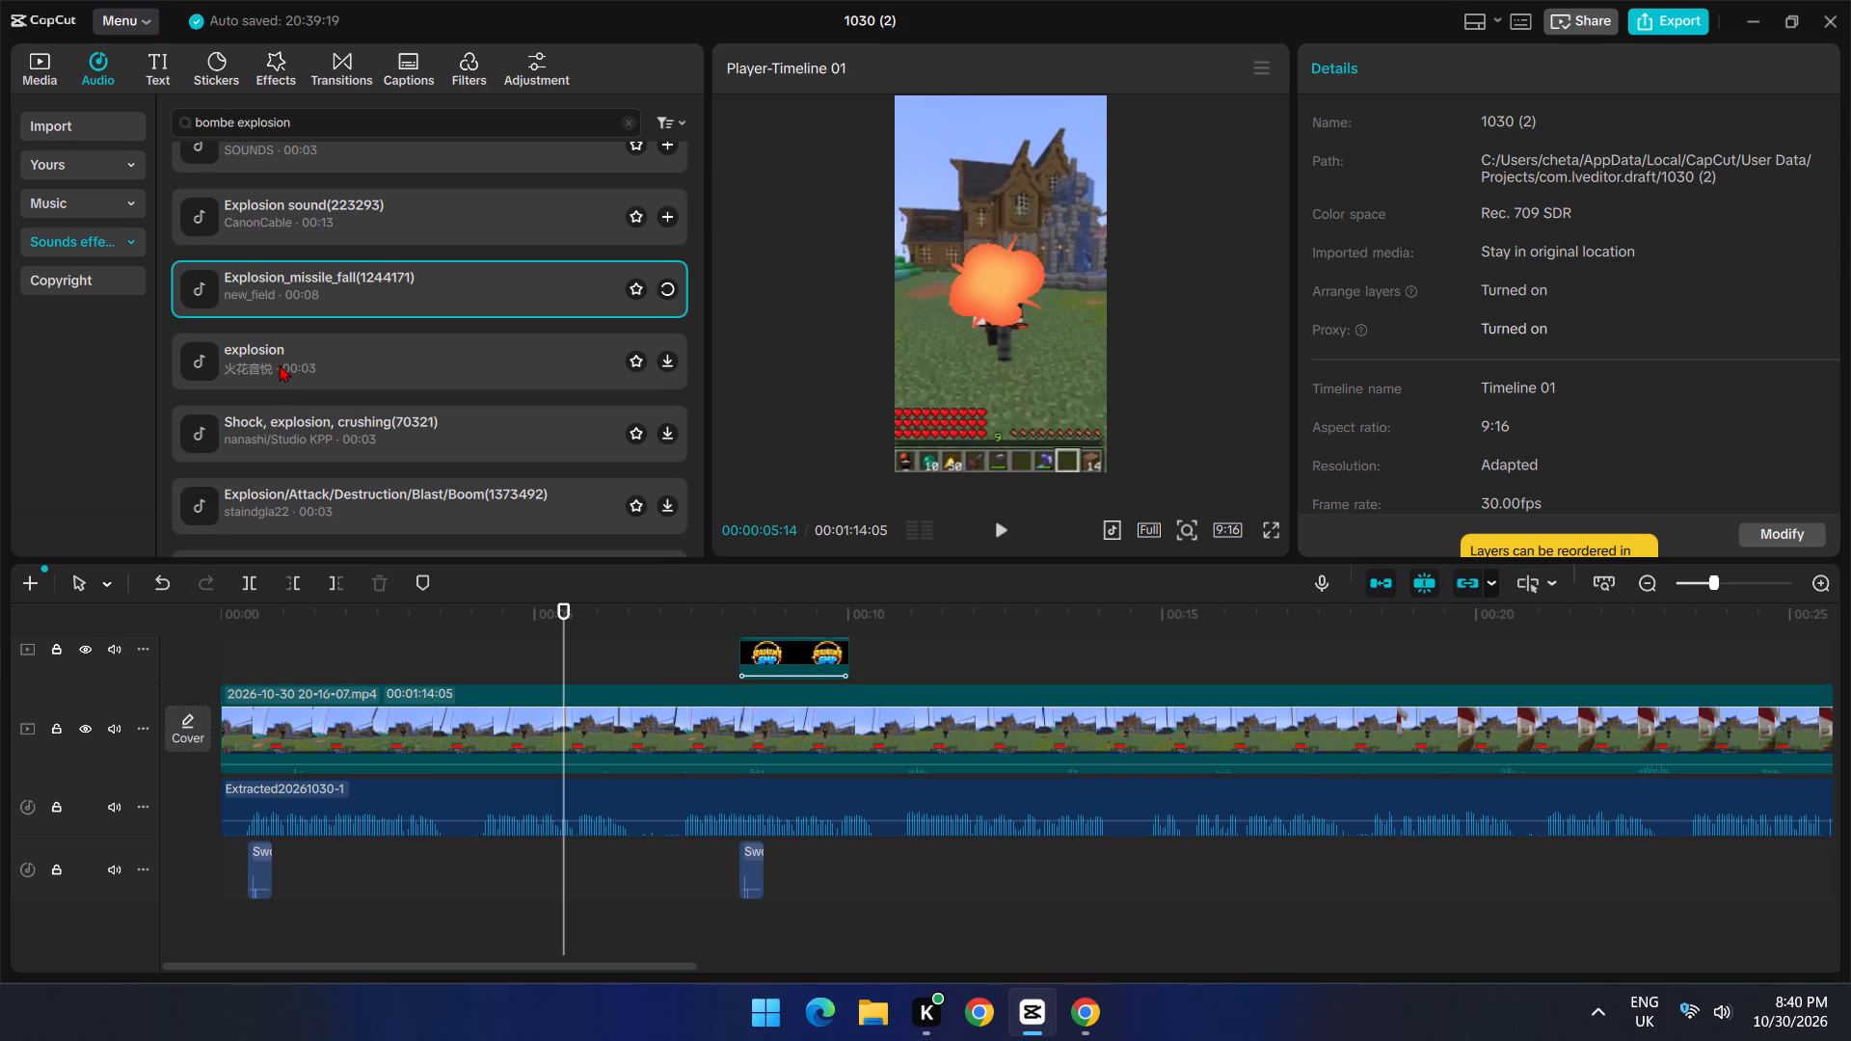
click(279, 364)
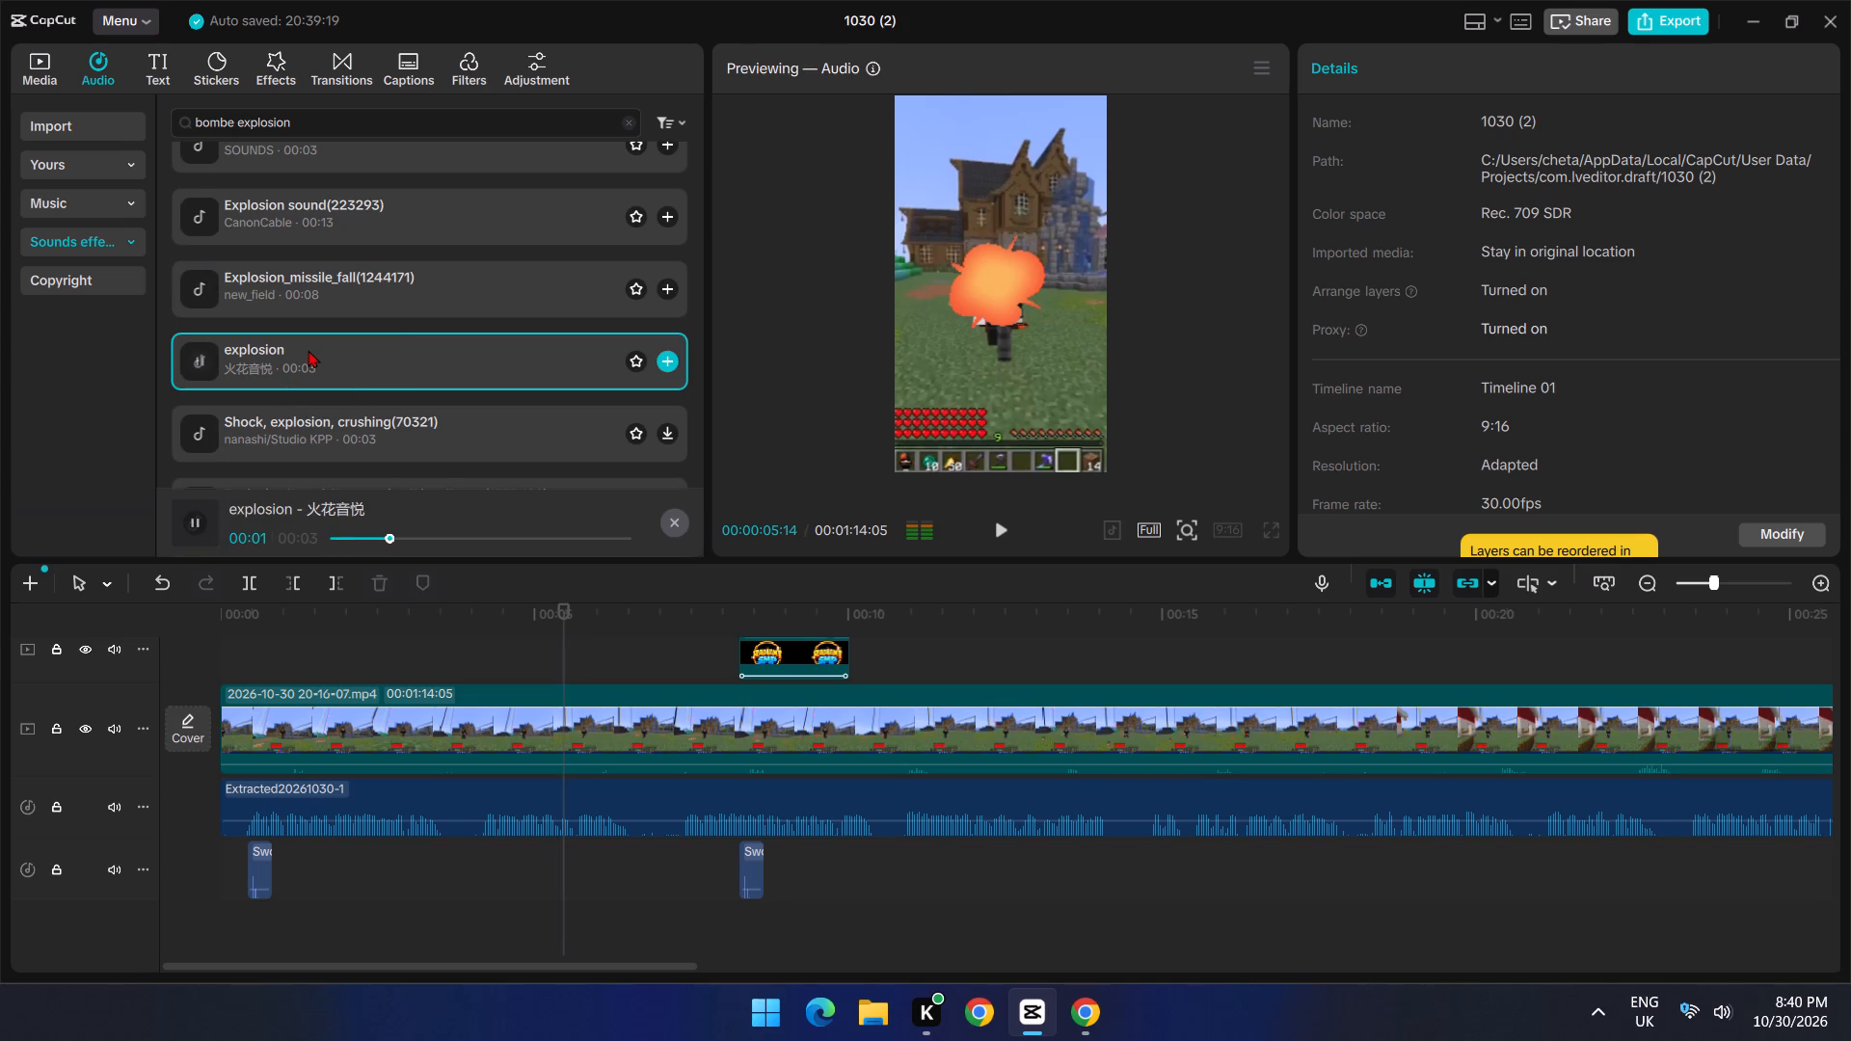
scroll(308, 349, down, 1)
click(303, 319)
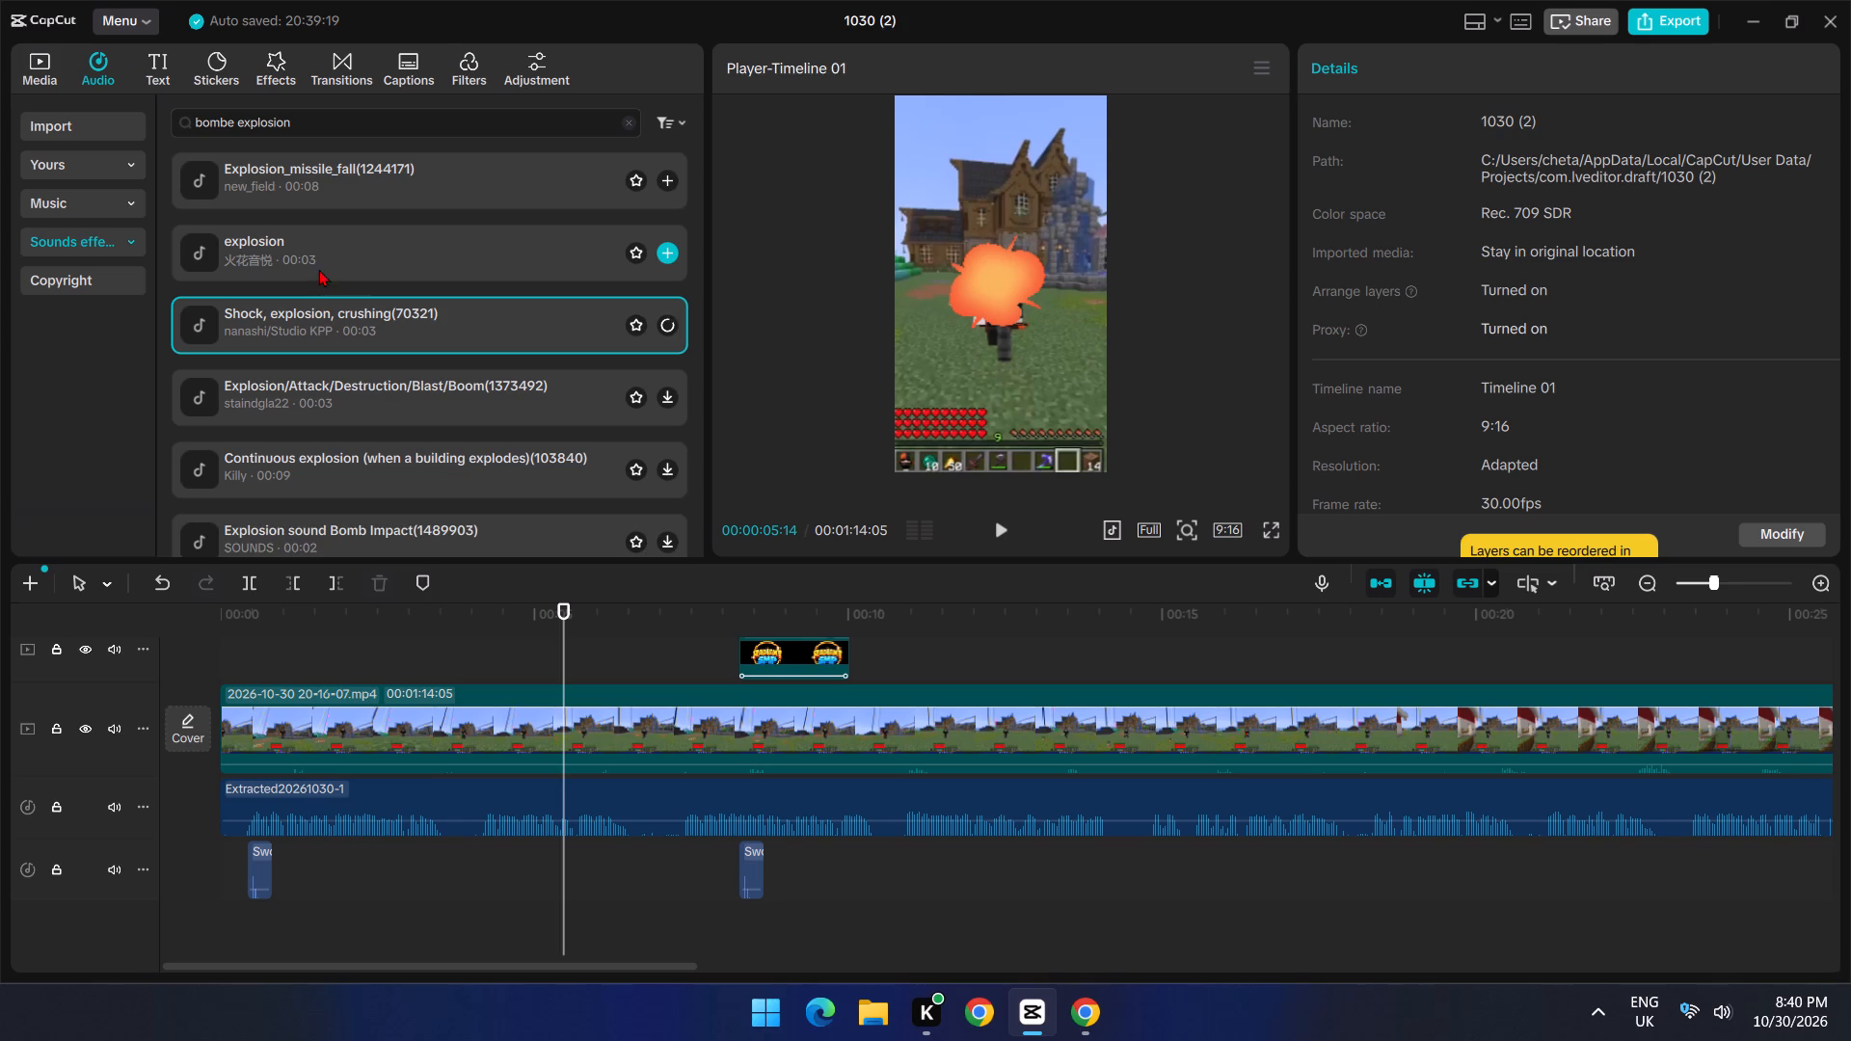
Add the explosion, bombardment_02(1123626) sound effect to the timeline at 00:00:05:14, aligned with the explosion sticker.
scroll(318, 289, up, 8)
click(280, 175)
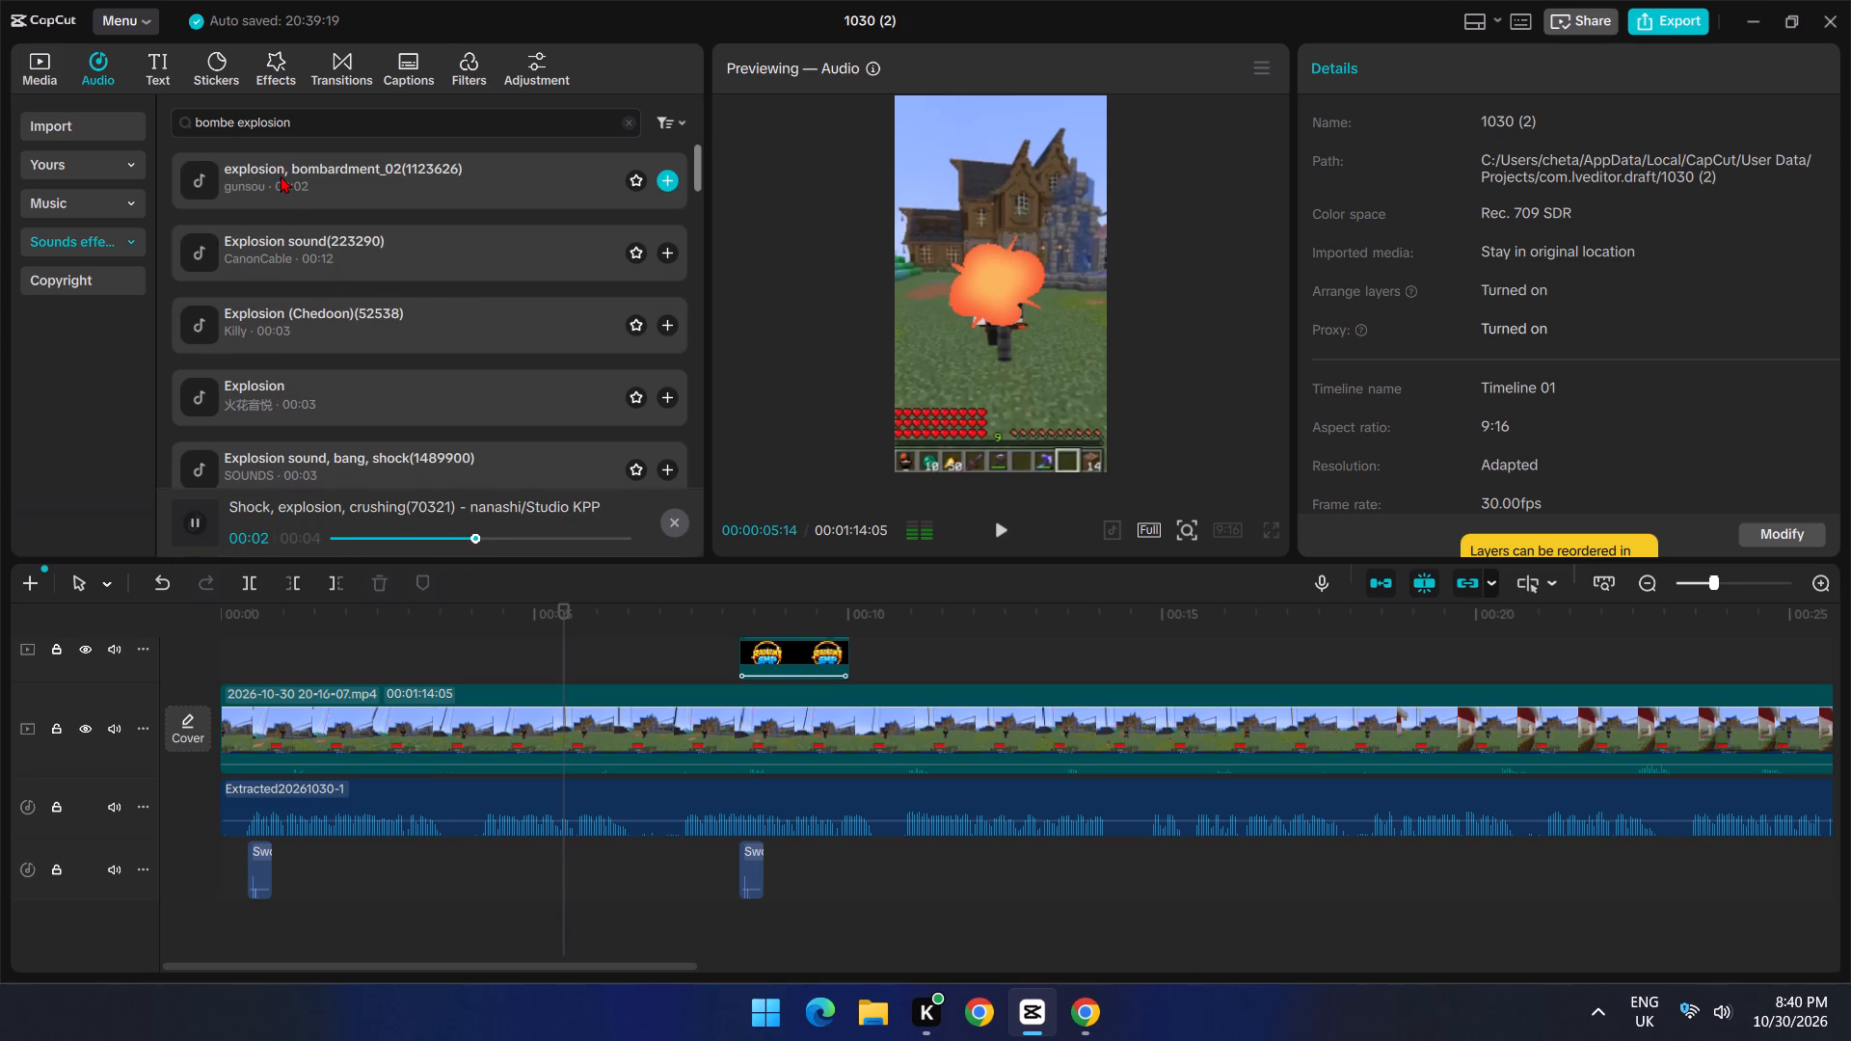
click(659, 174)
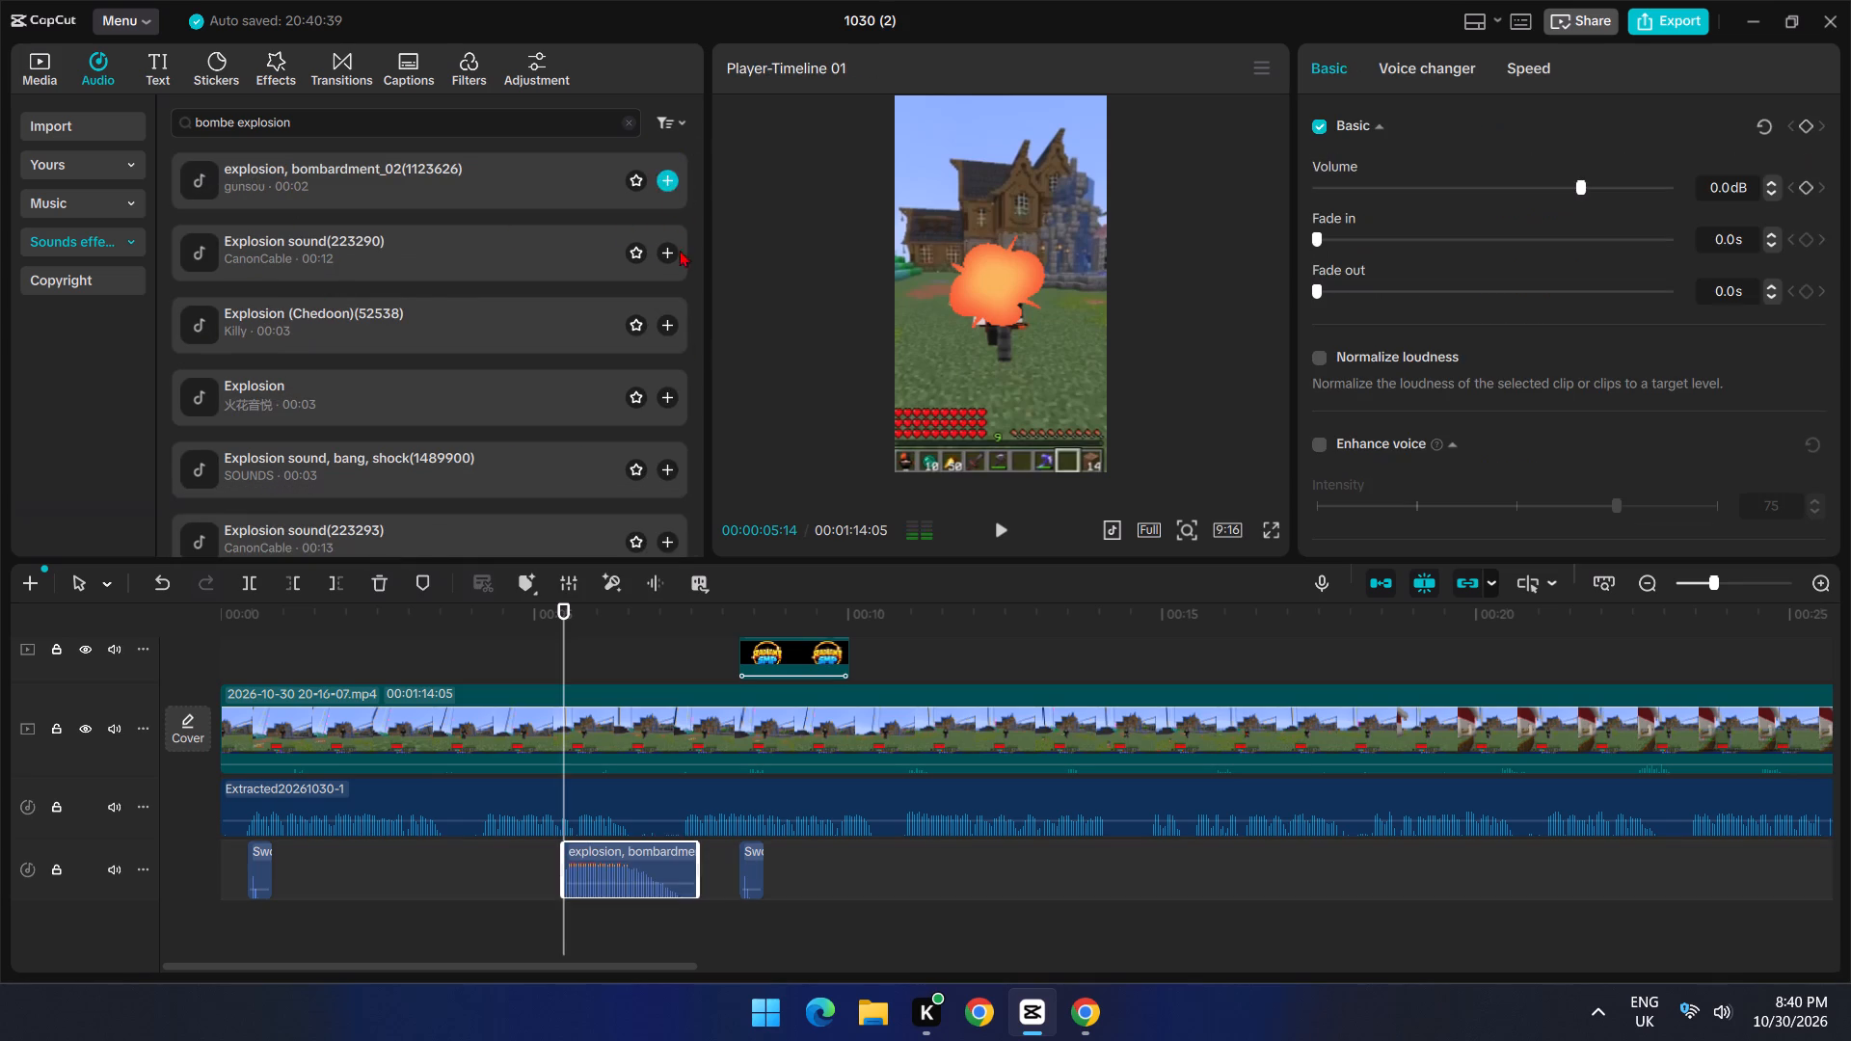
Set the explosion sound effect's volume to -16.2 dB and preview it against the explosion sticker.
click(1505, 191)
key(space)
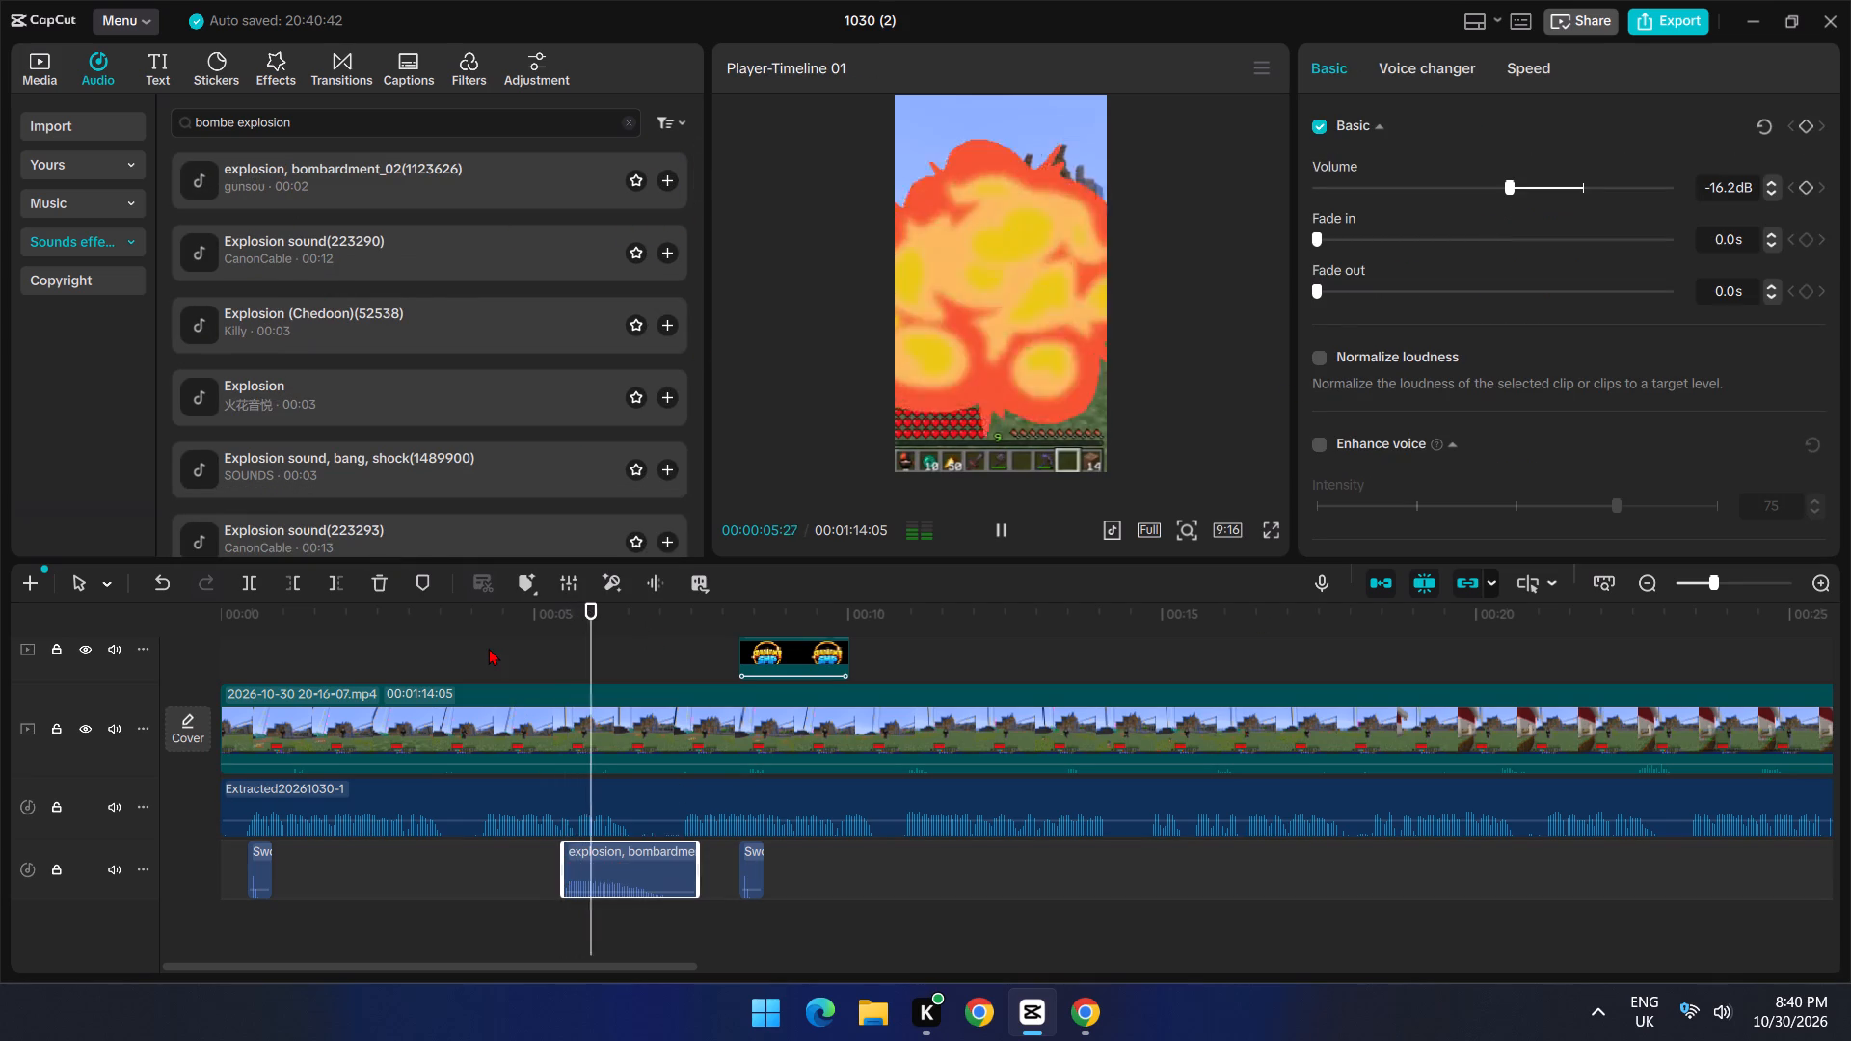
key(space)
Play the short from its beginning twice, through about the first 14 seconds, to review the overlays and sound effects.
click(375, 651)
drag(373, 651, 233, 655)
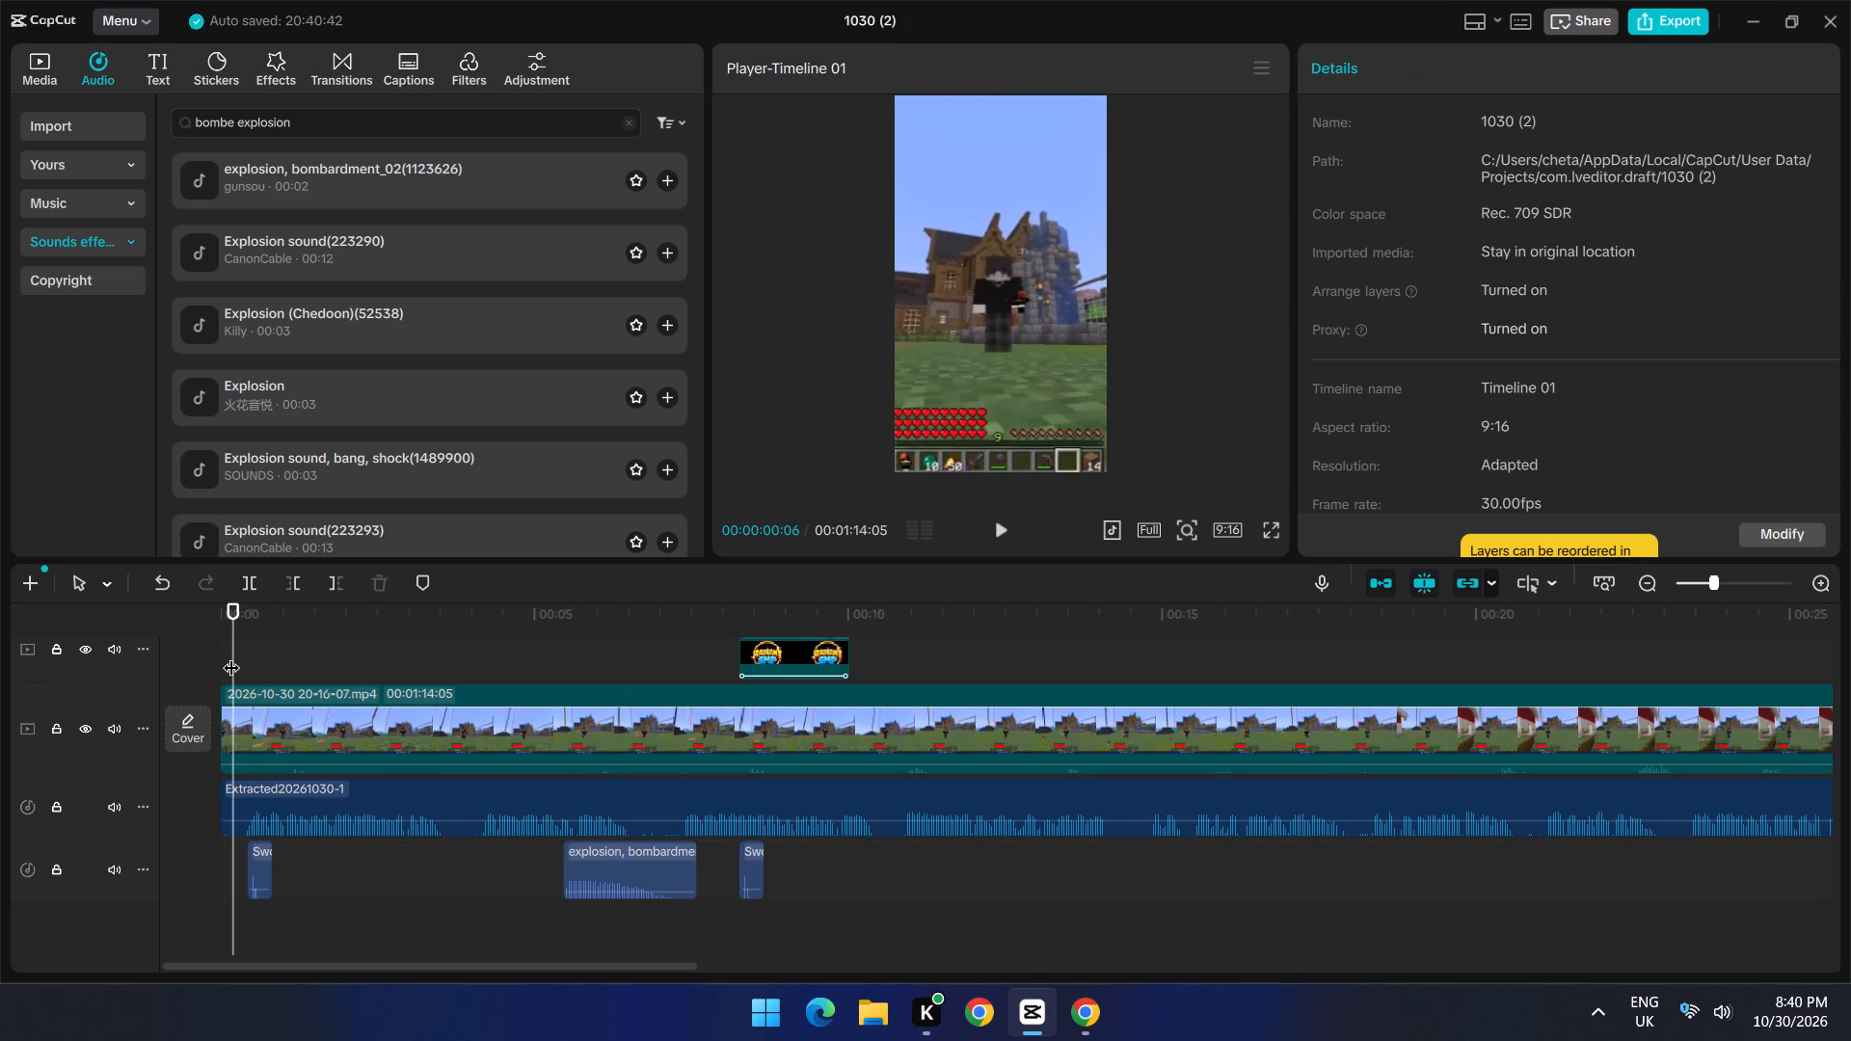
key(space)
scroll(389, 746, up, 2)
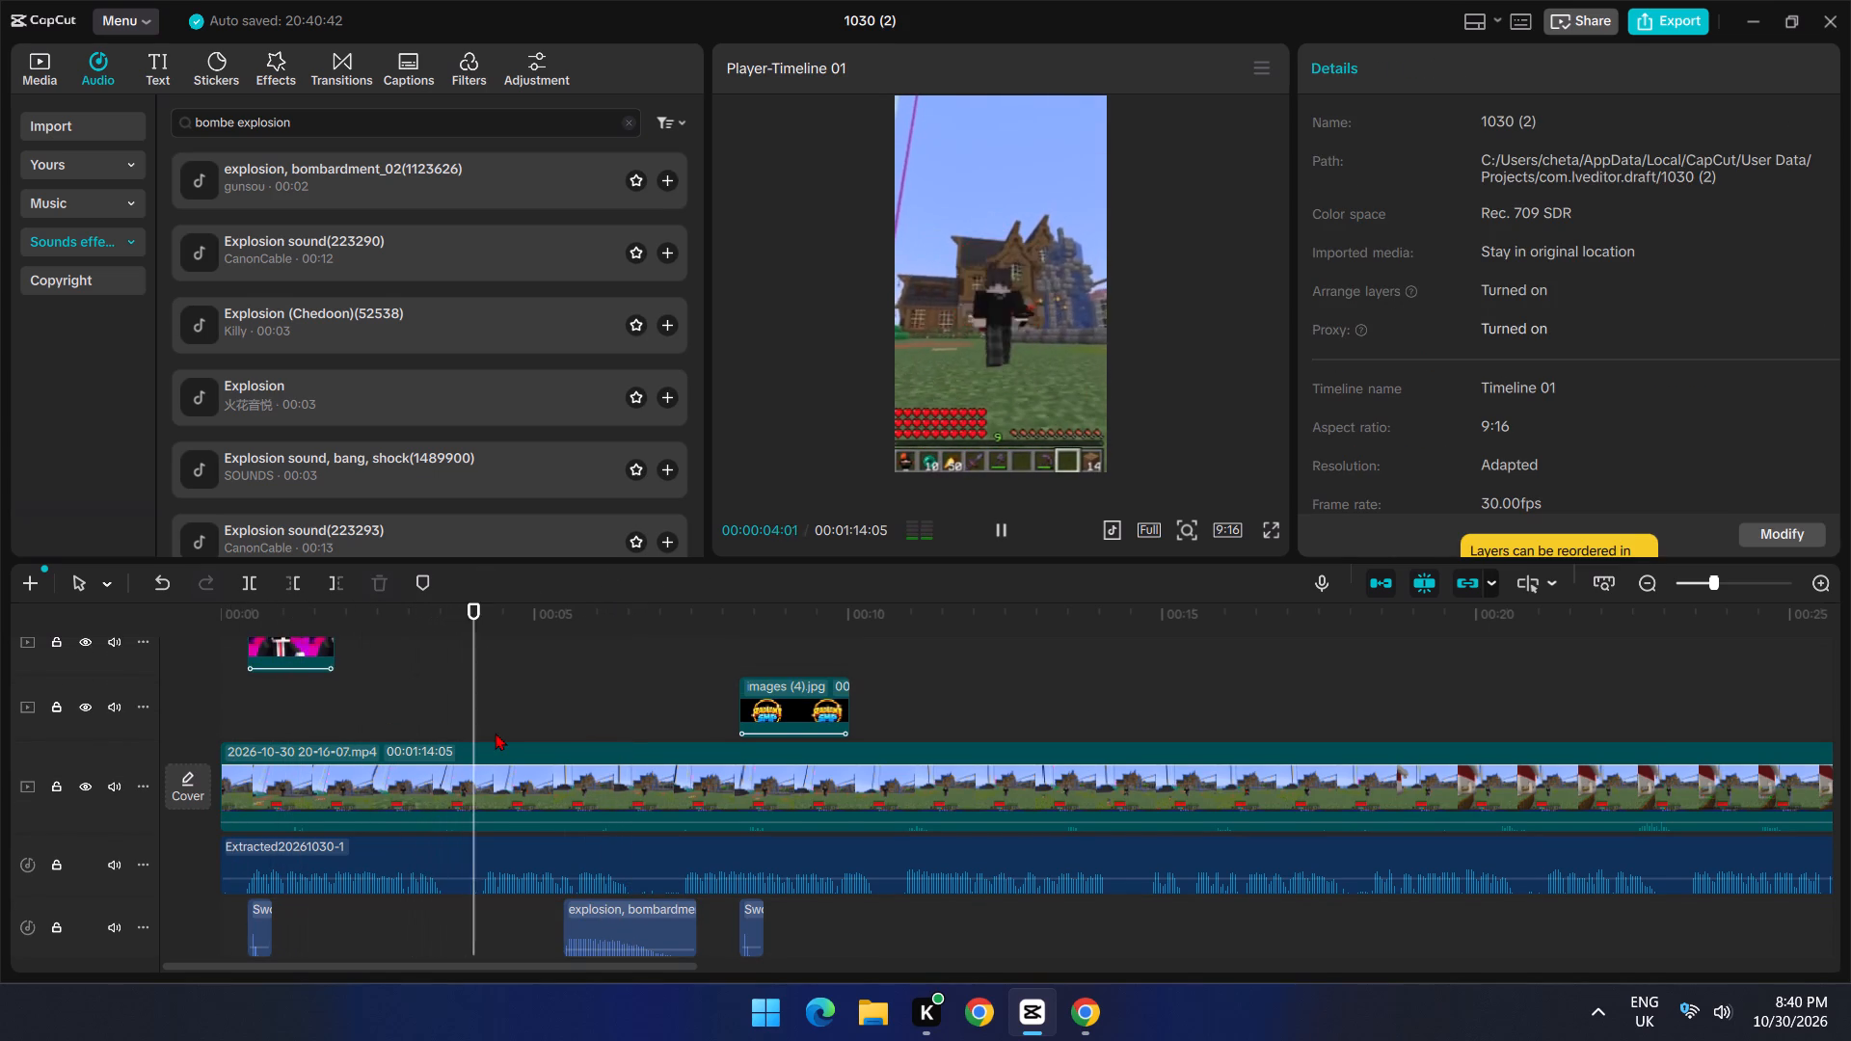
scroll(495, 733, up, 1)
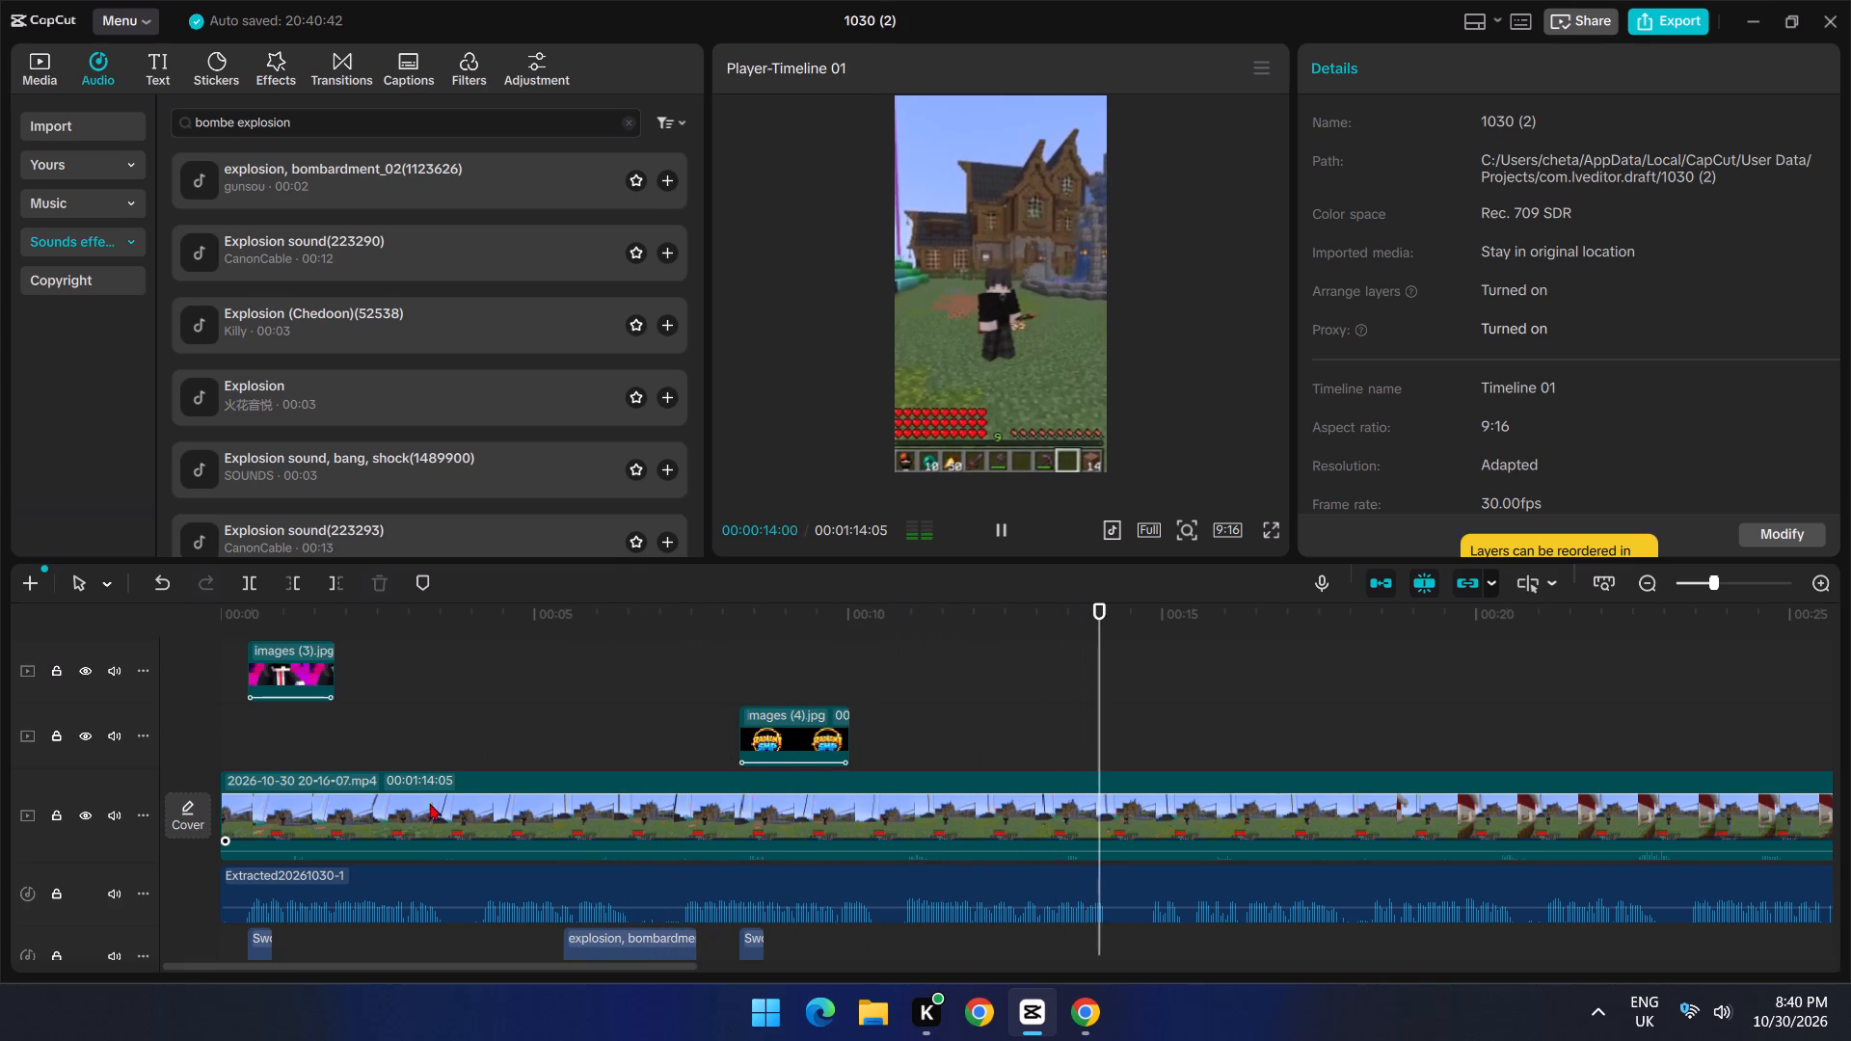
key(space)
click(240, 621)
drag(240, 621, 156, 621)
key(space)
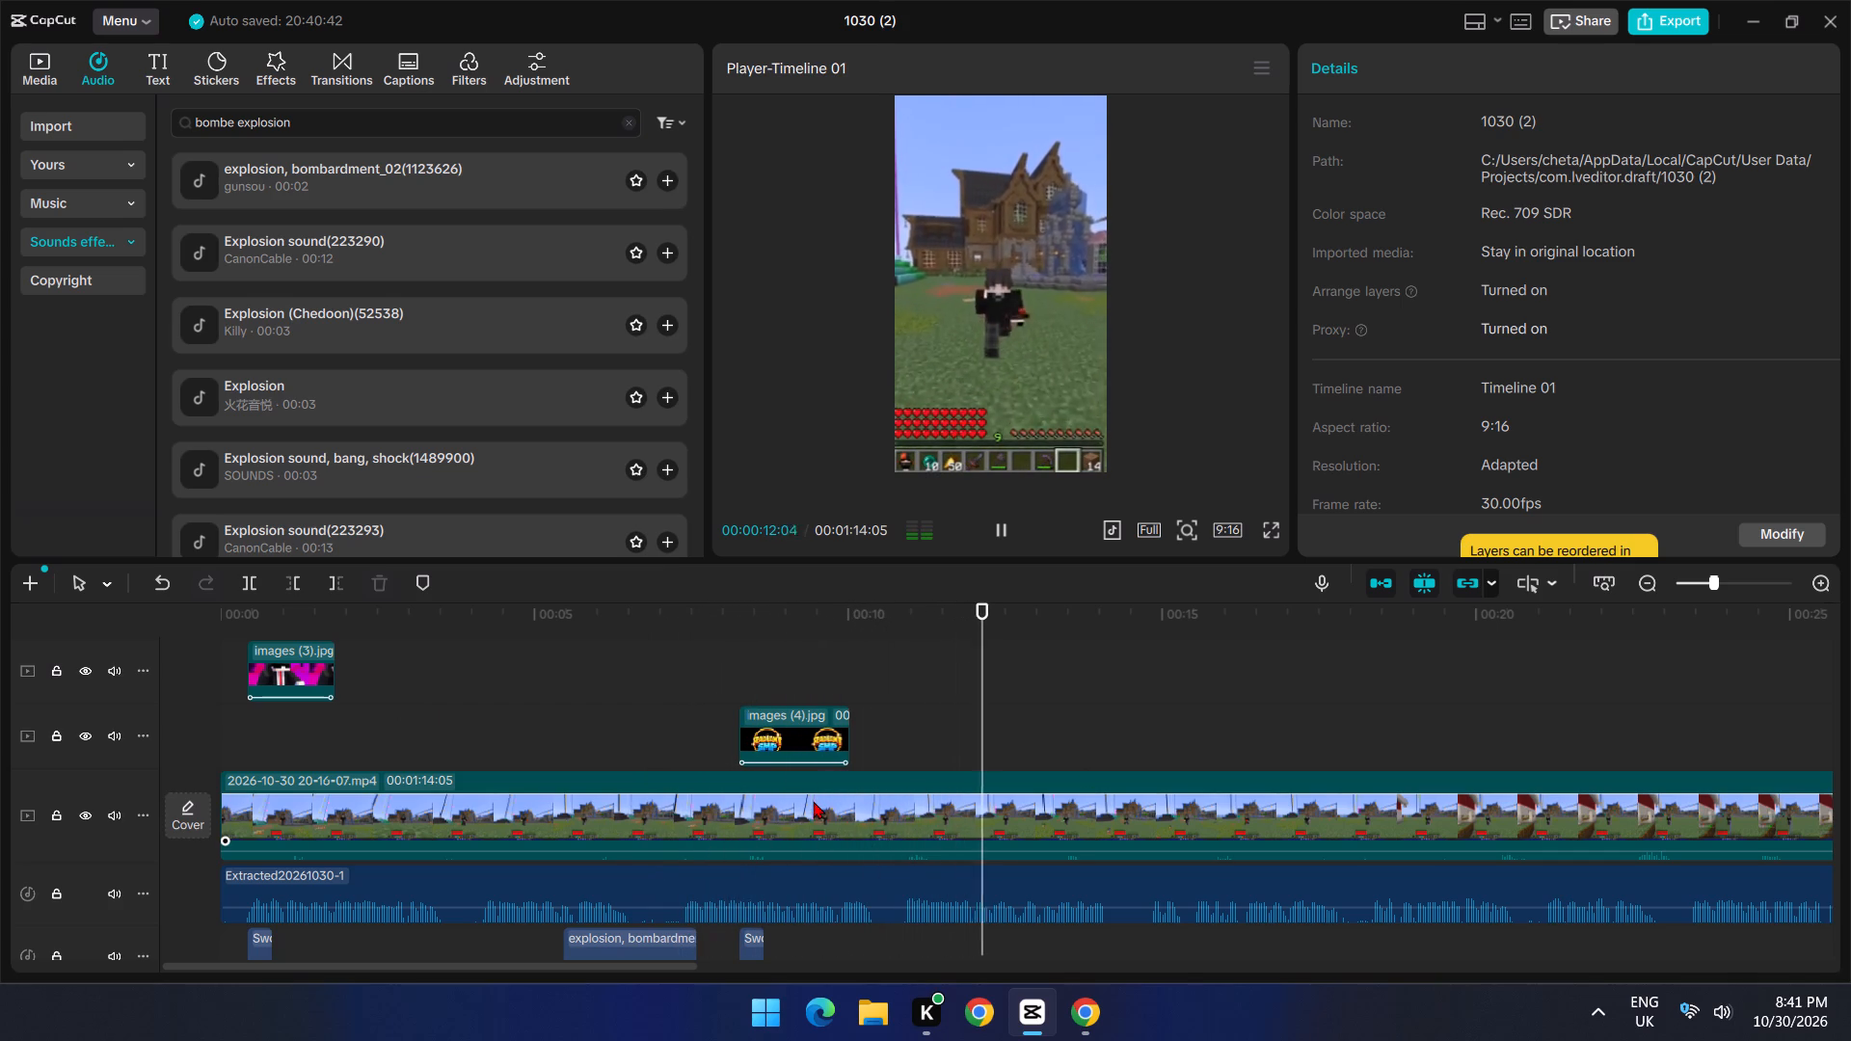
key(space)
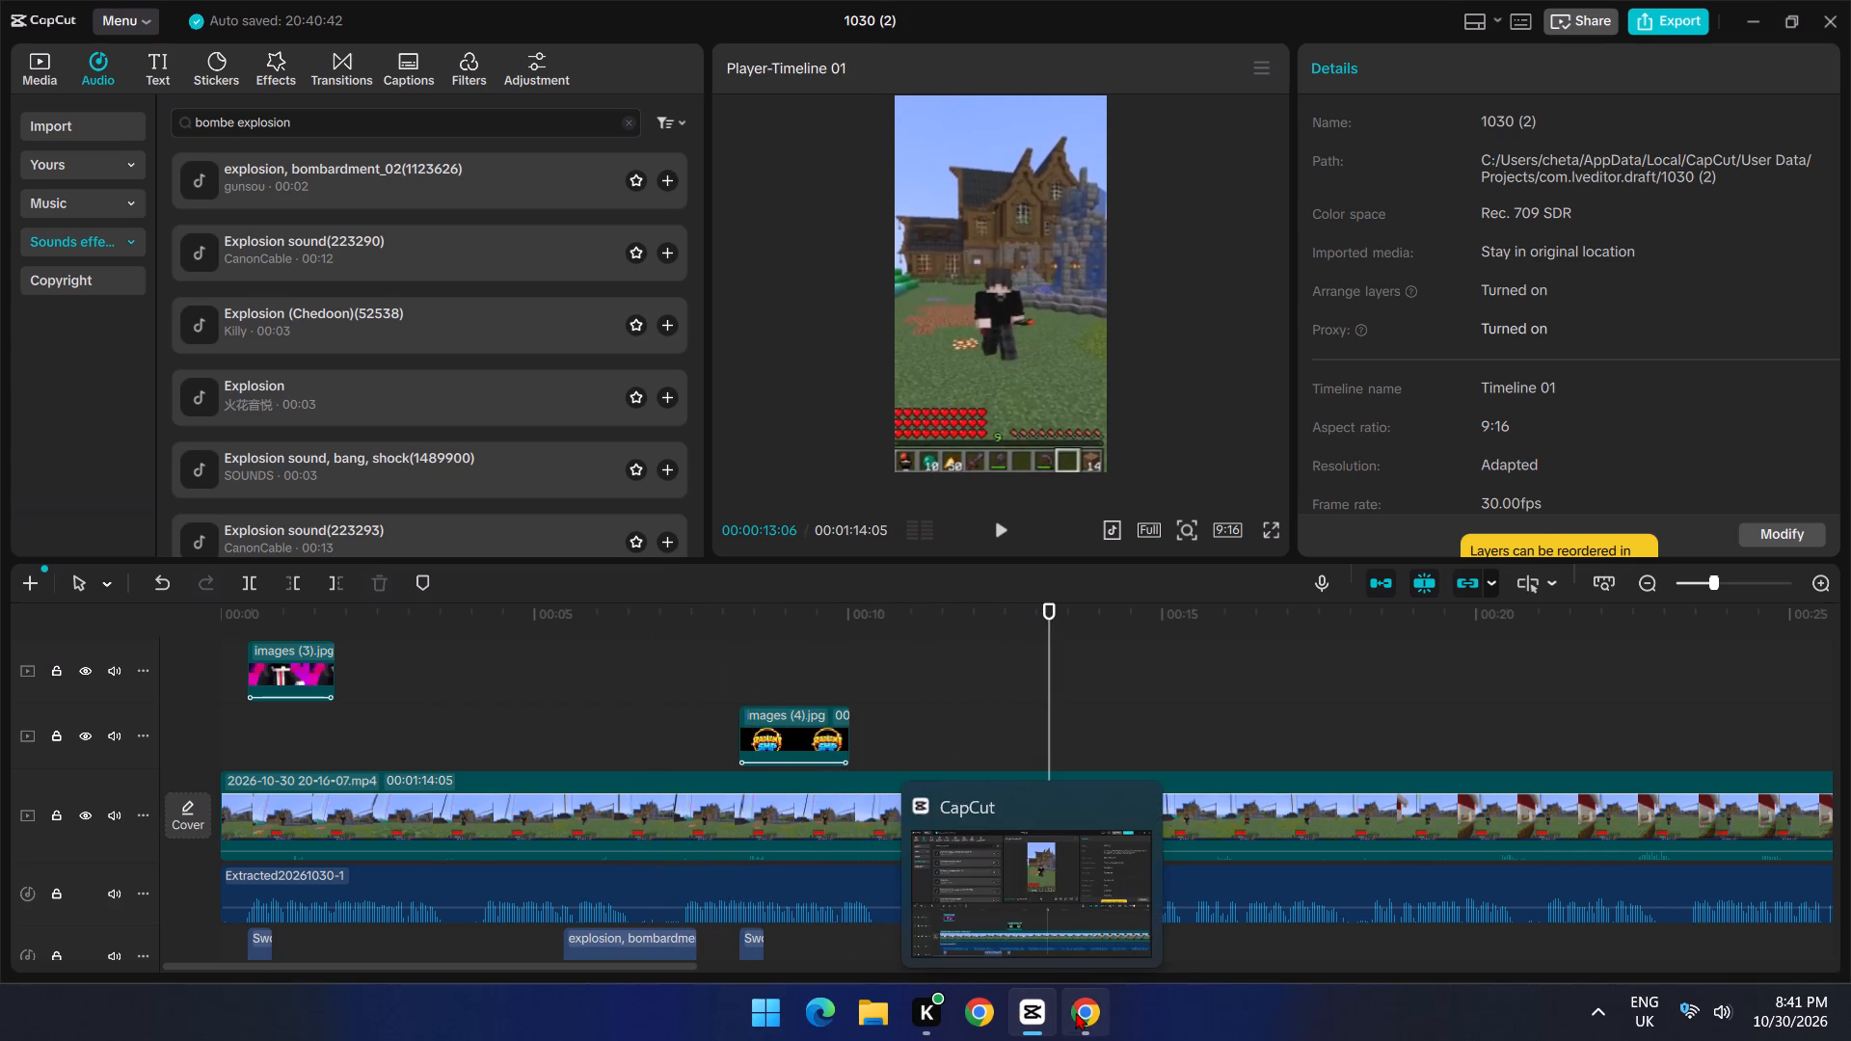
Switch to the open Google Chrome profile chooser window and close it.
click(1075, 1011)
click(1537, 42)
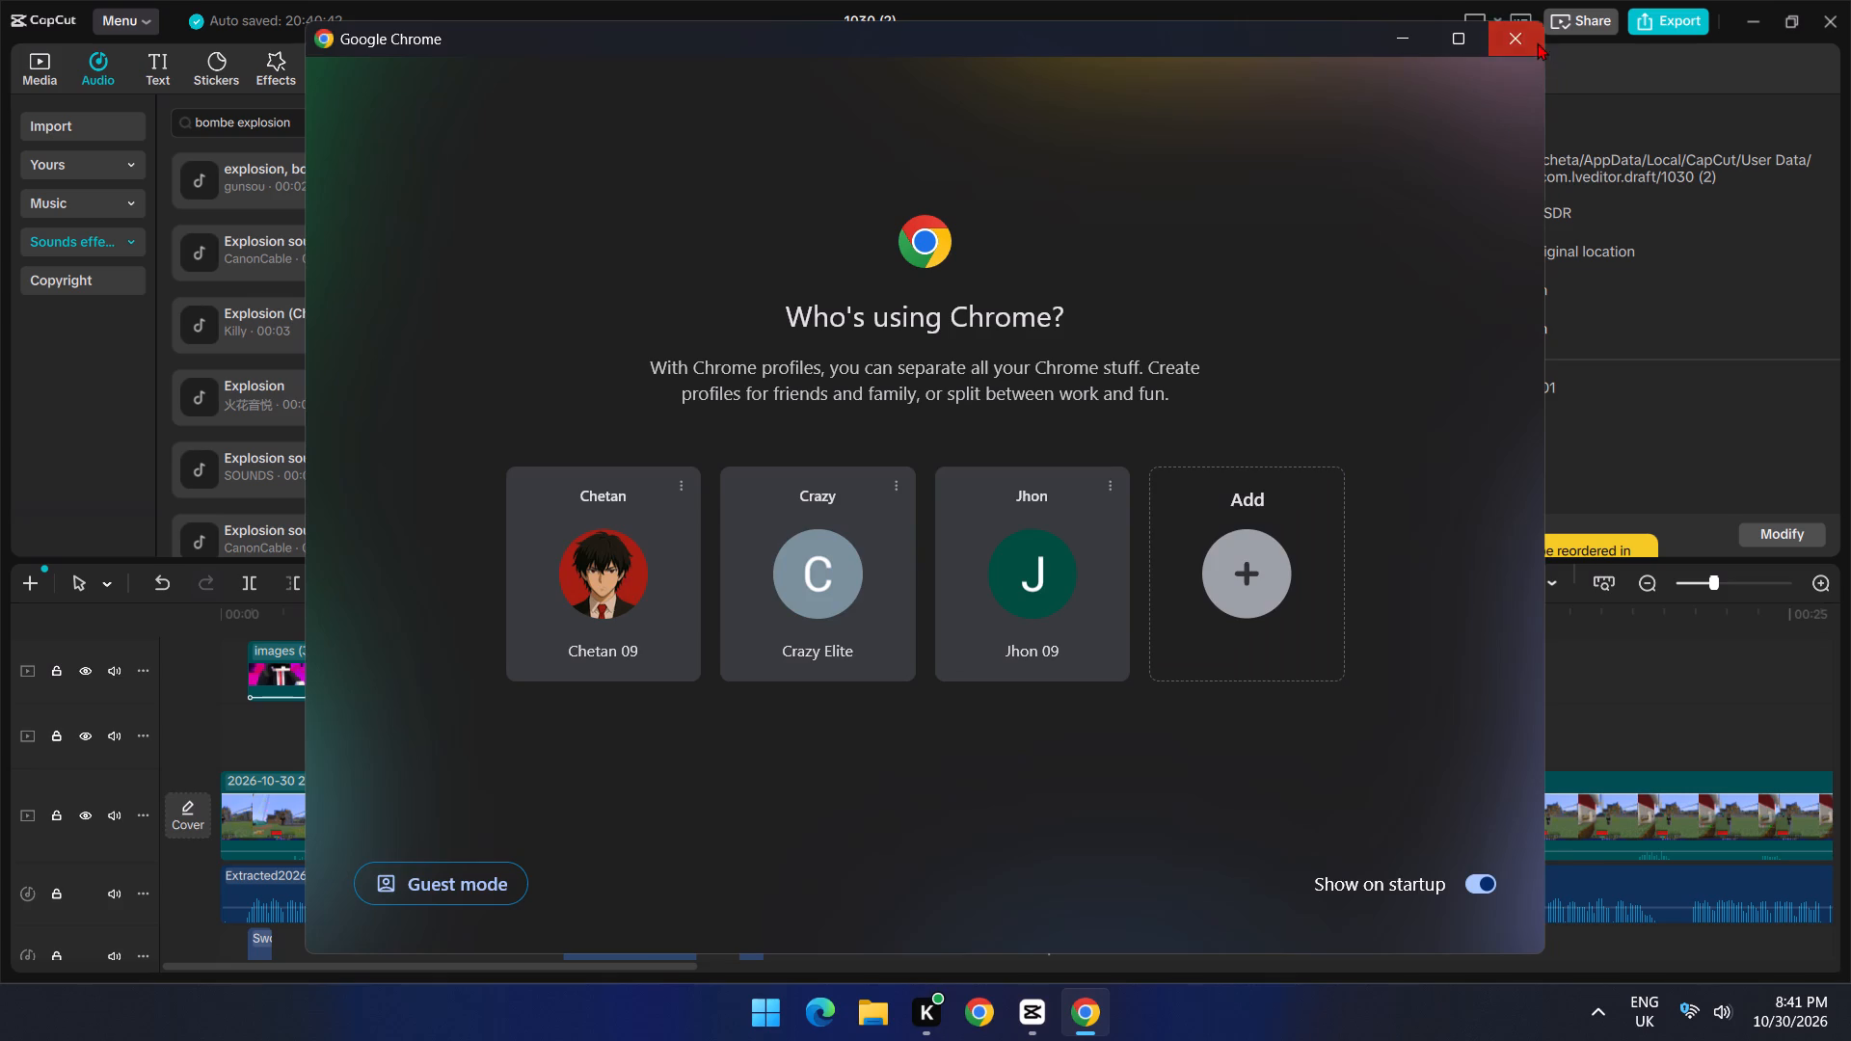
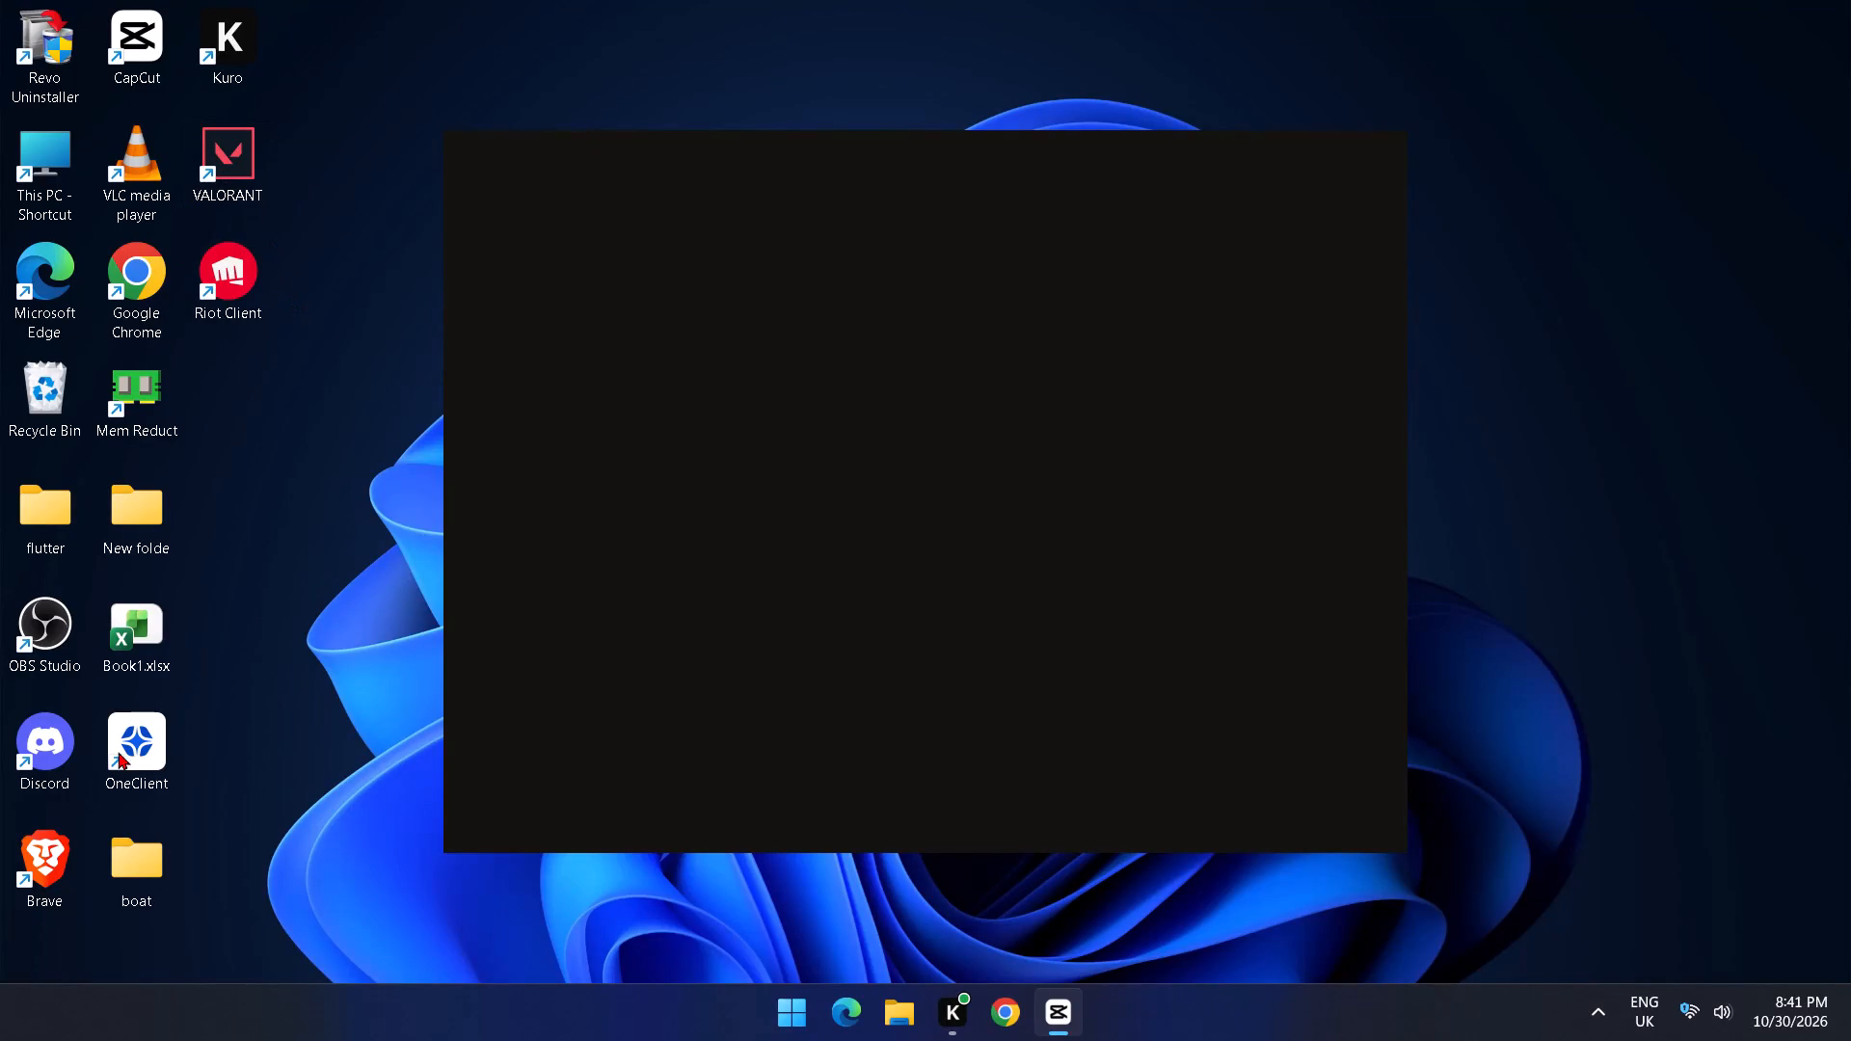
Launch Discord from the desktop.
triple_click(66, 752)
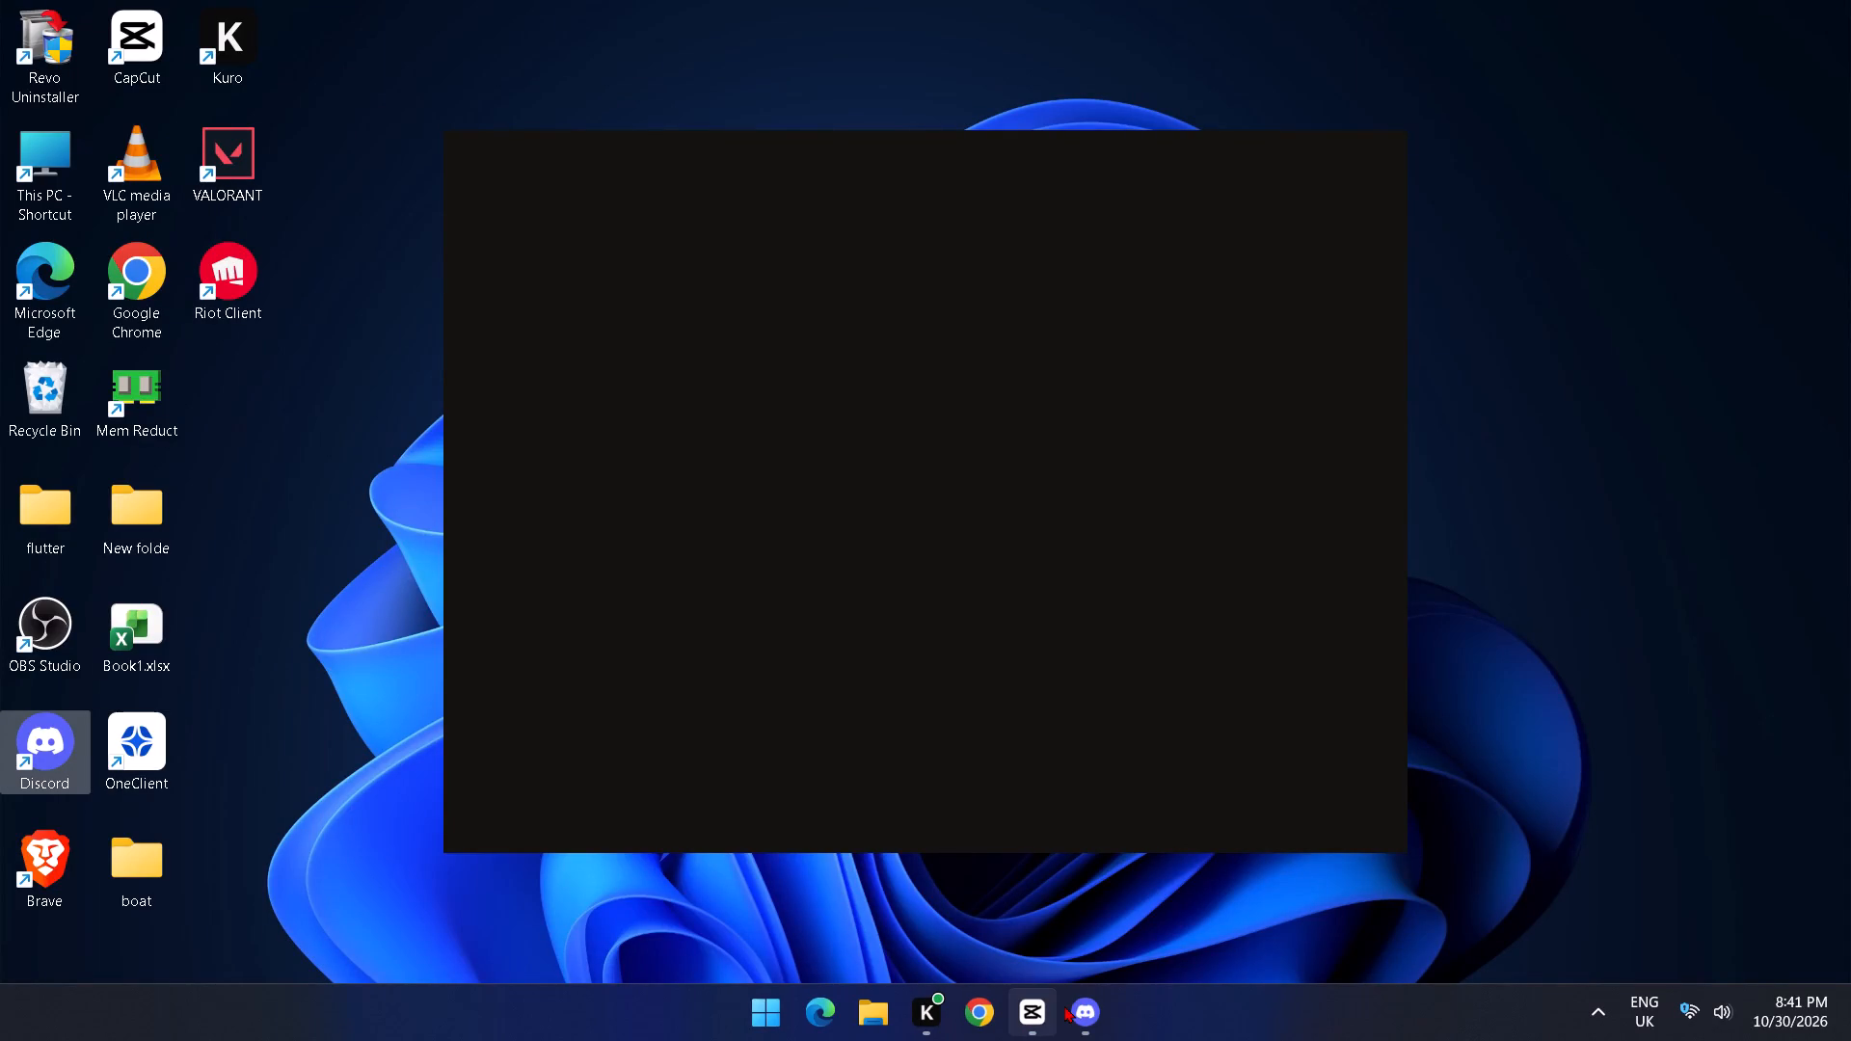
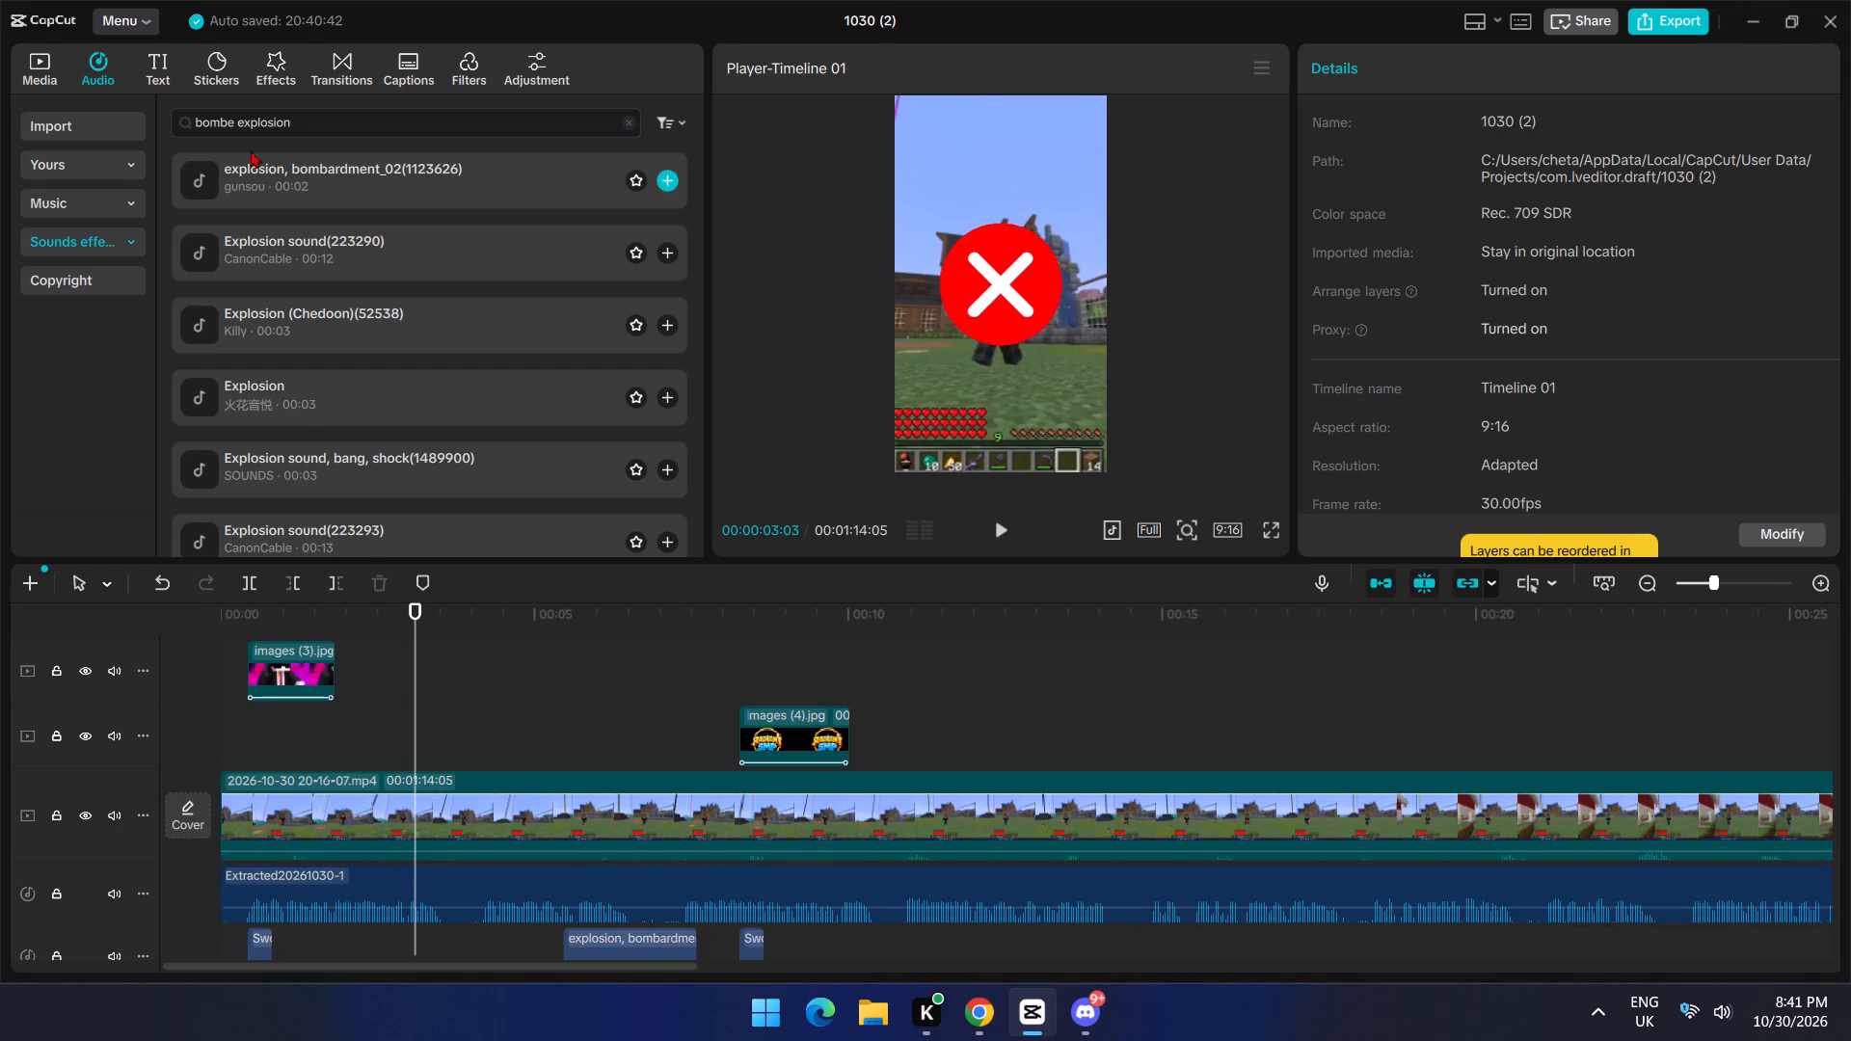
Replace the "bombe explosion" query in the sound effects library with a search for "wrong".
click(291, 120)
key(BackSpace)
key(BackSpace)
key(BackSpace)
key(BackSpace)
key(BackSpace)
key(BackSpace)
key(BackSpace)
key(BackSpace)
key(BackSpace)
key(BackSpace)
key(BackSpace)
key(BackSpace)
key(BackSpace)
key(BackSpace)
key(BackSpace)
key(BackSpace)
key(BackSpace)
key(BackSpace)
key(BackSpace)
key(BackSpace)
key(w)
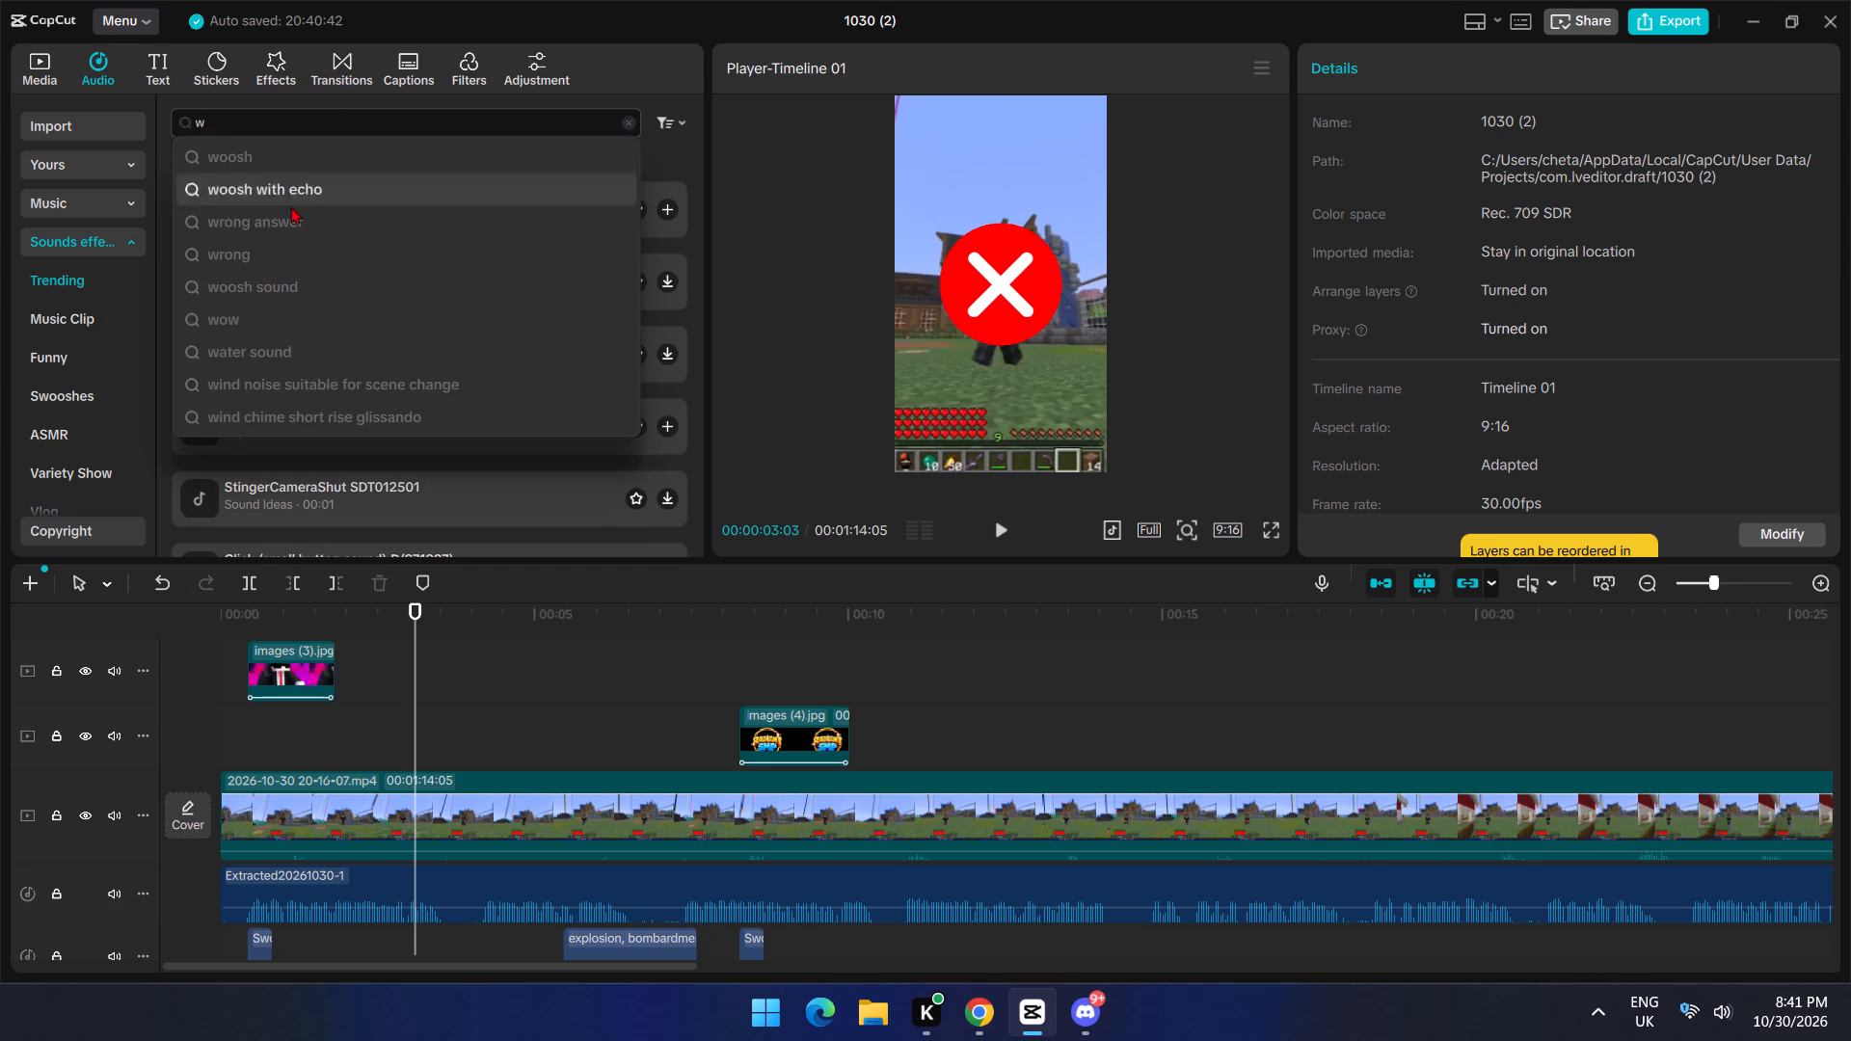
click(259, 261)
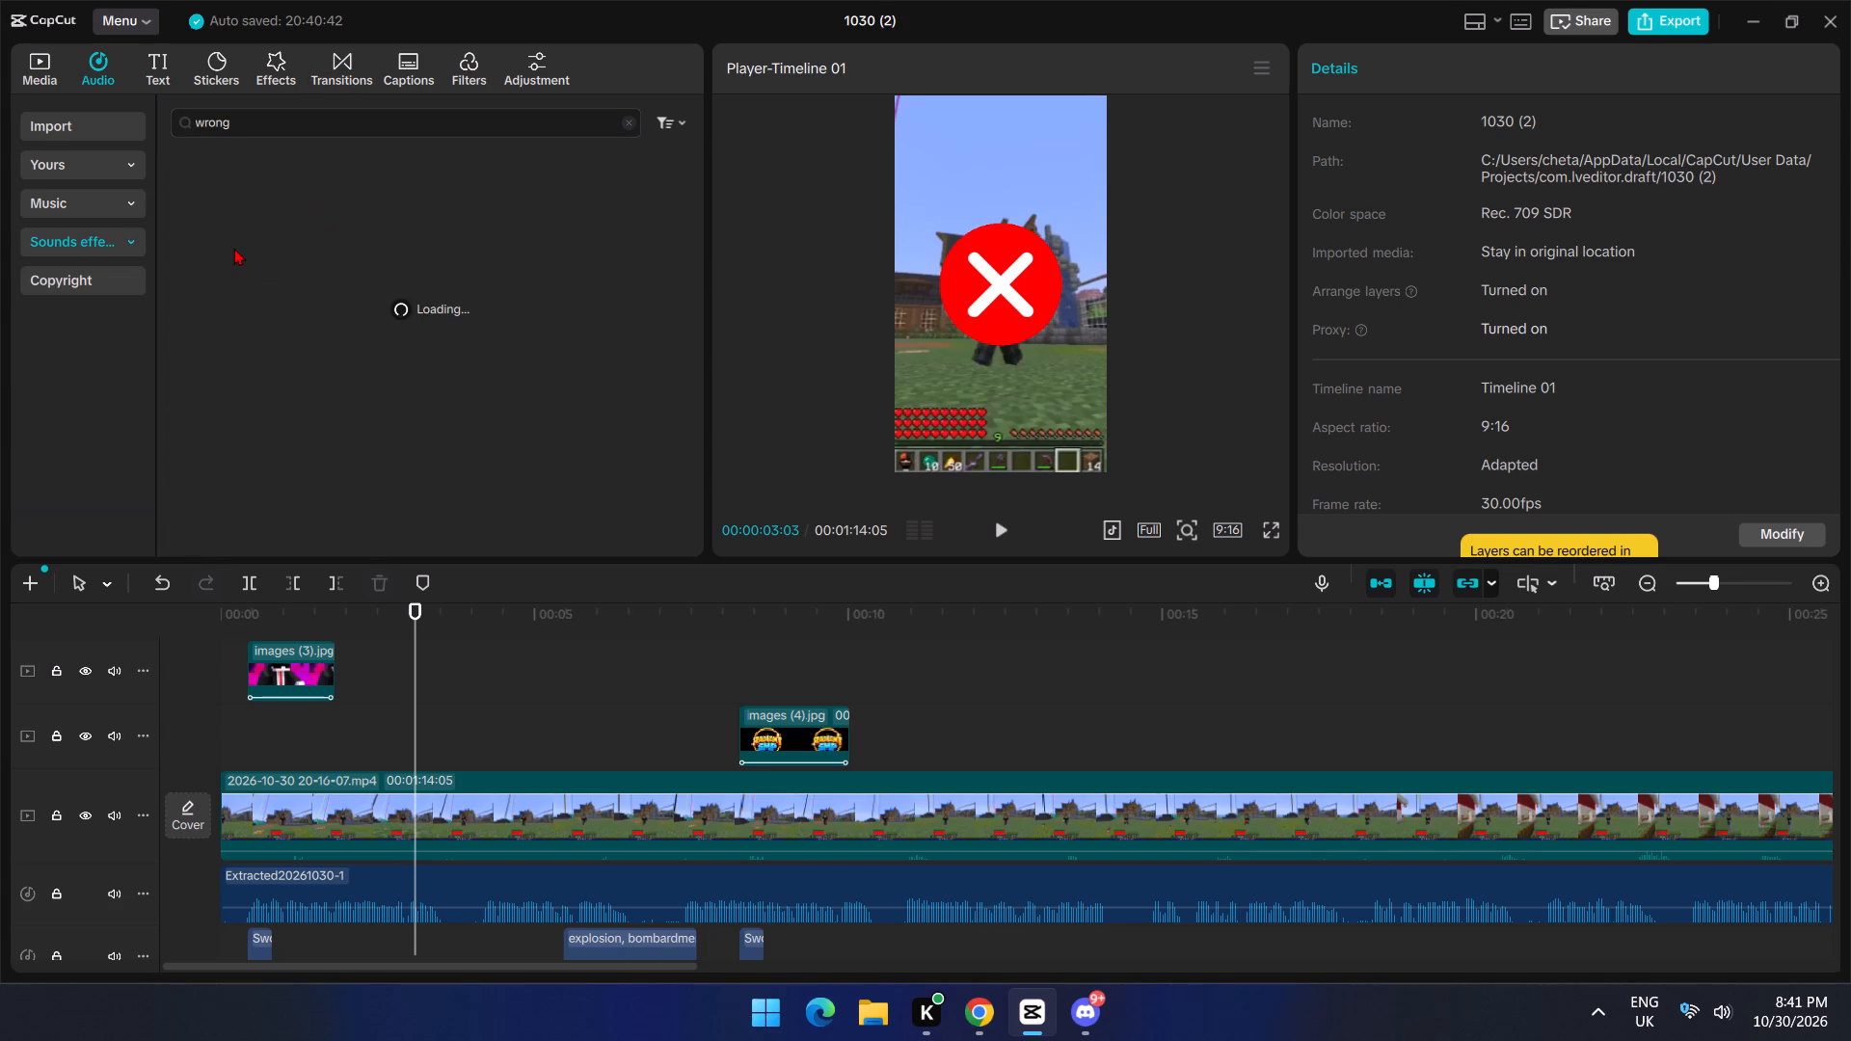
Search the sound effects library for "wrong".
key(Return)
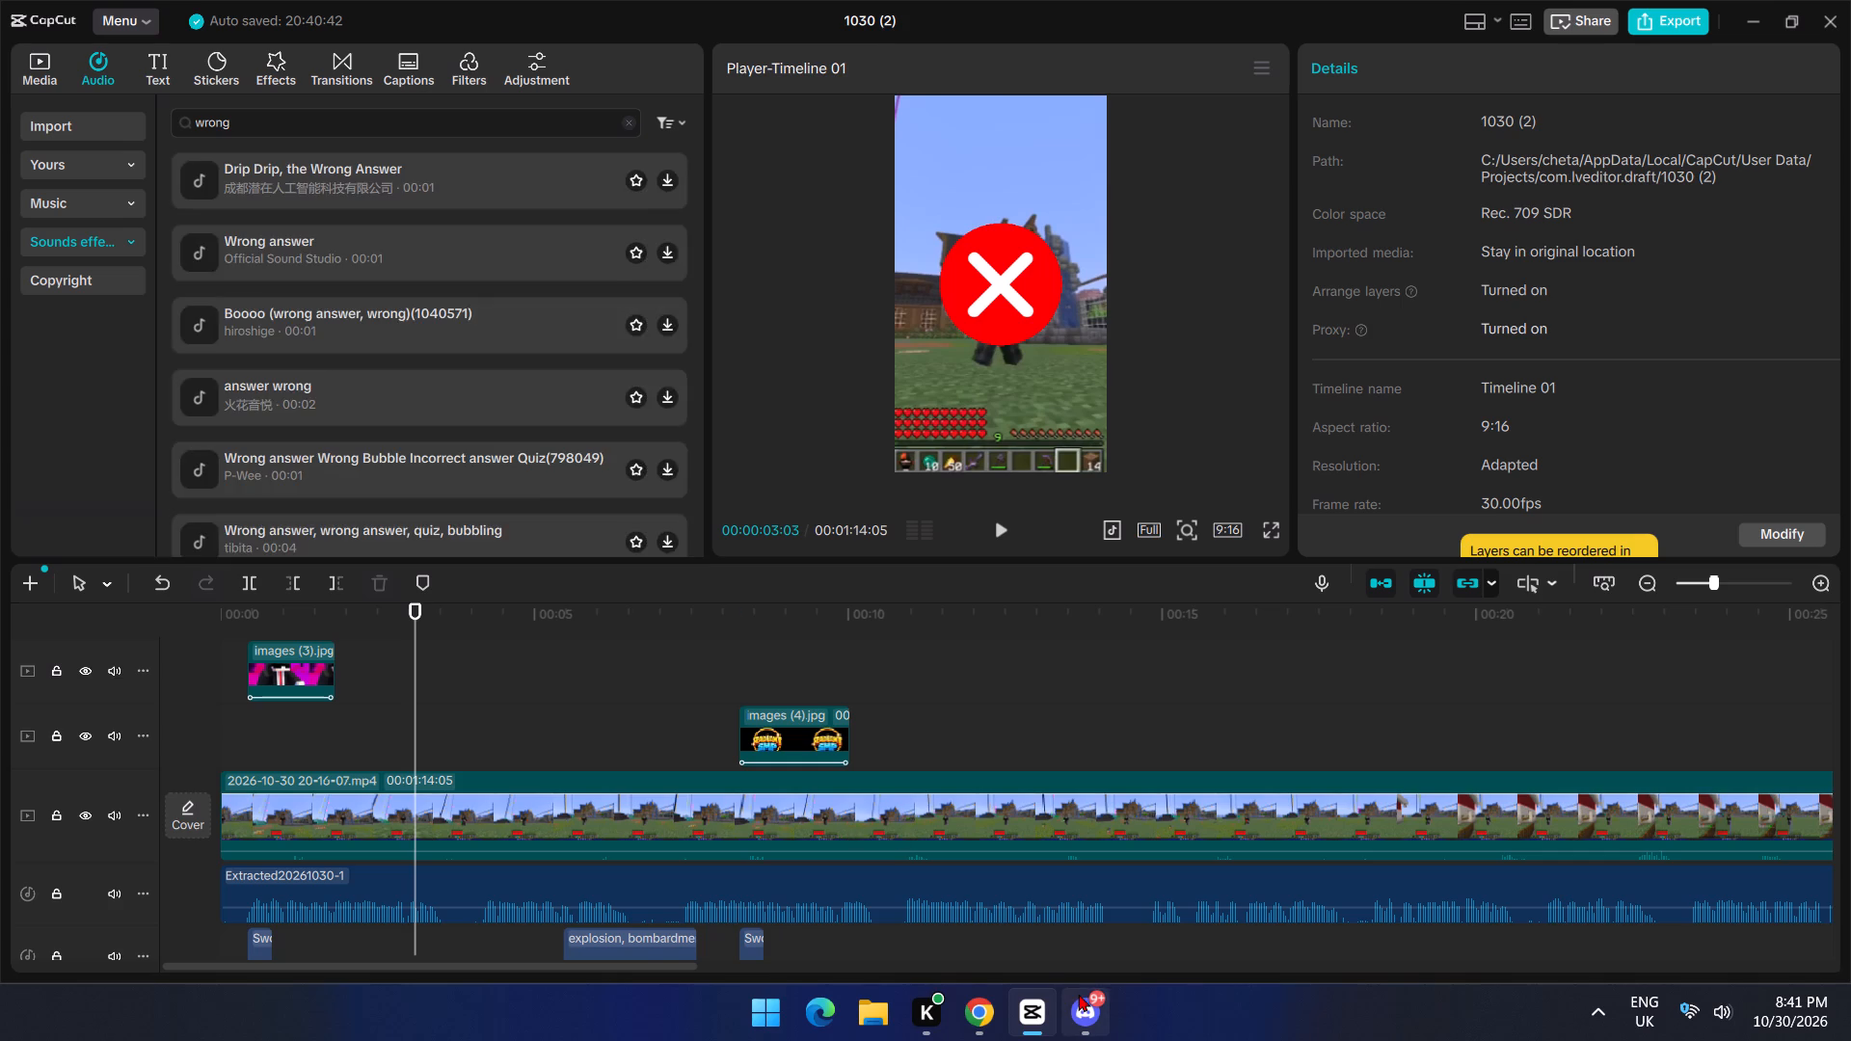
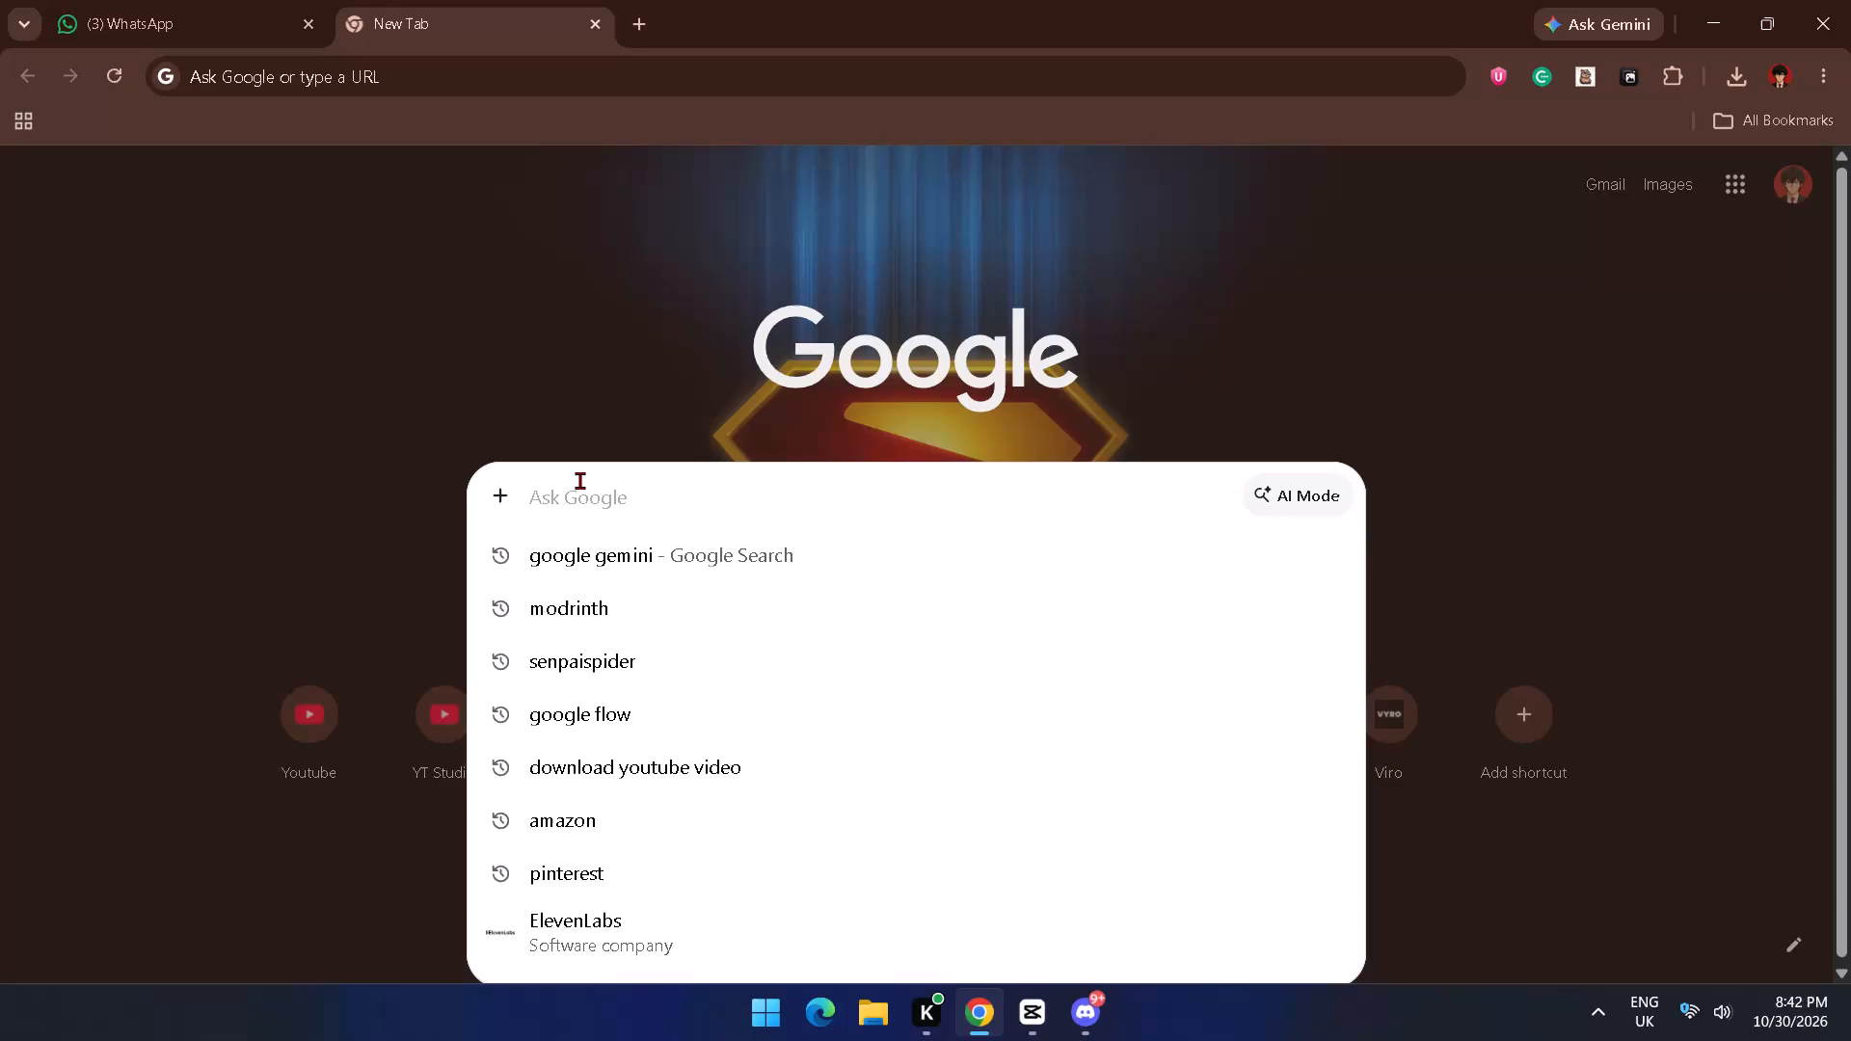
Search Google in Chrome for "vizard ai" and look through the results page.
click(584, 494)
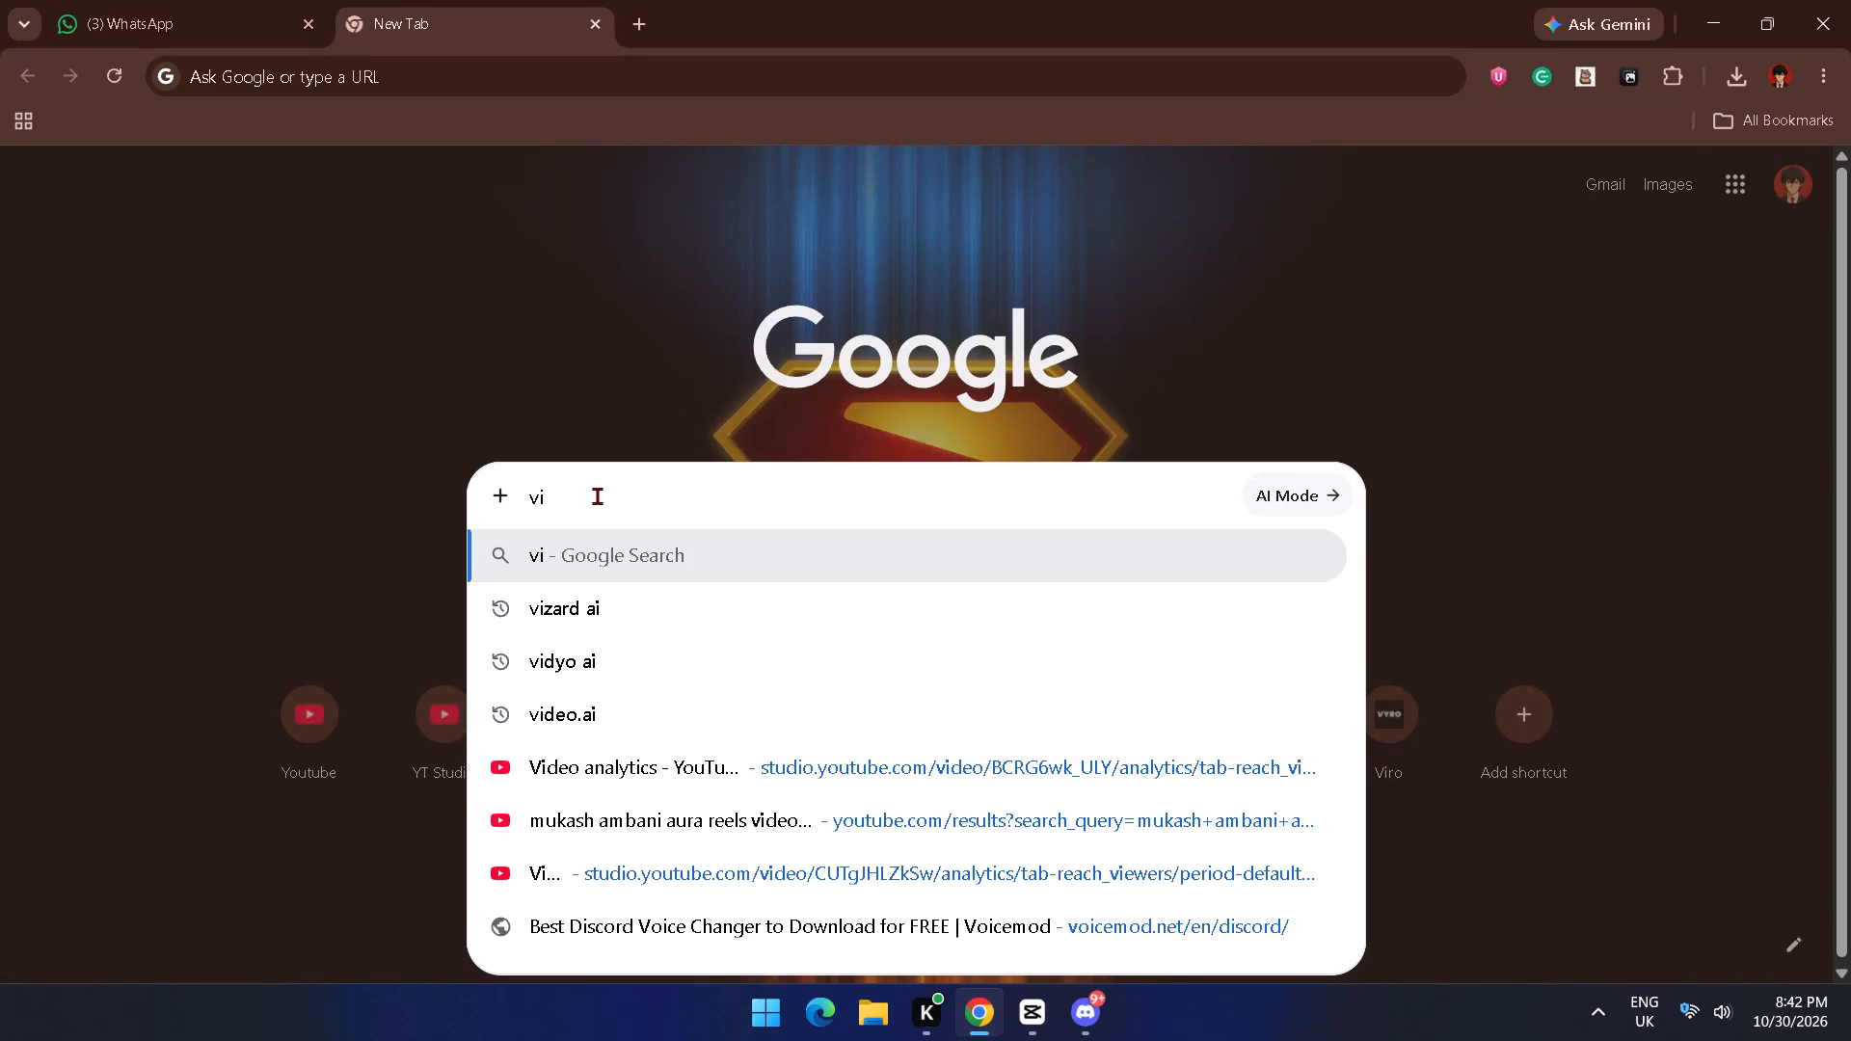
click(617, 622)
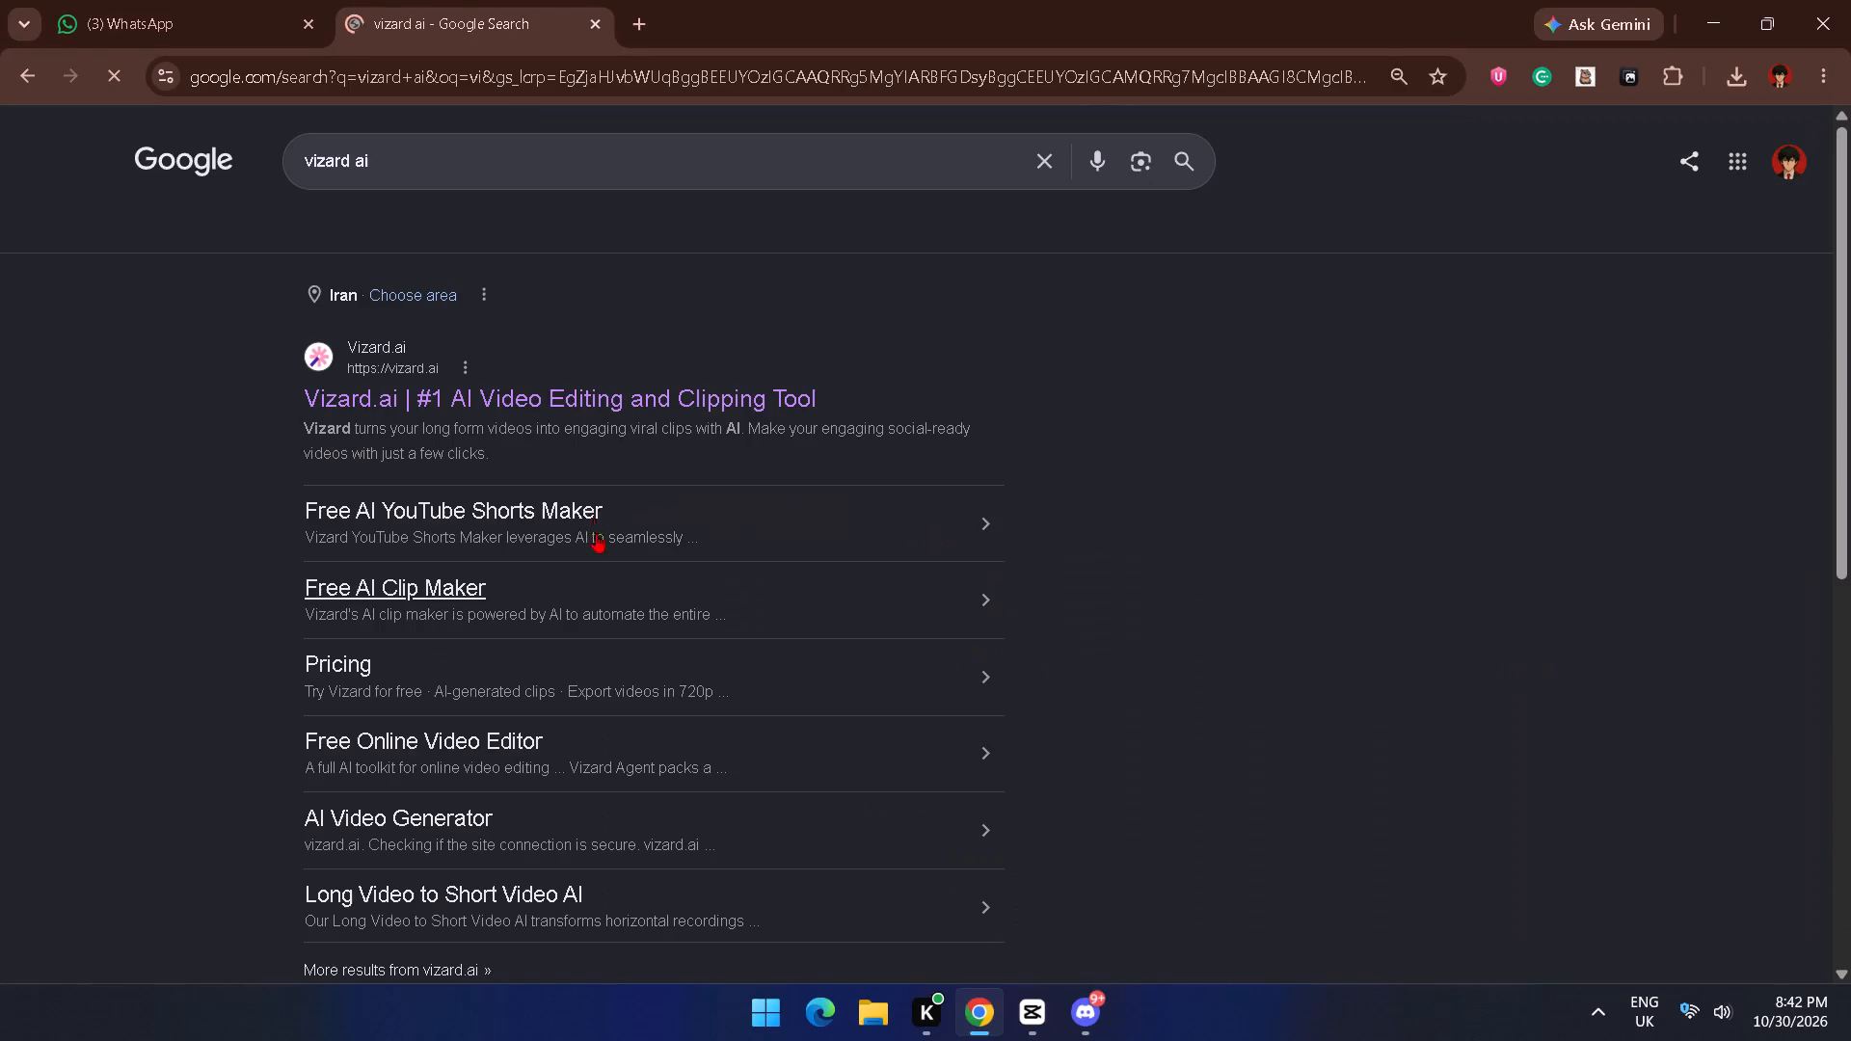
scroll(505, 423, down, 8)
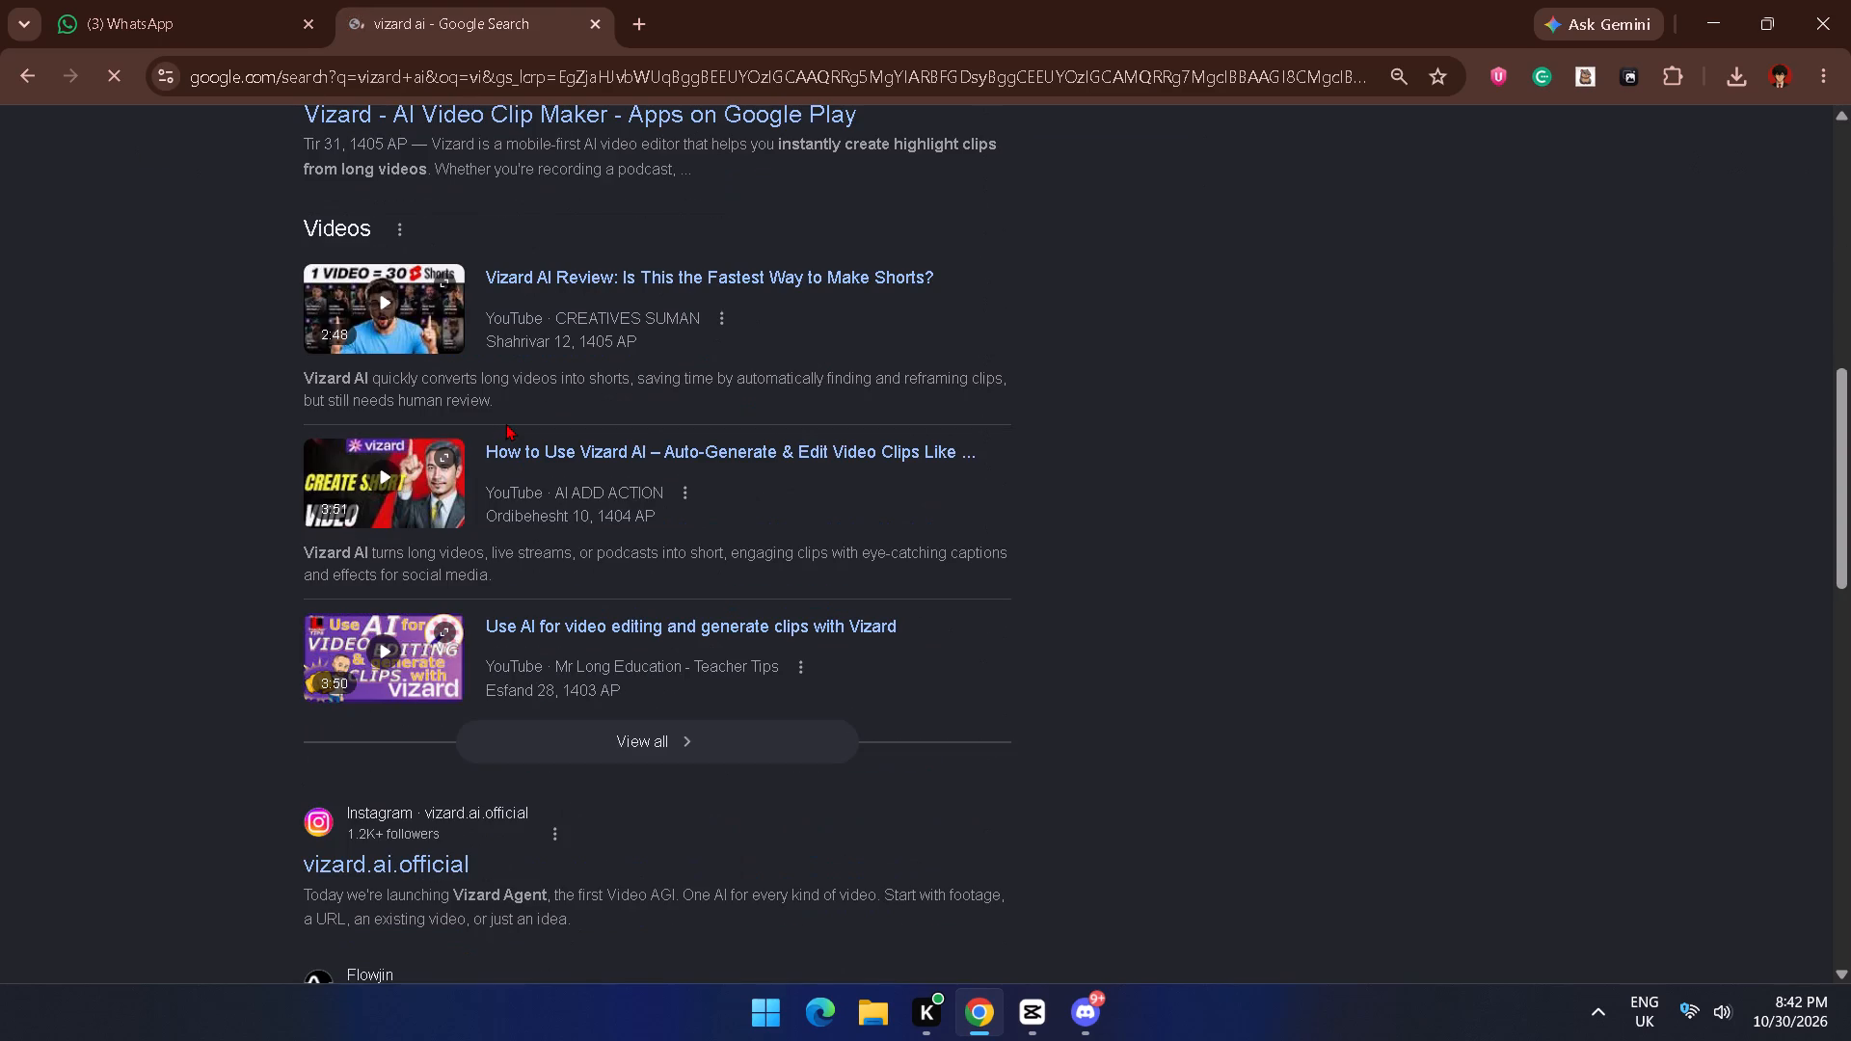
scroll(505, 423, down, 8)
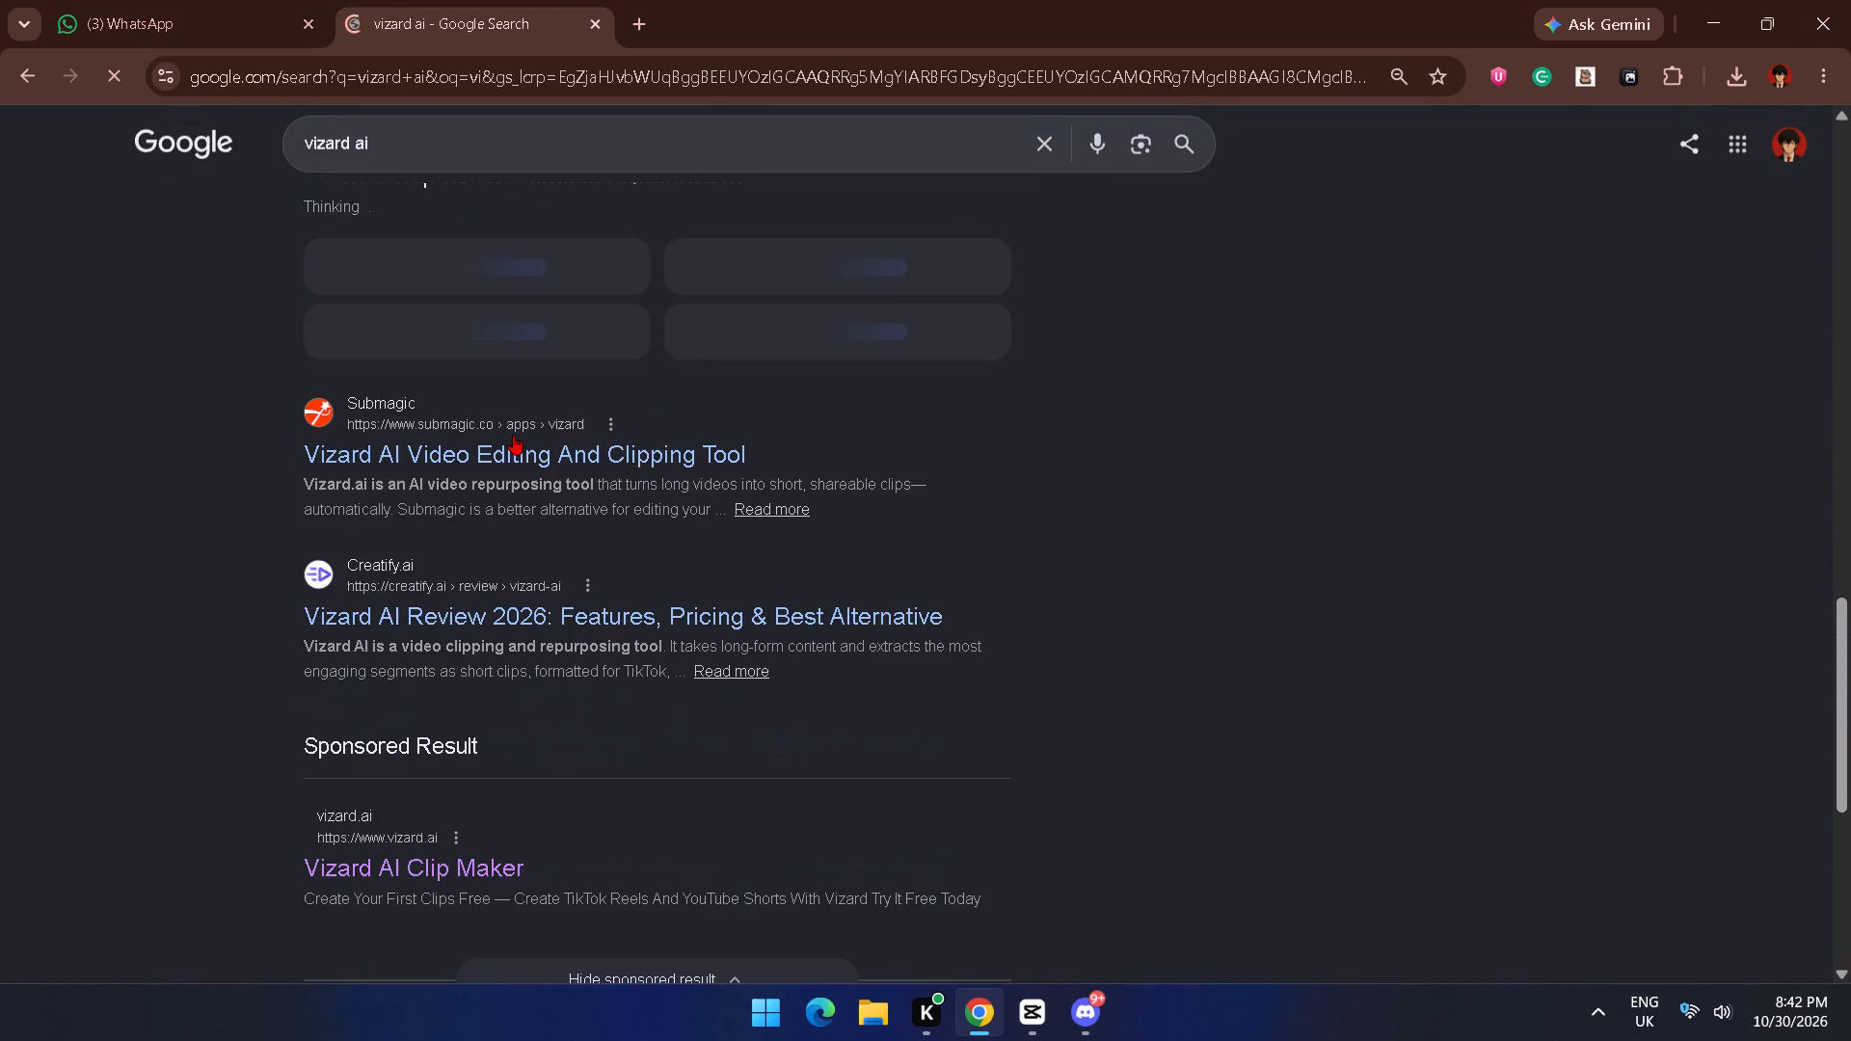
scroll(513, 435, up, 8)
Change the web search to "vizard saond efact" to look for sound effects.
click(402, 149)
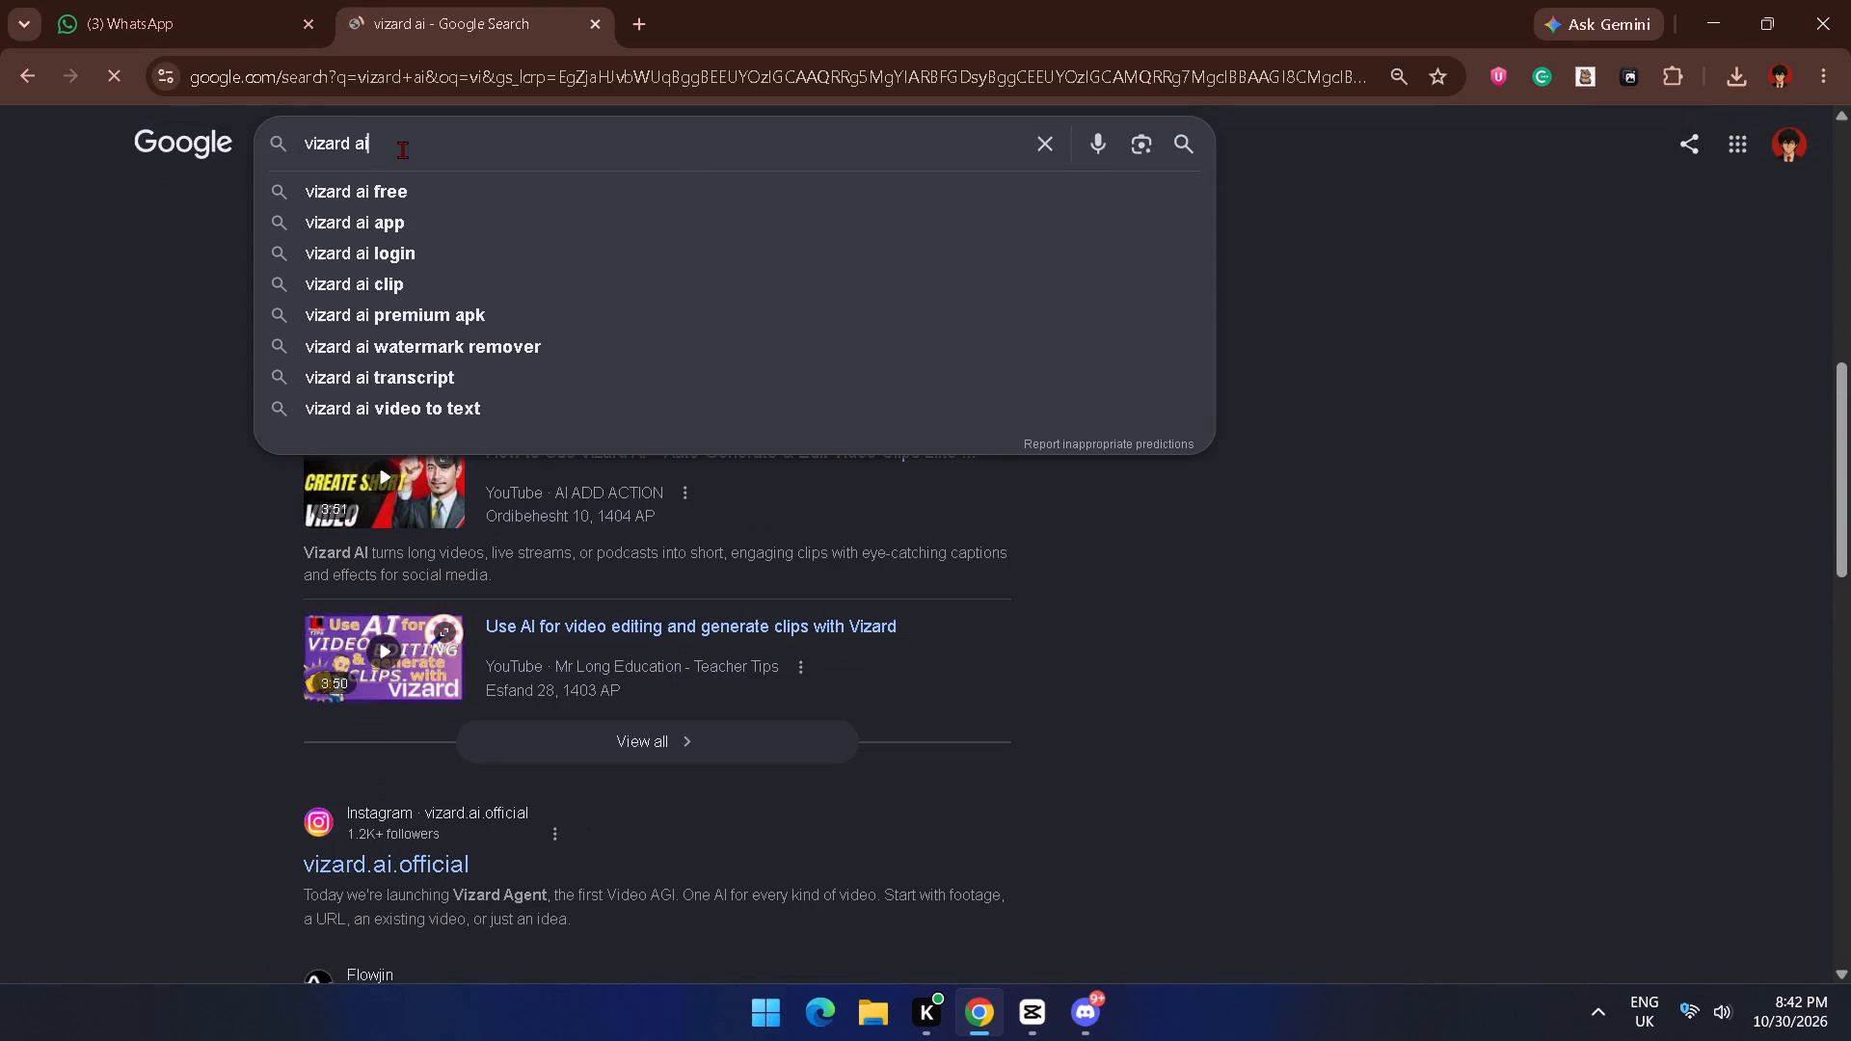
key(BackSpace)
key(BackSpace)
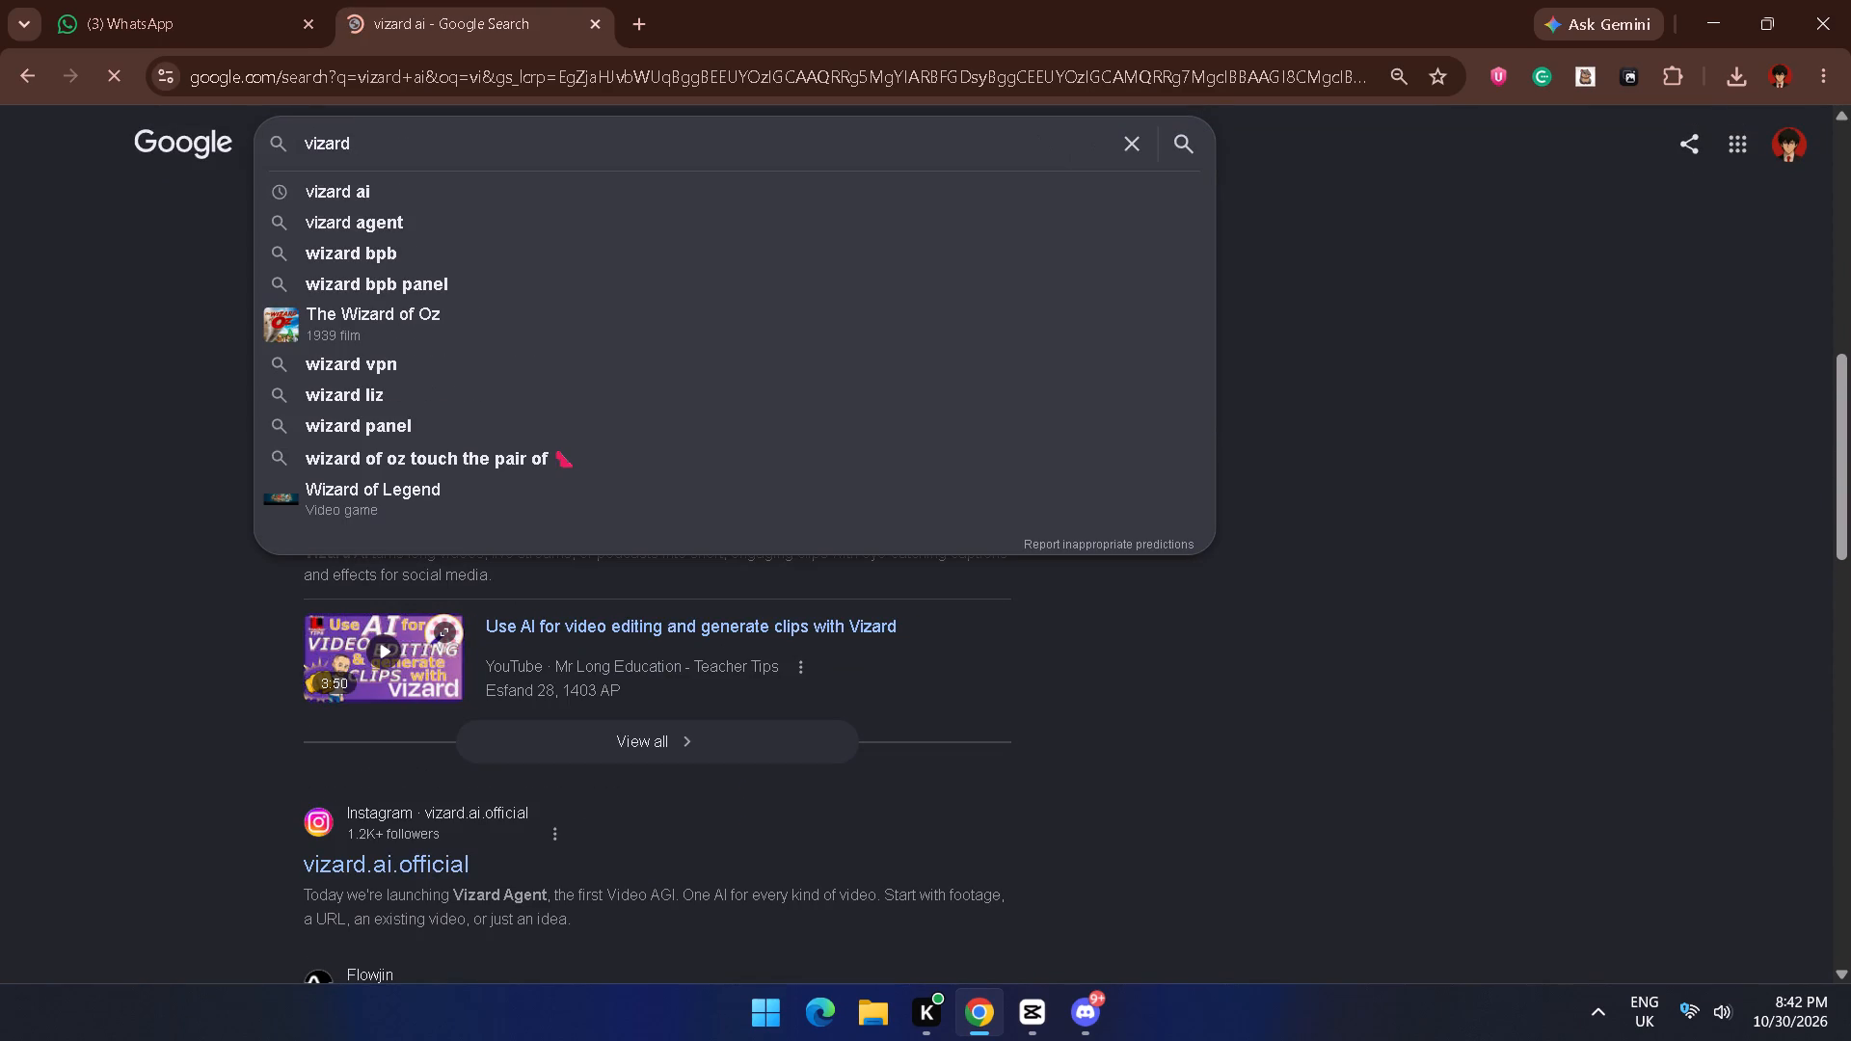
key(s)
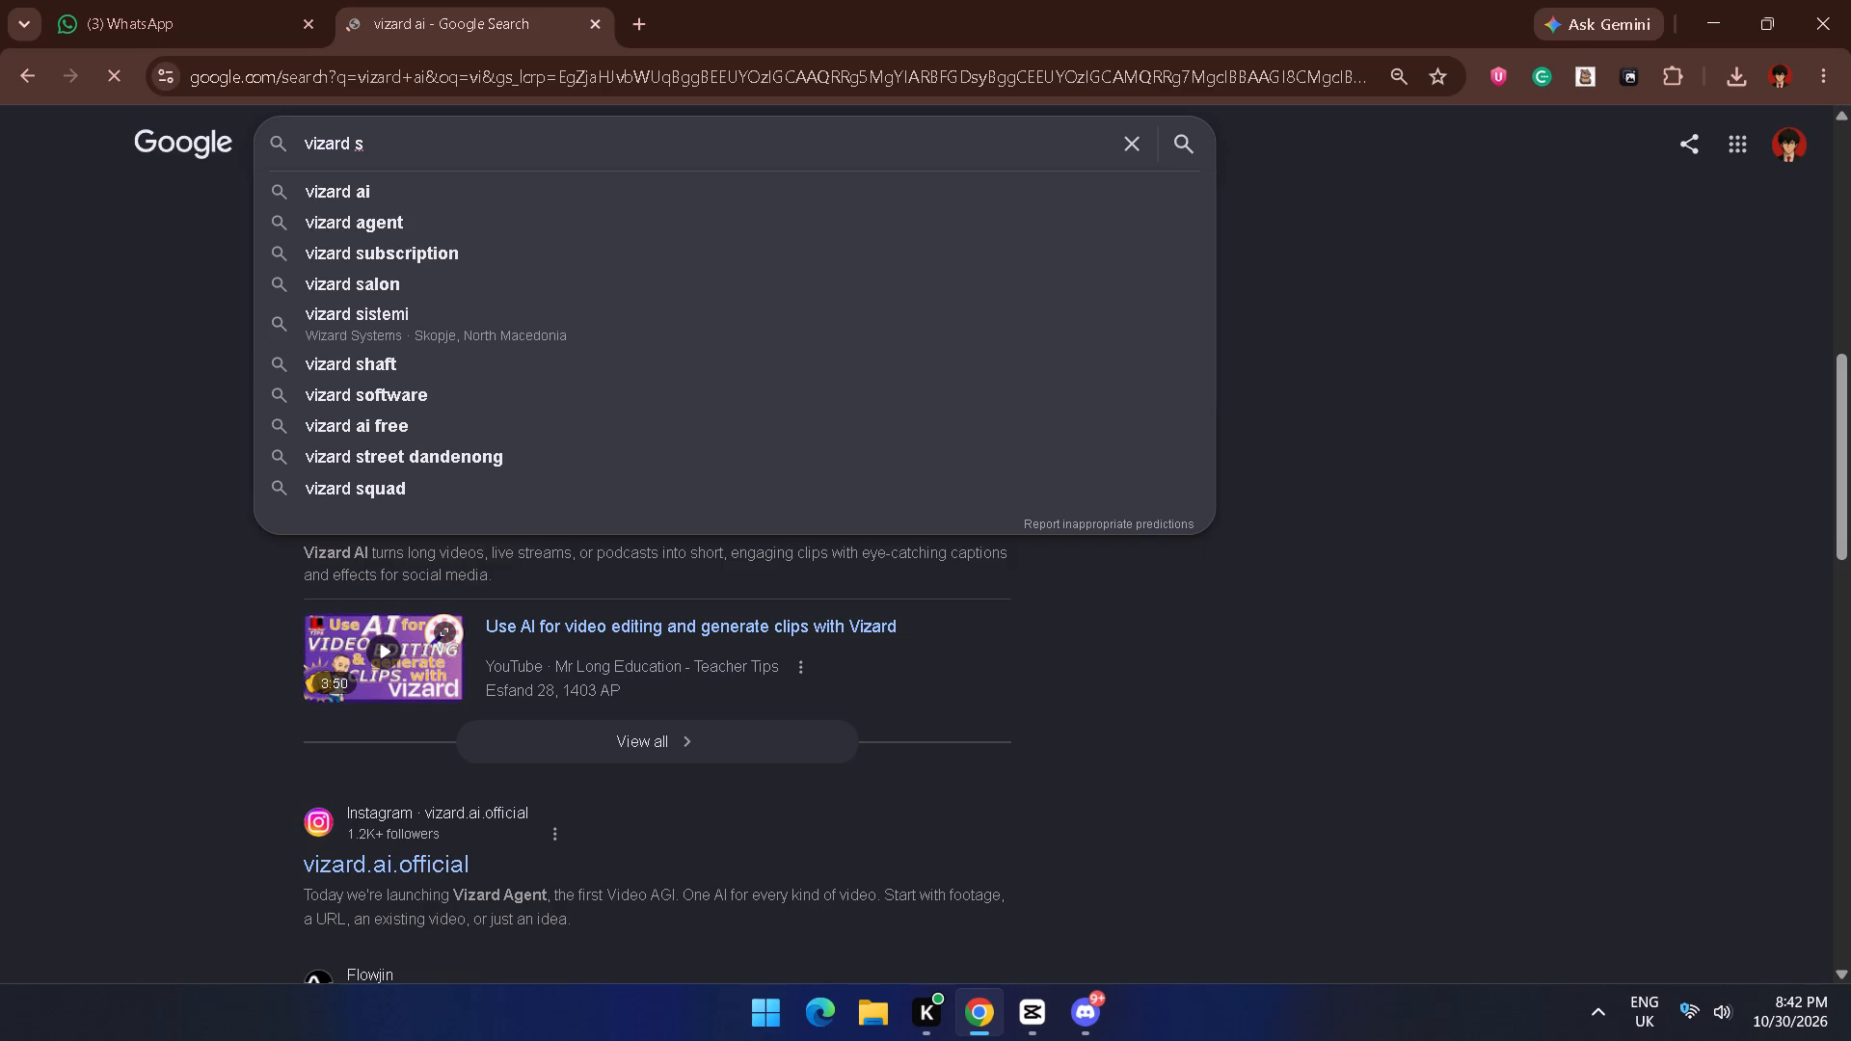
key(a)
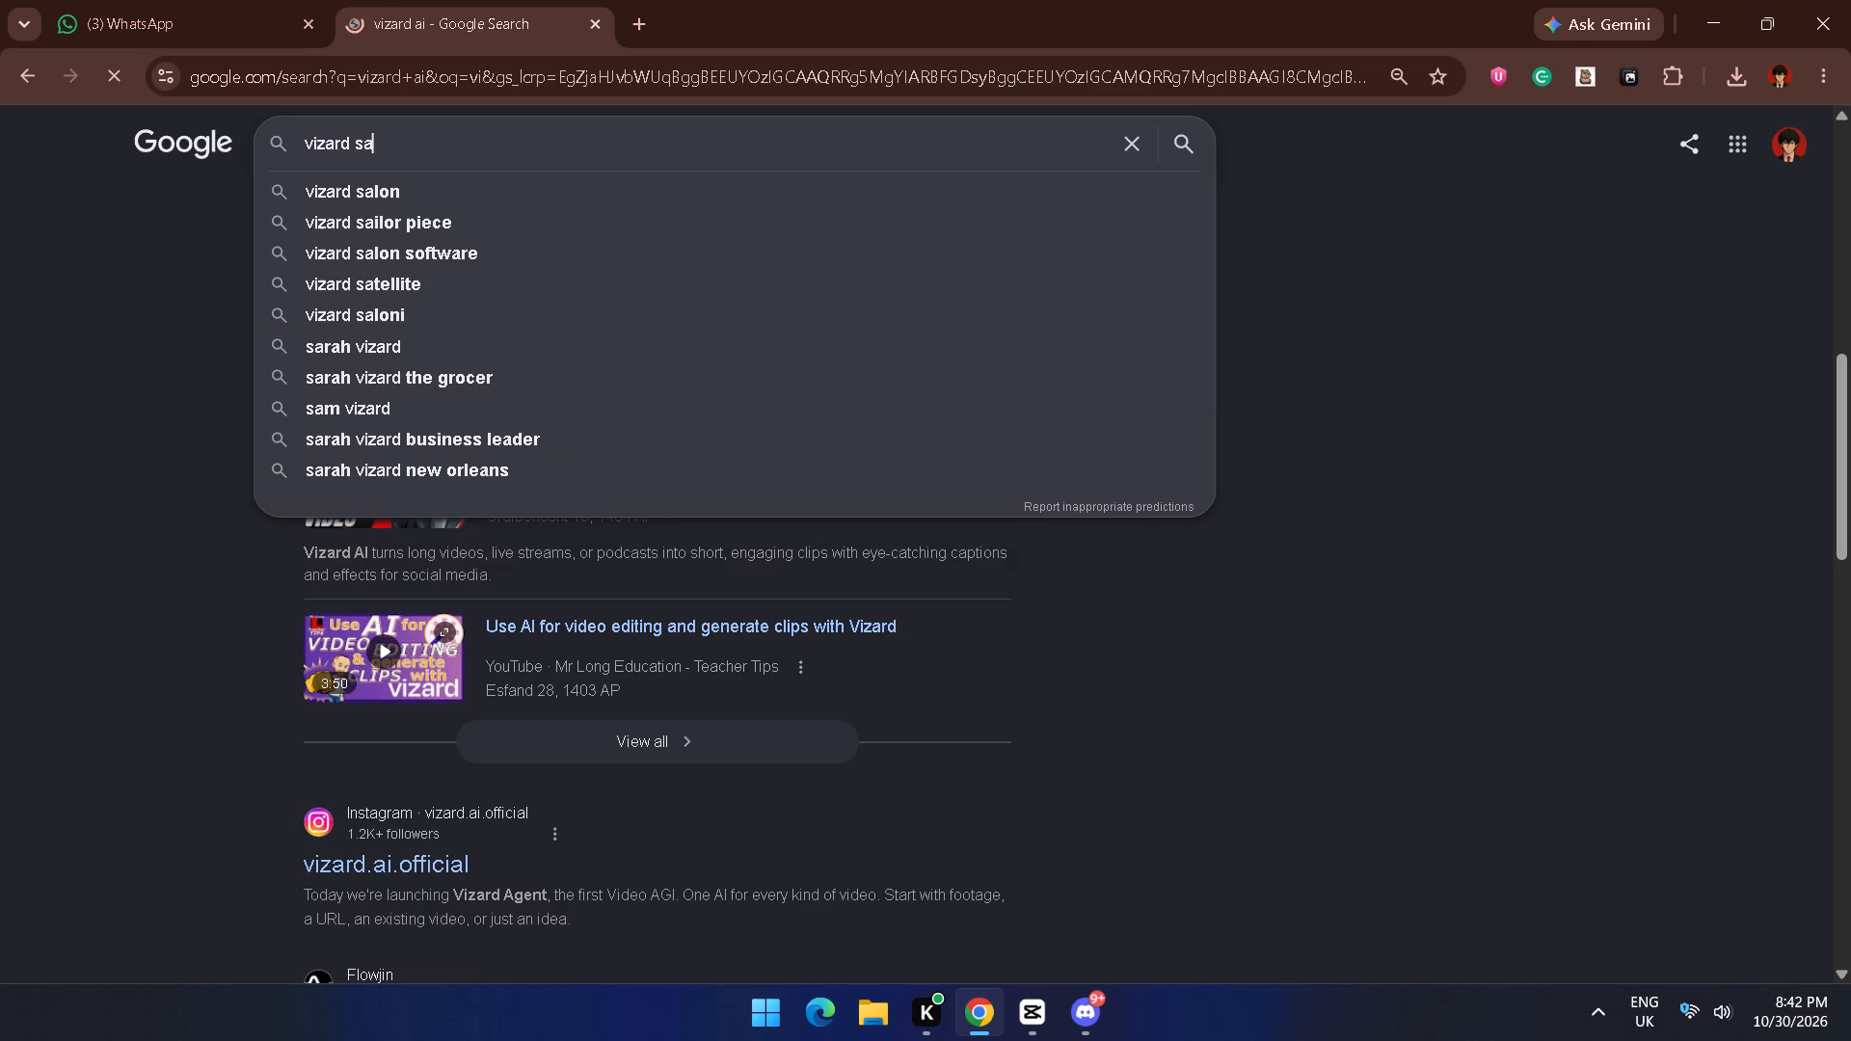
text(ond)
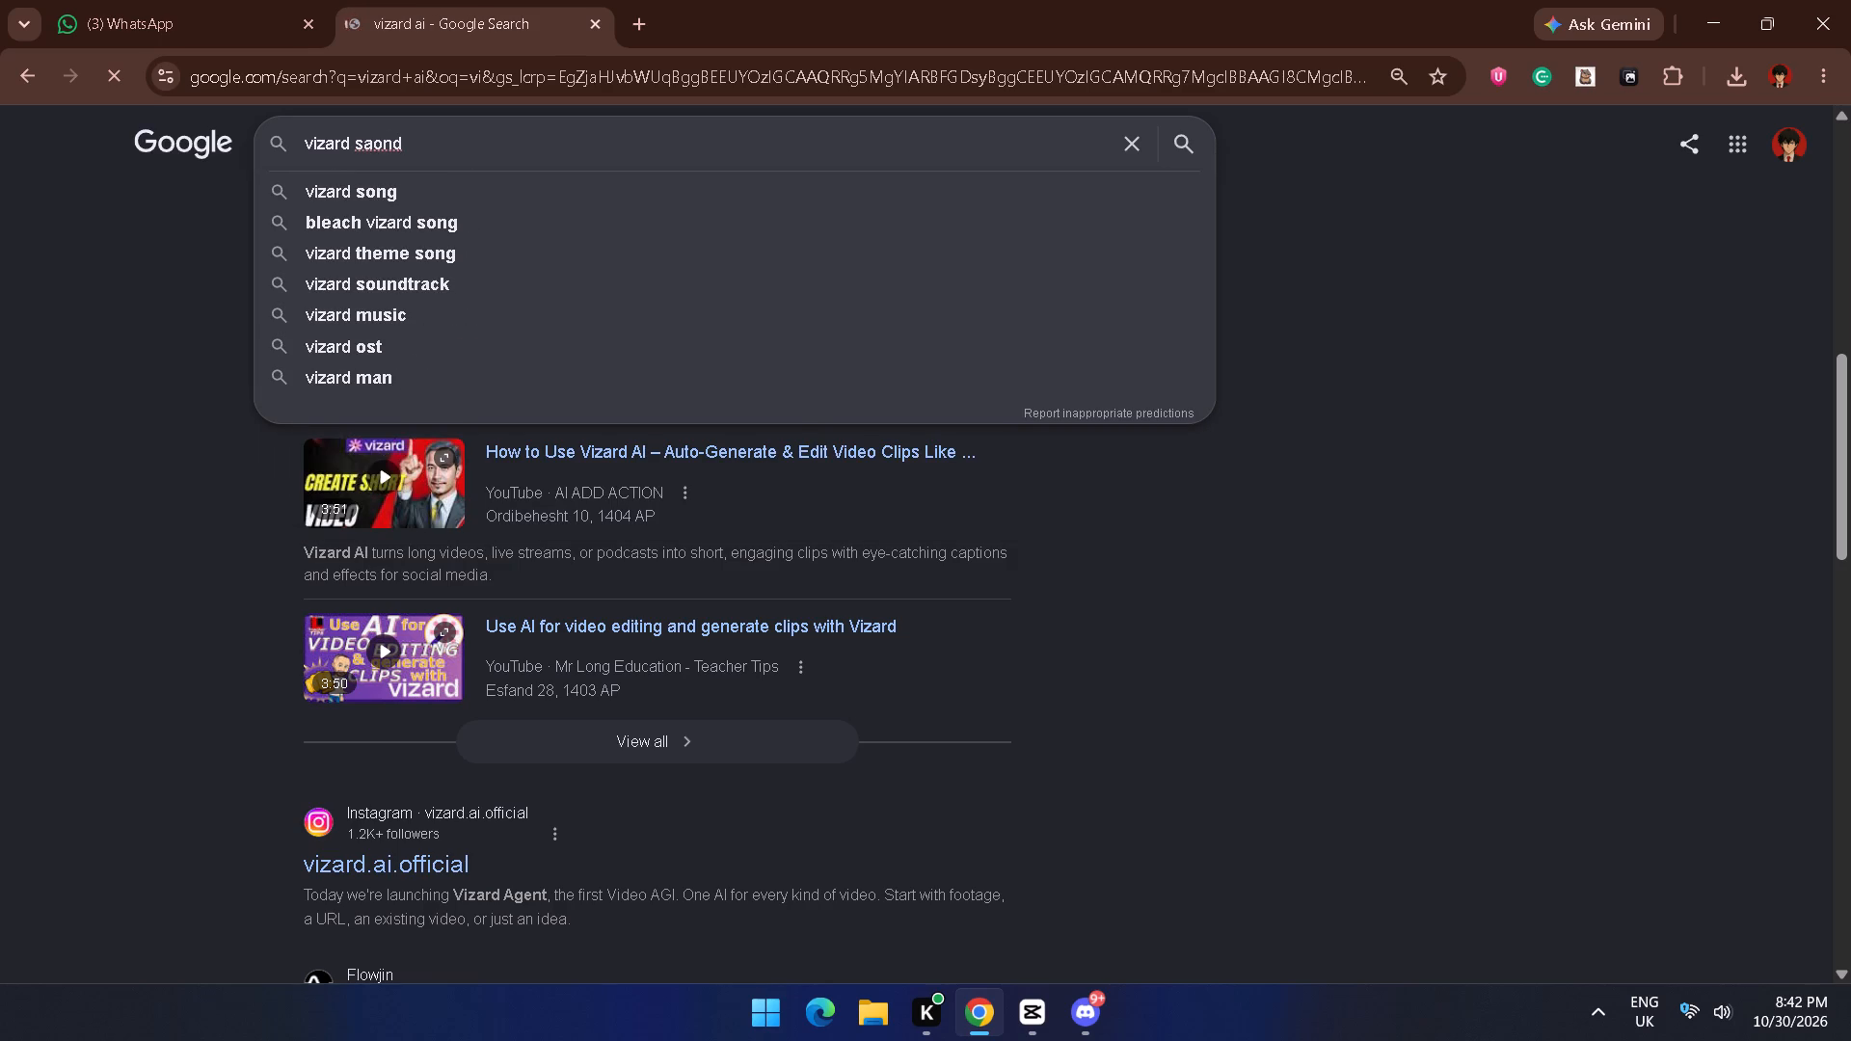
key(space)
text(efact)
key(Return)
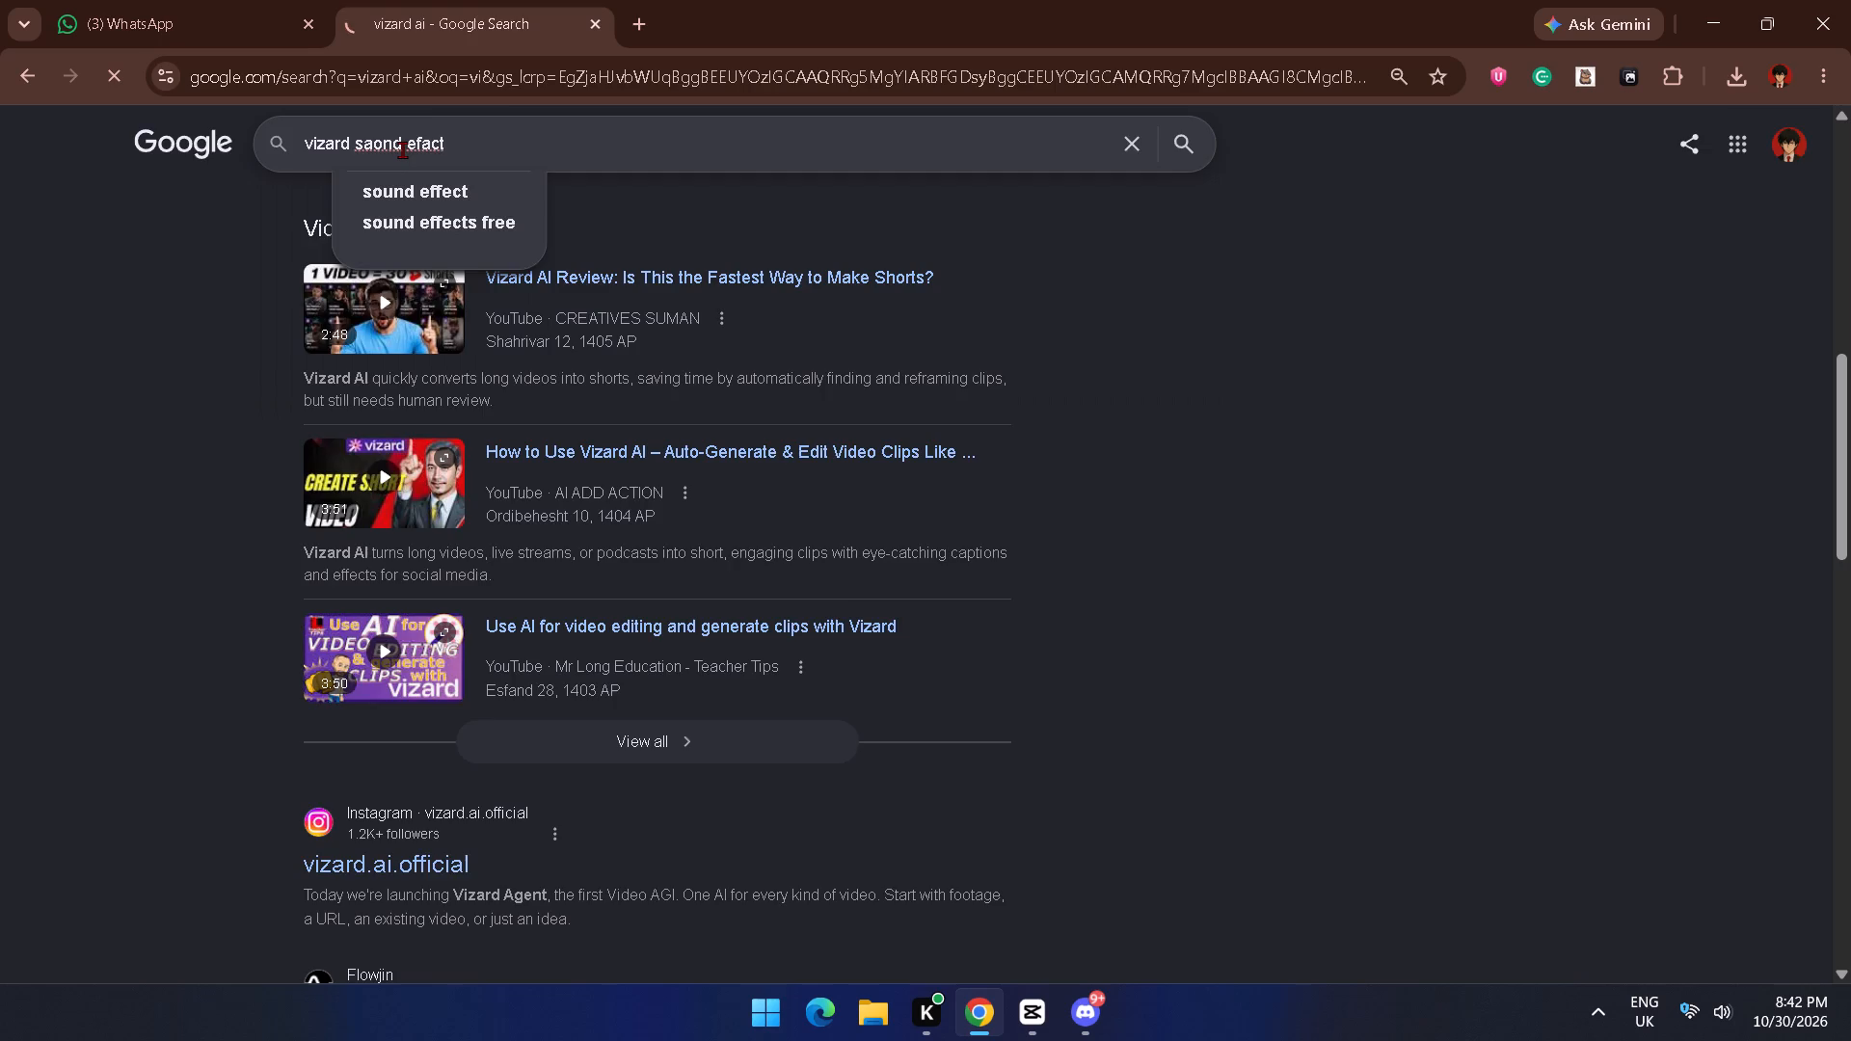
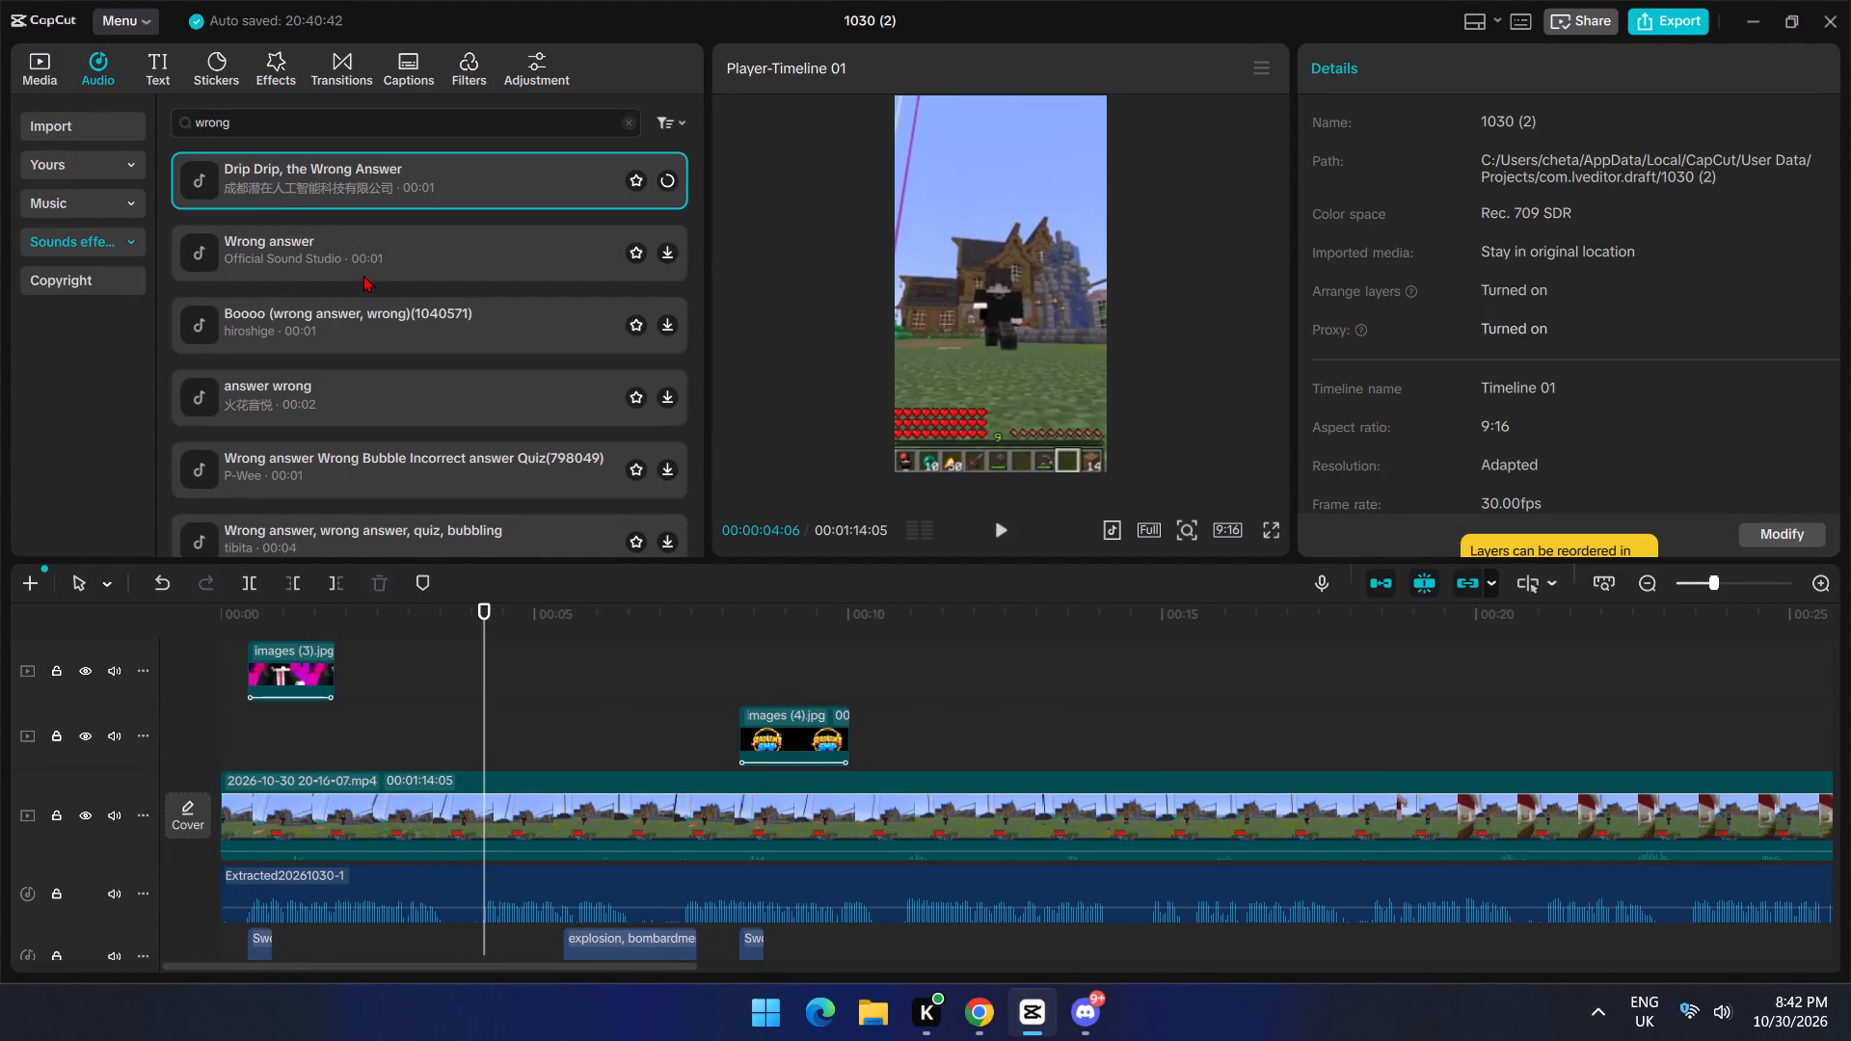
Preview the Wrong answer sound effect from Official Sound Studio in the search results.
click(377, 275)
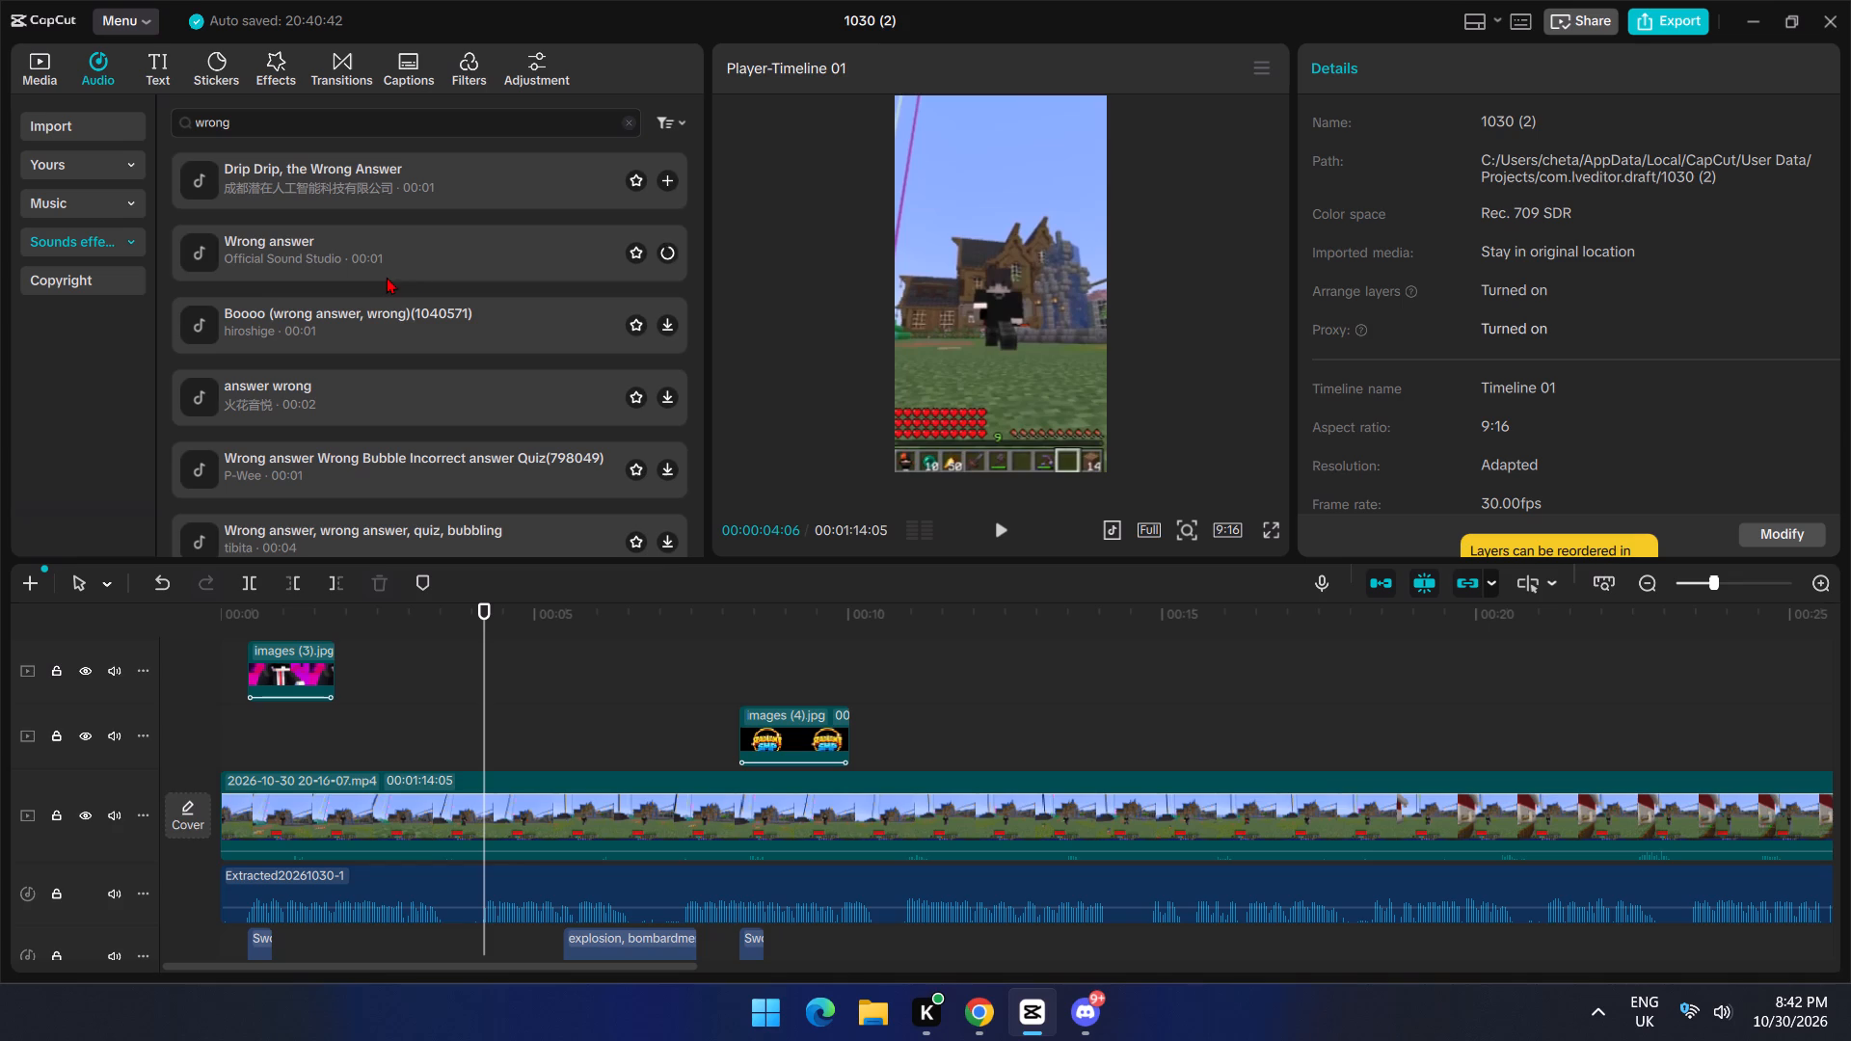
click(416, 273)
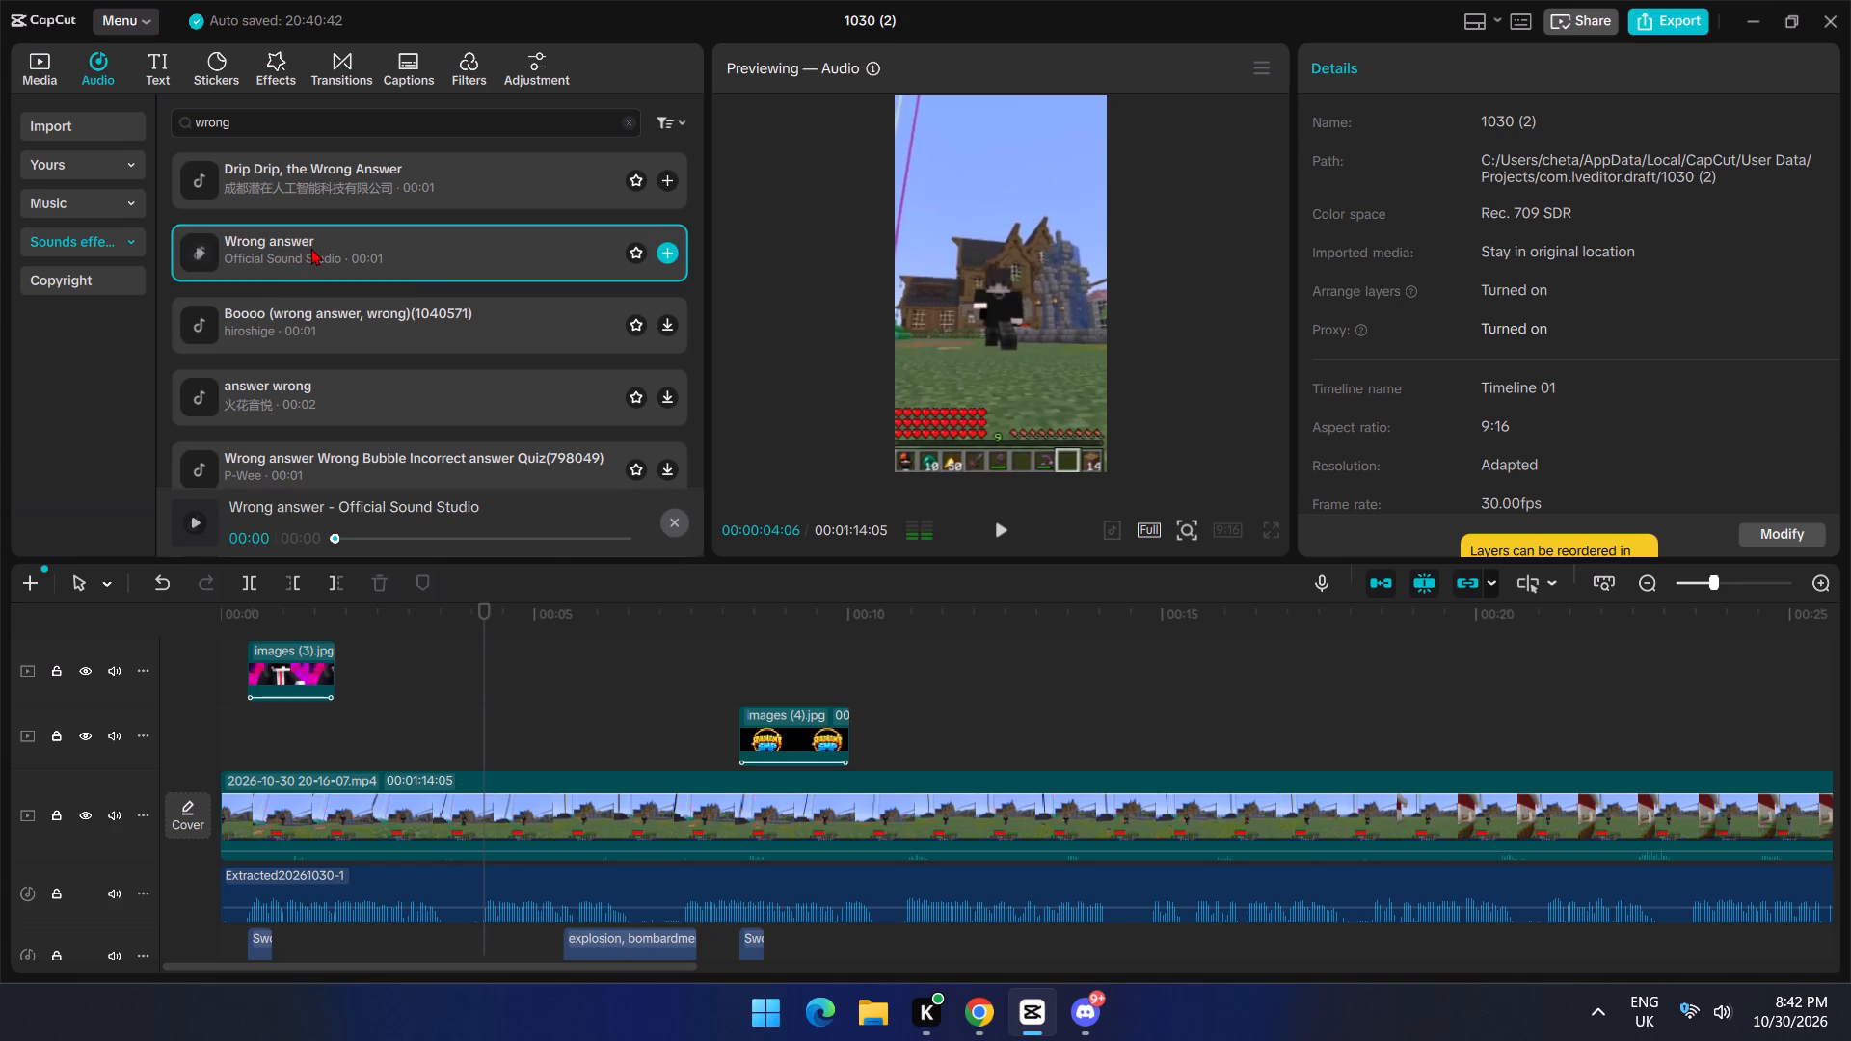
Audition the wrong-answer sound effects: "Boooo (wrong answer, wrong)", "answer wrong" and "Drip Drip, the Wrong Answer".
click(233, 335)
click(243, 326)
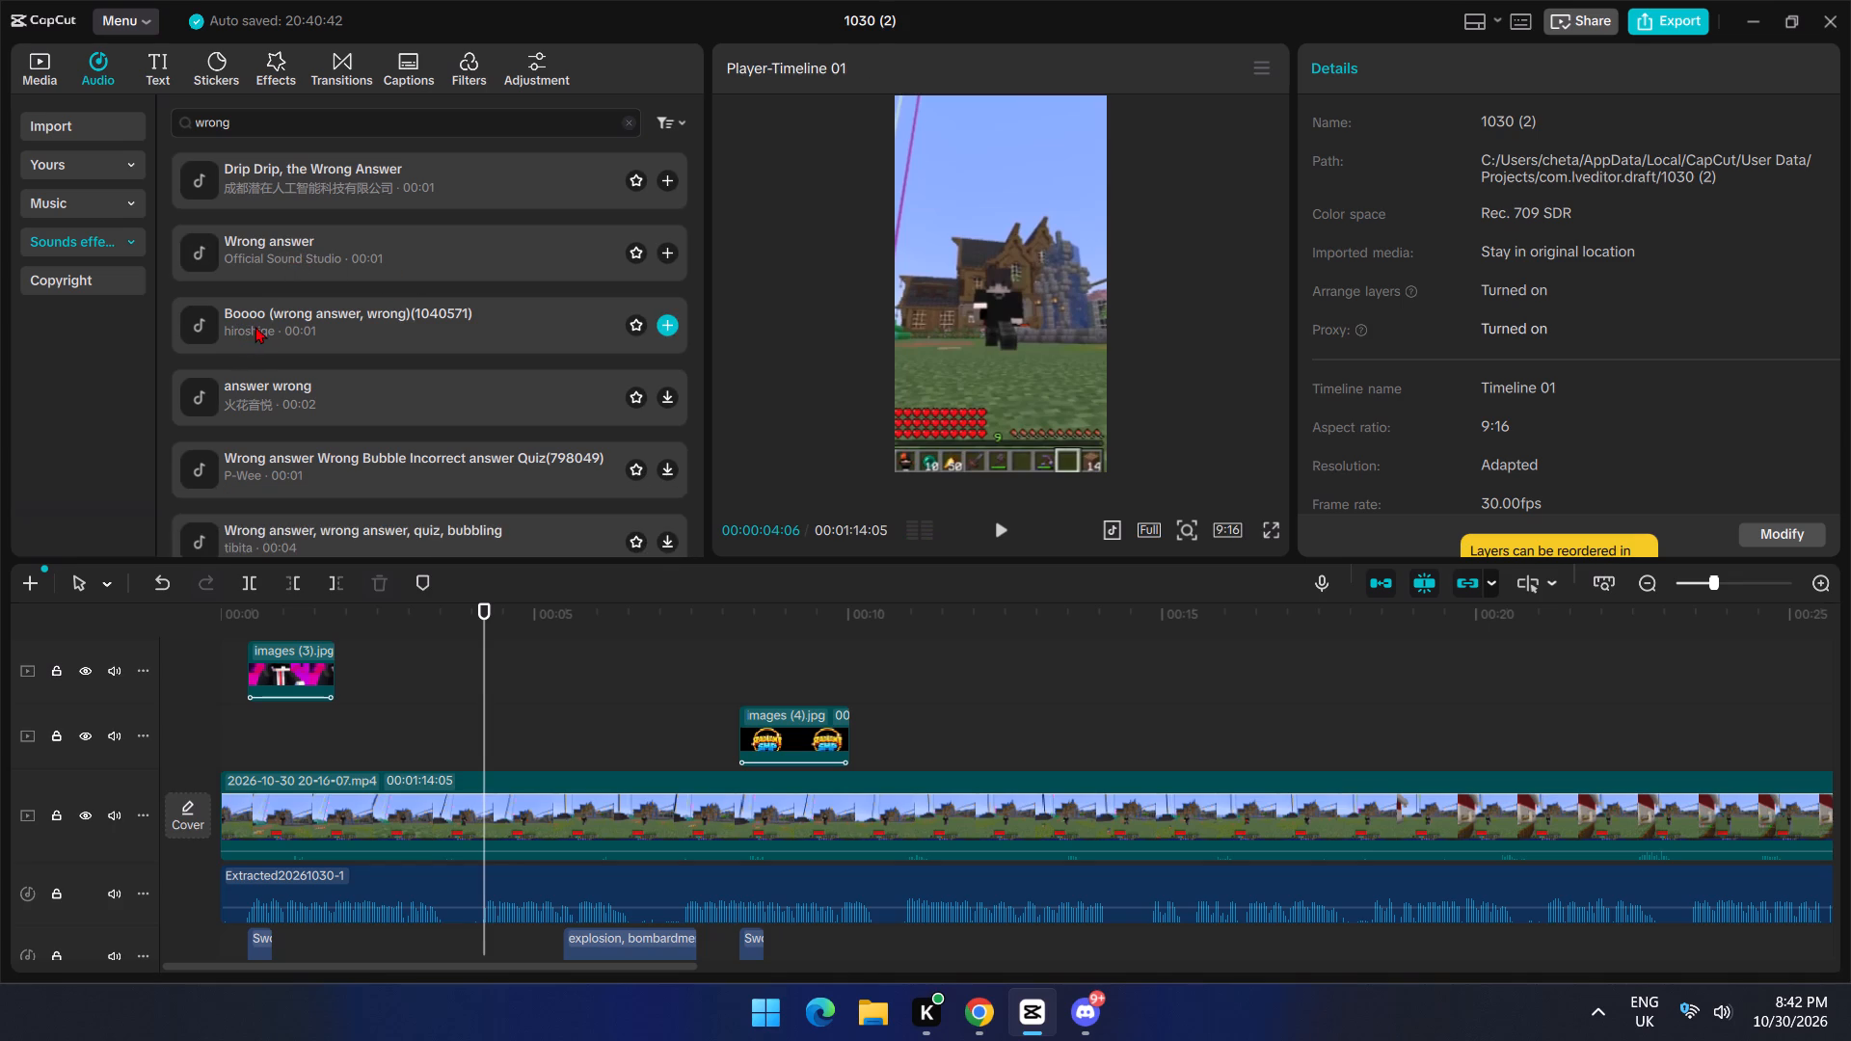
click(531, 332)
click(300, 405)
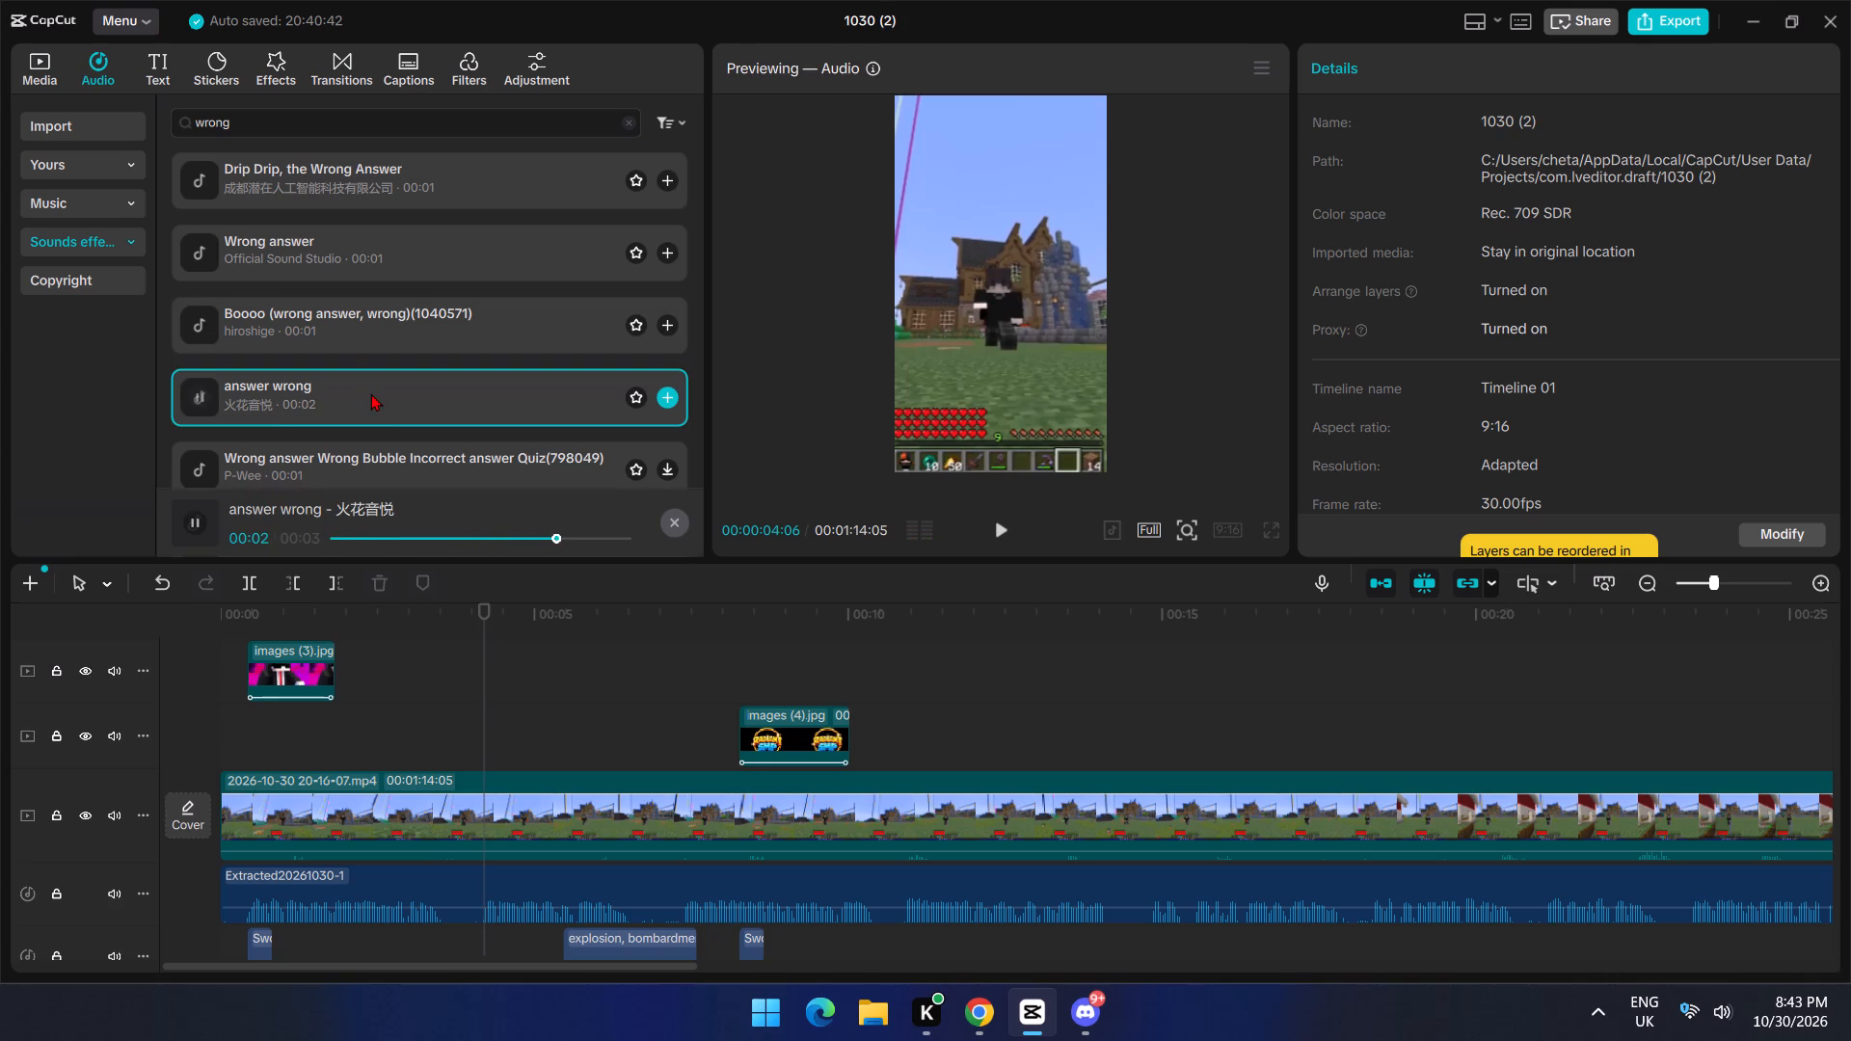
click(325, 164)
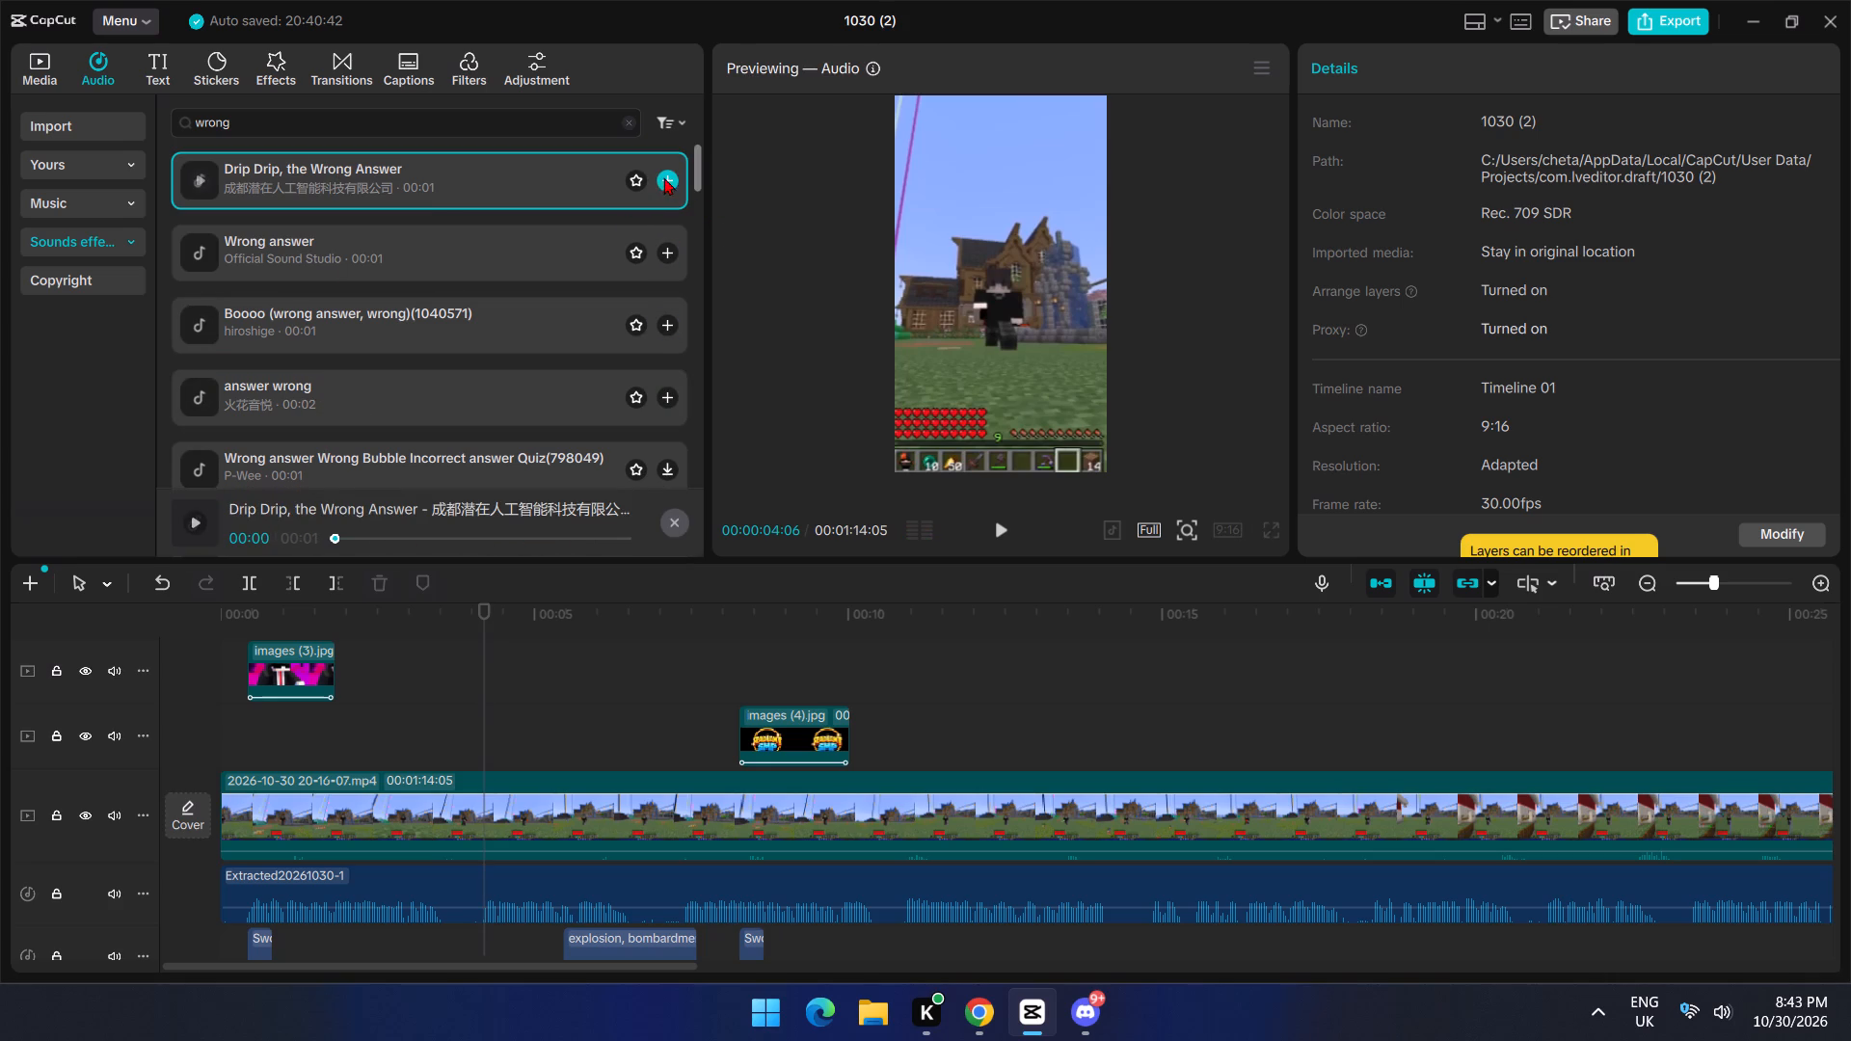
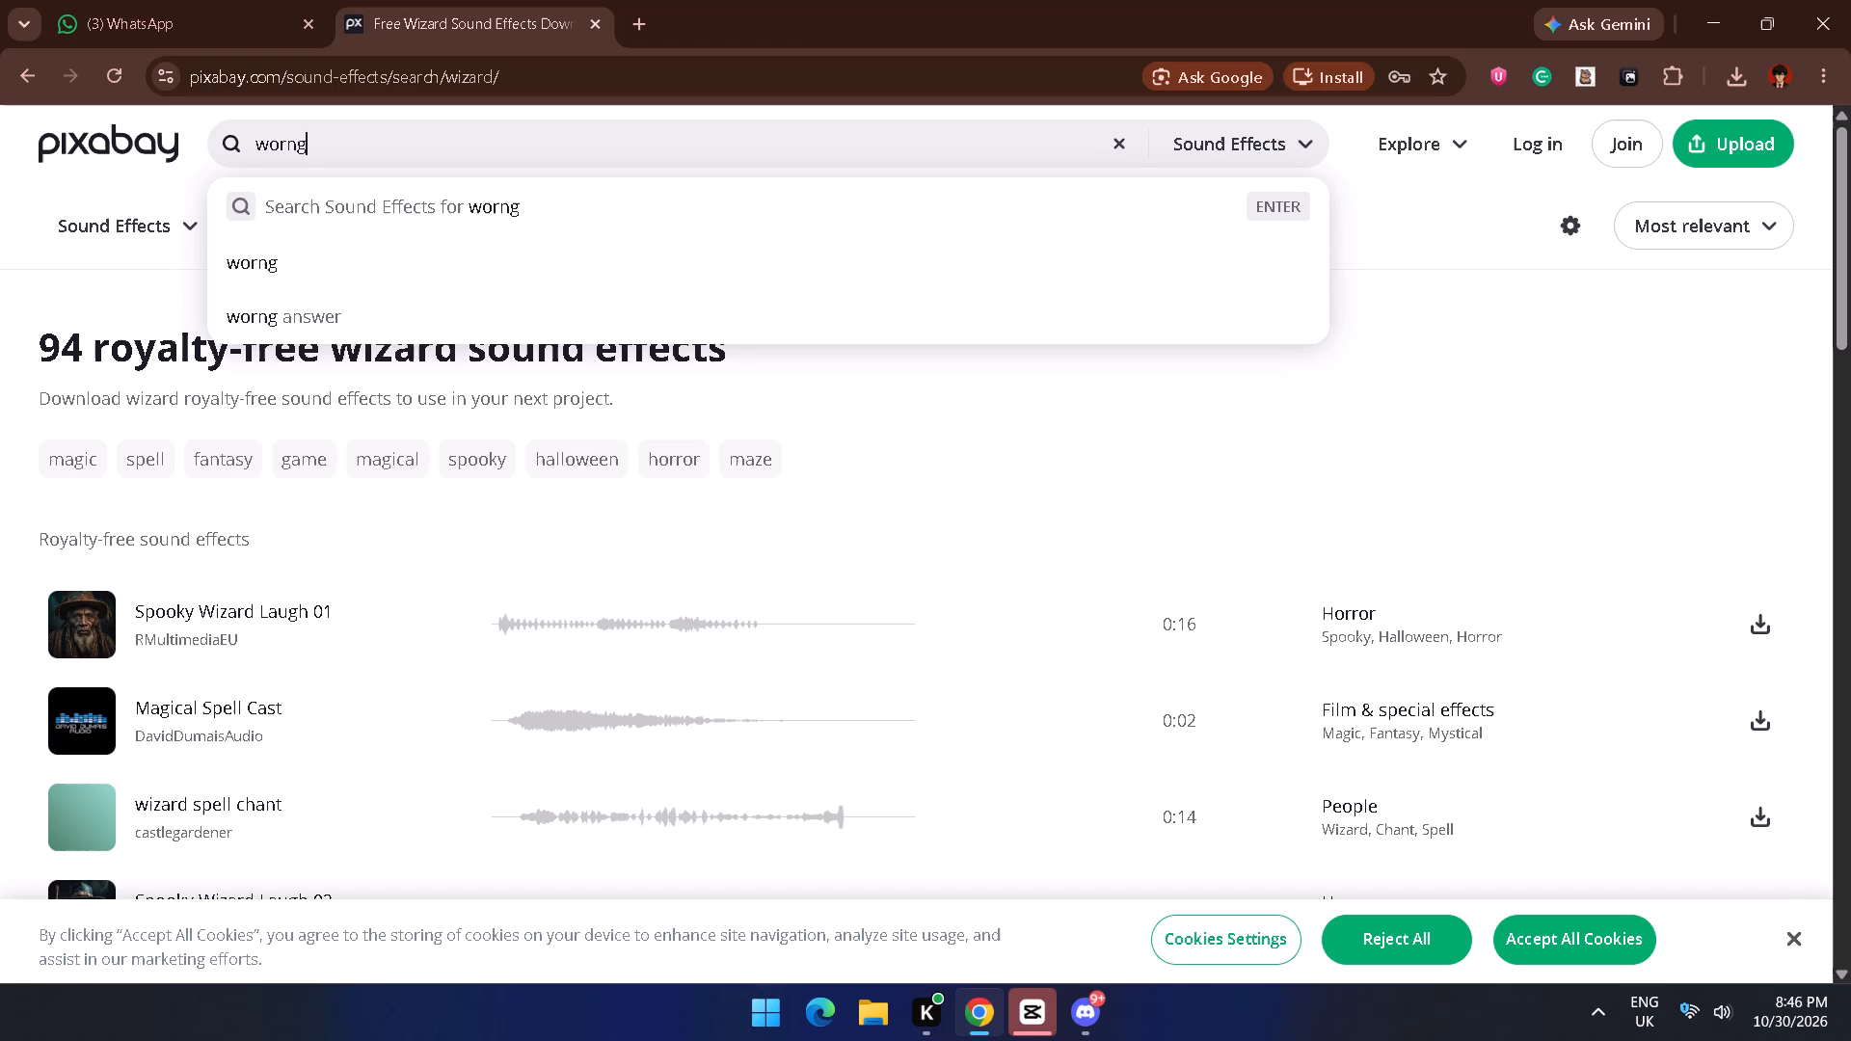
Search Pixabay's sound effects for "worng answer".
click(261, 258)
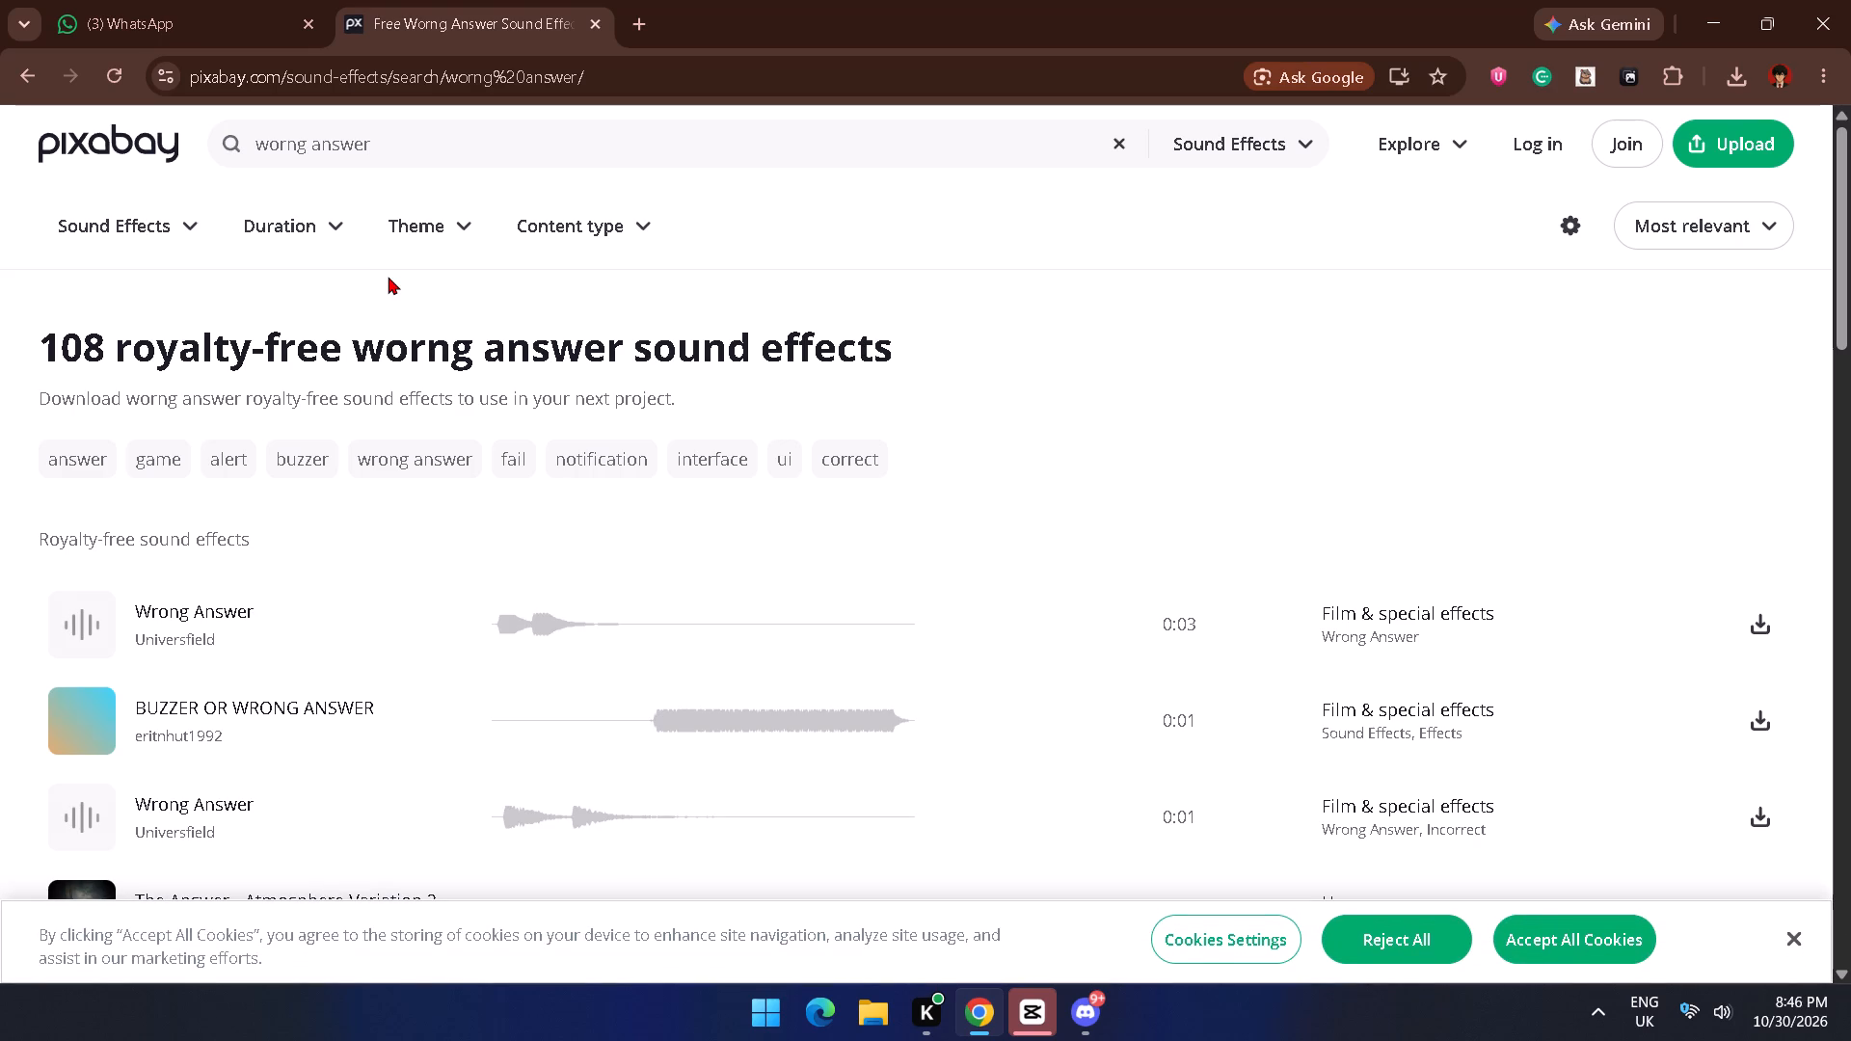
Audition the sound effects "BUZZER OR WRONG ANSWER" and both "Wrong Answer" results by Universfield in the Pixabay results.
click(87, 626)
click(83, 618)
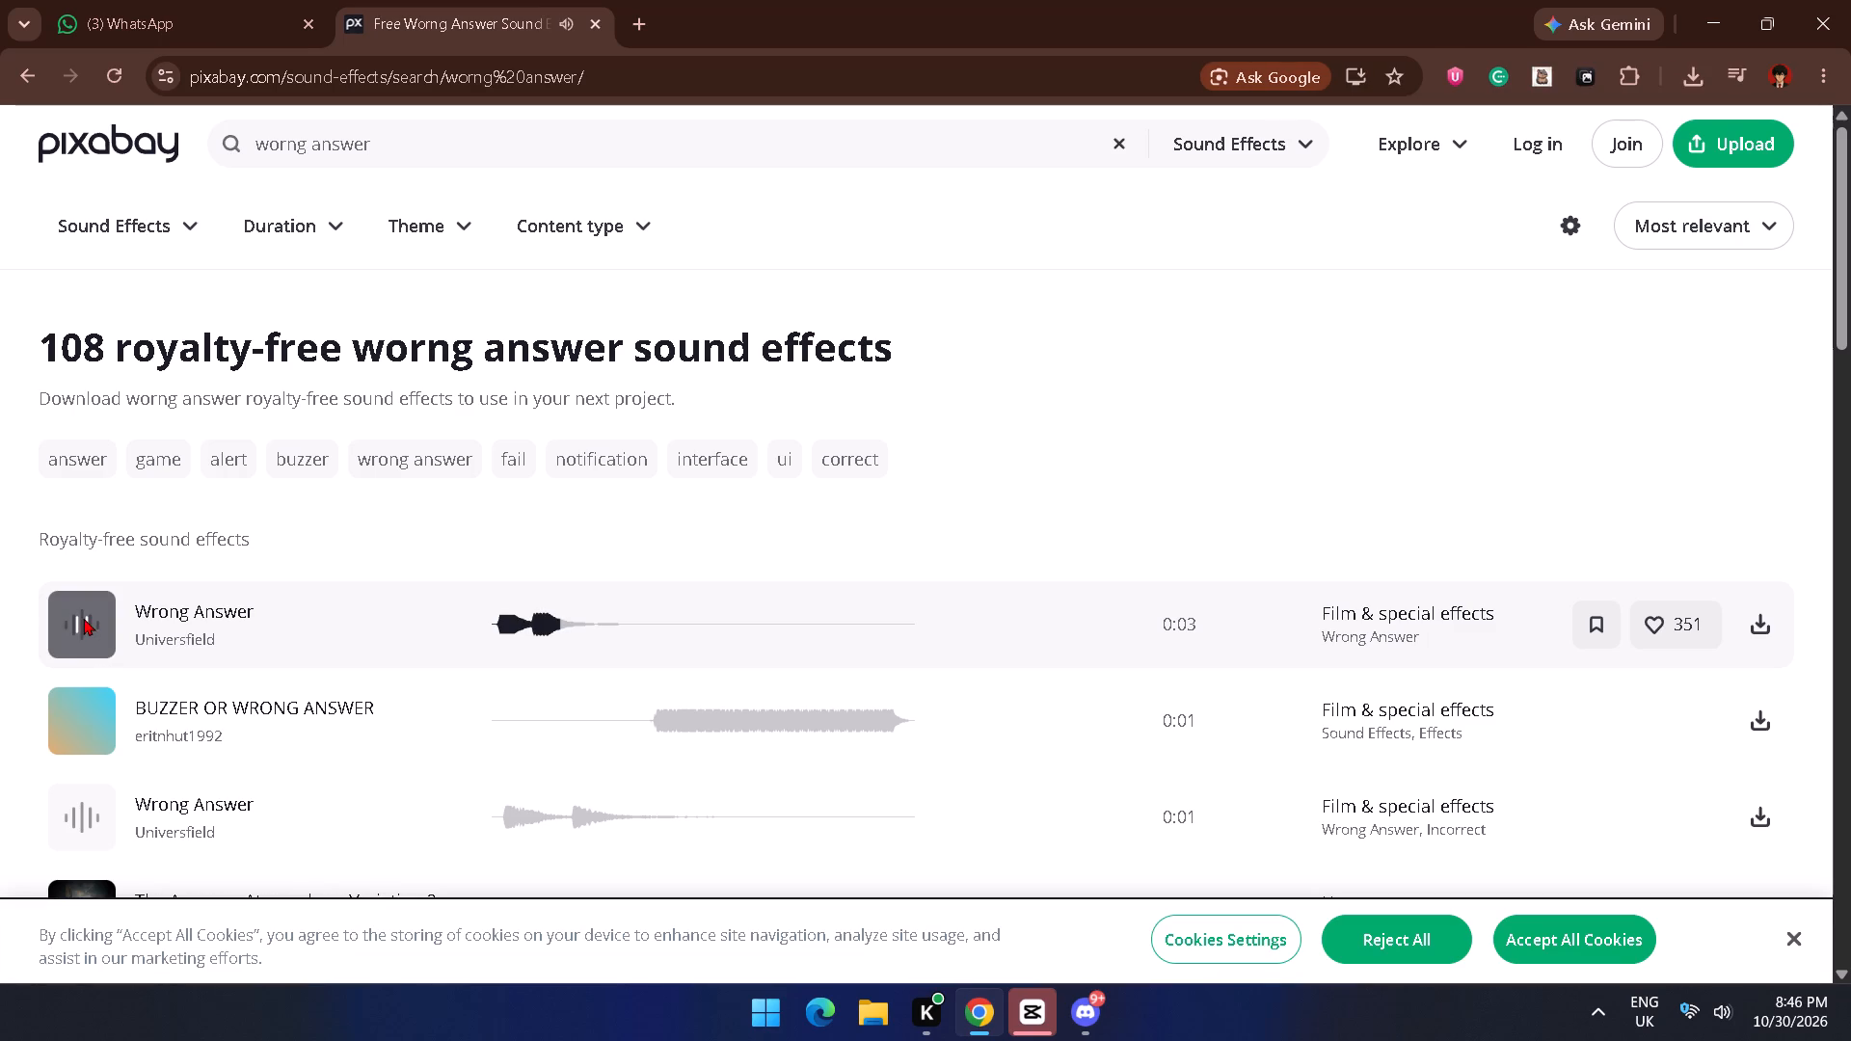
click(85, 717)
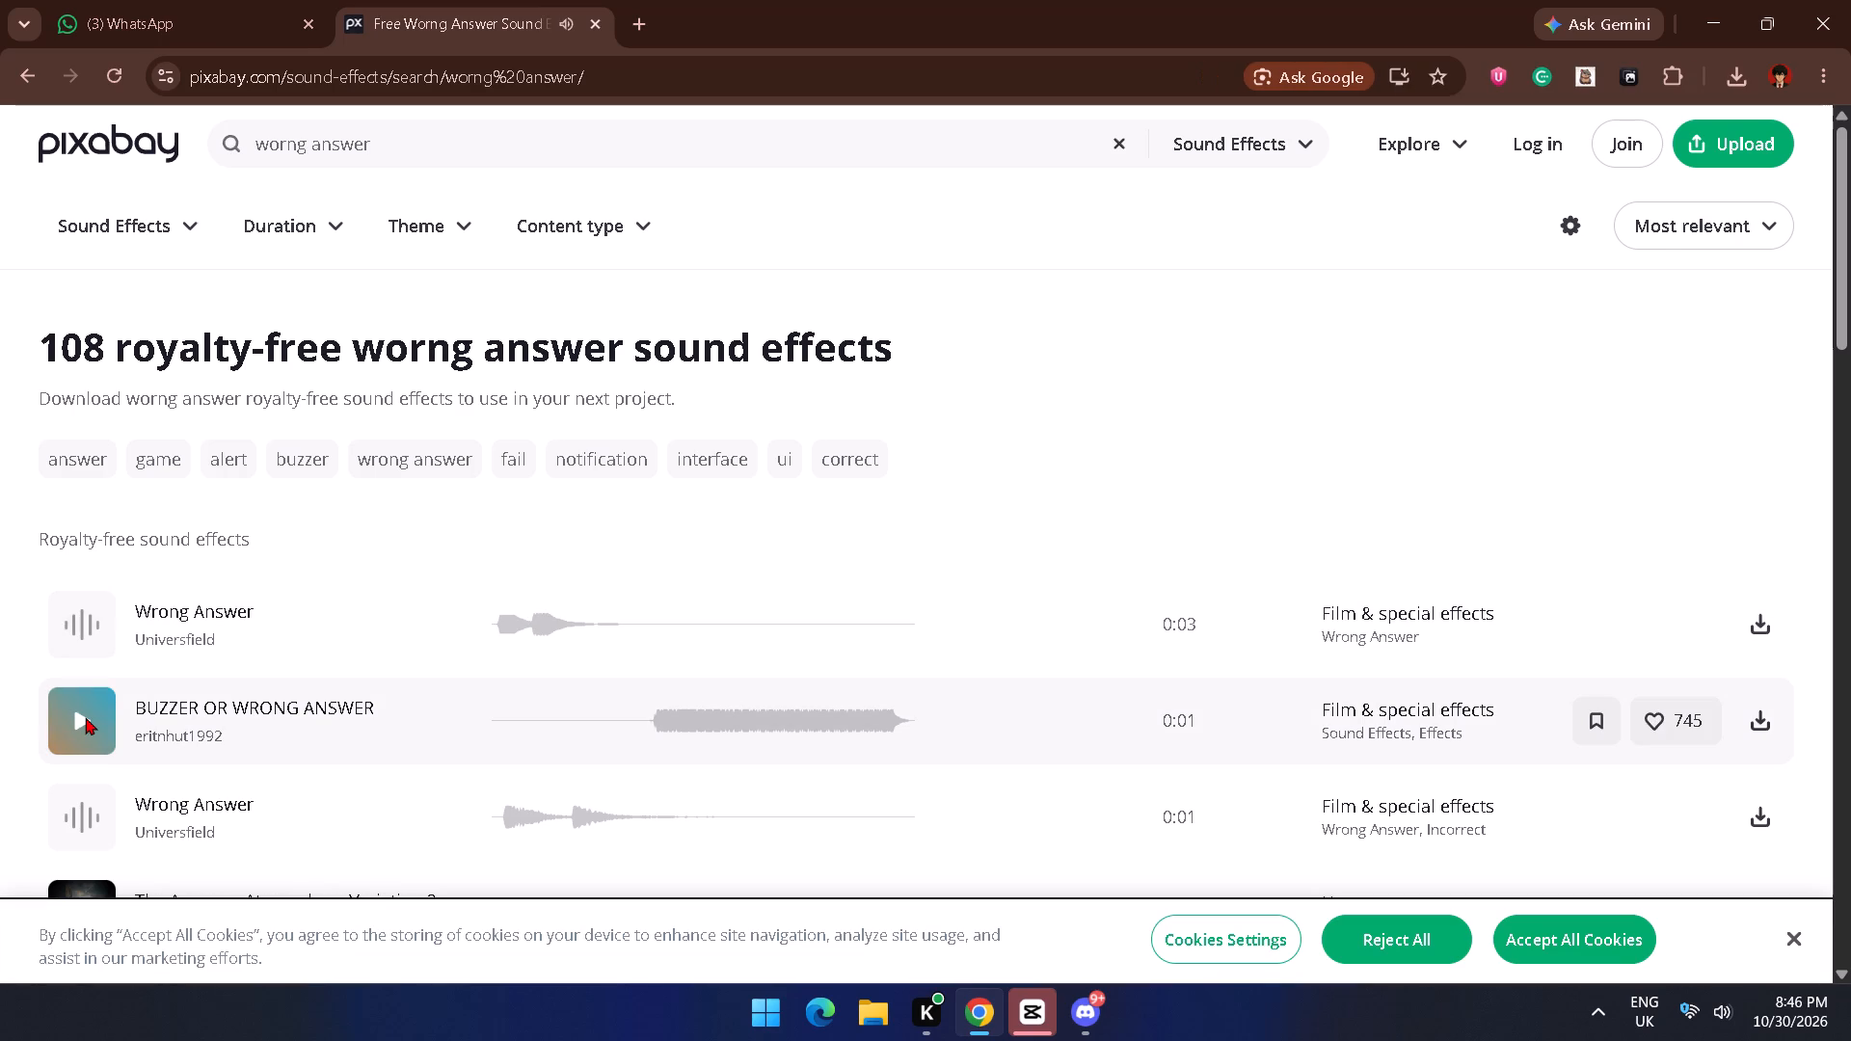
click(80, 721)
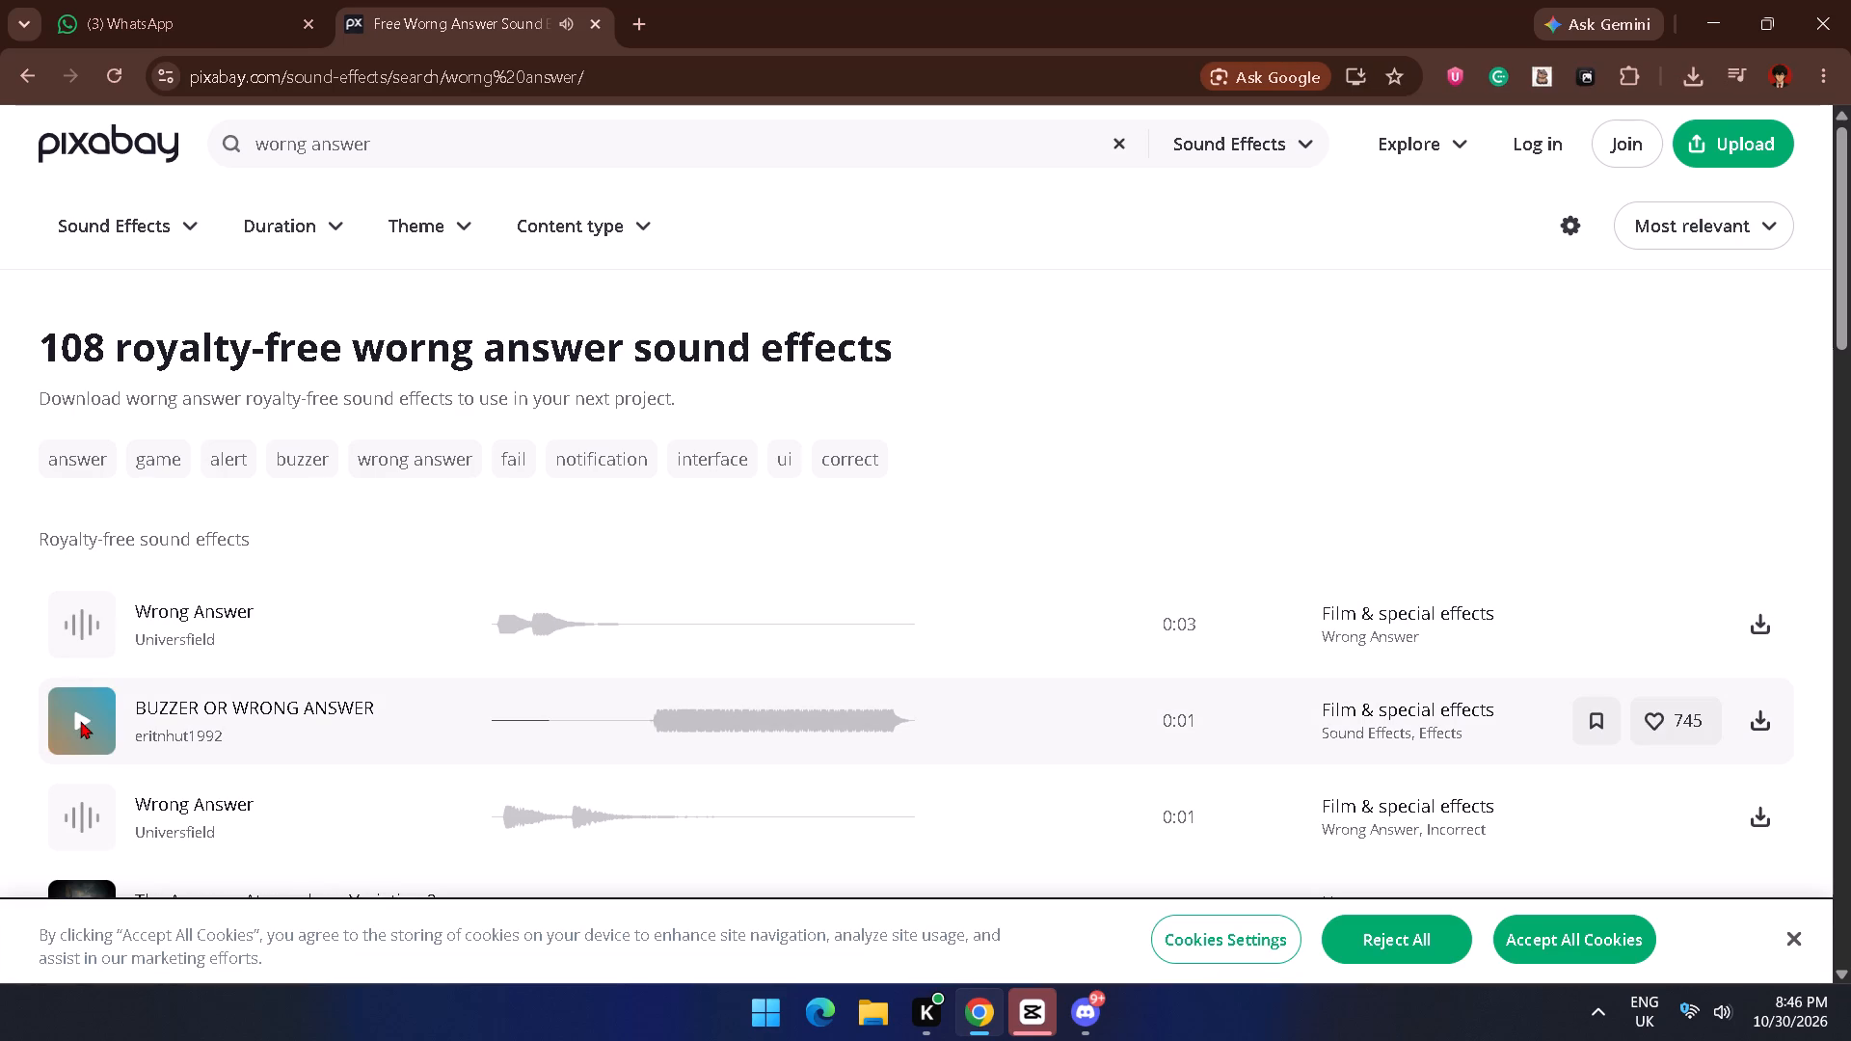
click(80, 721)
click(79, 716)
scroll(82, 711, down, 1)
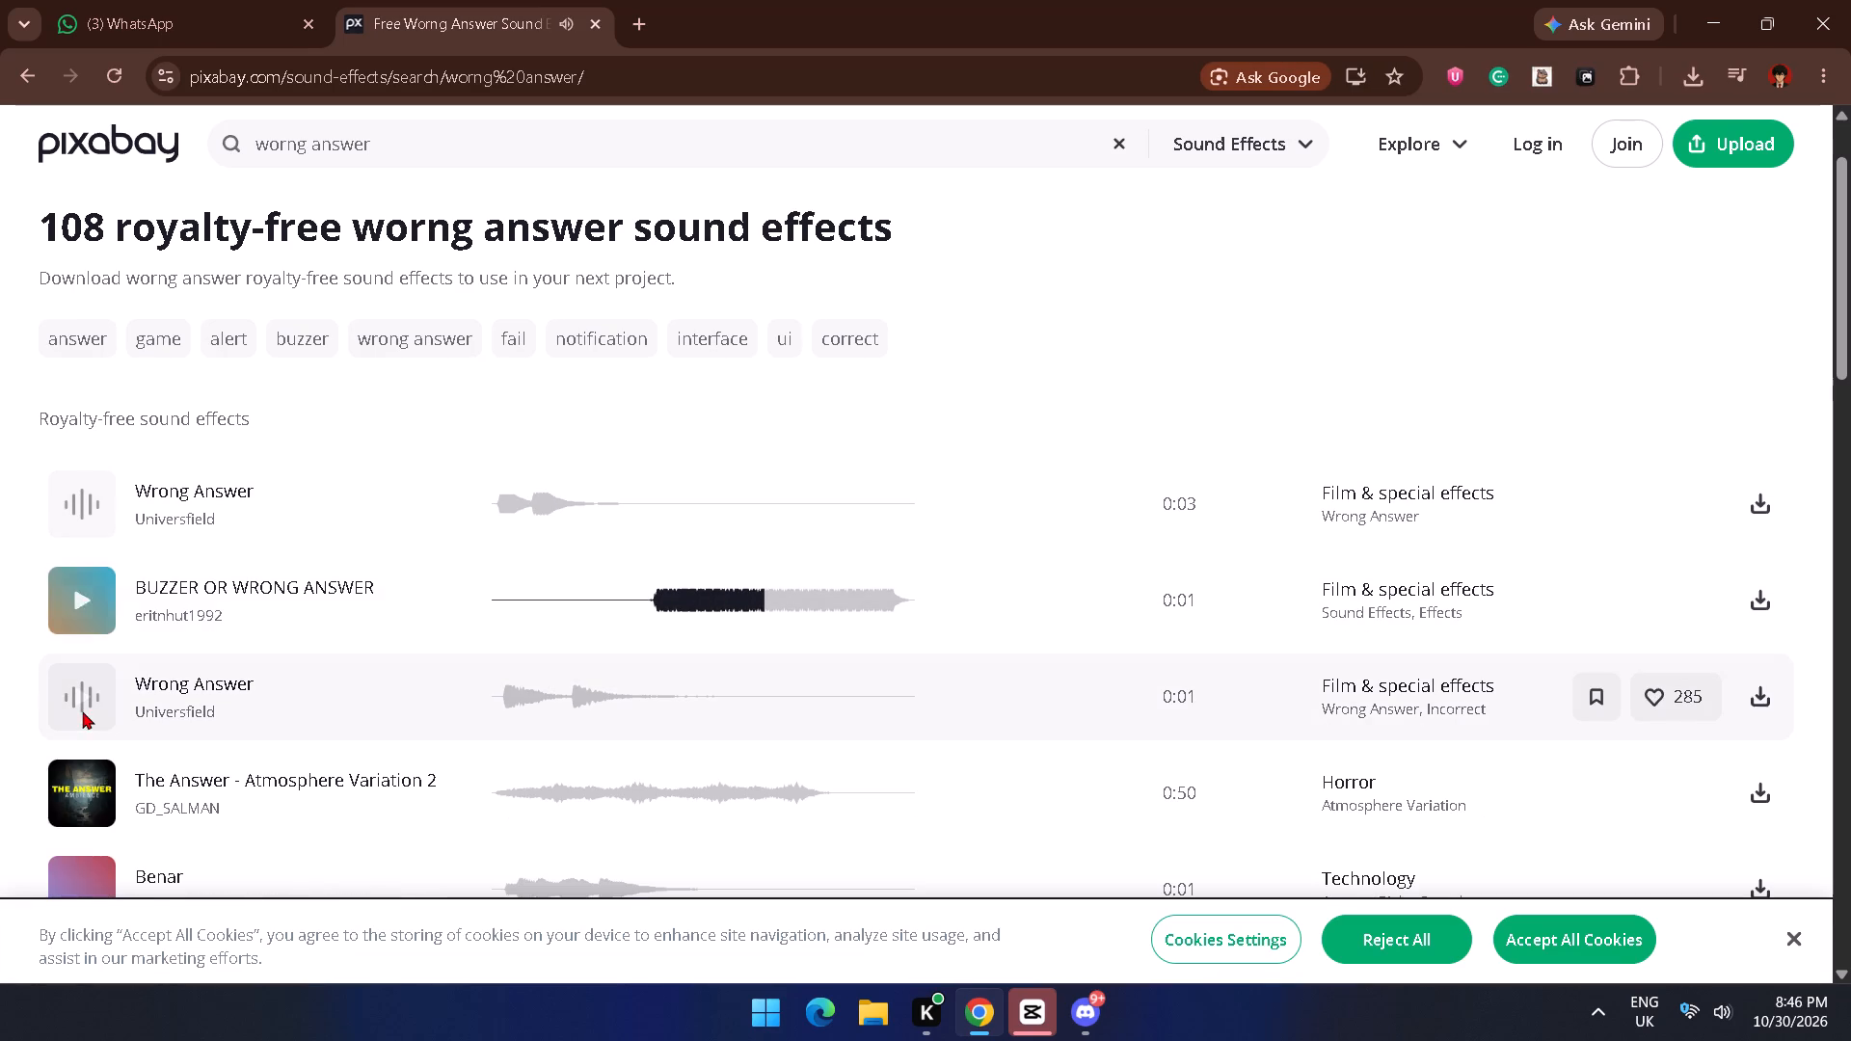
click(78, 700)
click(79, 693)
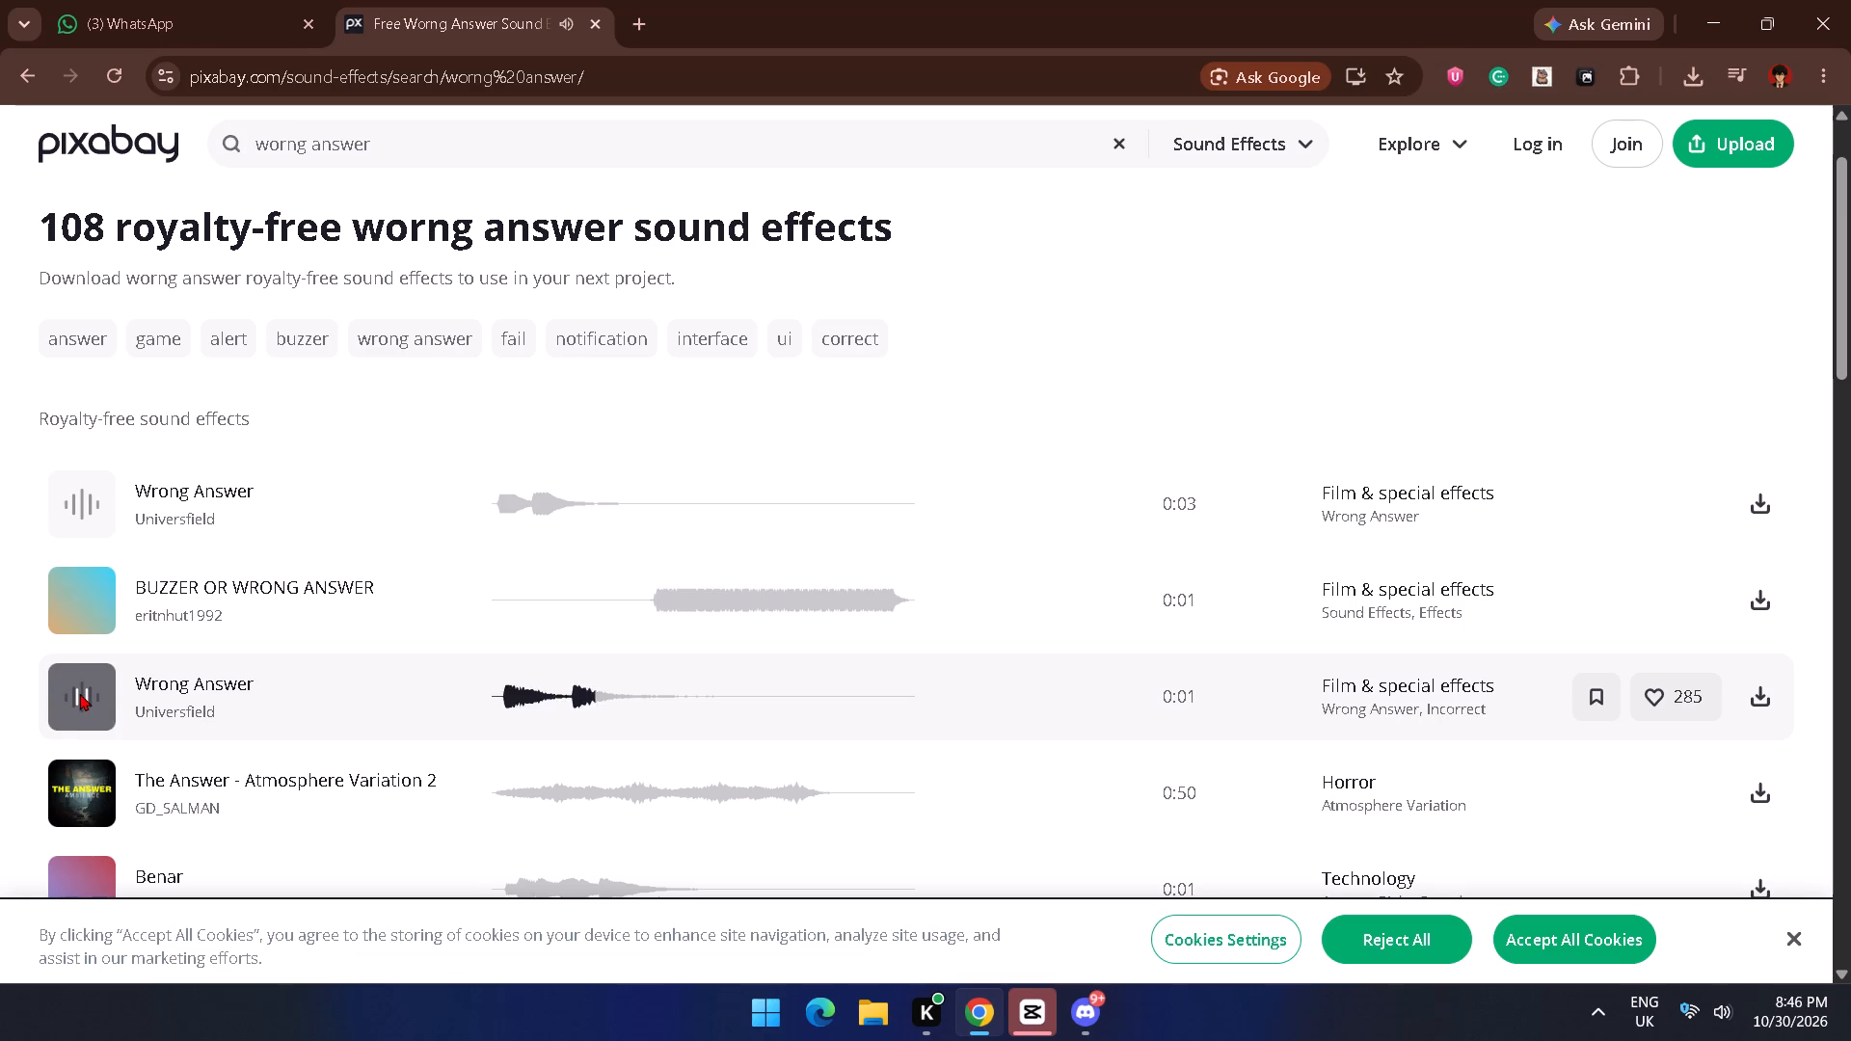
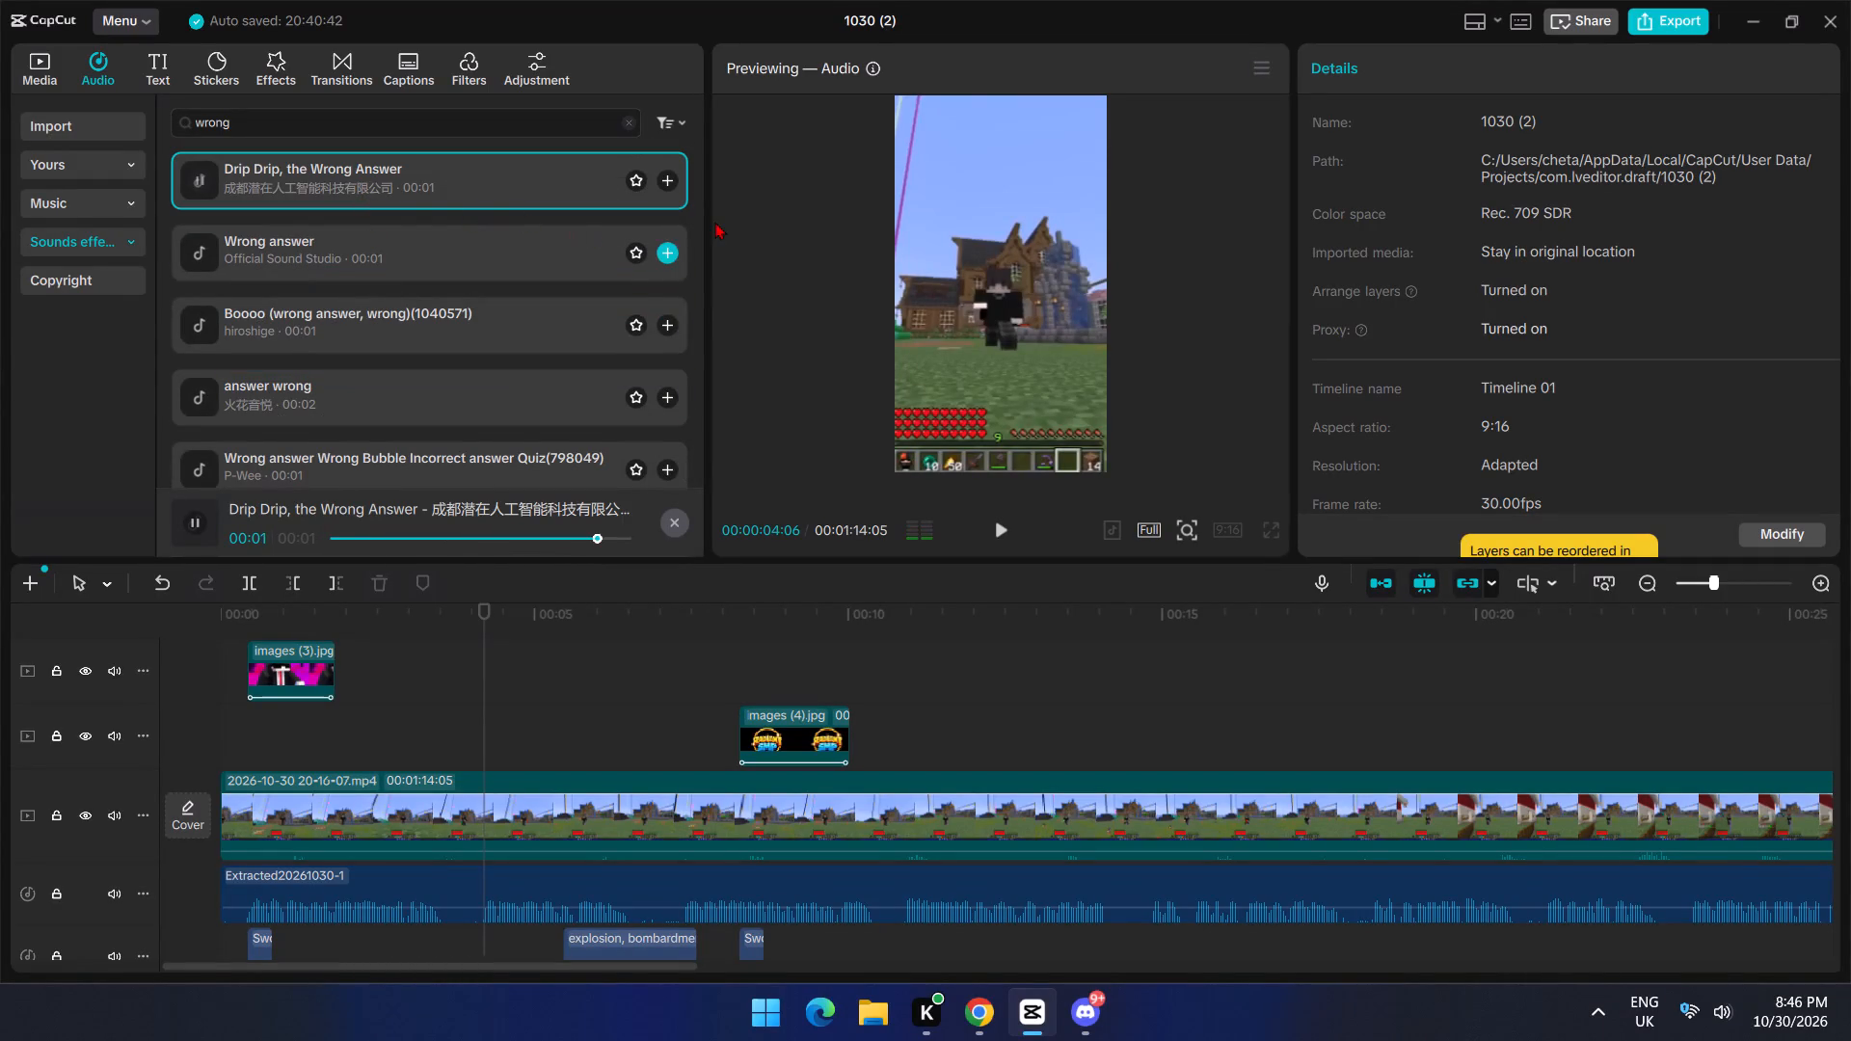
Audition more wrong-answer sound effects: "Wrong answer" by Official Sound Studio, "Boooo (wrong answer, wrong)" and the two-second "Wrong Answer".
click(468, 243)
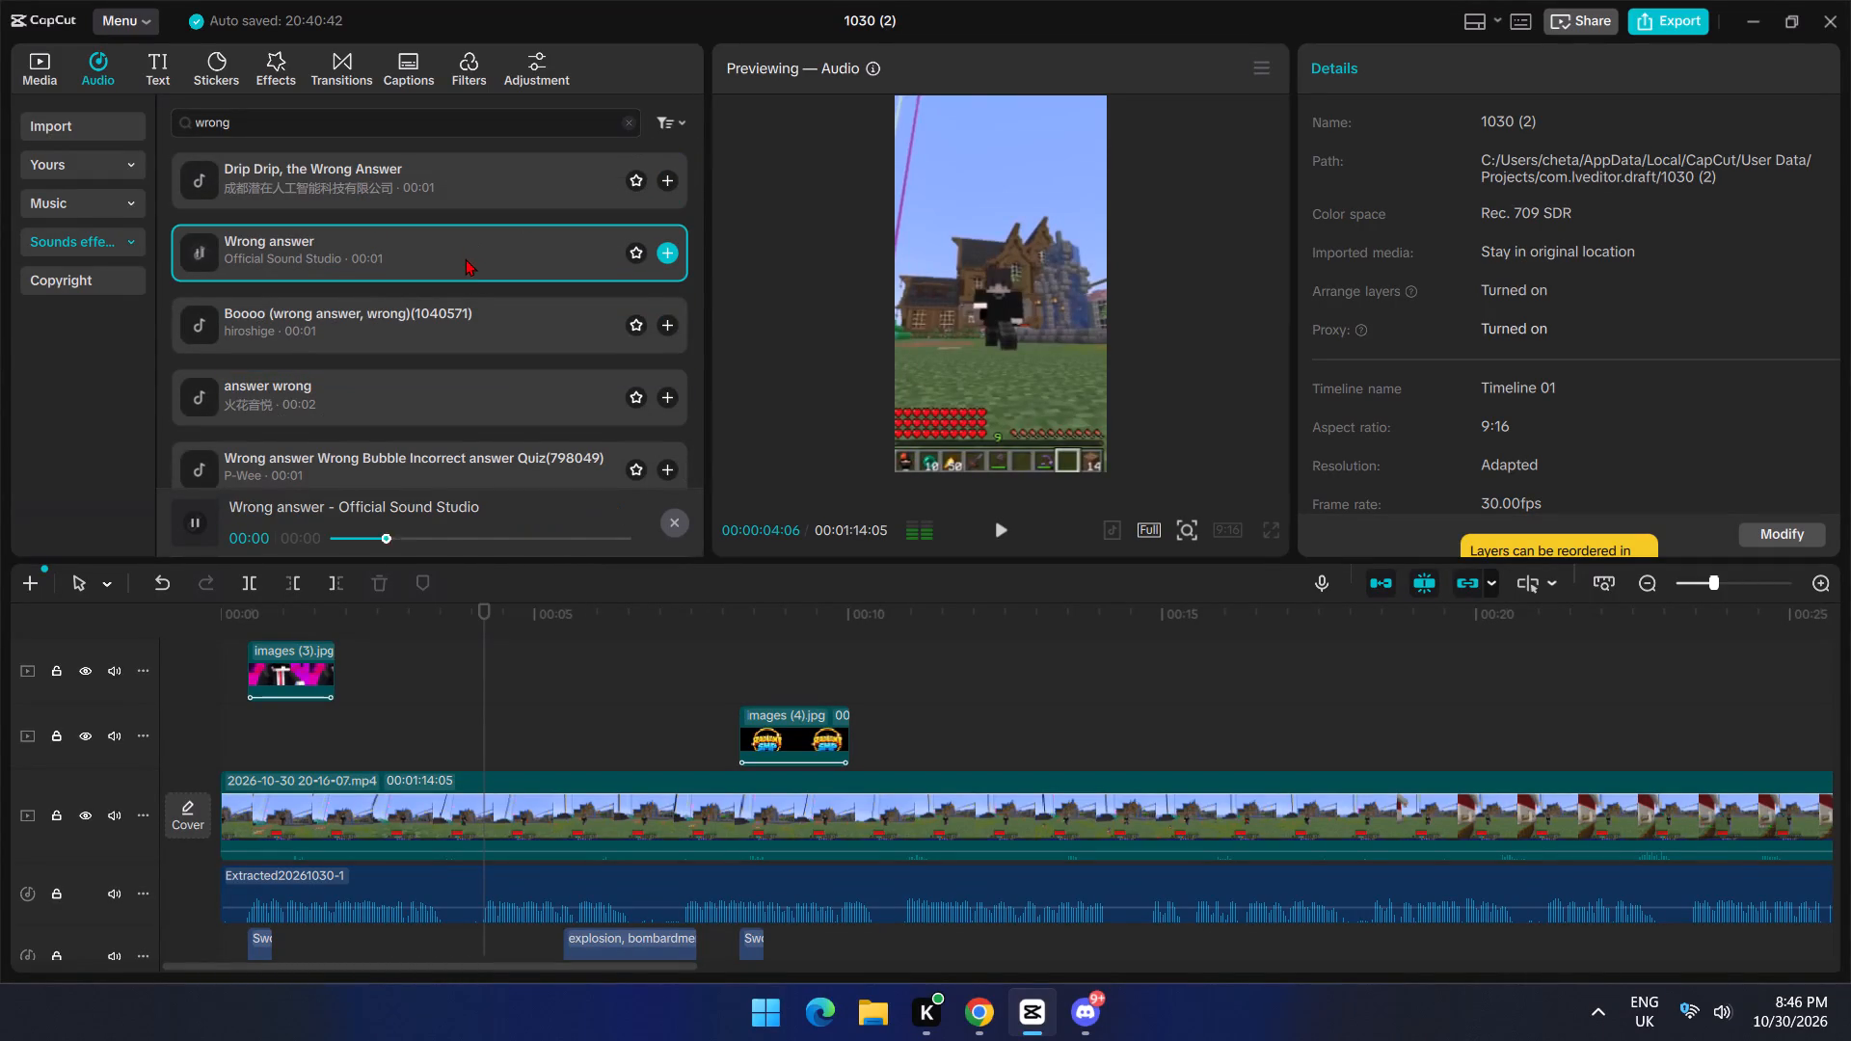
click(476, 345)
scroll(427, 361, down, 2)
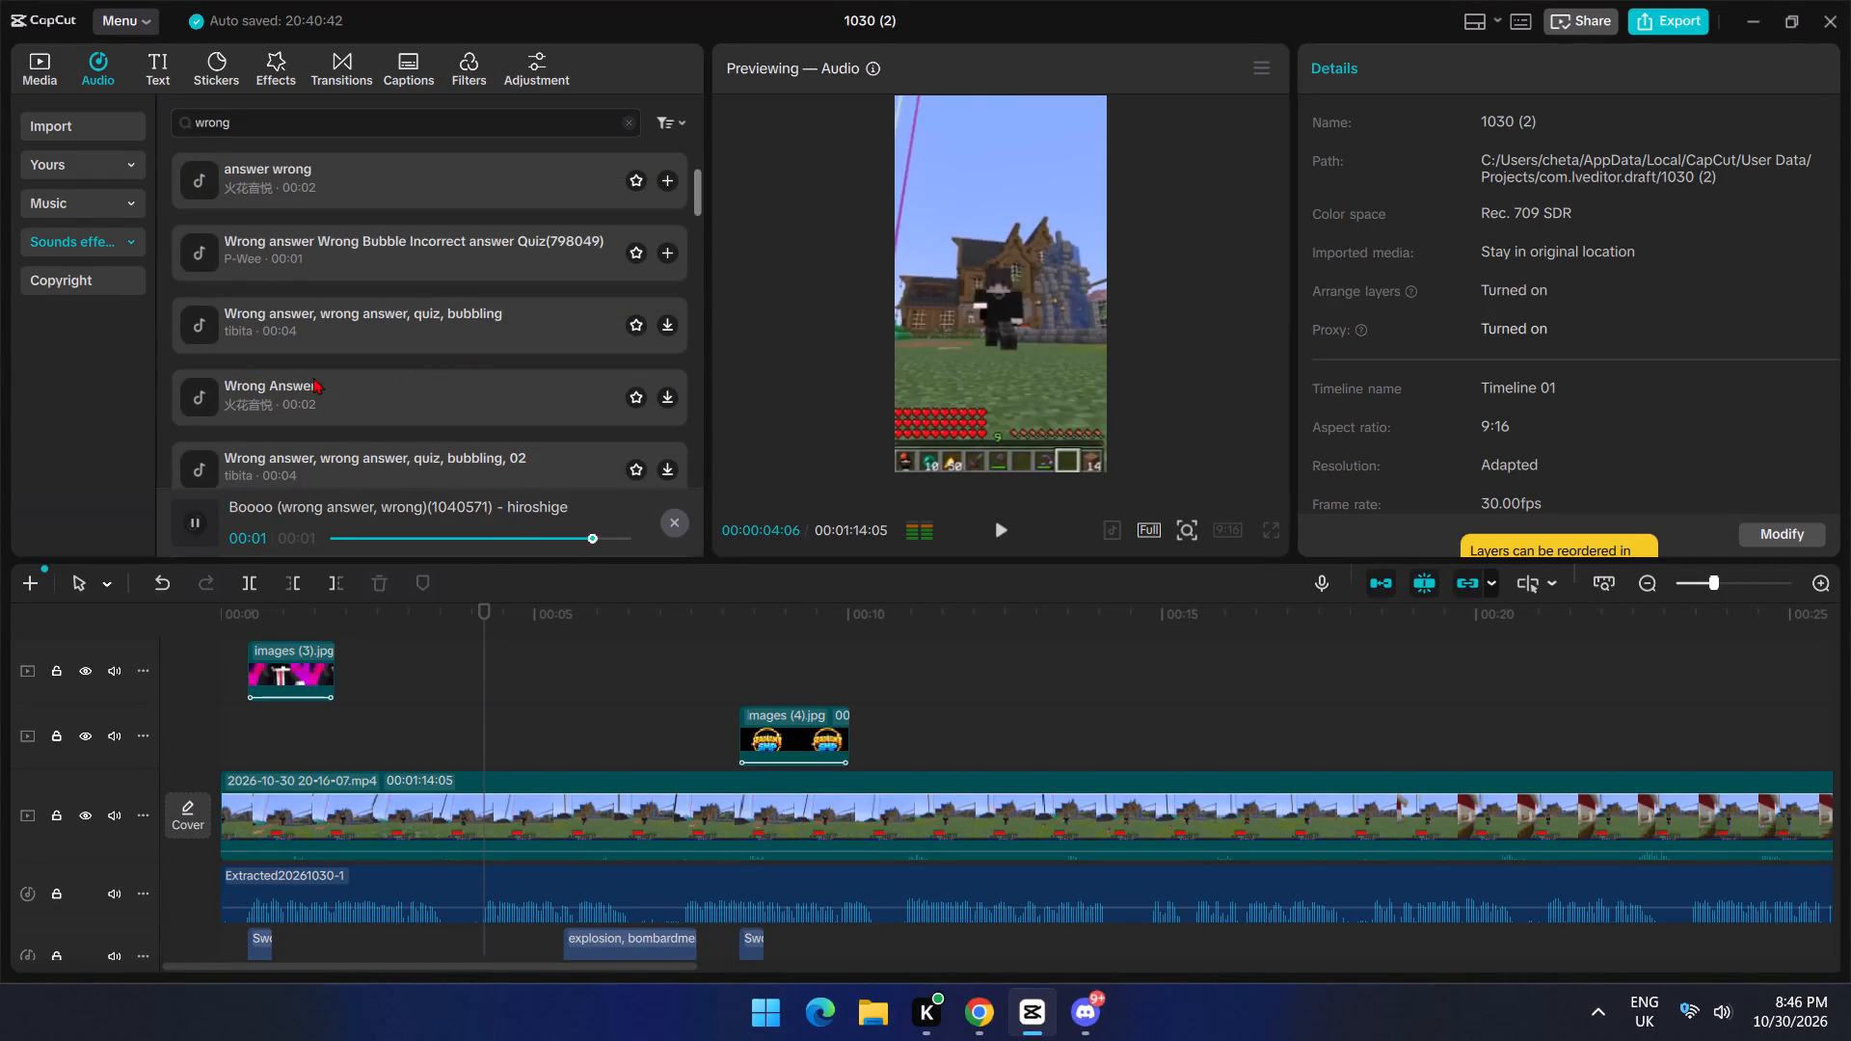
click(288, 395)
Clear the "wrong" search term from the sound effects search.
click(259, 117)
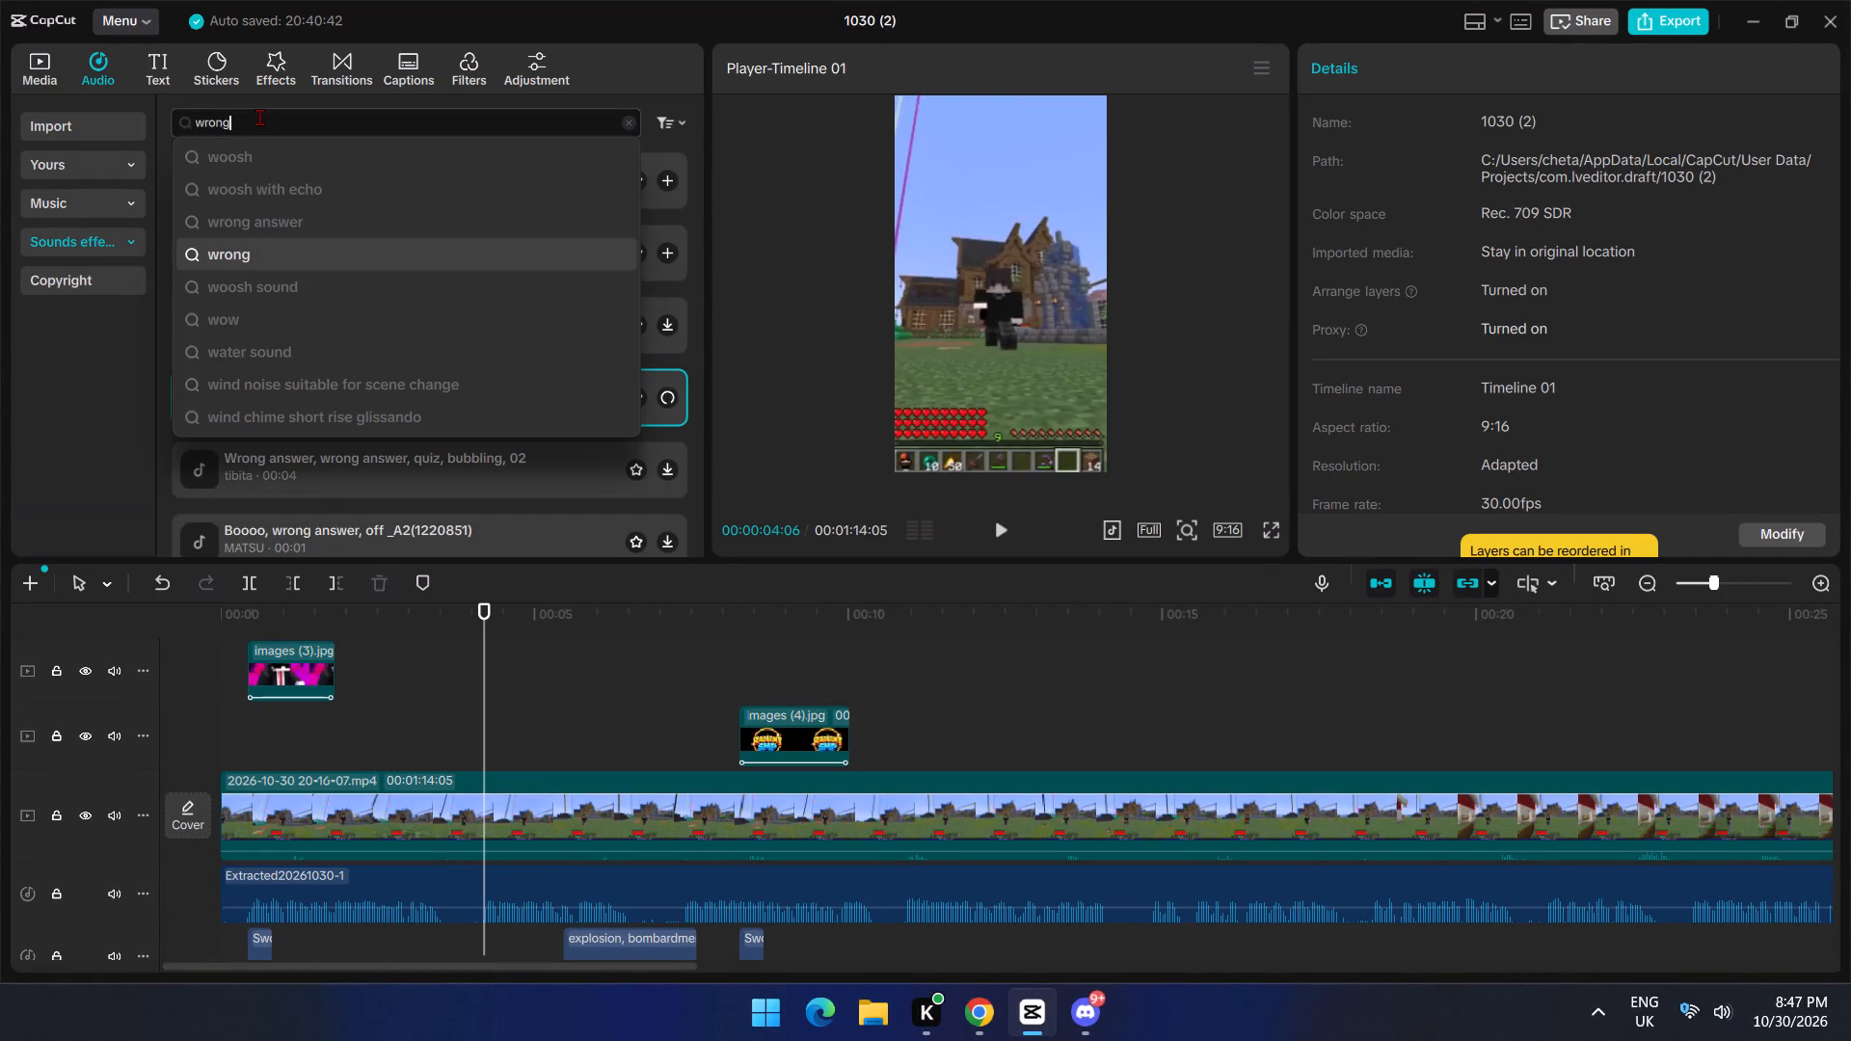
key(BackSpace)
key(BackSpace)
key(BackSpace)
key(BackSpace)
key(BackSpace)
key(BackSpace)
key(BackSpace)
key(BackSpace)
key(BackSpace)
key(BackSpace)
key(BackSpace)
key(BackSpace)
key(BackSpace)
key(BackSpace)
key(BackSpace)
key(BackSpace)
key(BackSpace)
key(BackSpace)
key(BackSpace)
key(BackSpace)
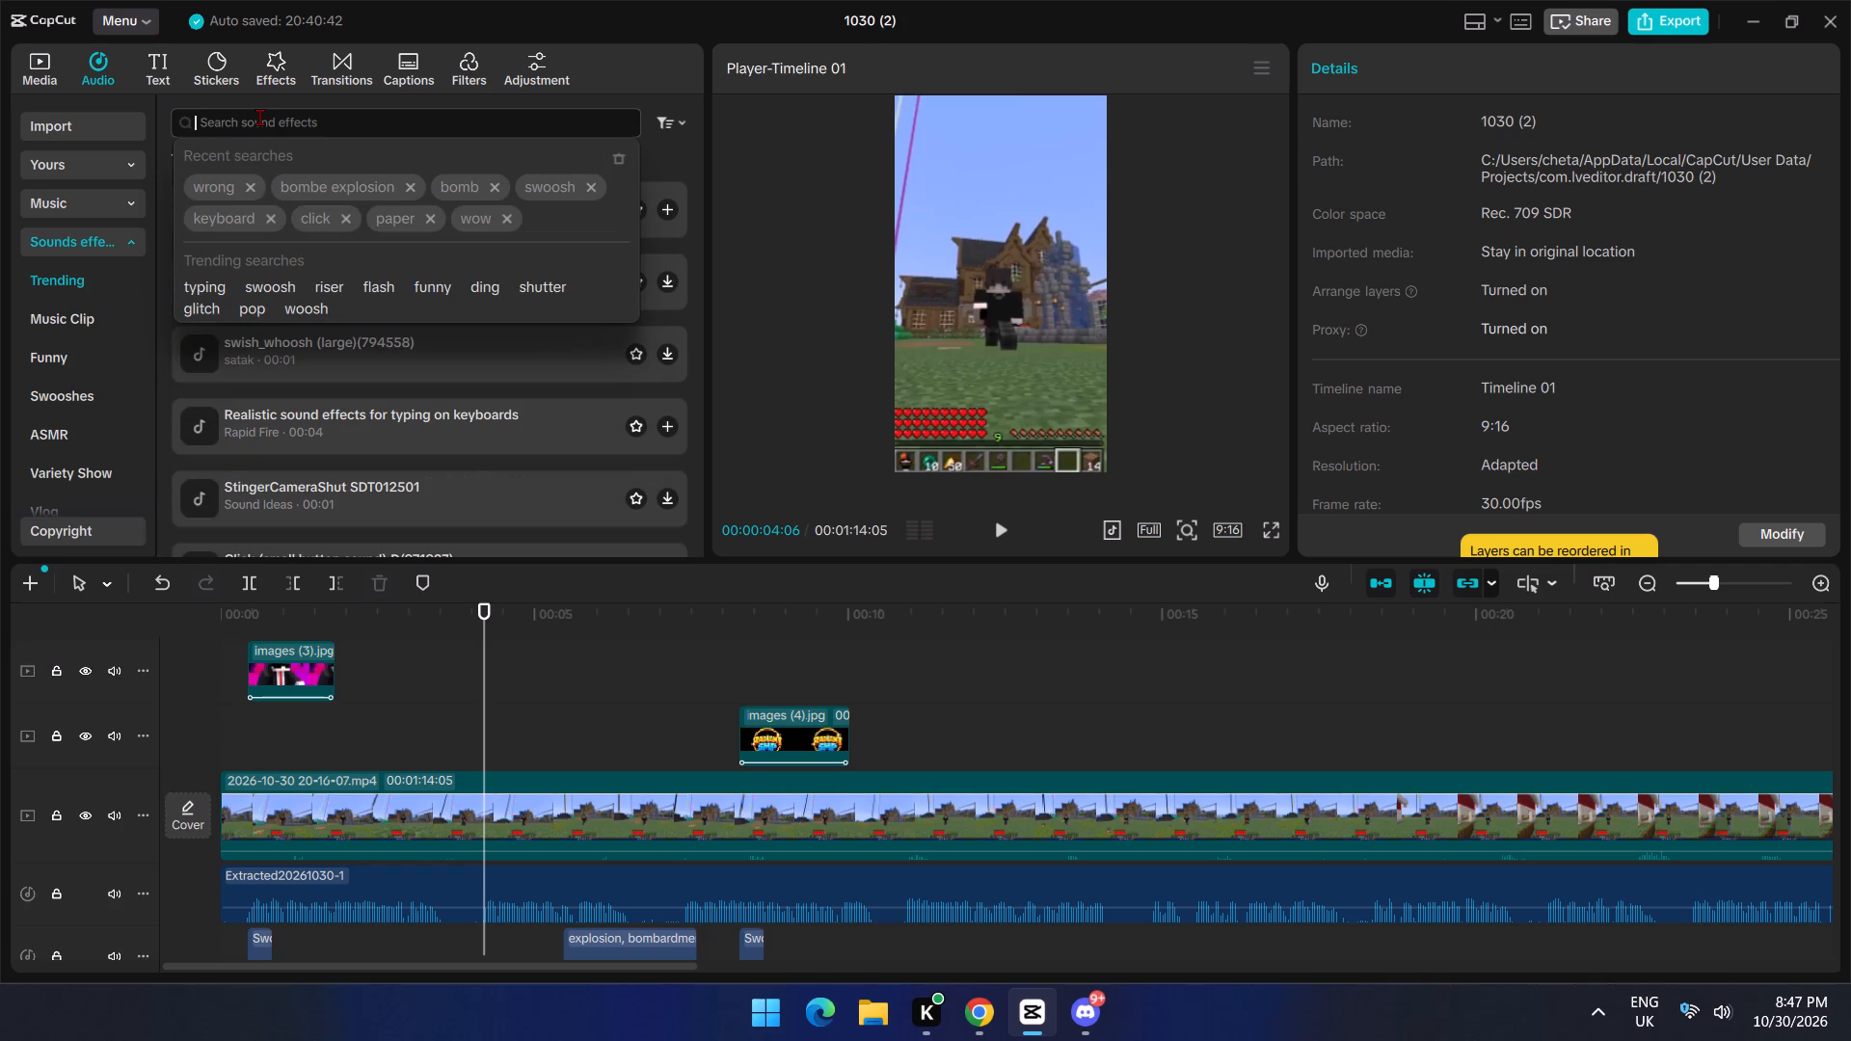
Search the sound effects library for "no" and audition the first results, including "NO!" and "NO!!".
text(no)
key(Return)
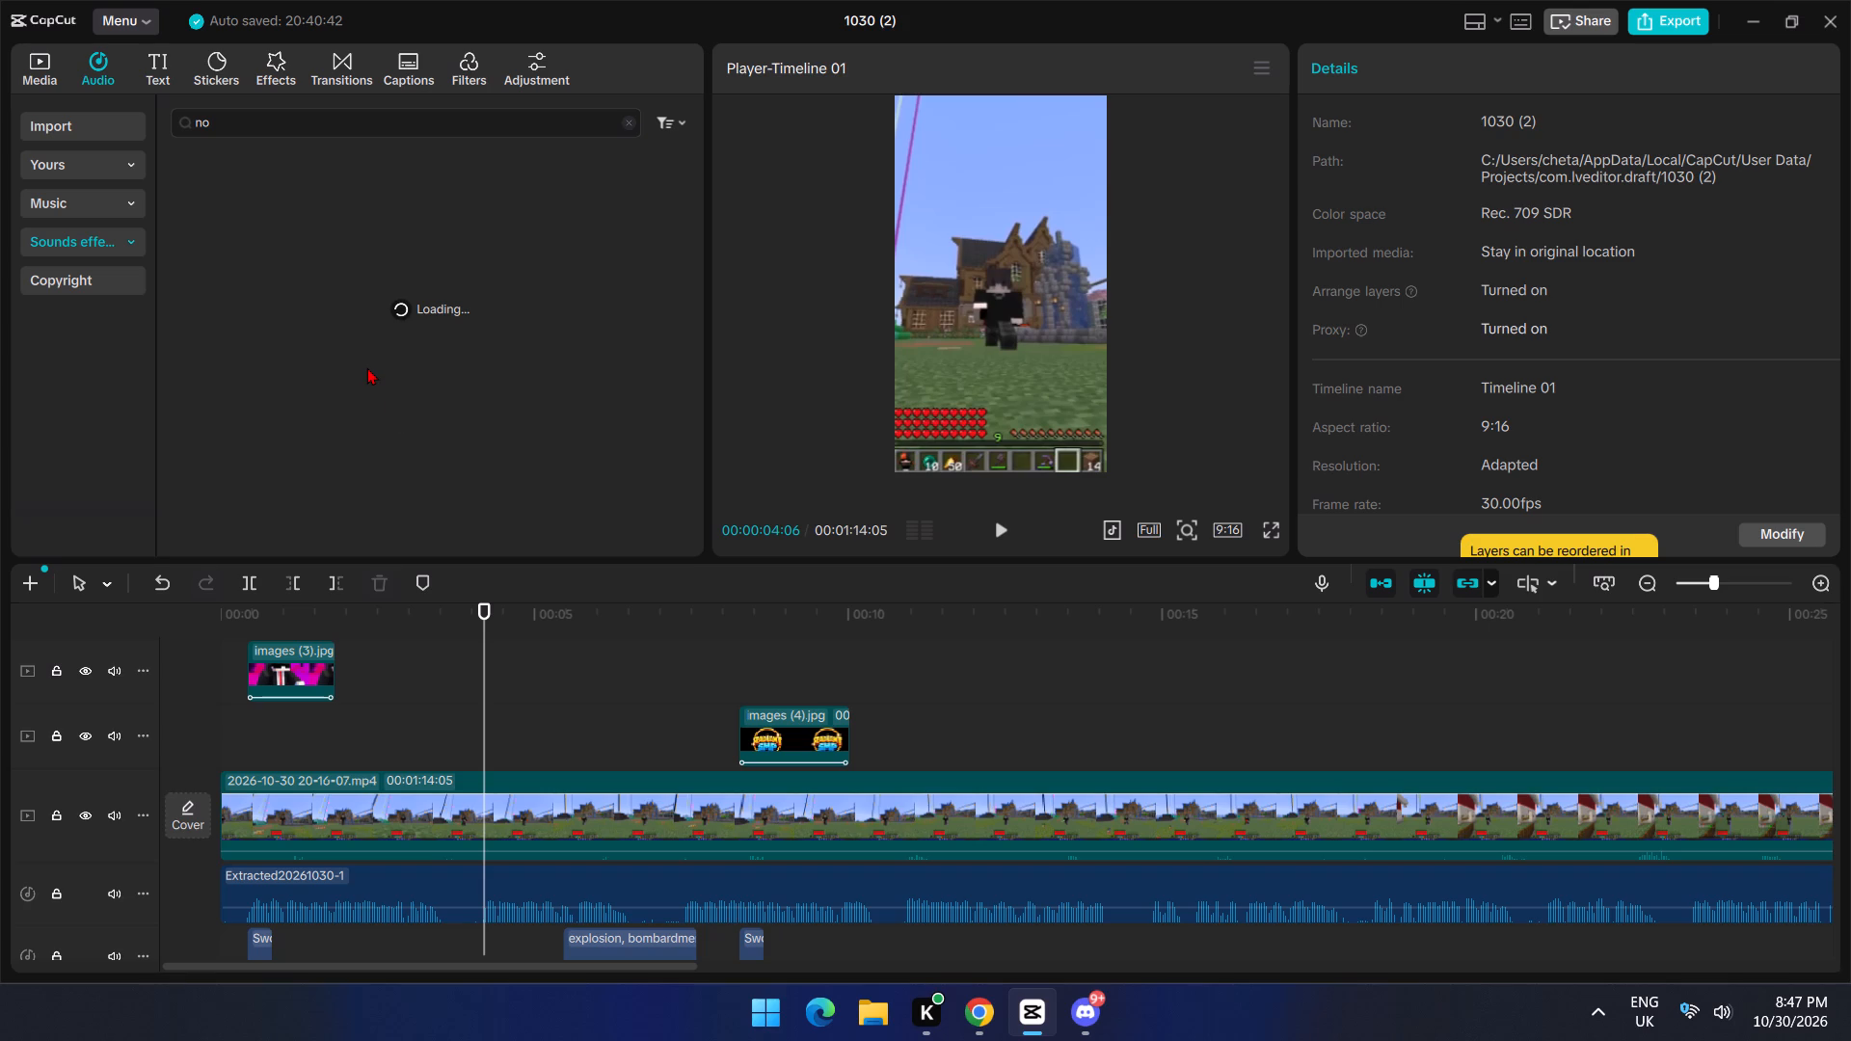
key(space)
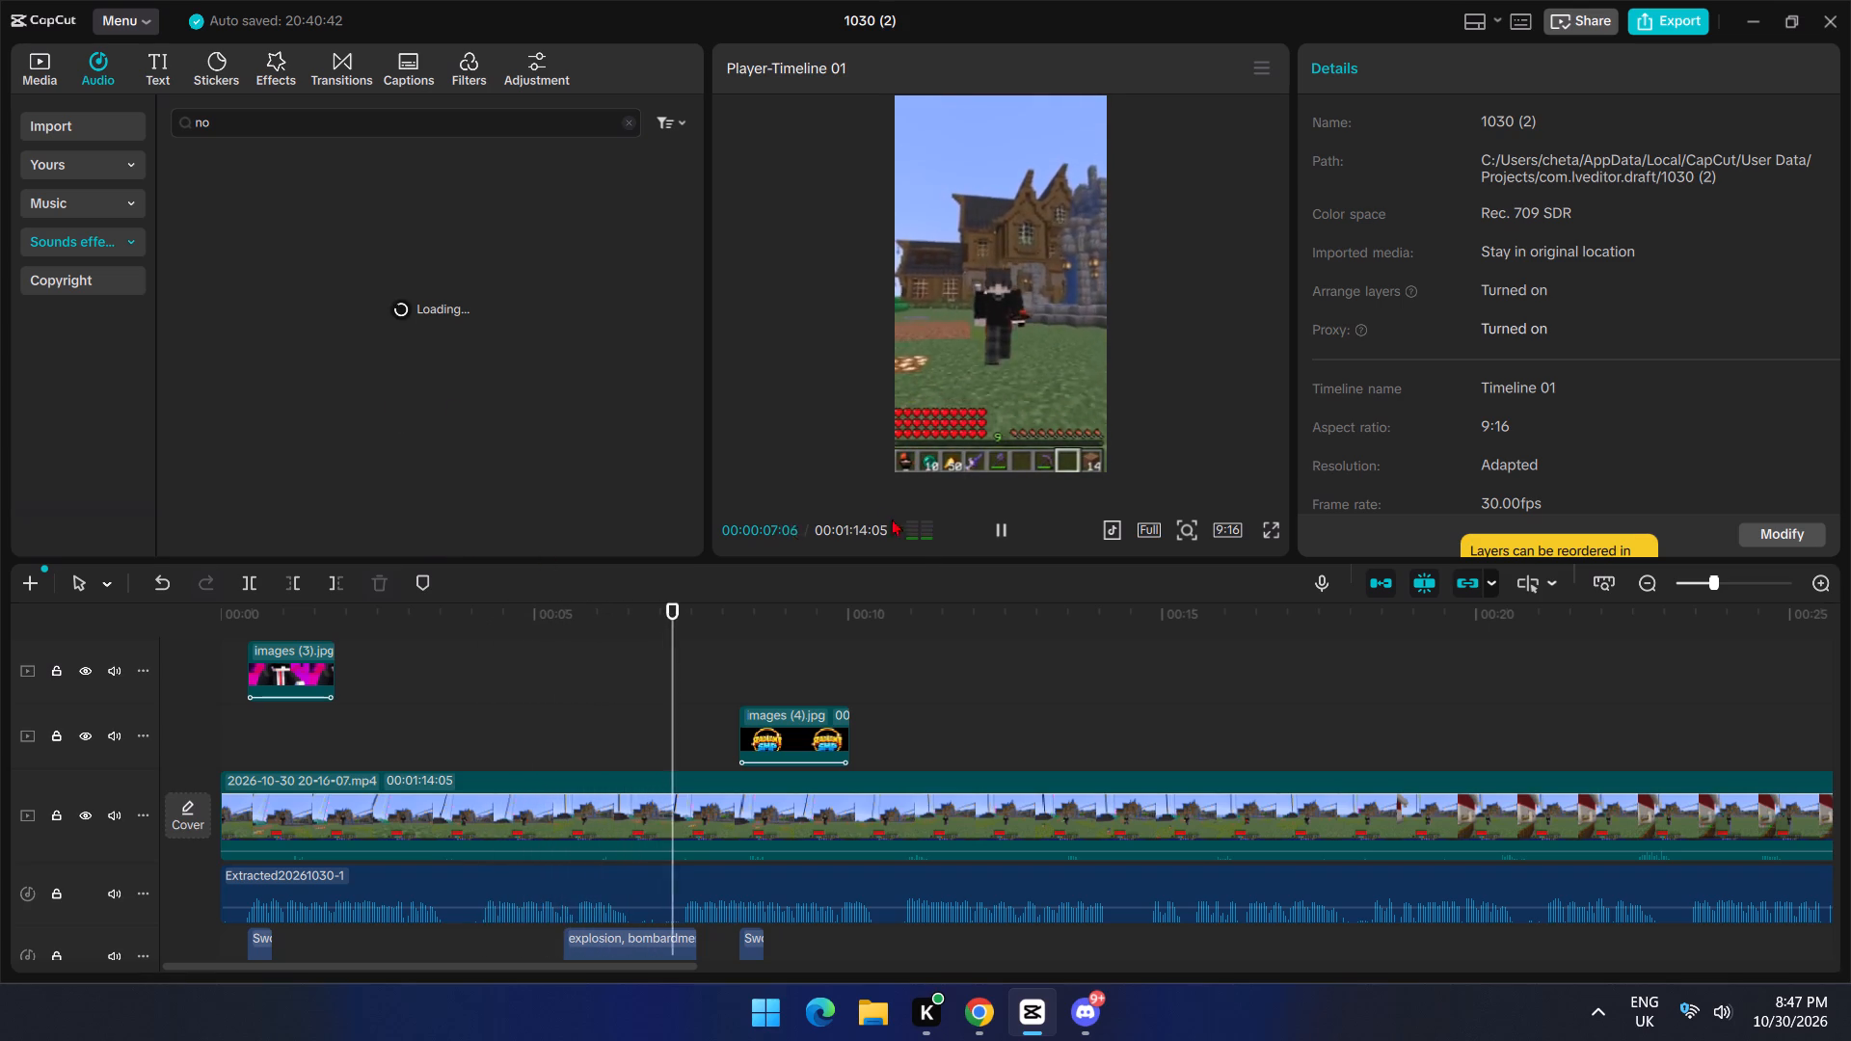
key(space)
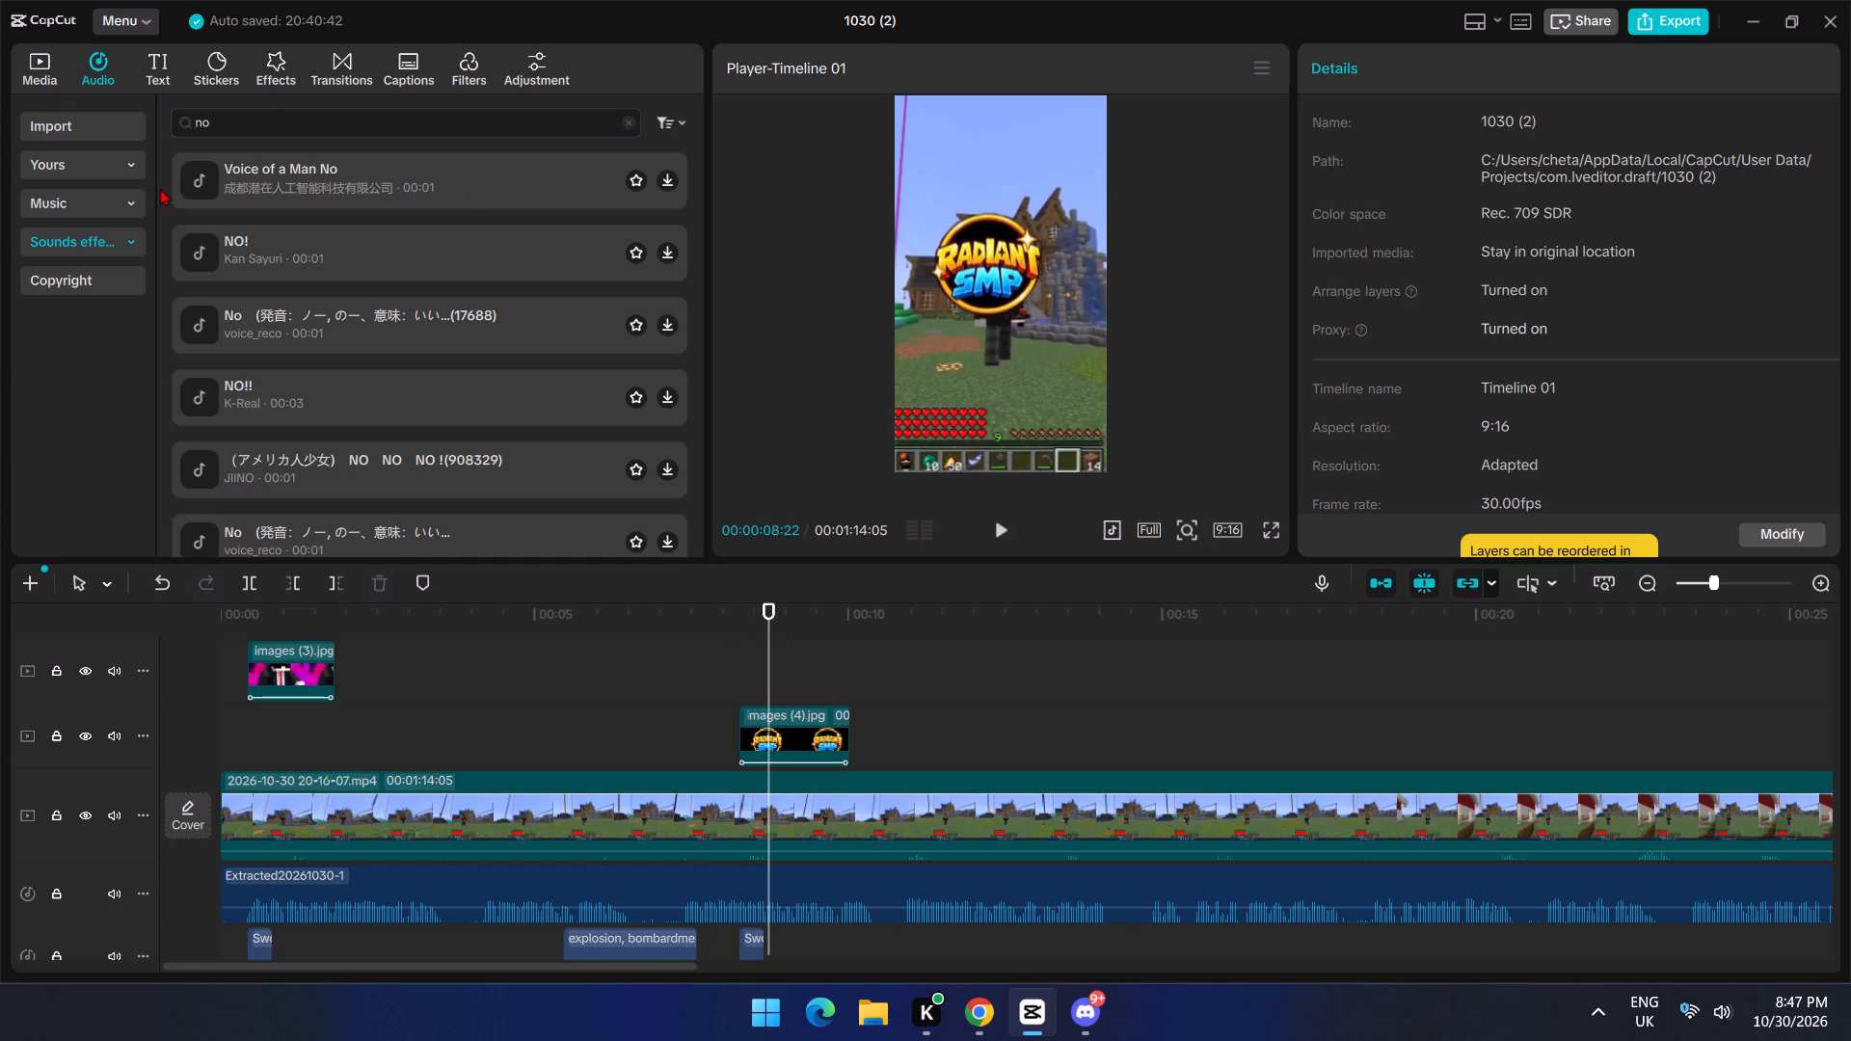
click(199, 176)
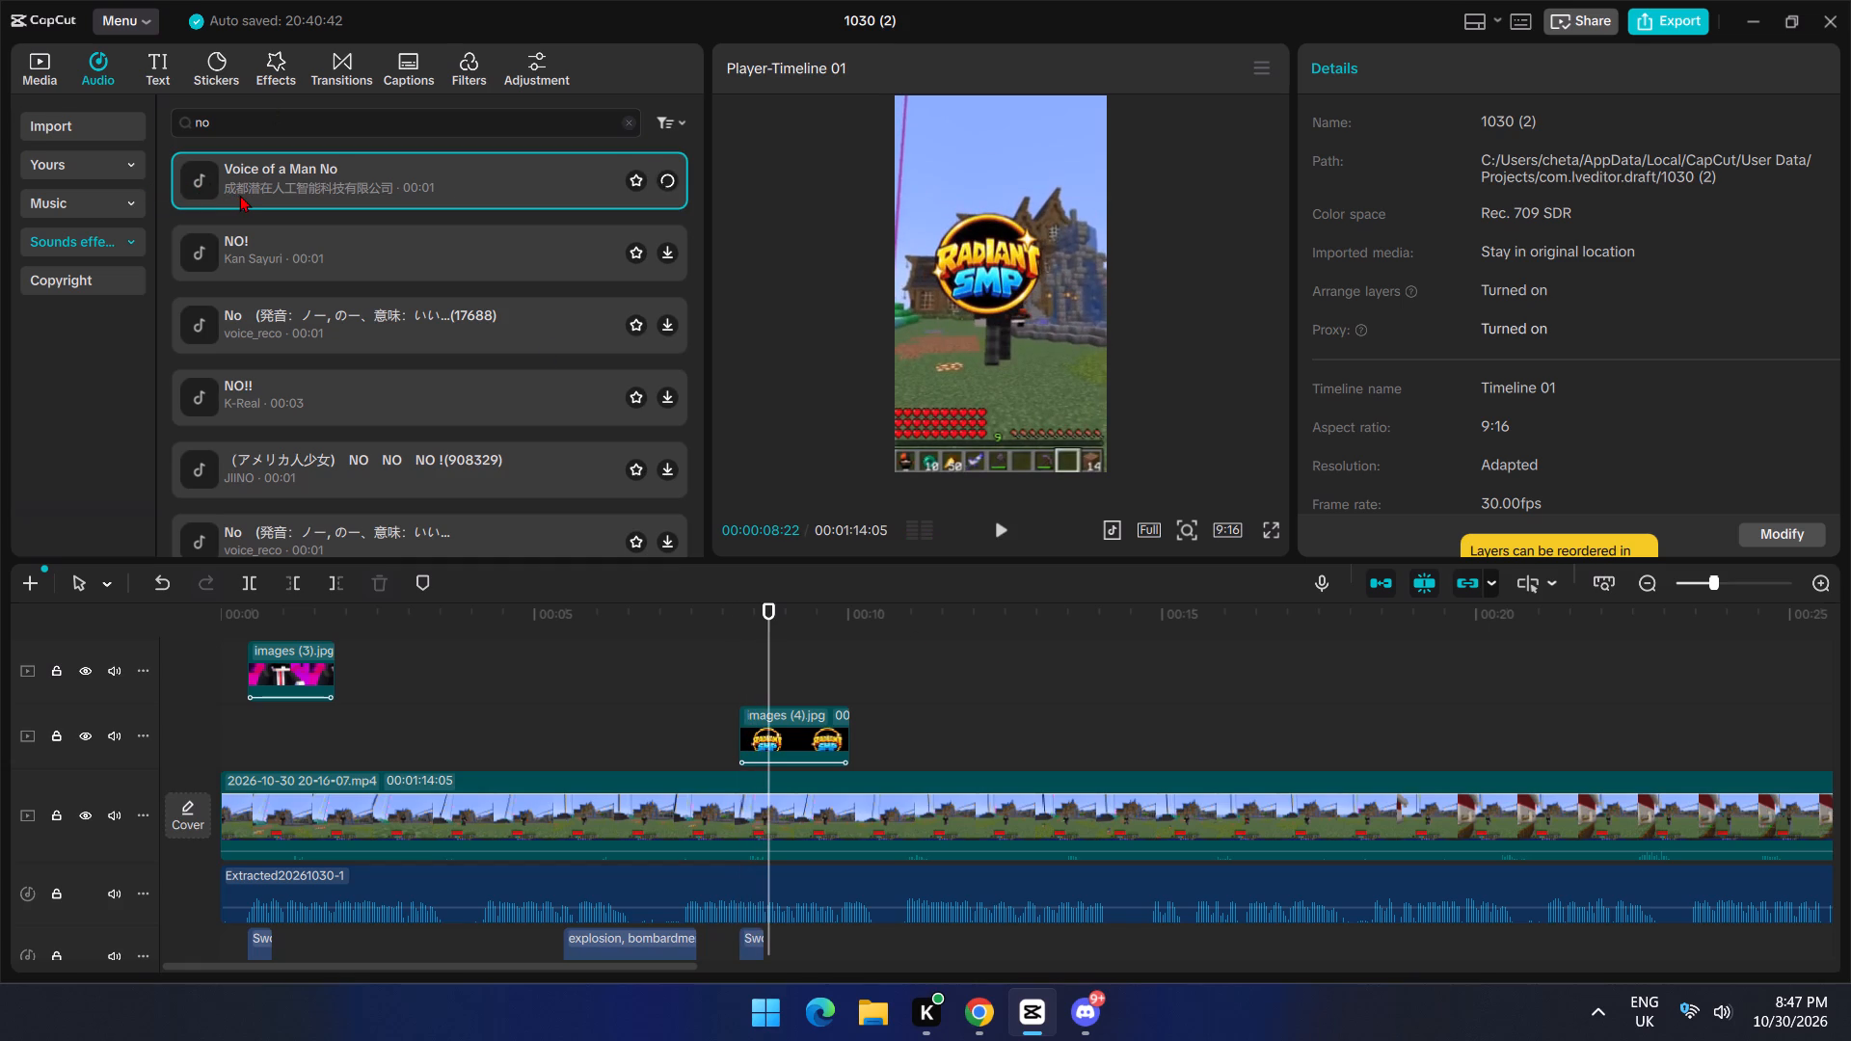
click(235, 255)
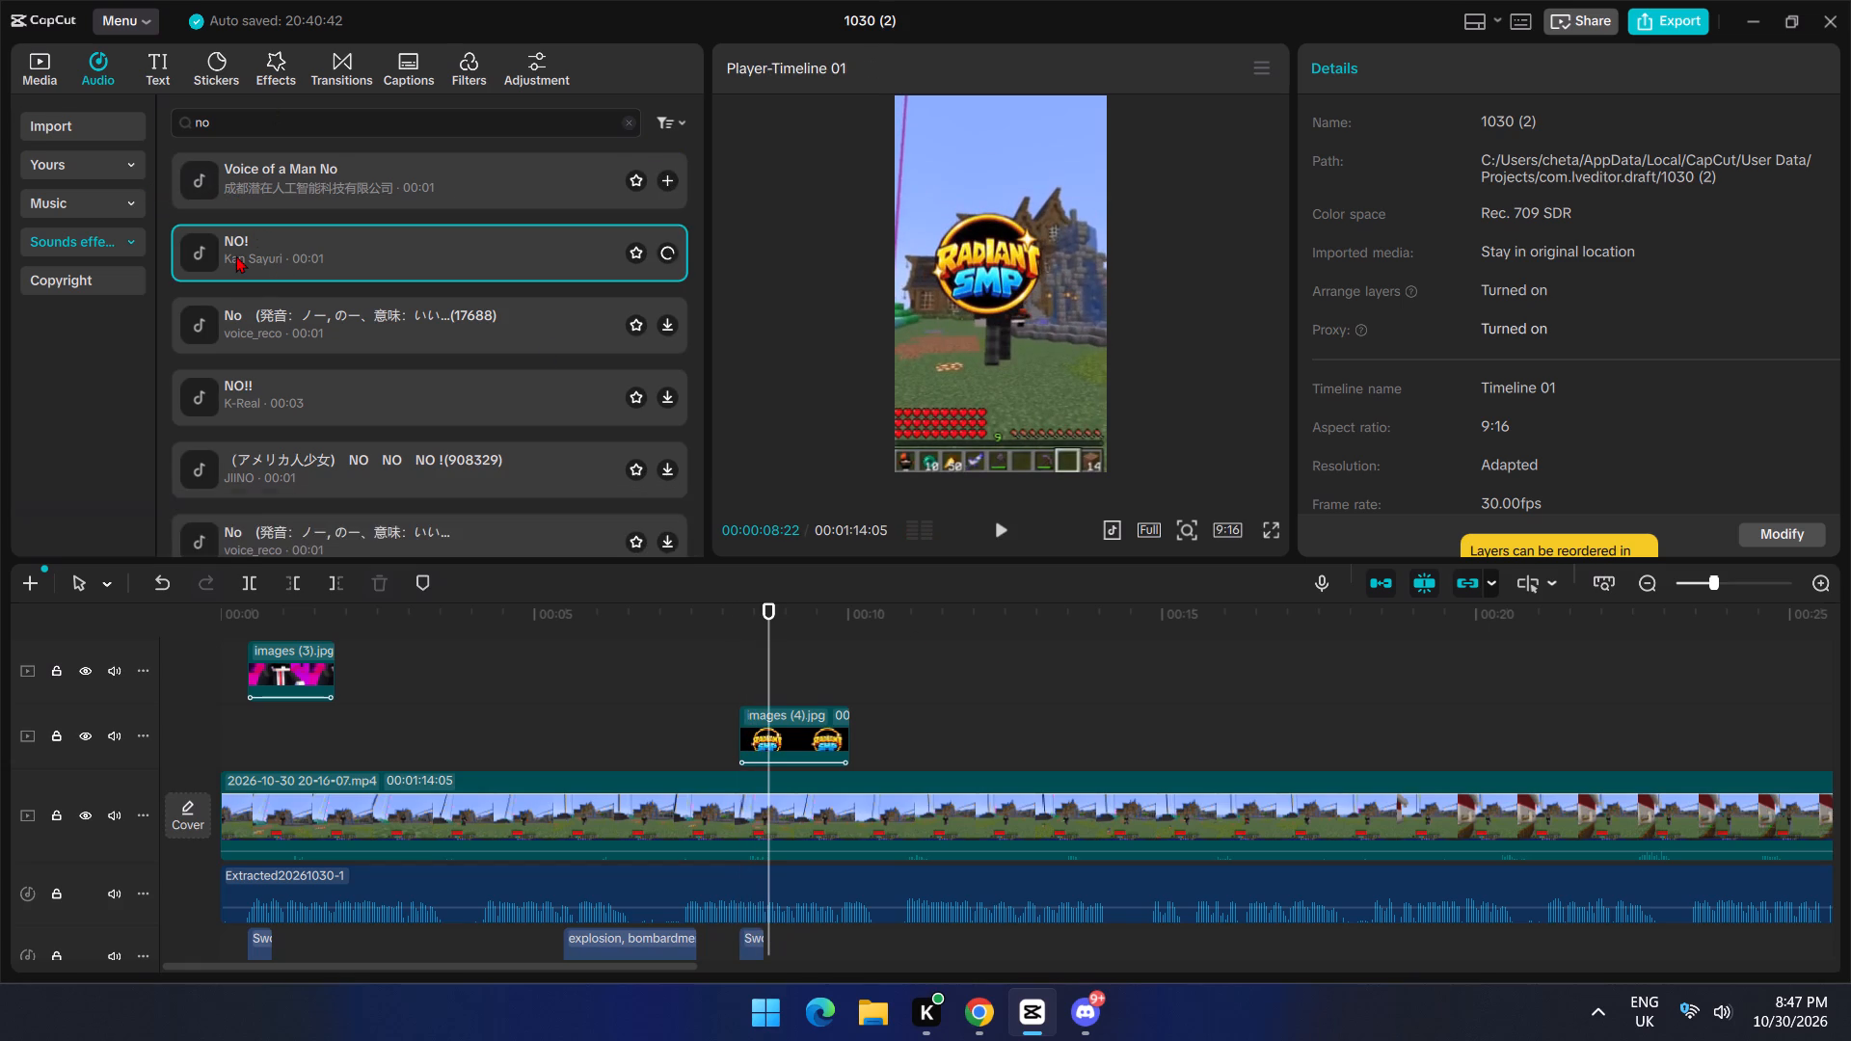
click(244, 304)
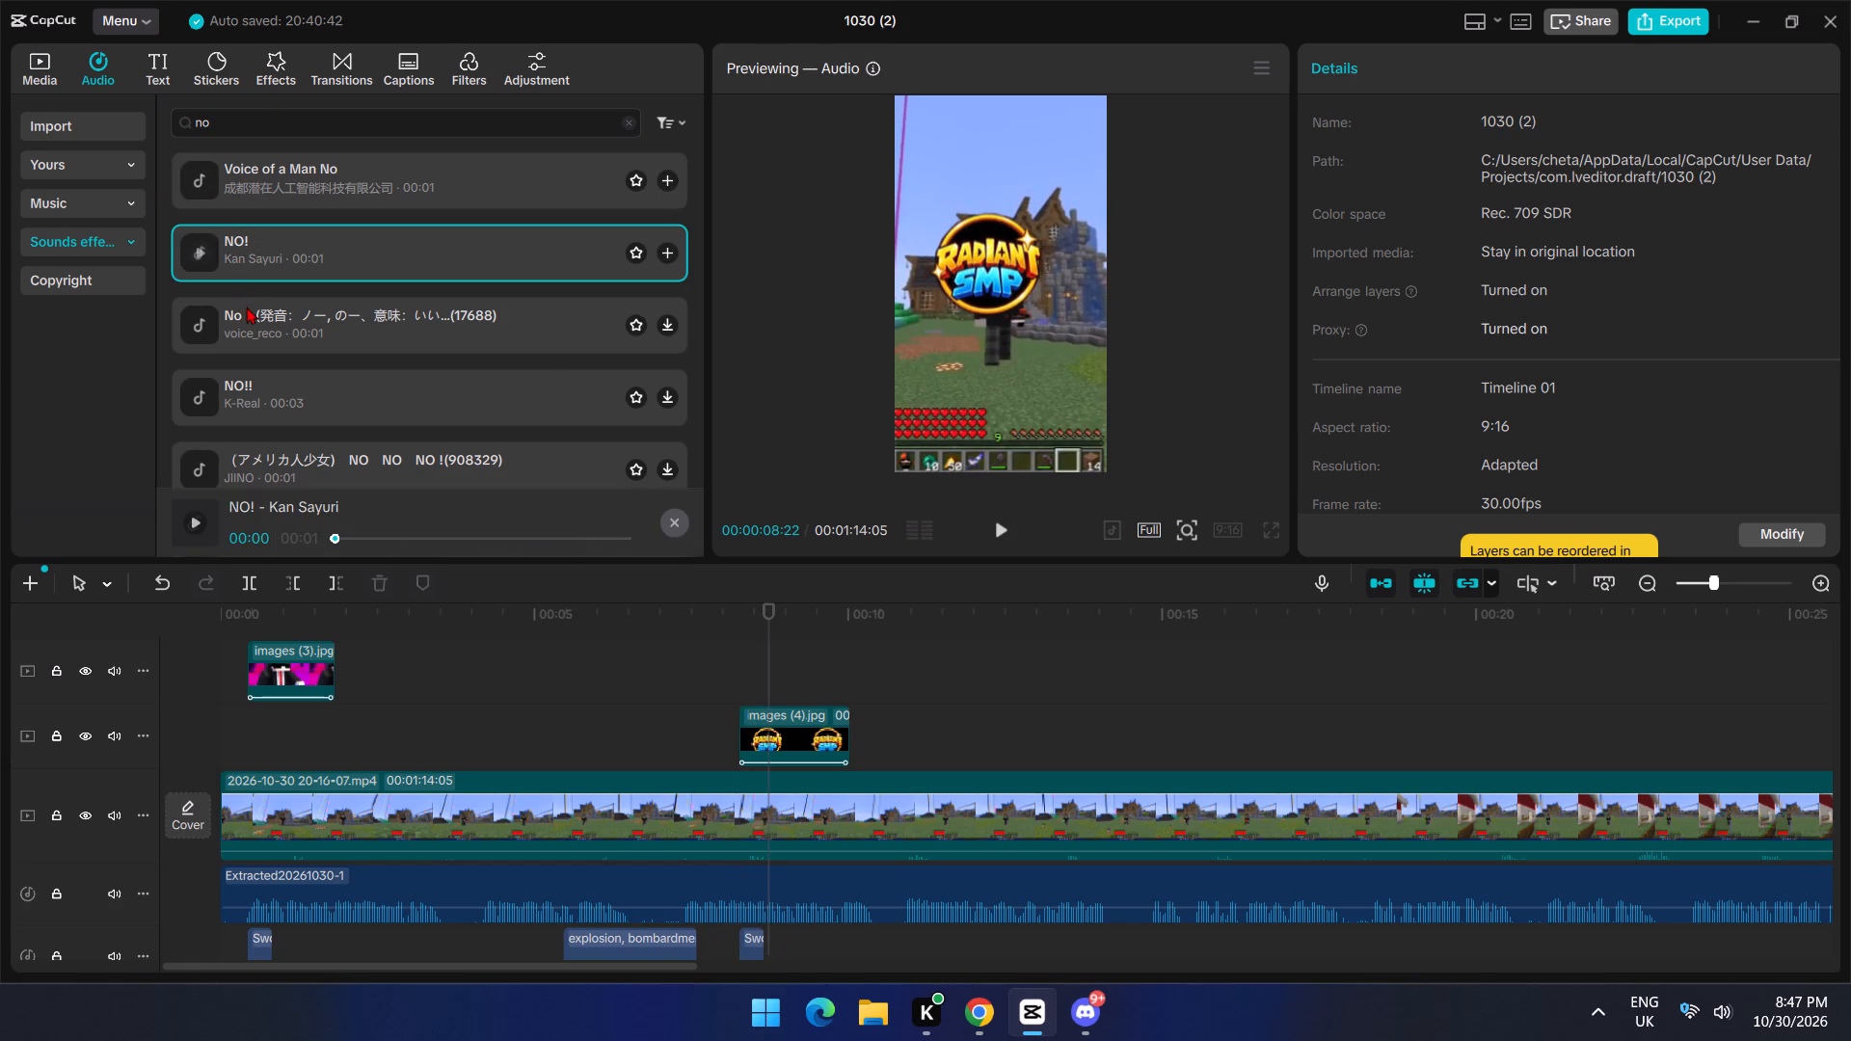
click(276, 393)
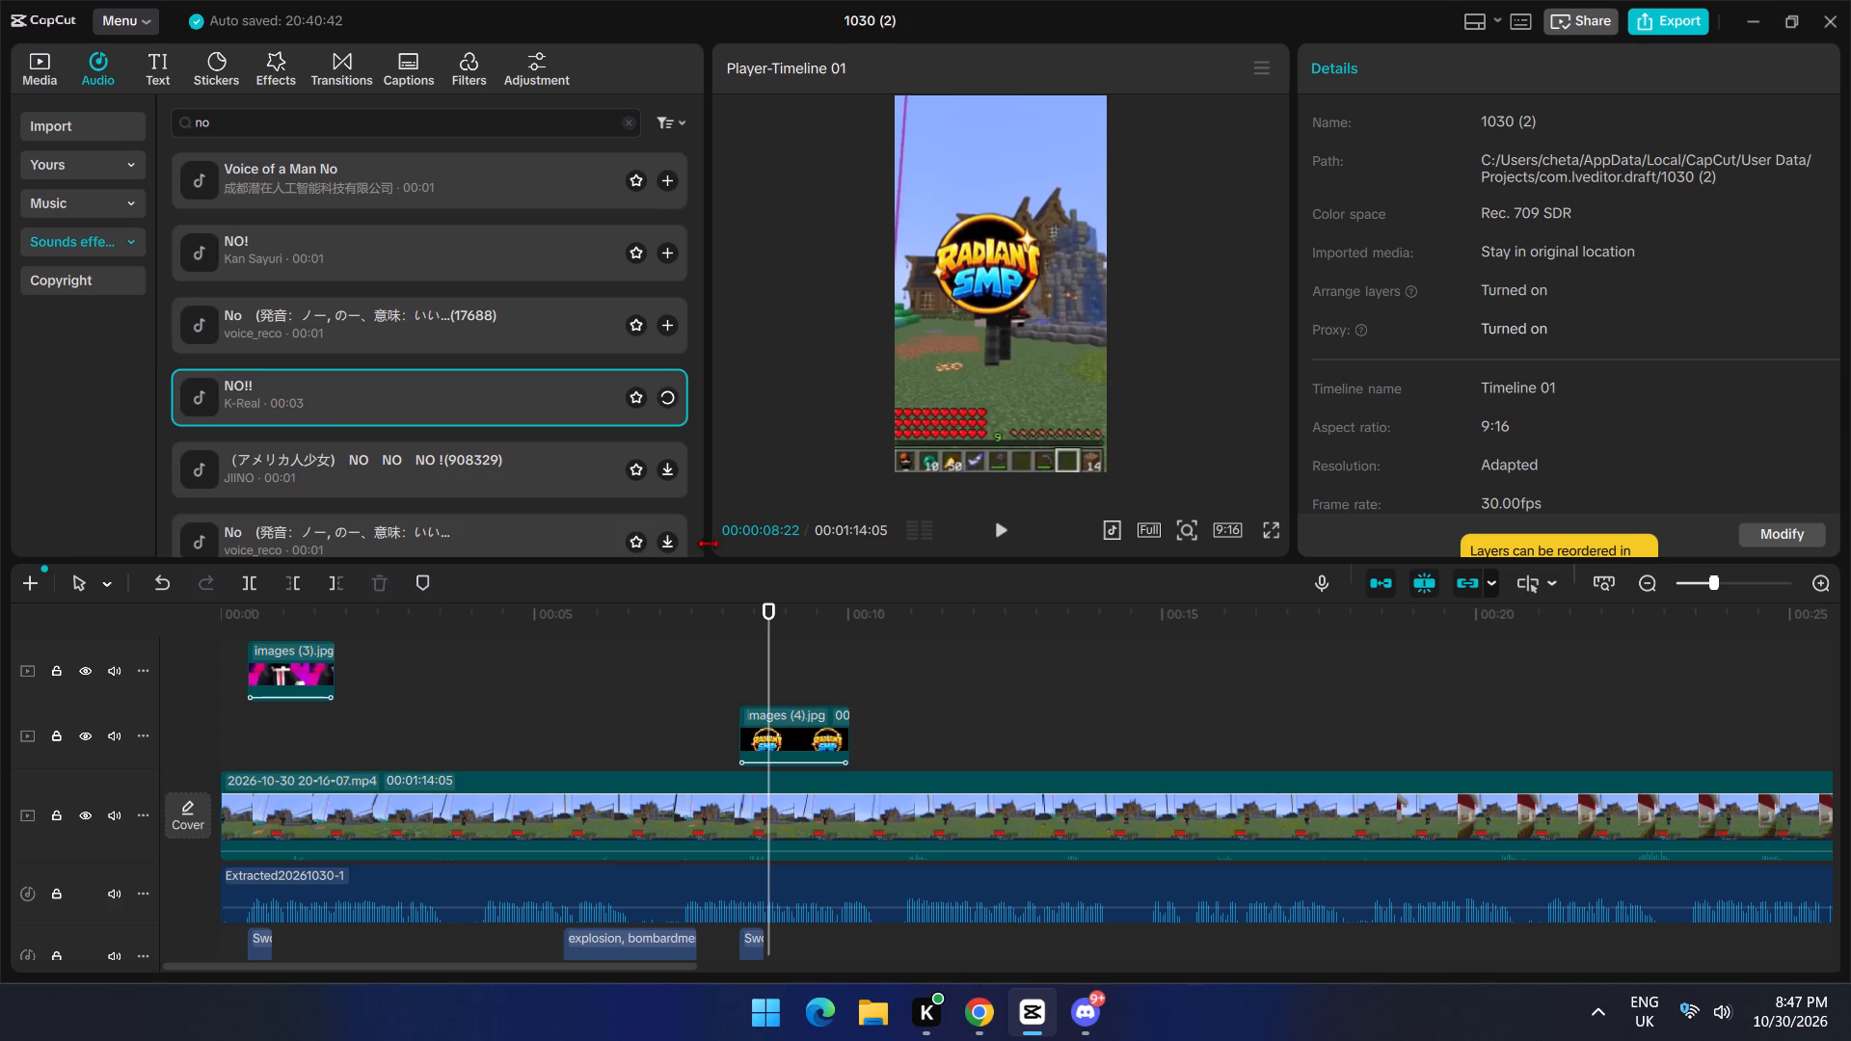
key(space)
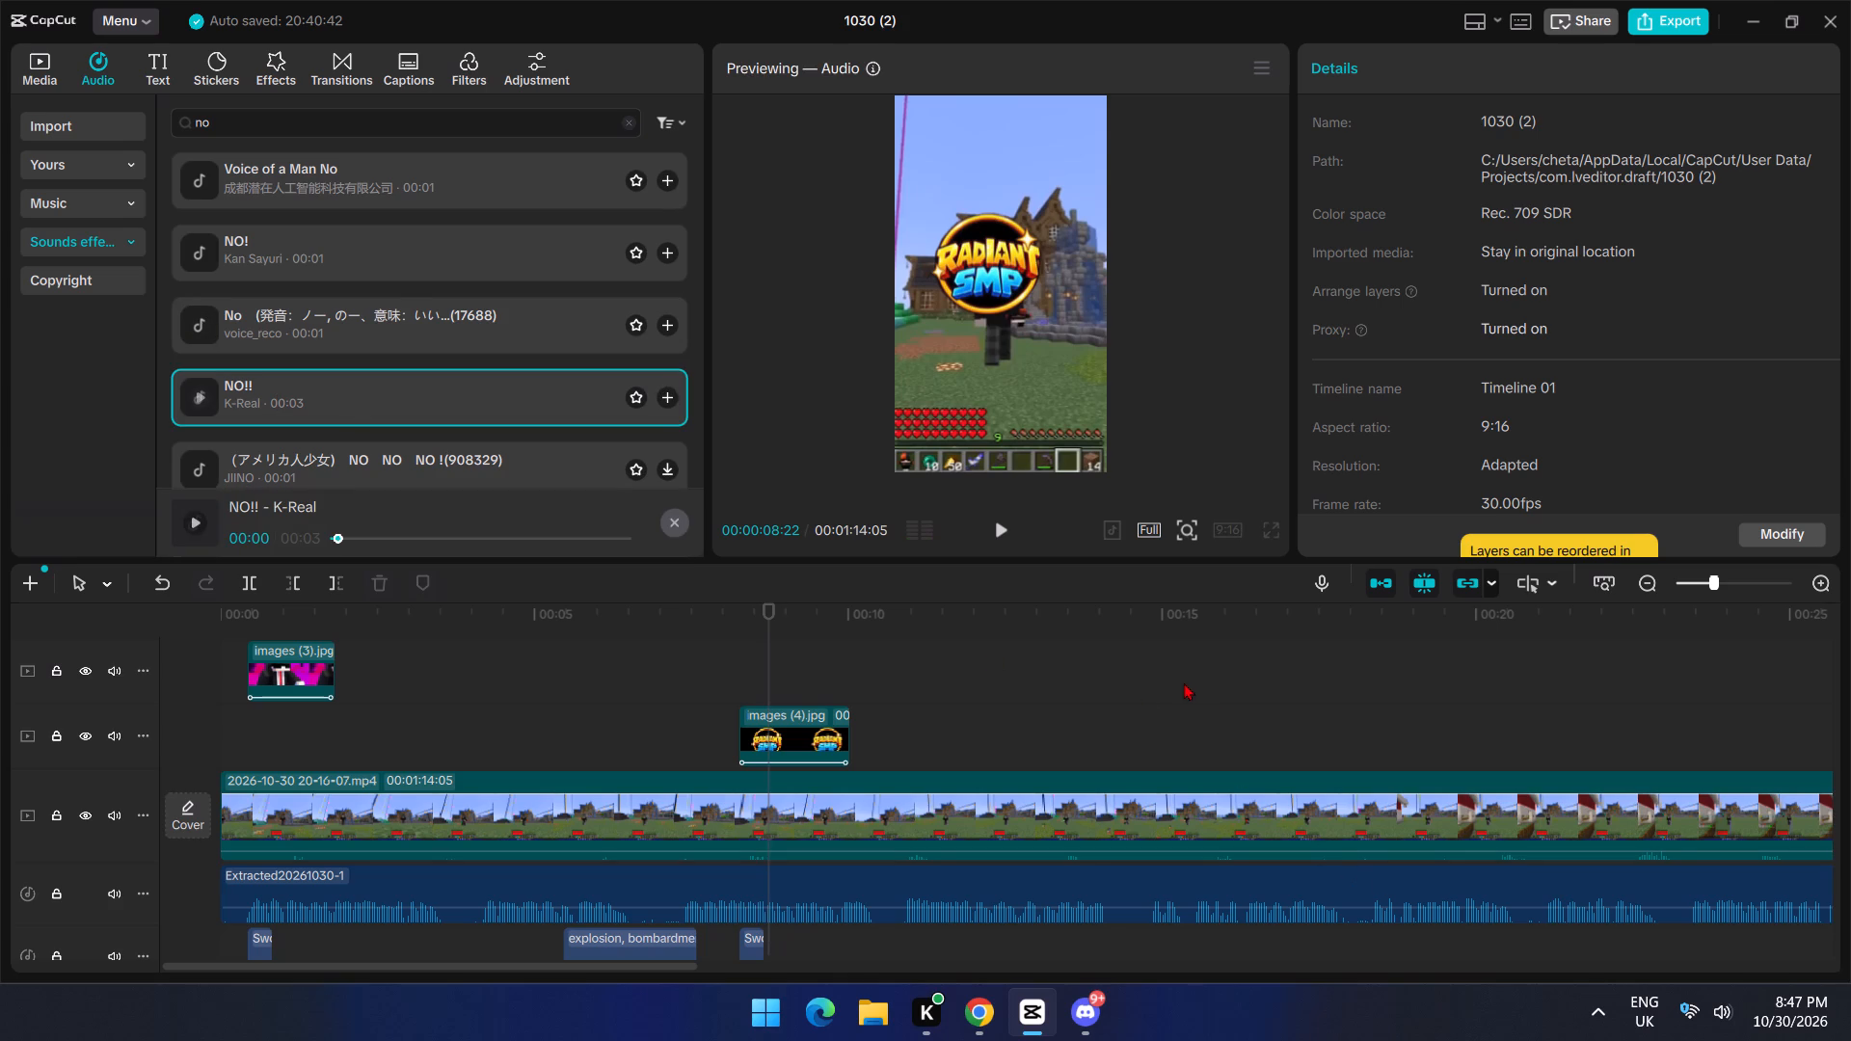
Play back the footage after the Radiant SMP logo overlay to find the next overlay's cue, parking the playhead at 00:00:11:18.
click(710, 636)
click(782, 629)
click(745, 888)
click(745, 808)
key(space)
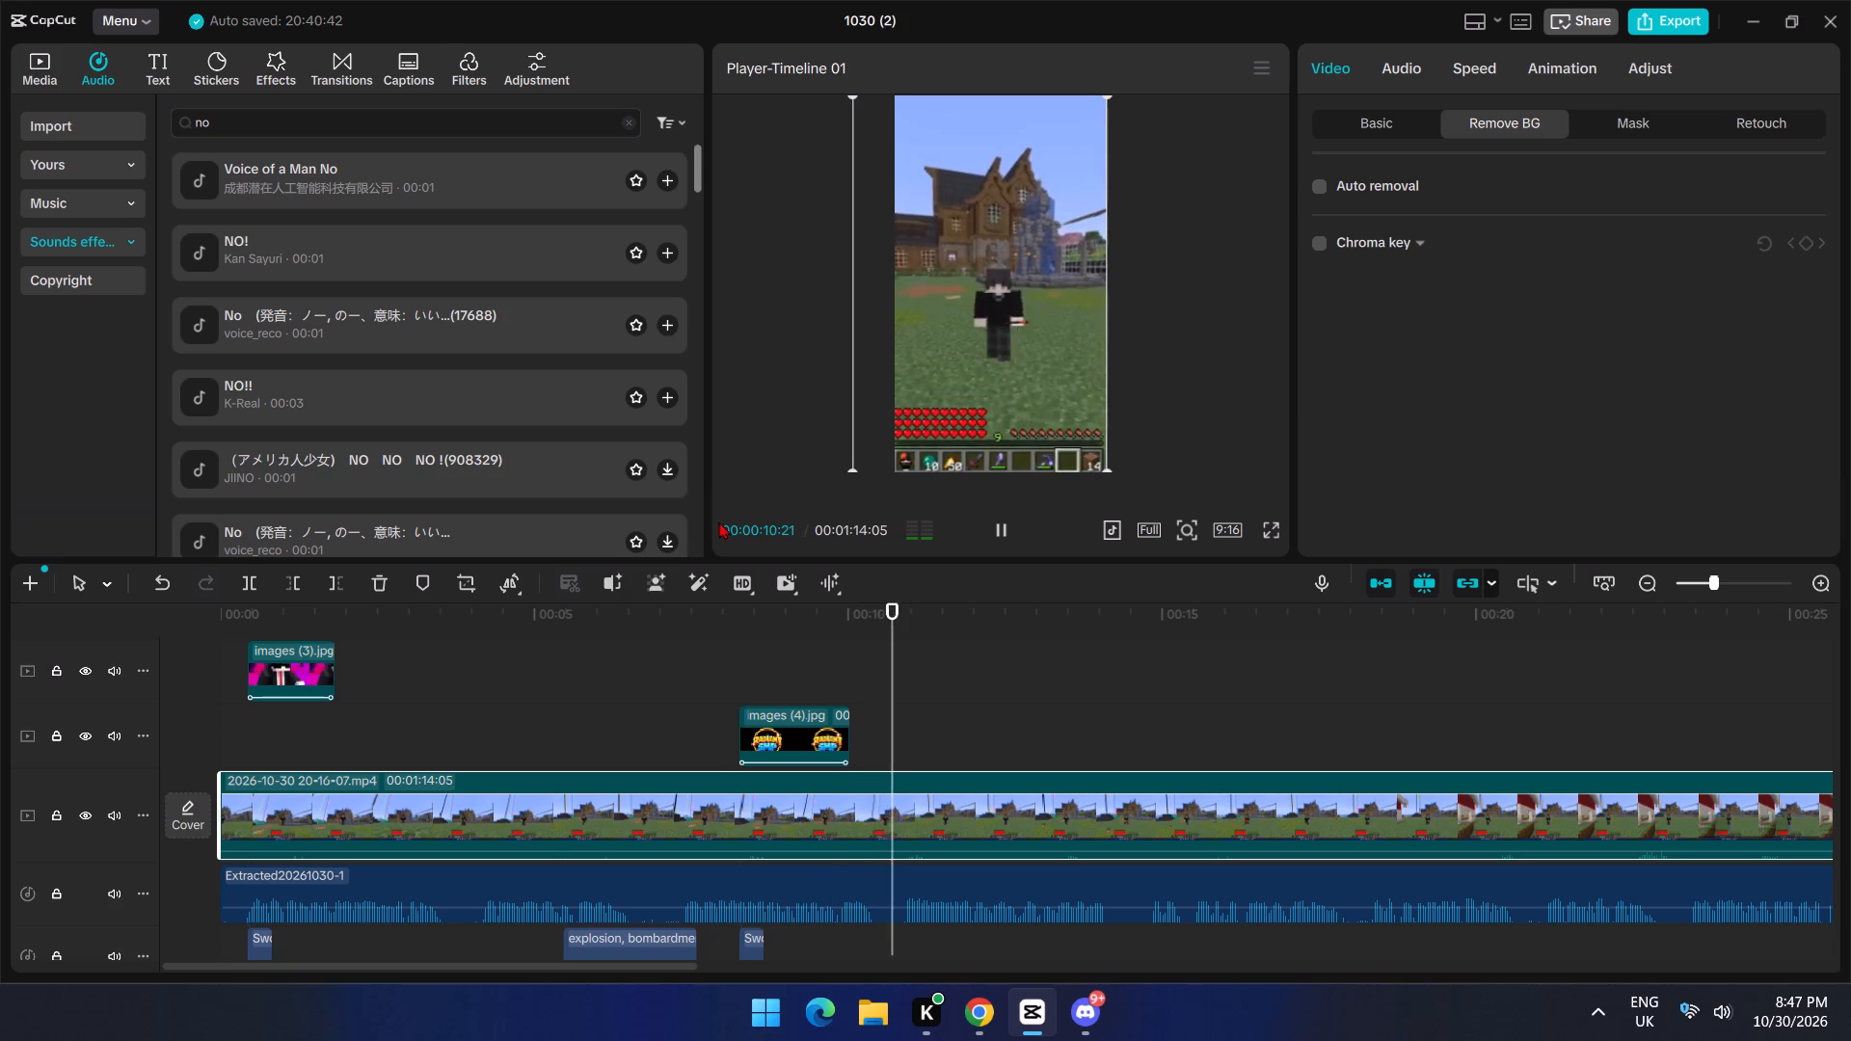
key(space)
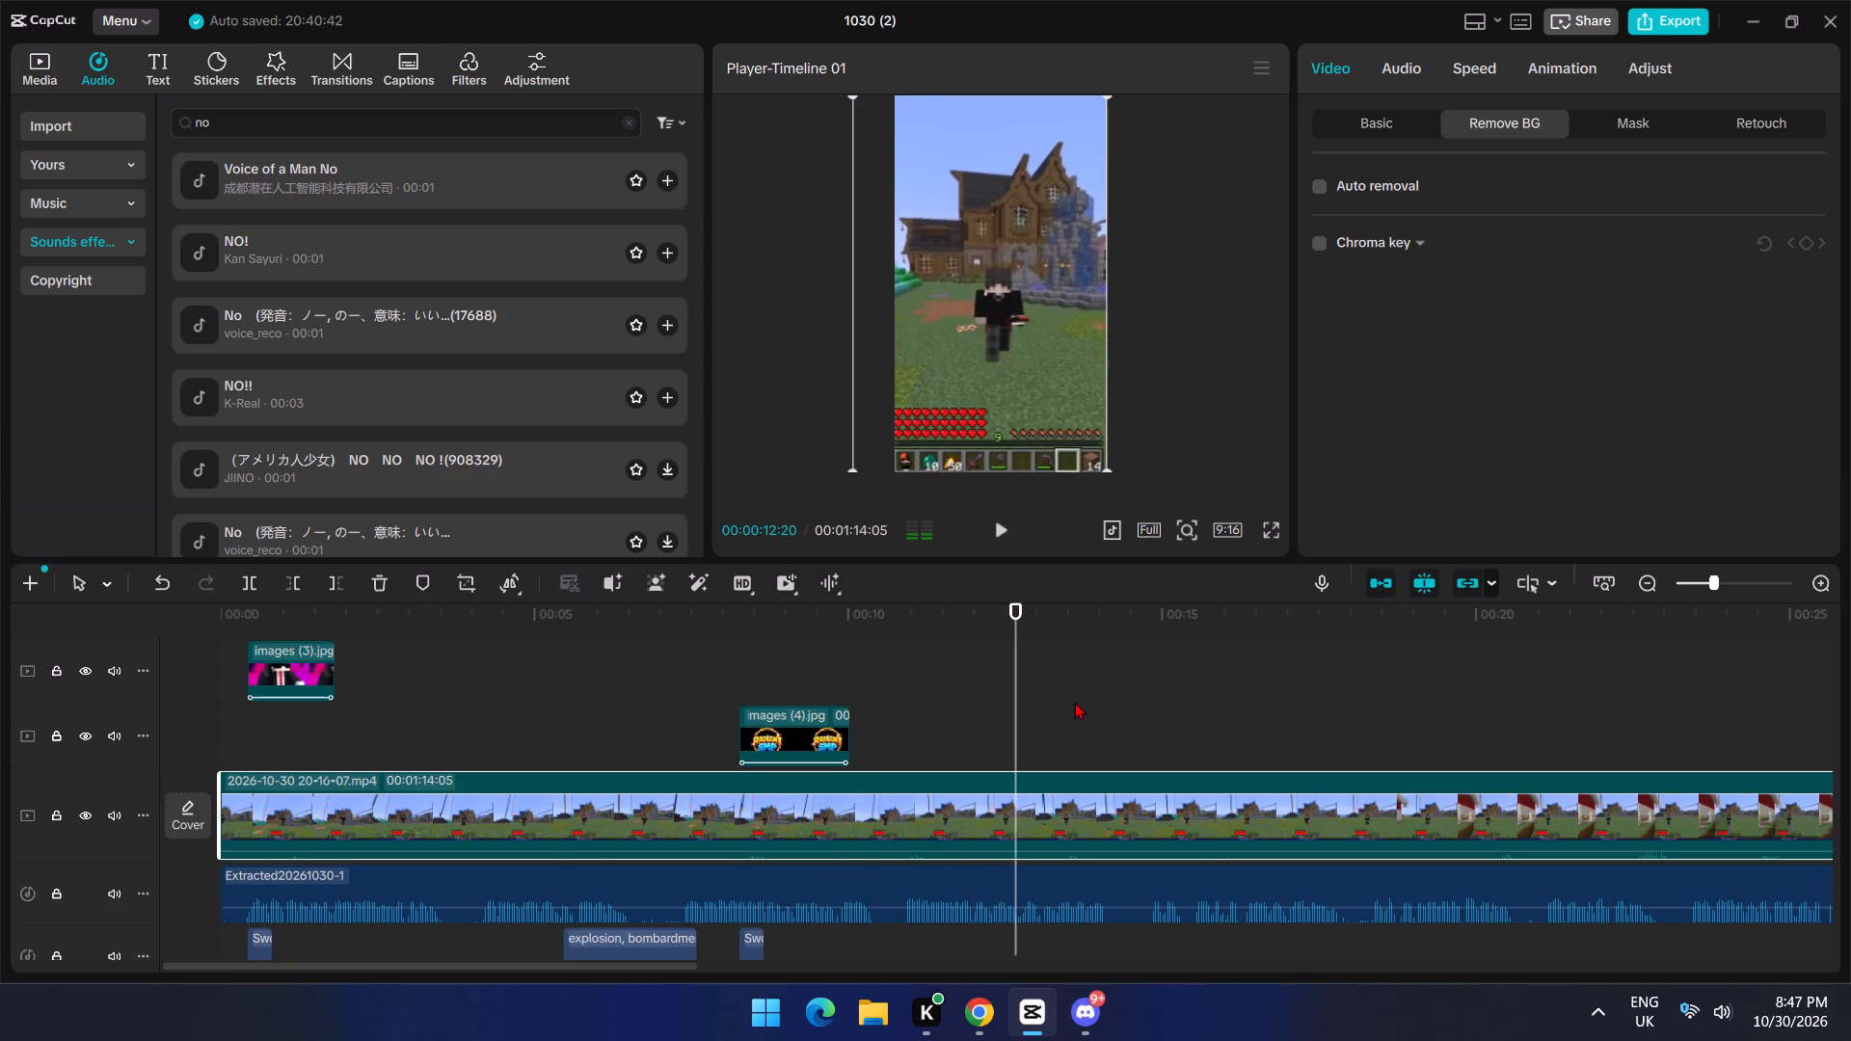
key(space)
click(923, 618)
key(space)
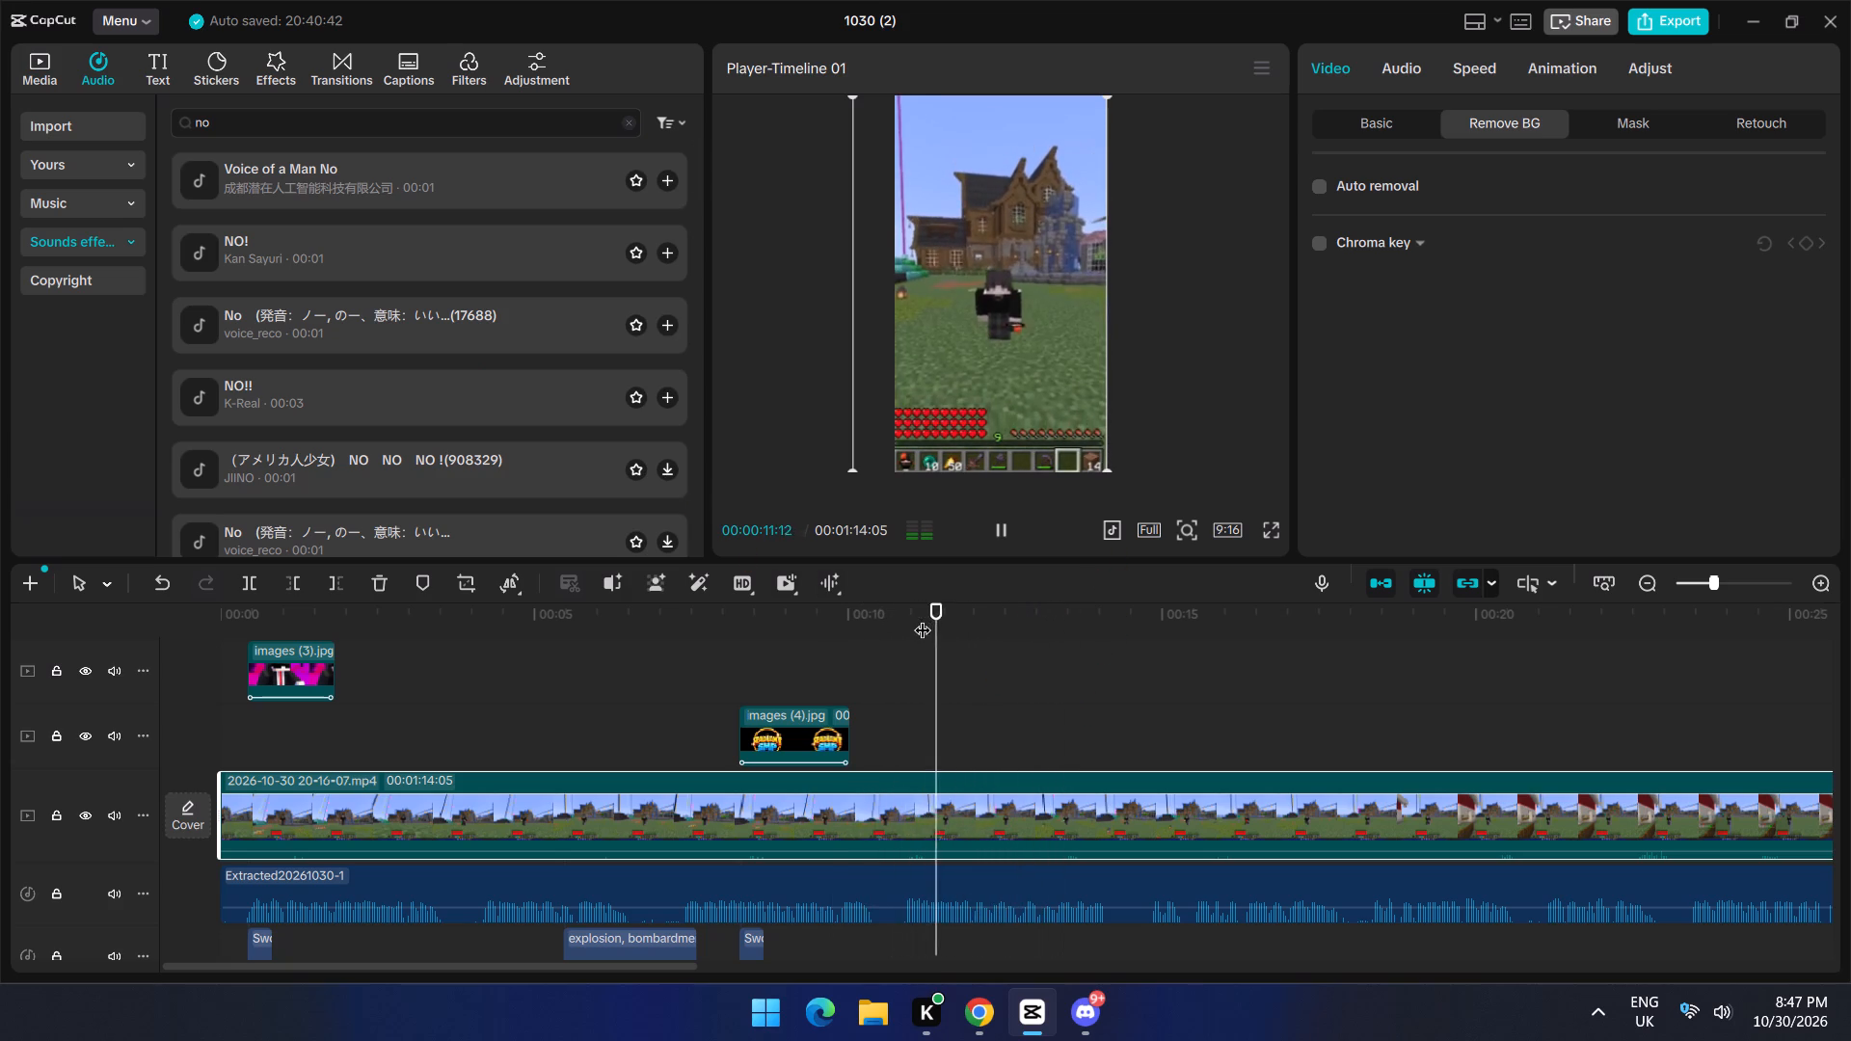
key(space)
click(917, 620)
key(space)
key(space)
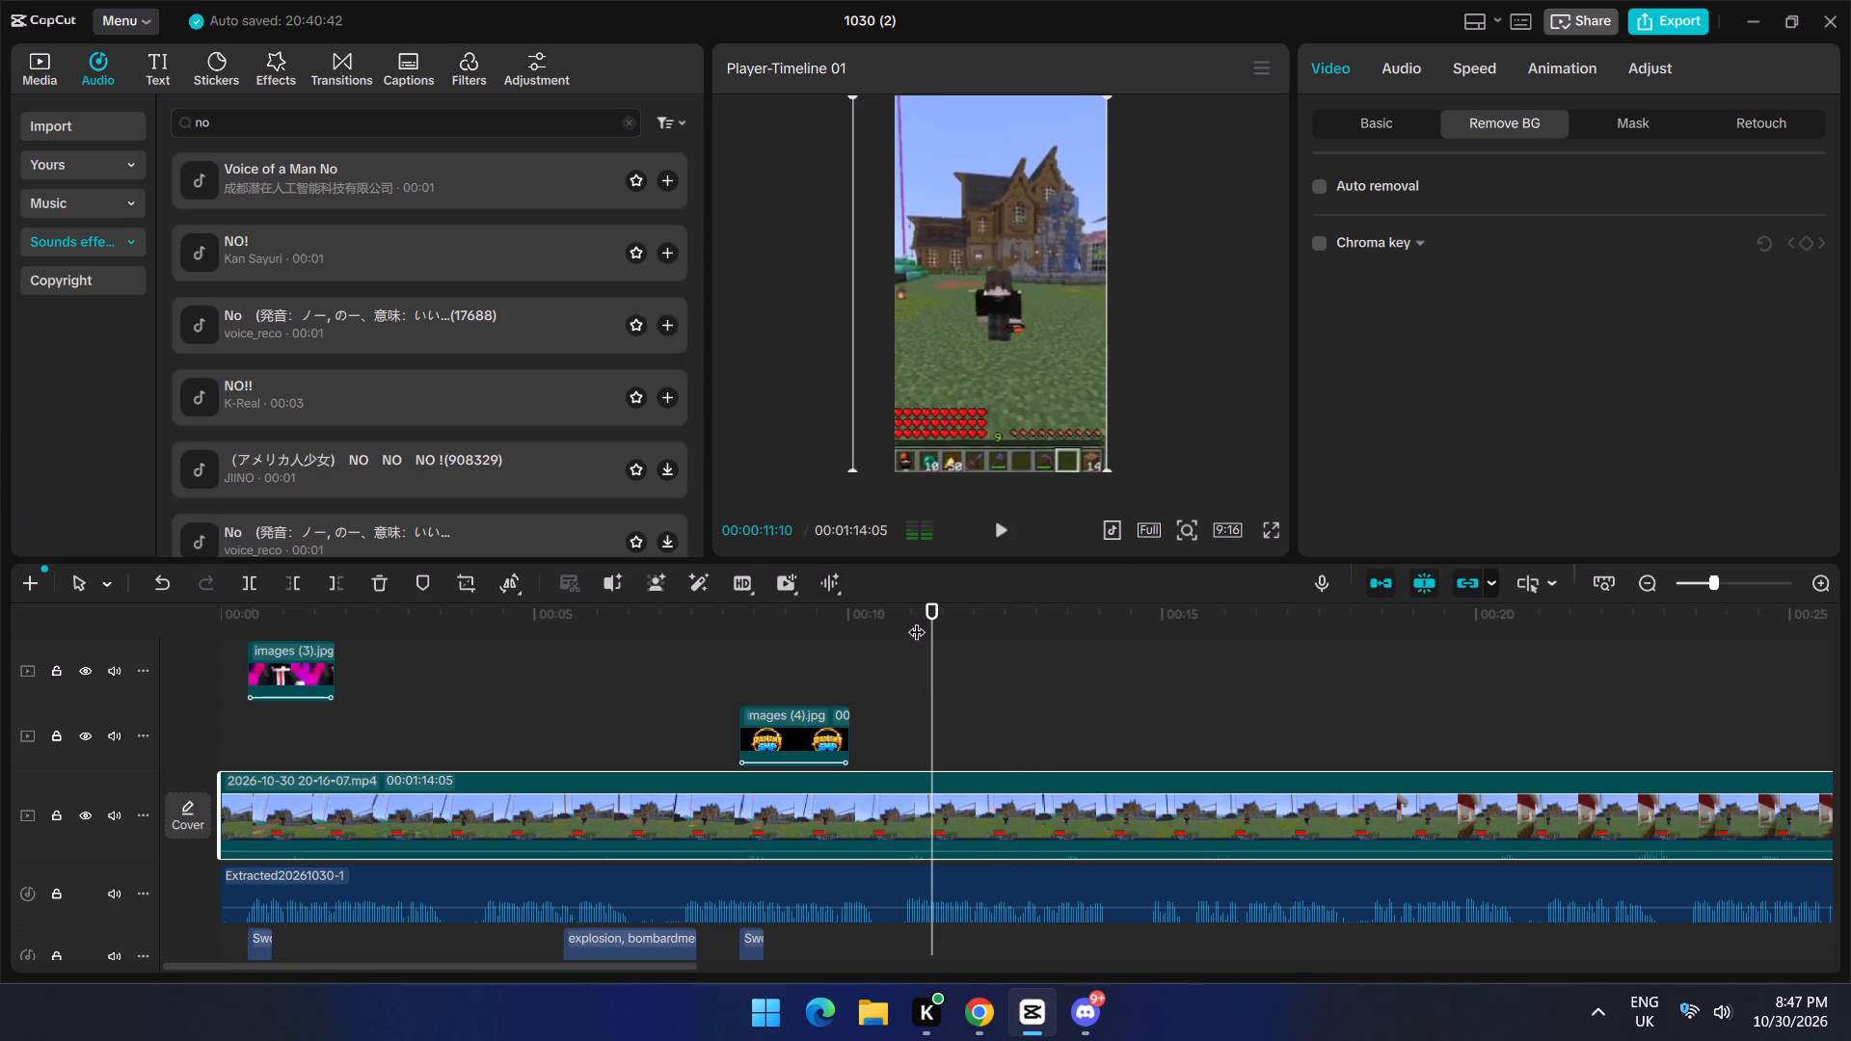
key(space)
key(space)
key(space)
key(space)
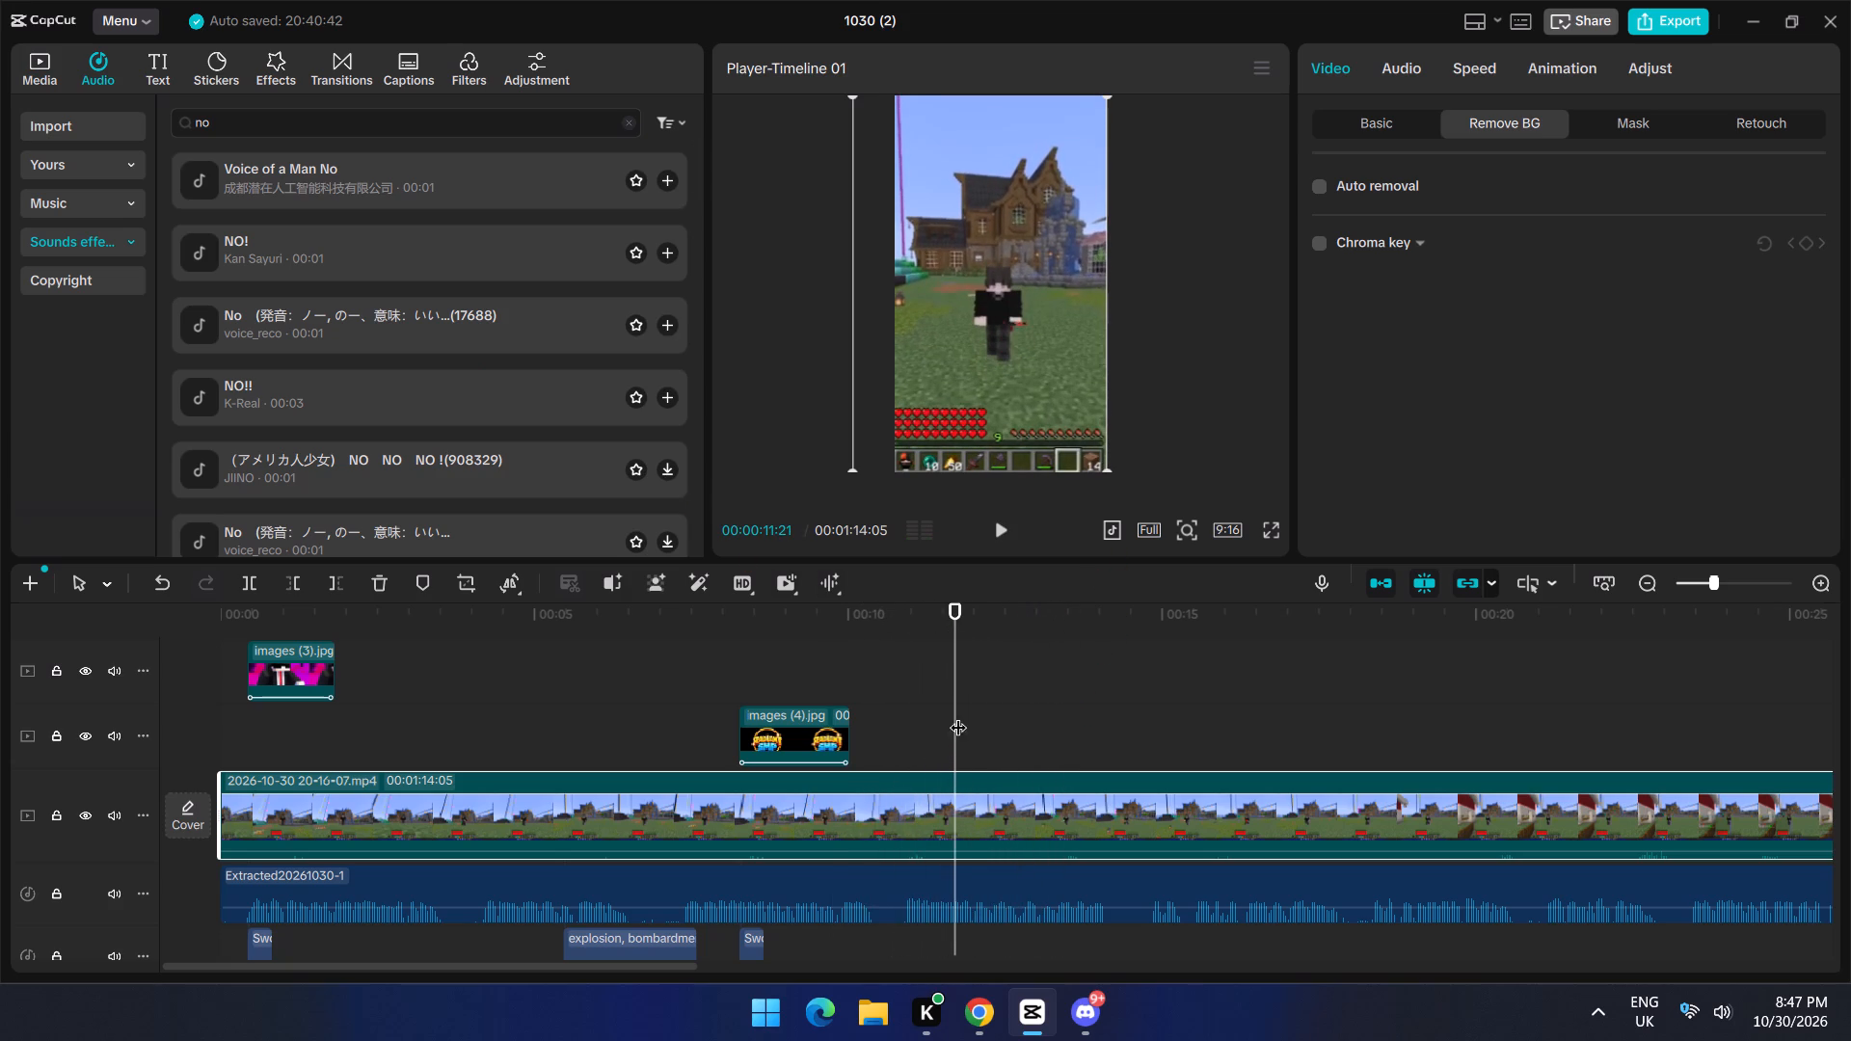
drag(958, 713, 949, 712)
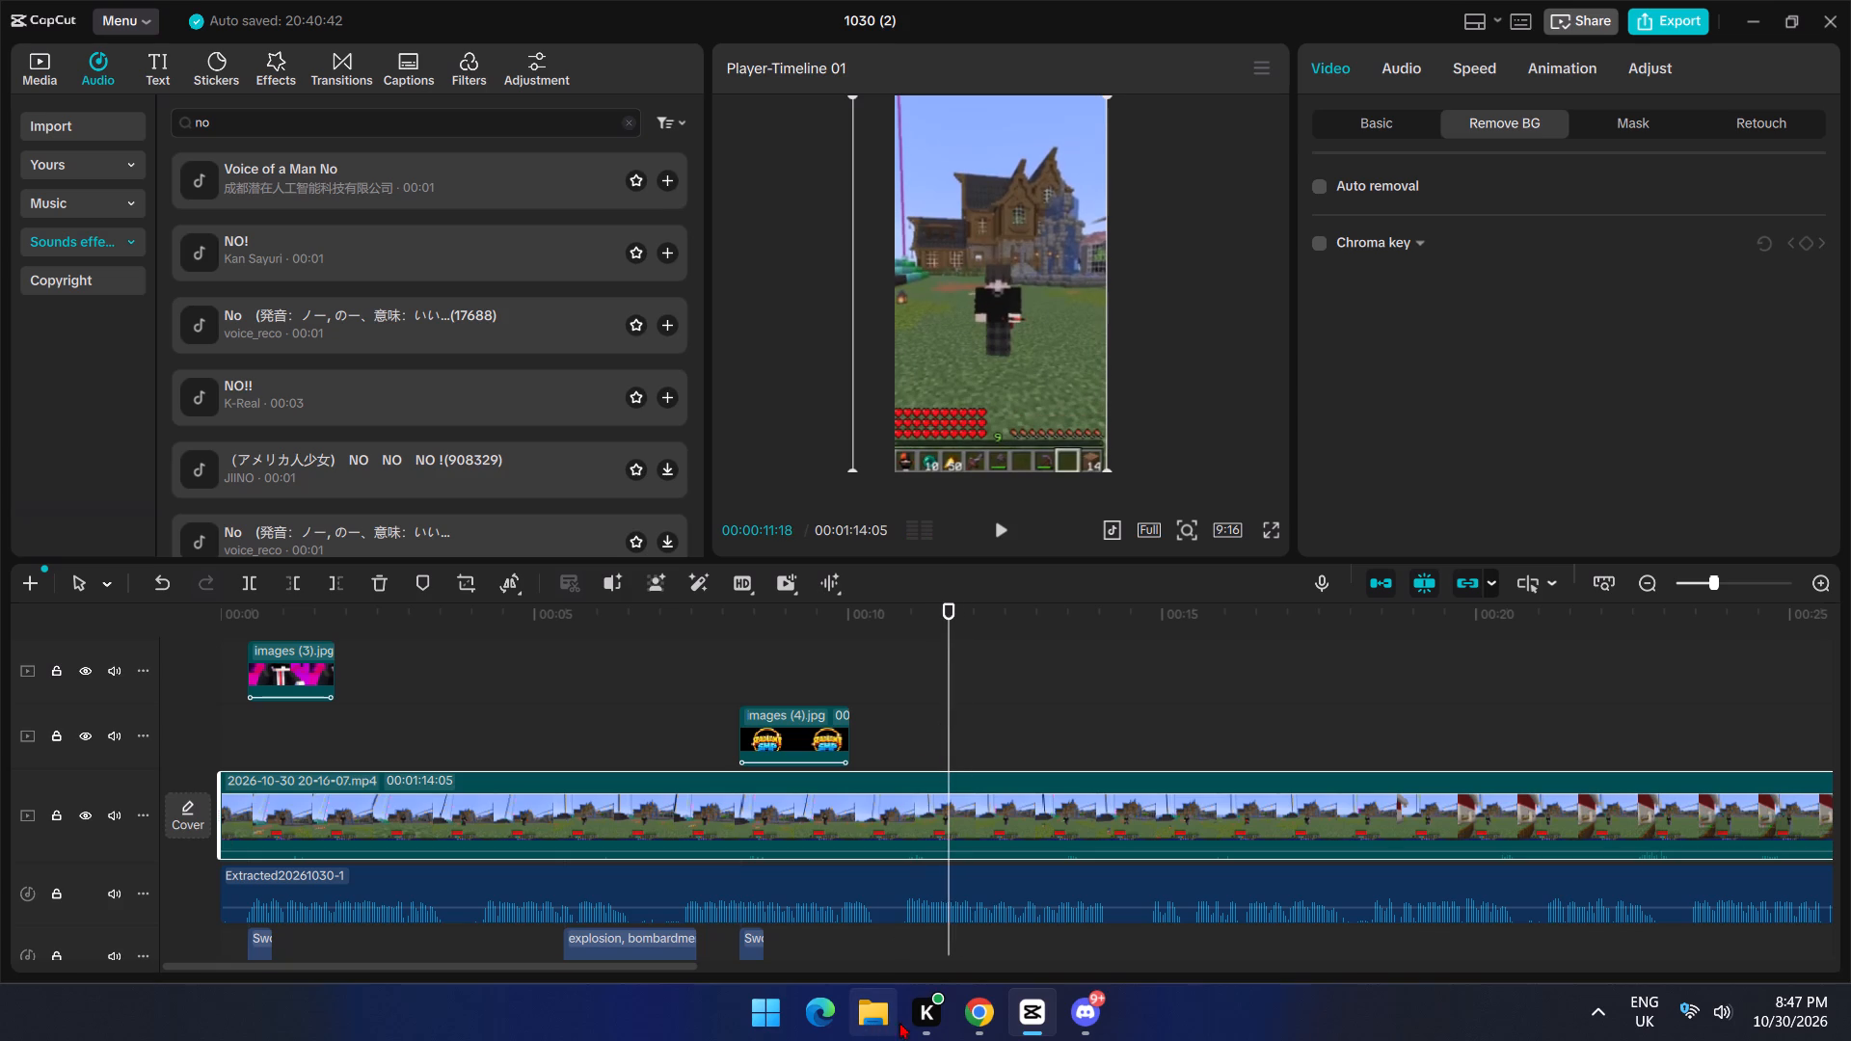
Import the image "WhatsApp Image 2026-10-30 at 8.33.05 PM.jpeg" from the Downloads folder into the project media.
click(58, 75)
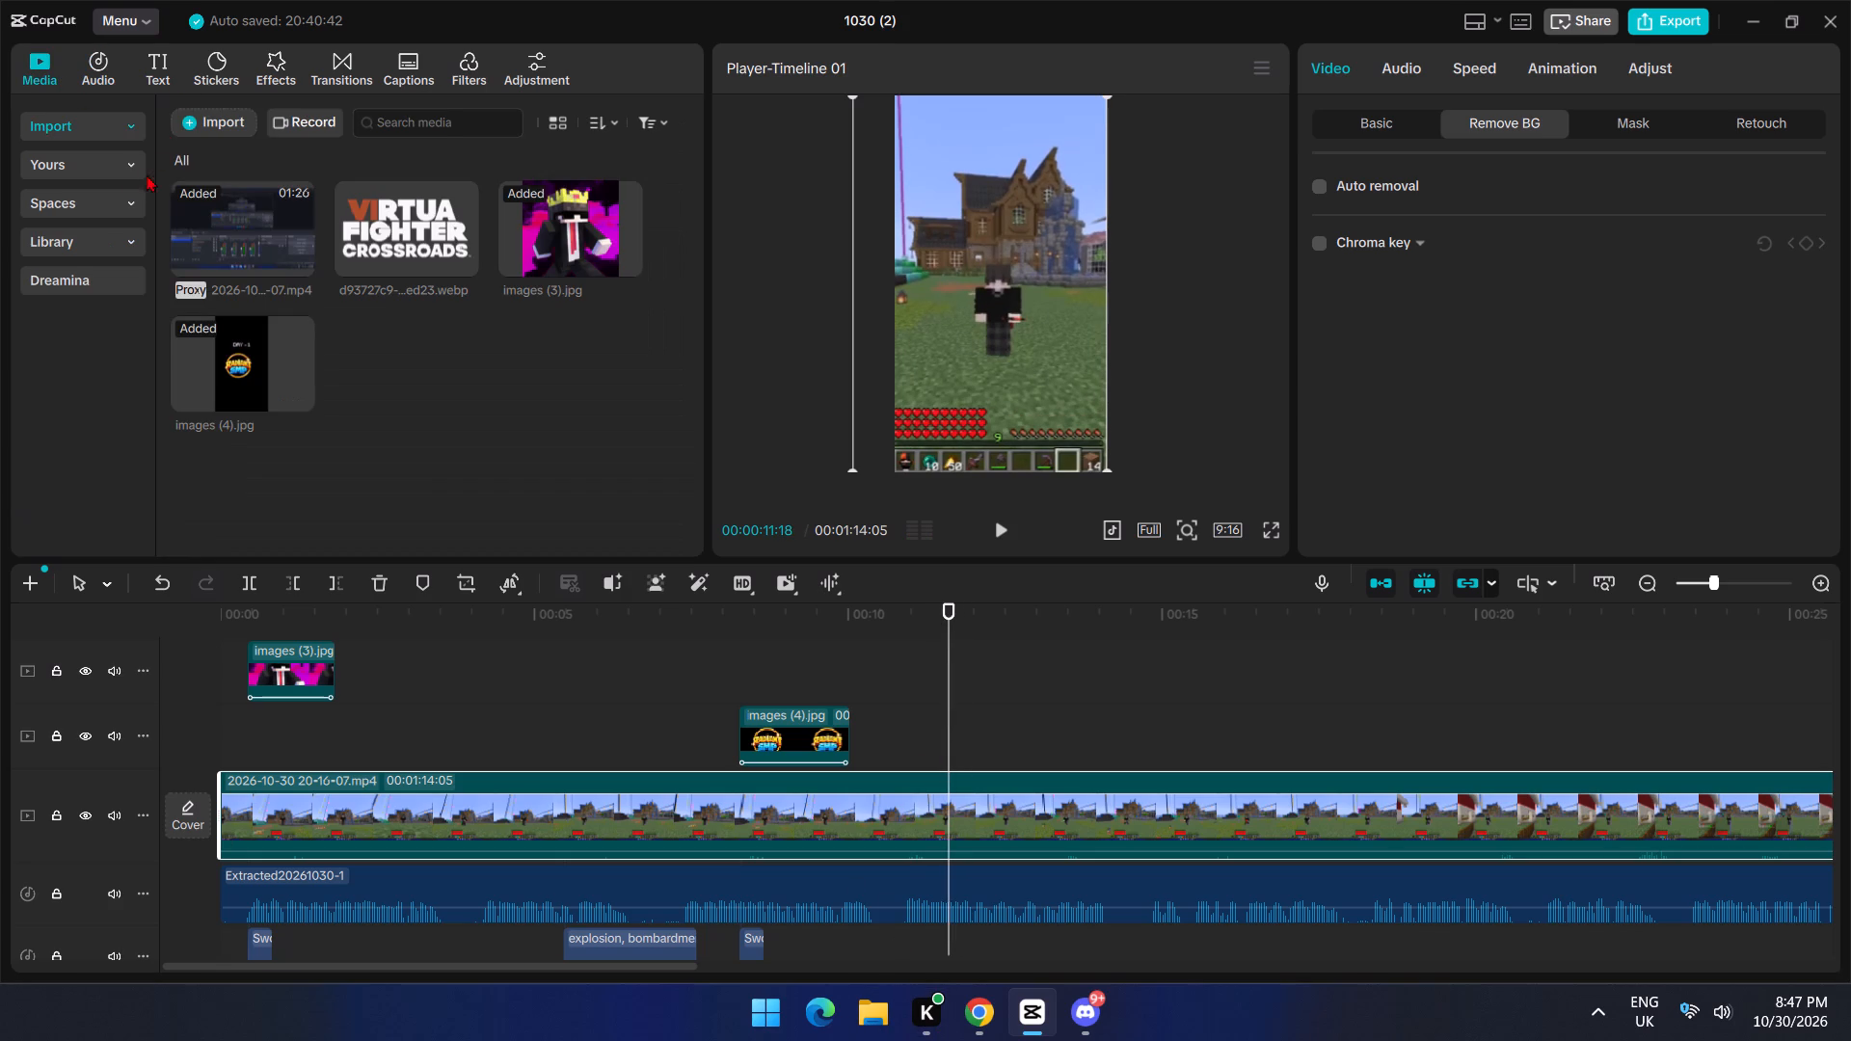
click(199, 120)
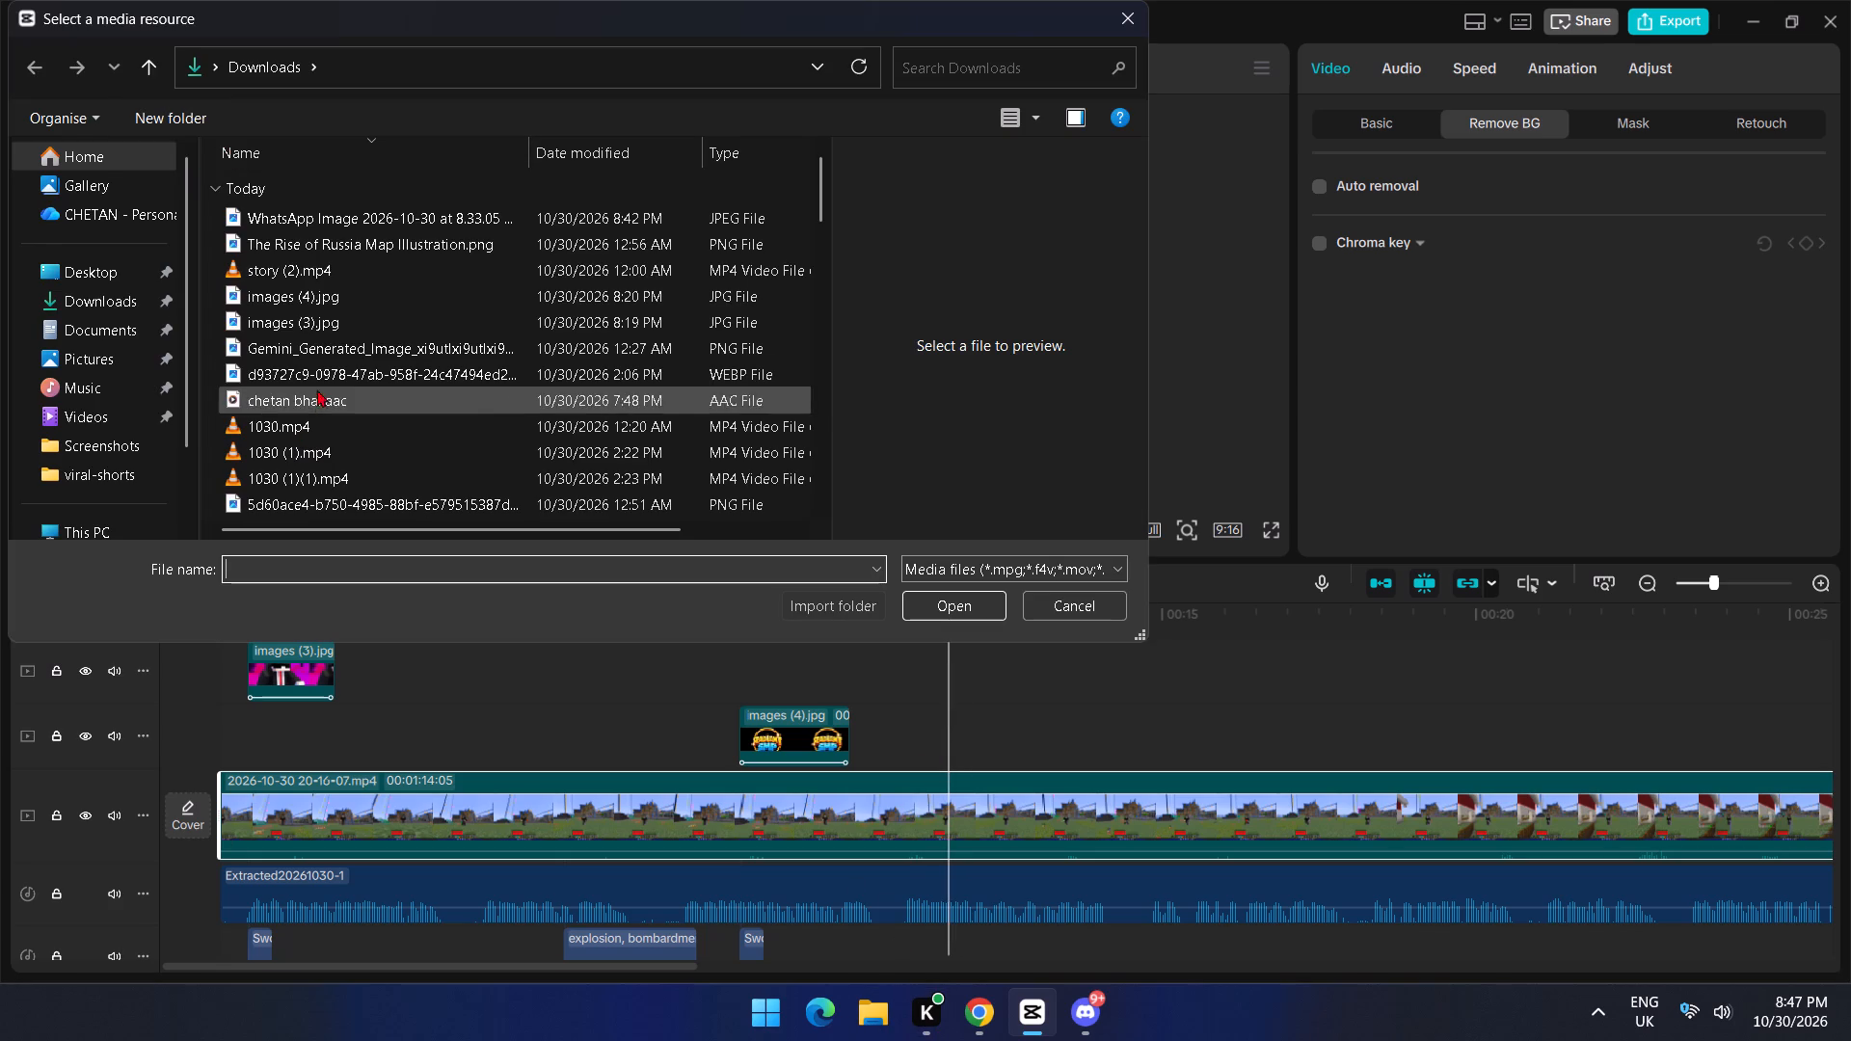
click(301, 227)
click(938, 614)
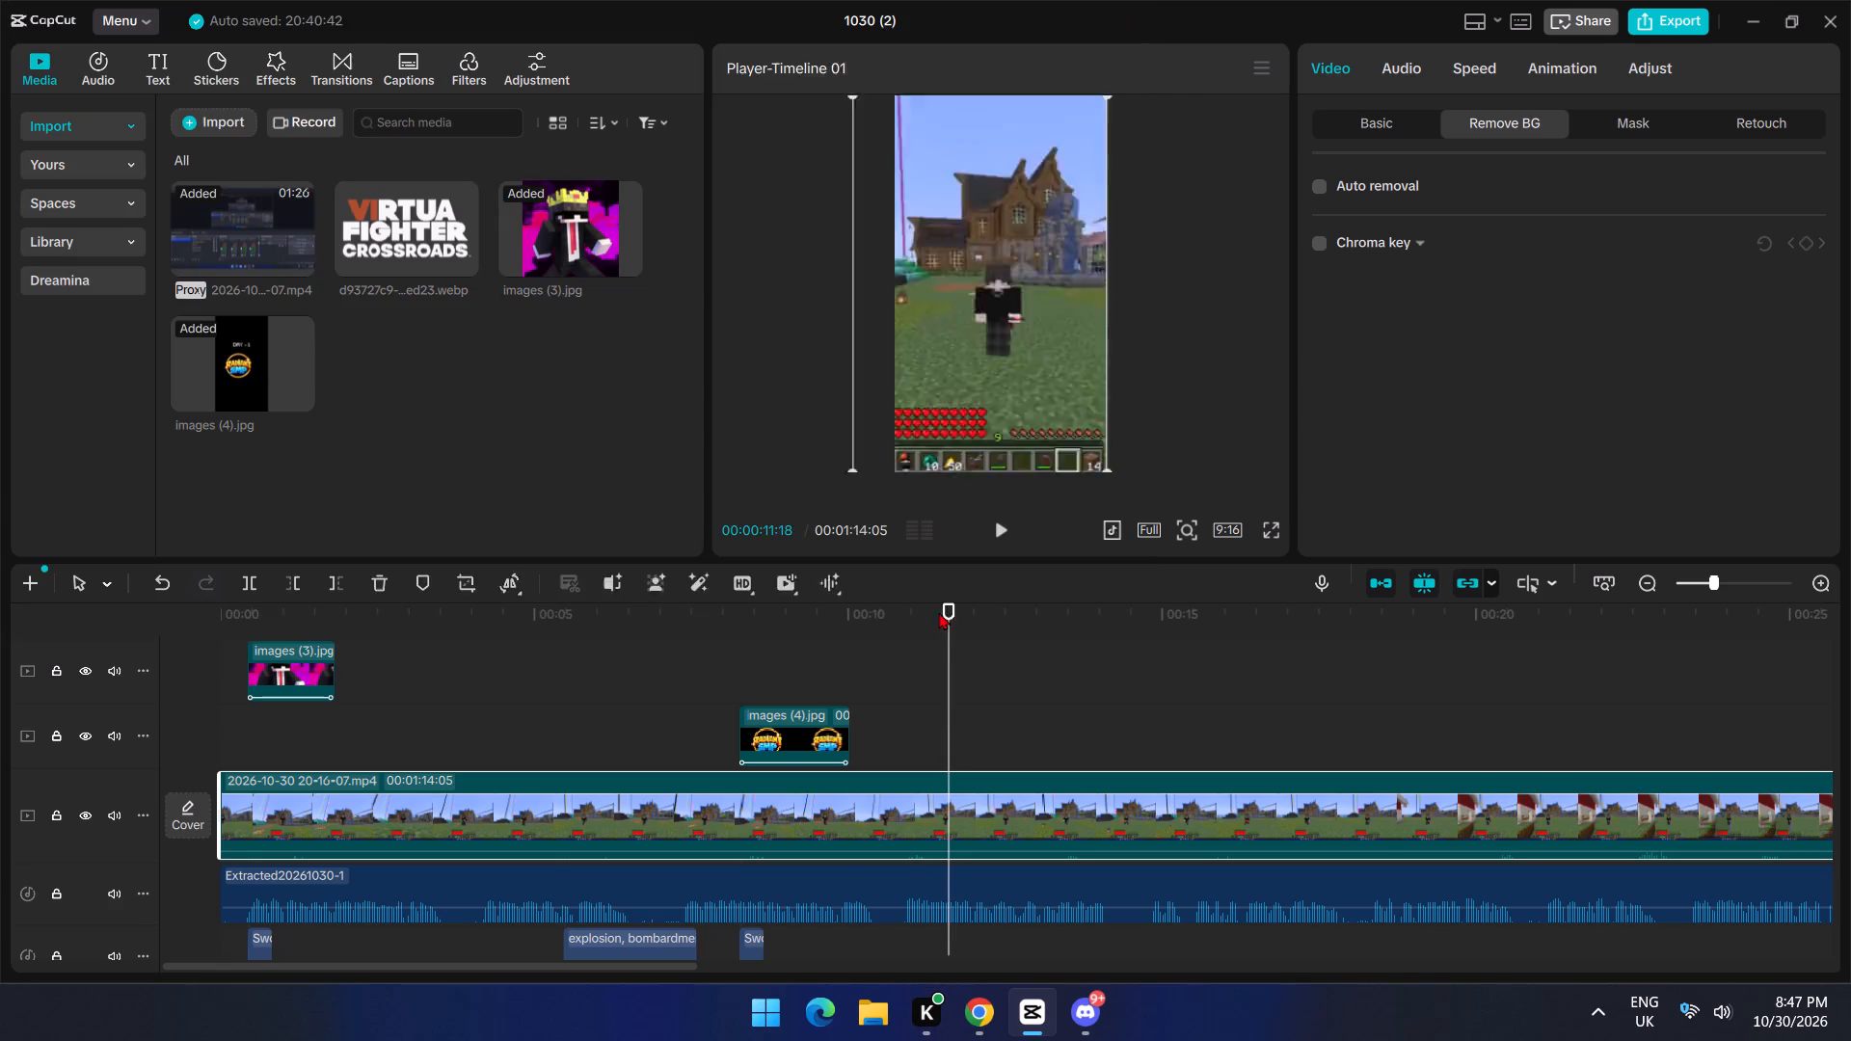
click(967, 363)
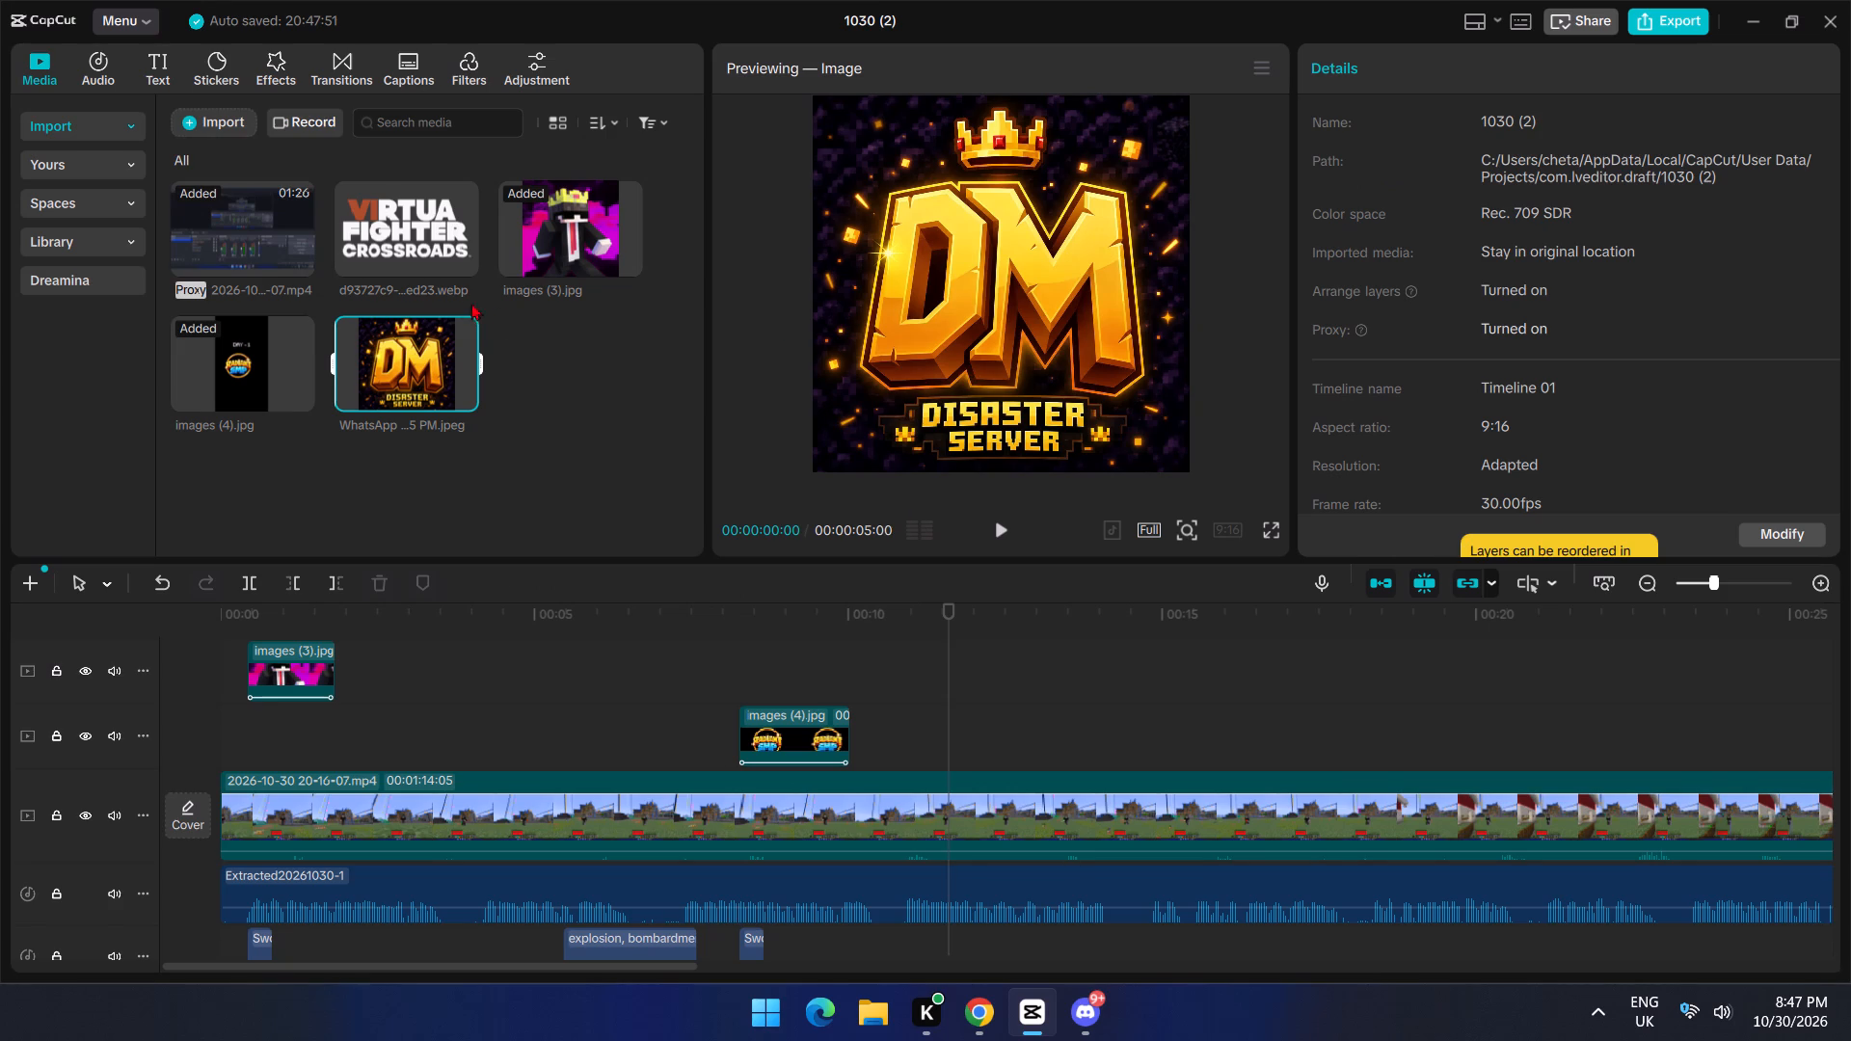
Place the DM Disaster Server image on the images (4).jpg overlay track, starting at 00:00:11:18, and preview it briefly.
drag(402, 359, 950, 750)
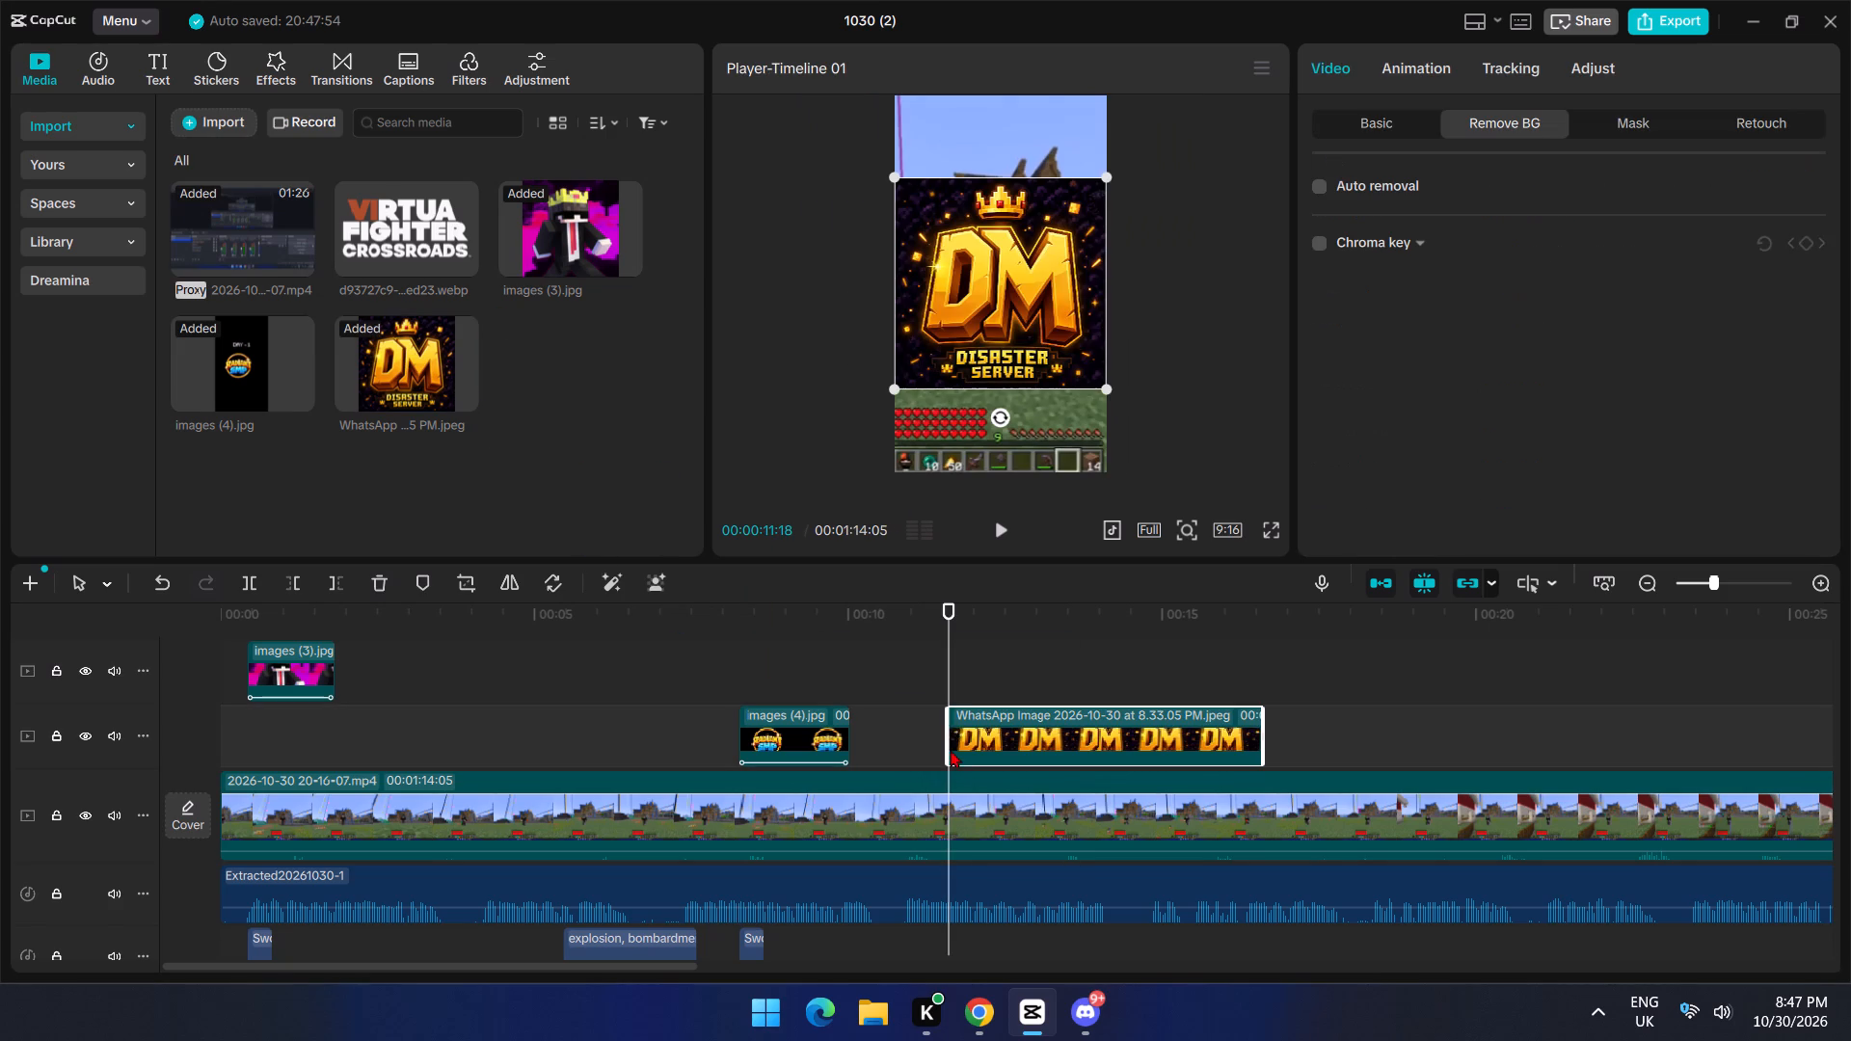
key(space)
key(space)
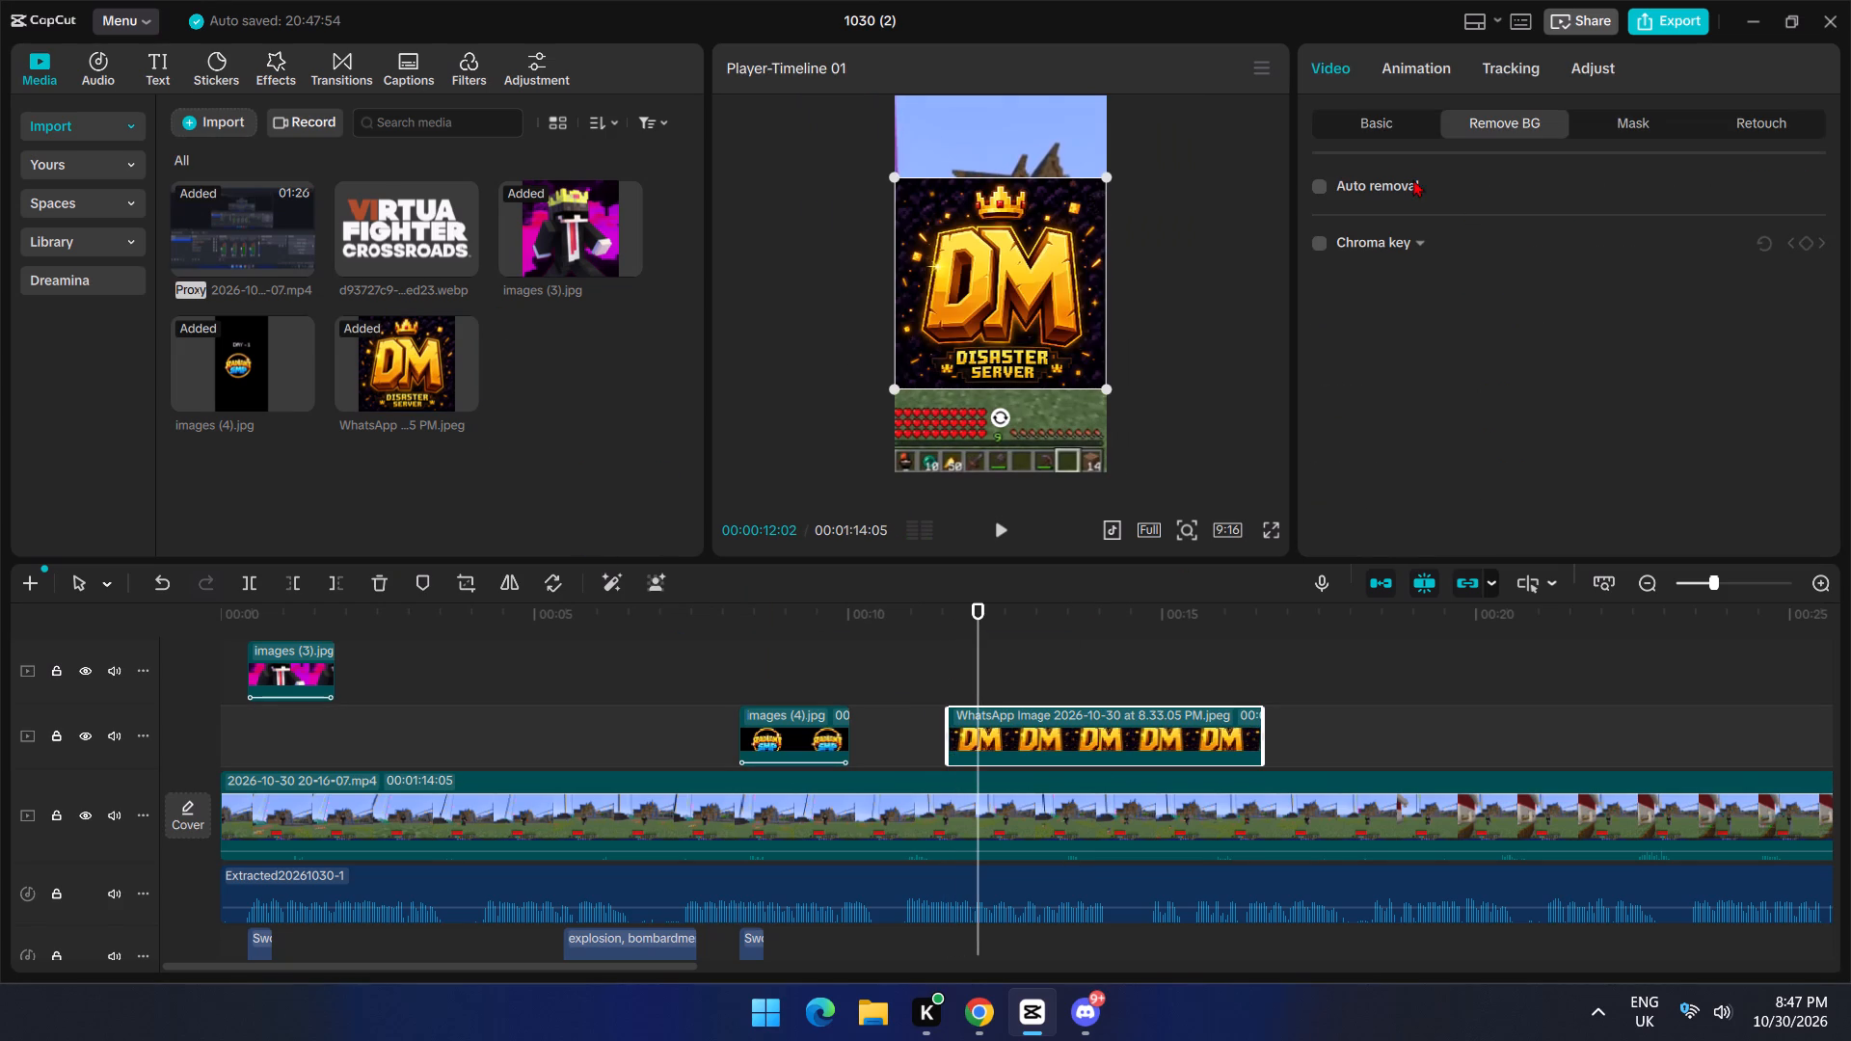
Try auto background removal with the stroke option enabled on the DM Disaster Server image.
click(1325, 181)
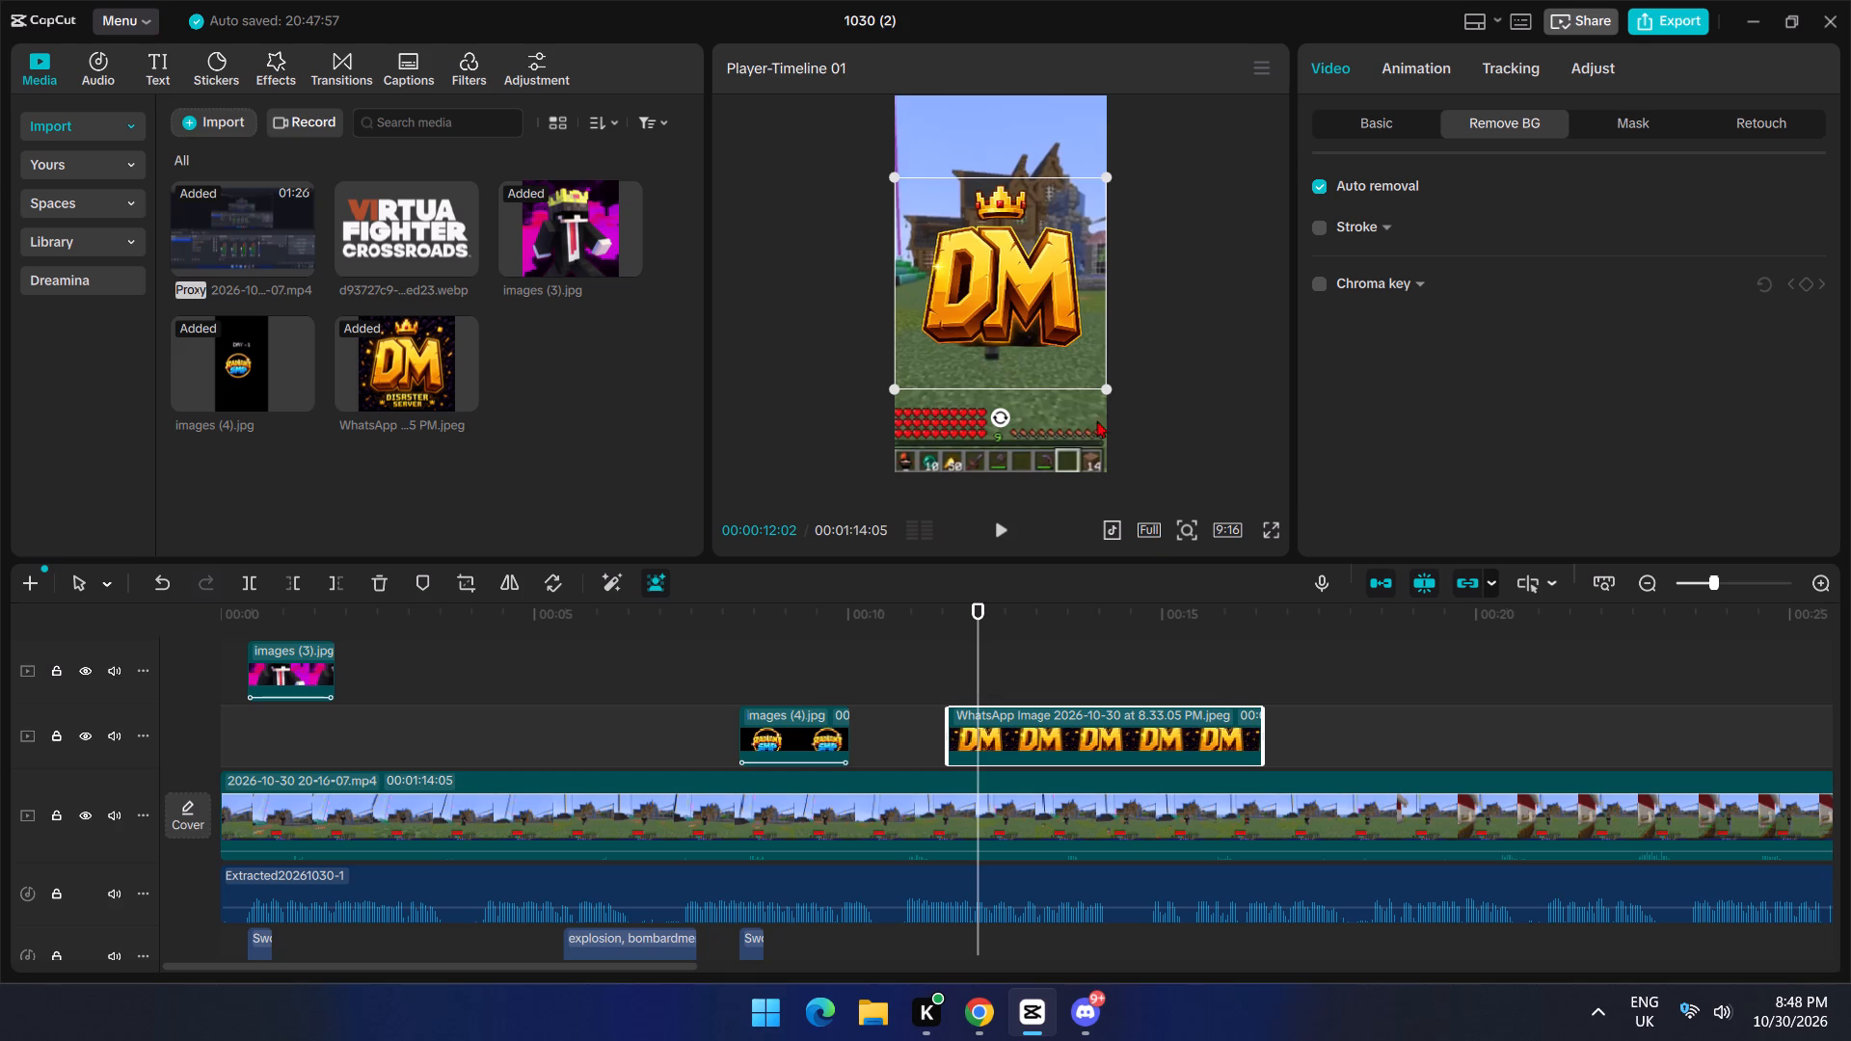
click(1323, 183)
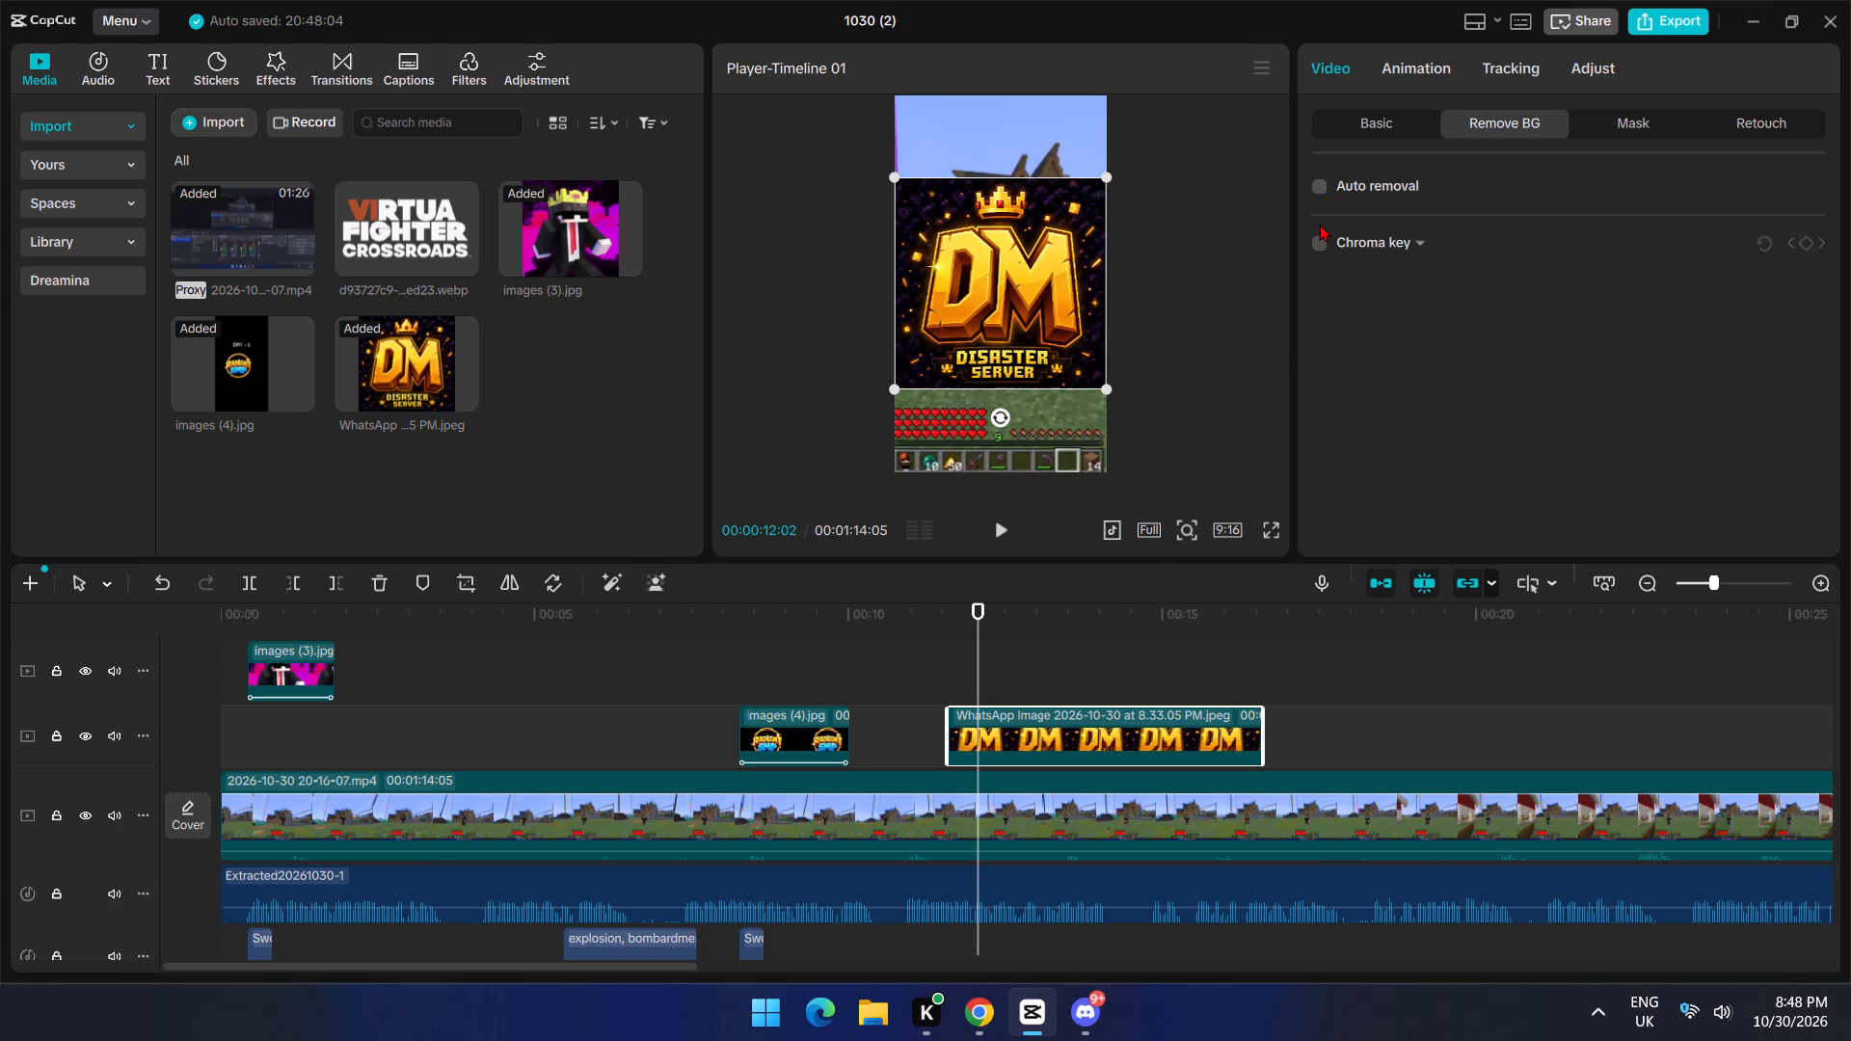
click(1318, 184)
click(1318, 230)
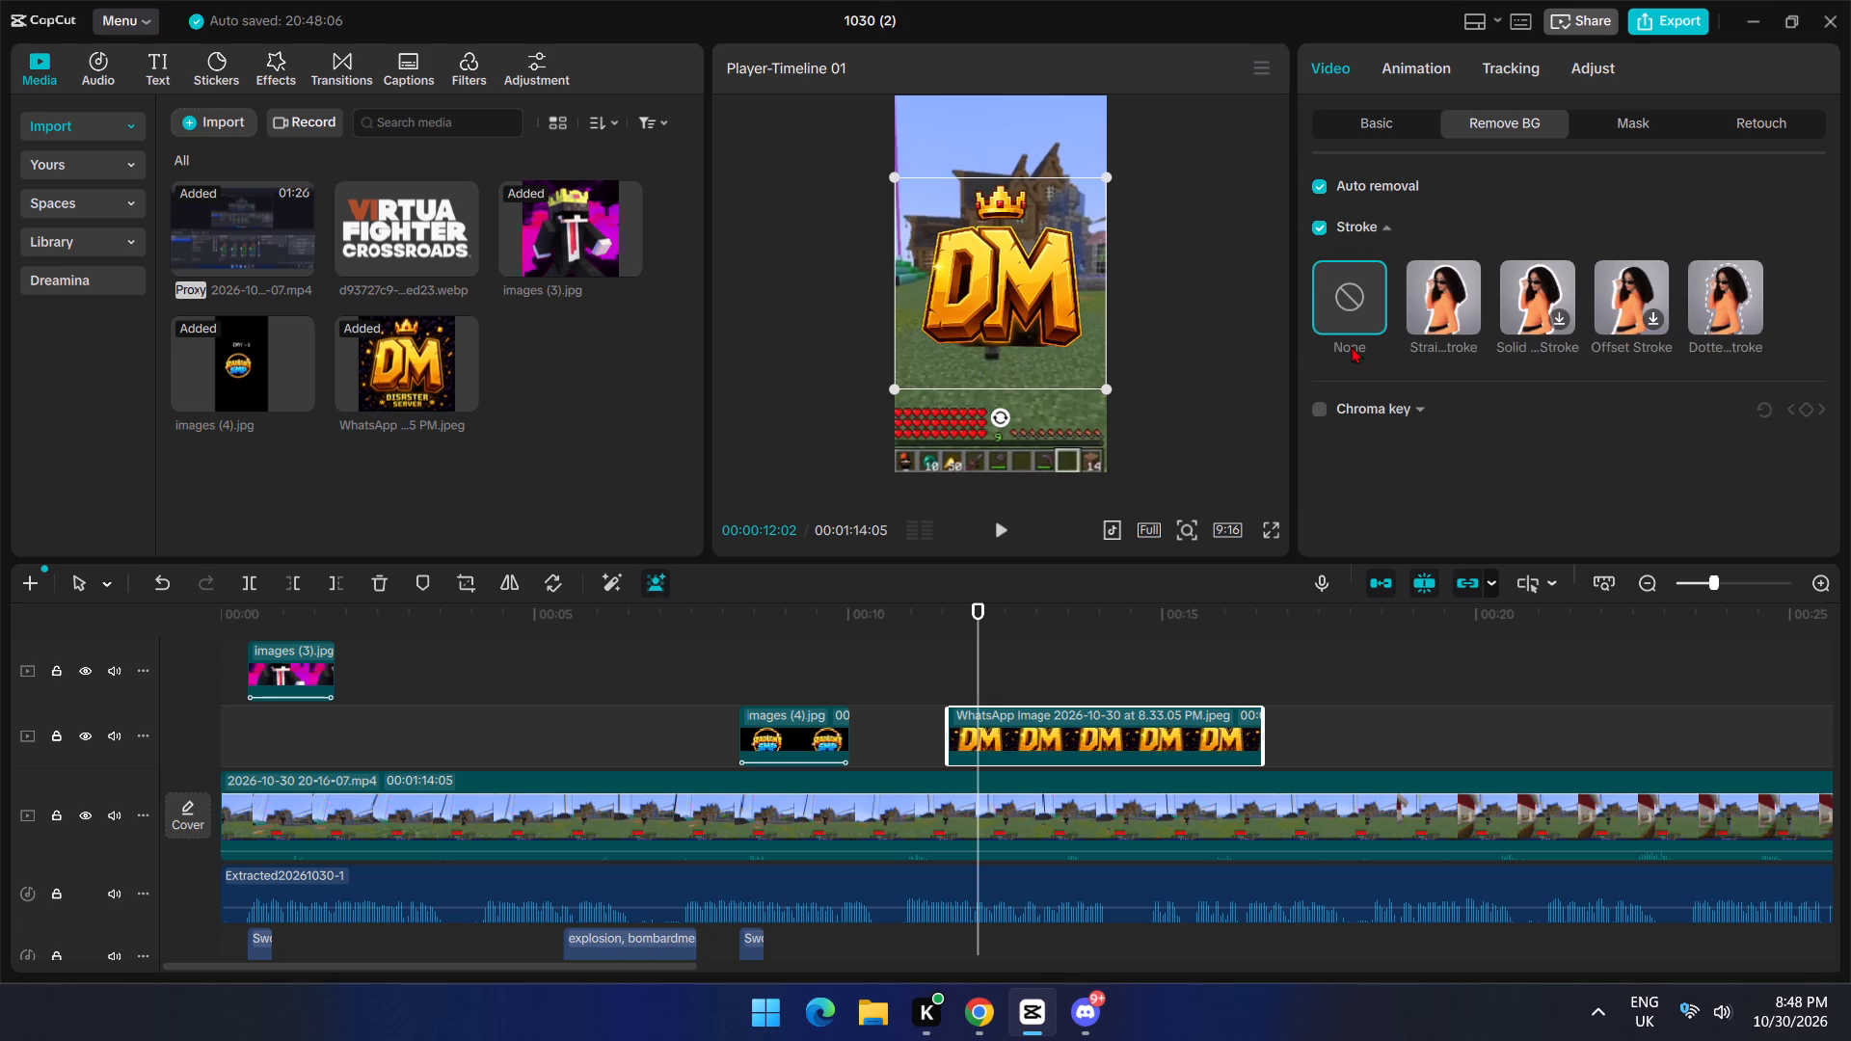
Switch the DM image from auto removal to chroma key, picking its black background as the key colour.
click(1324, 407)
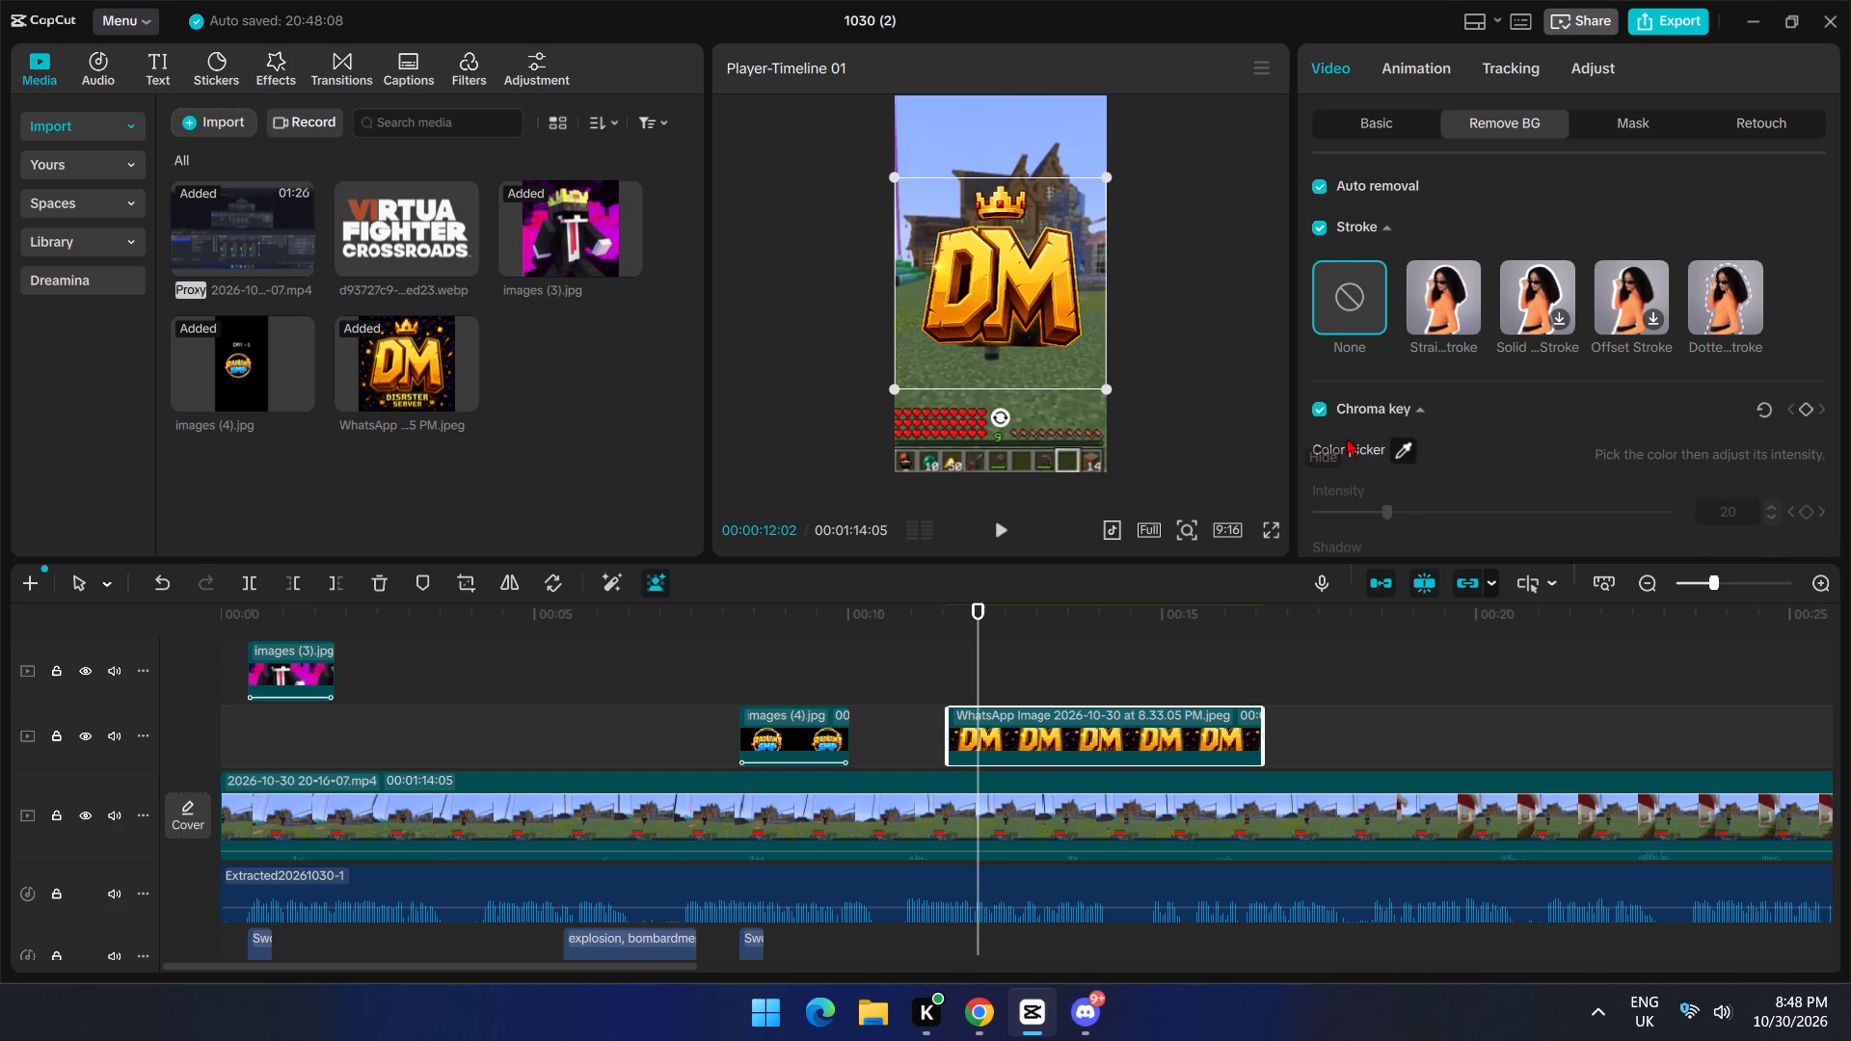
click(1317, 181)
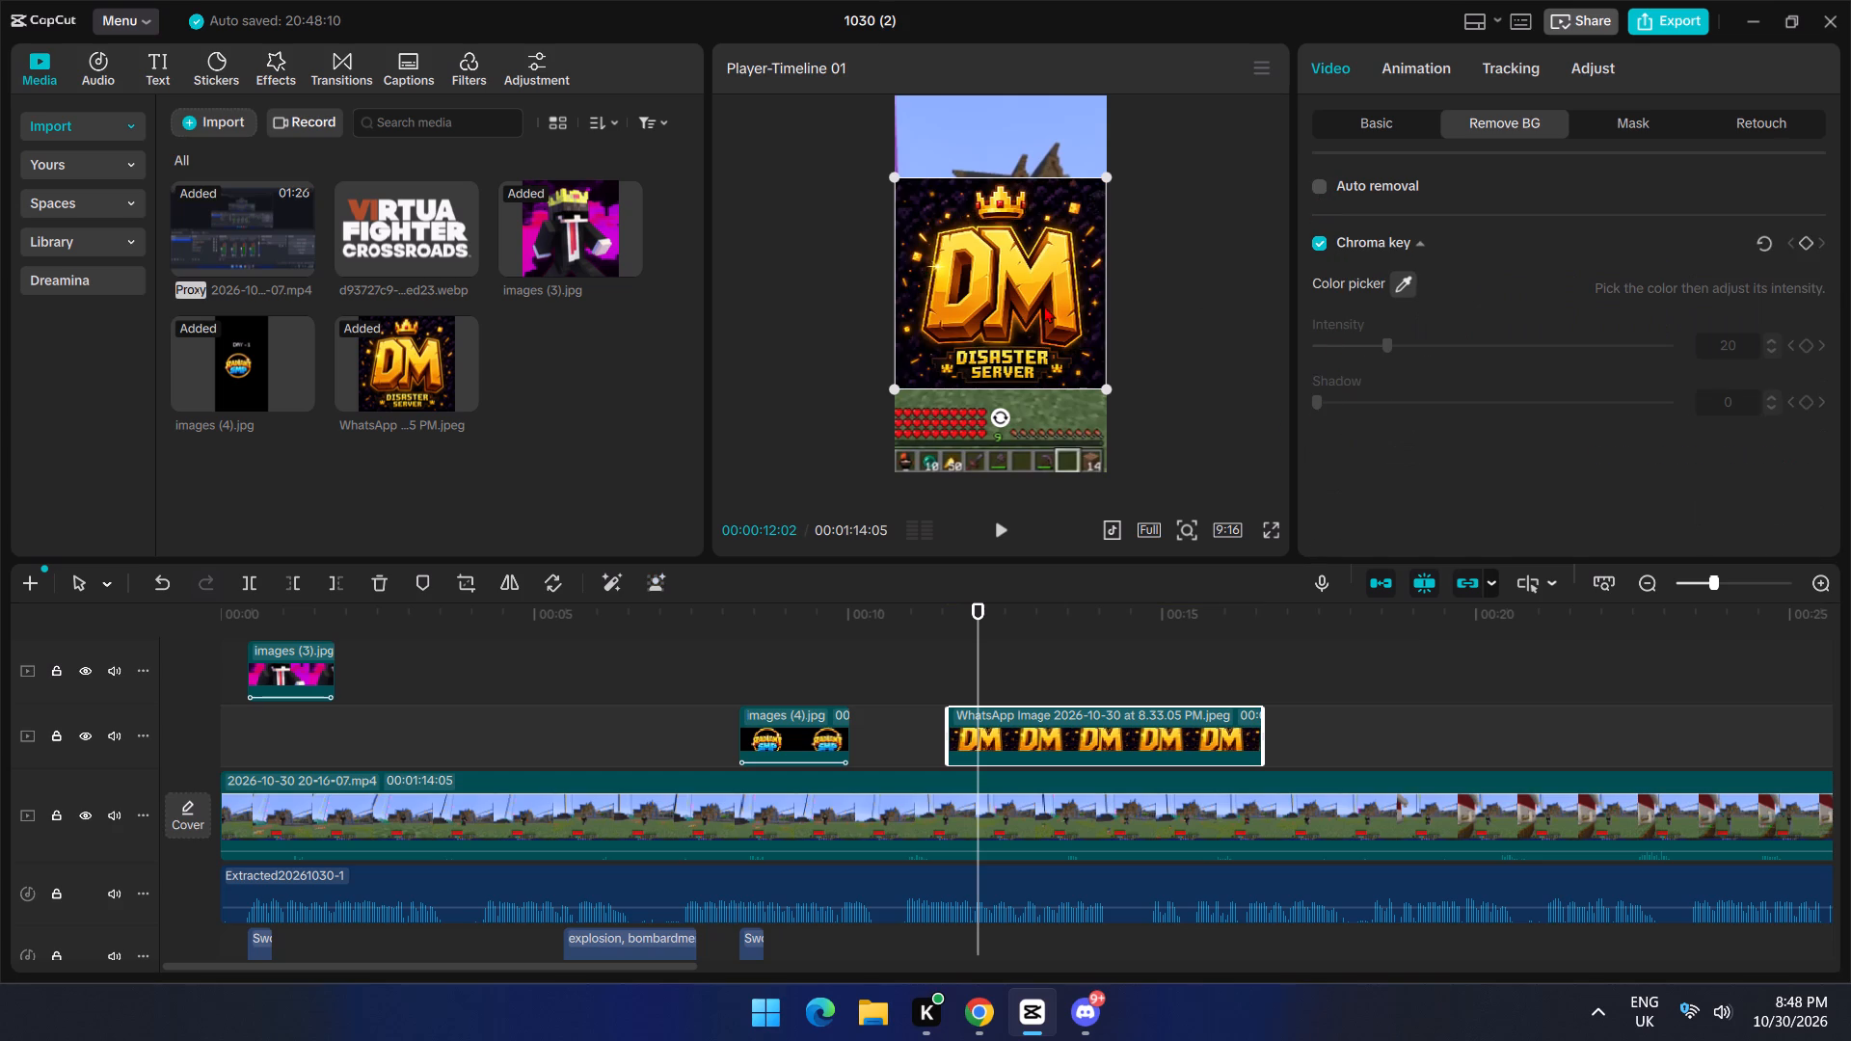
click(1397, 280)
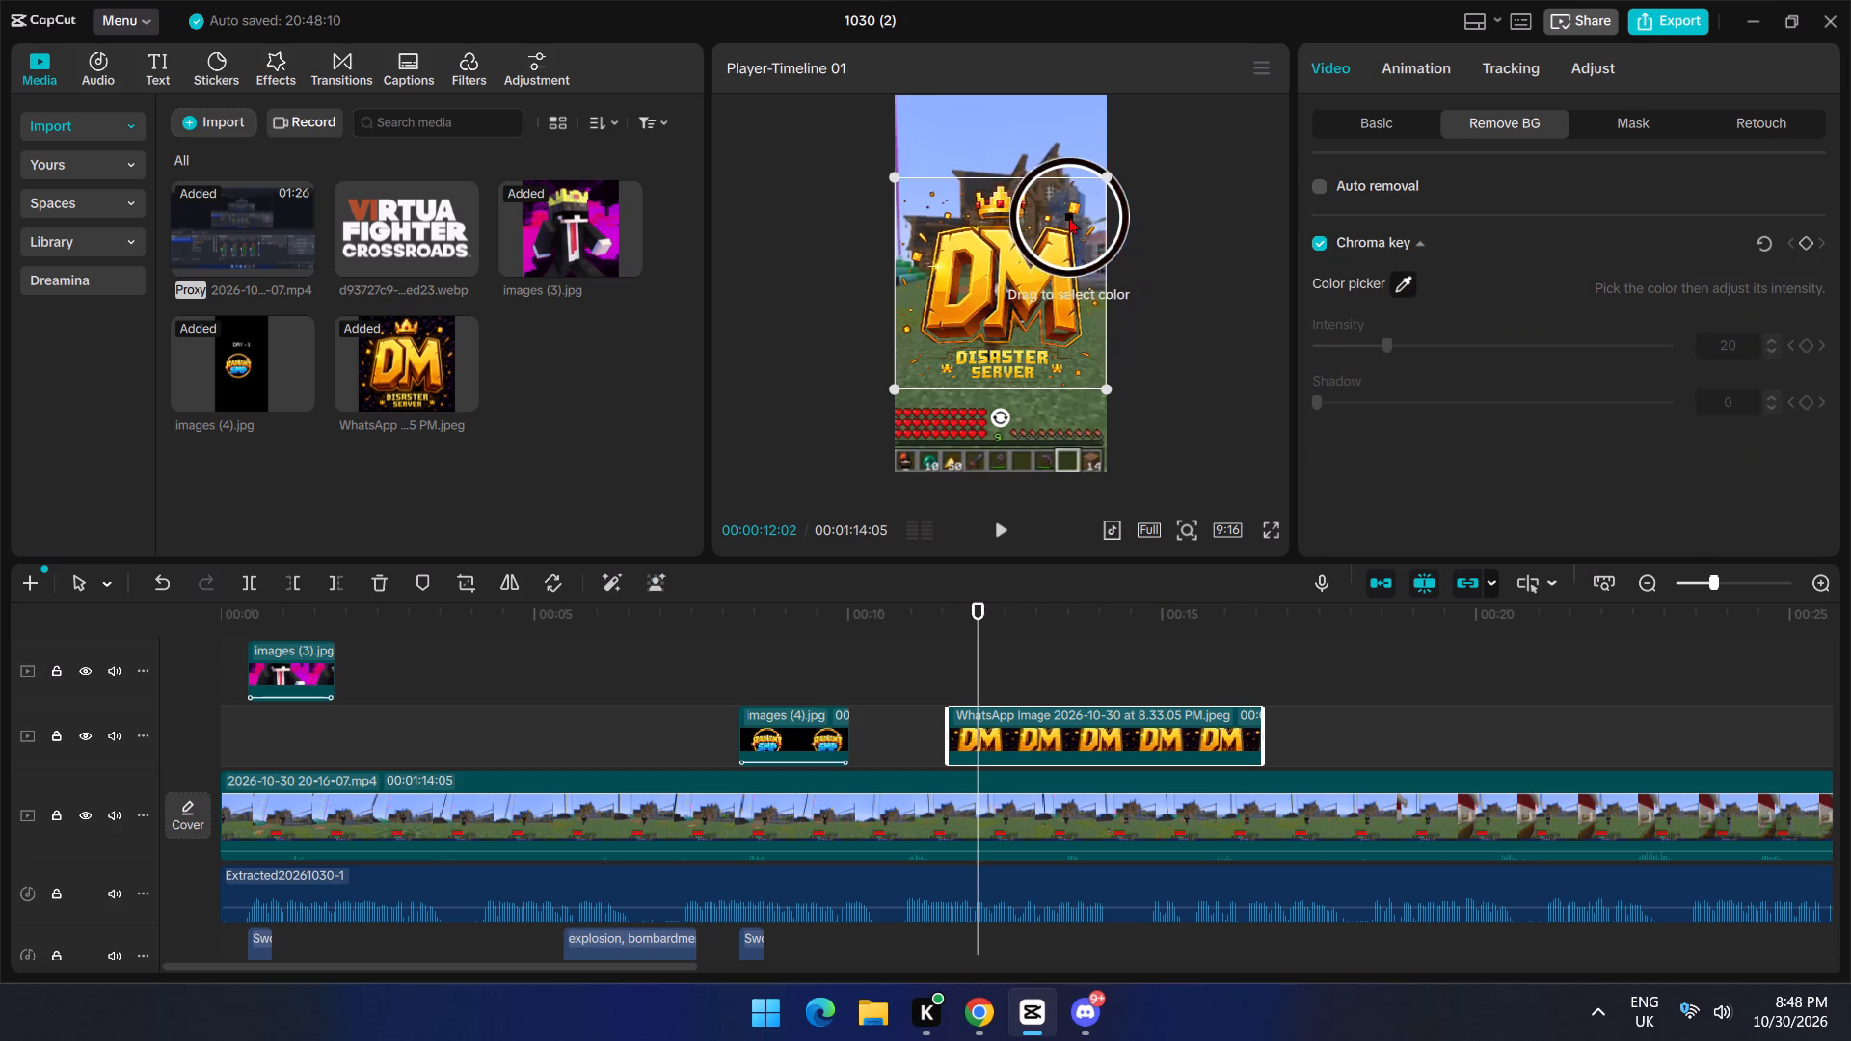
click(912, 372)
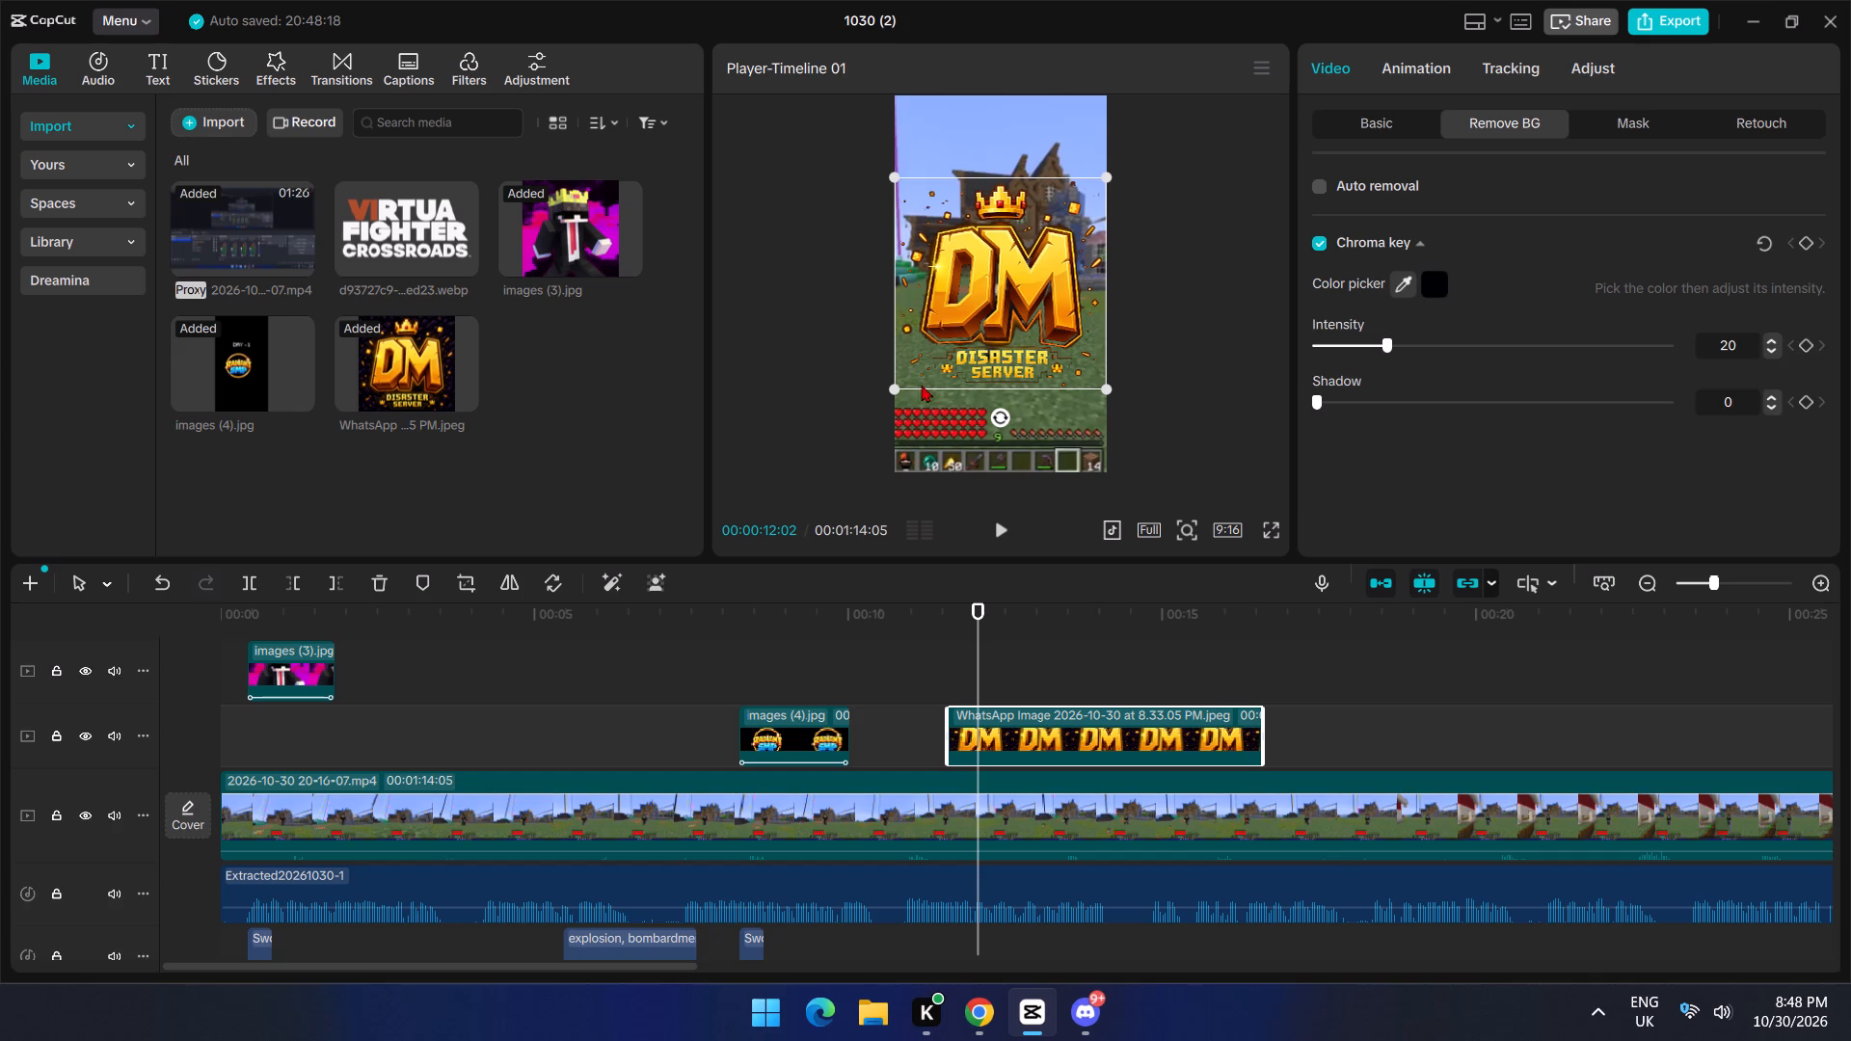
click(1405, 280)
Play back the DM logo overlay and the lead-in to it from about 10 seconds to check its timing and look.
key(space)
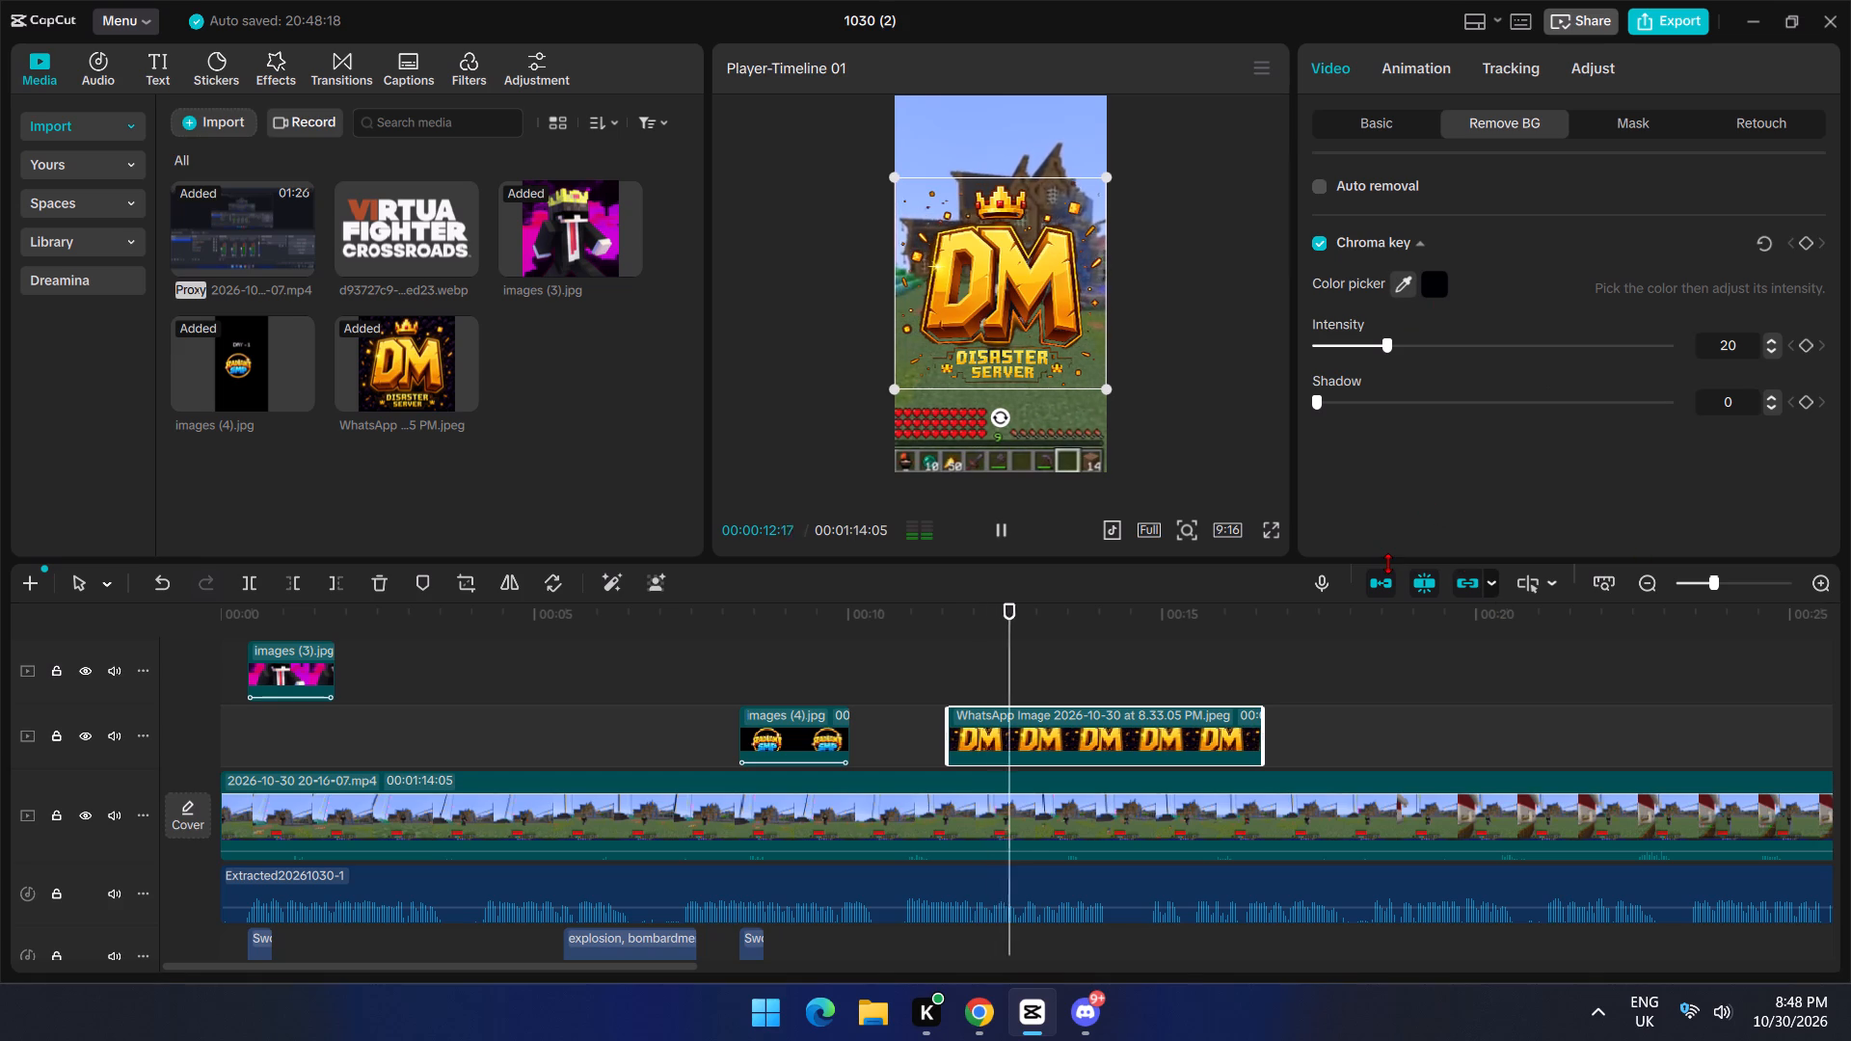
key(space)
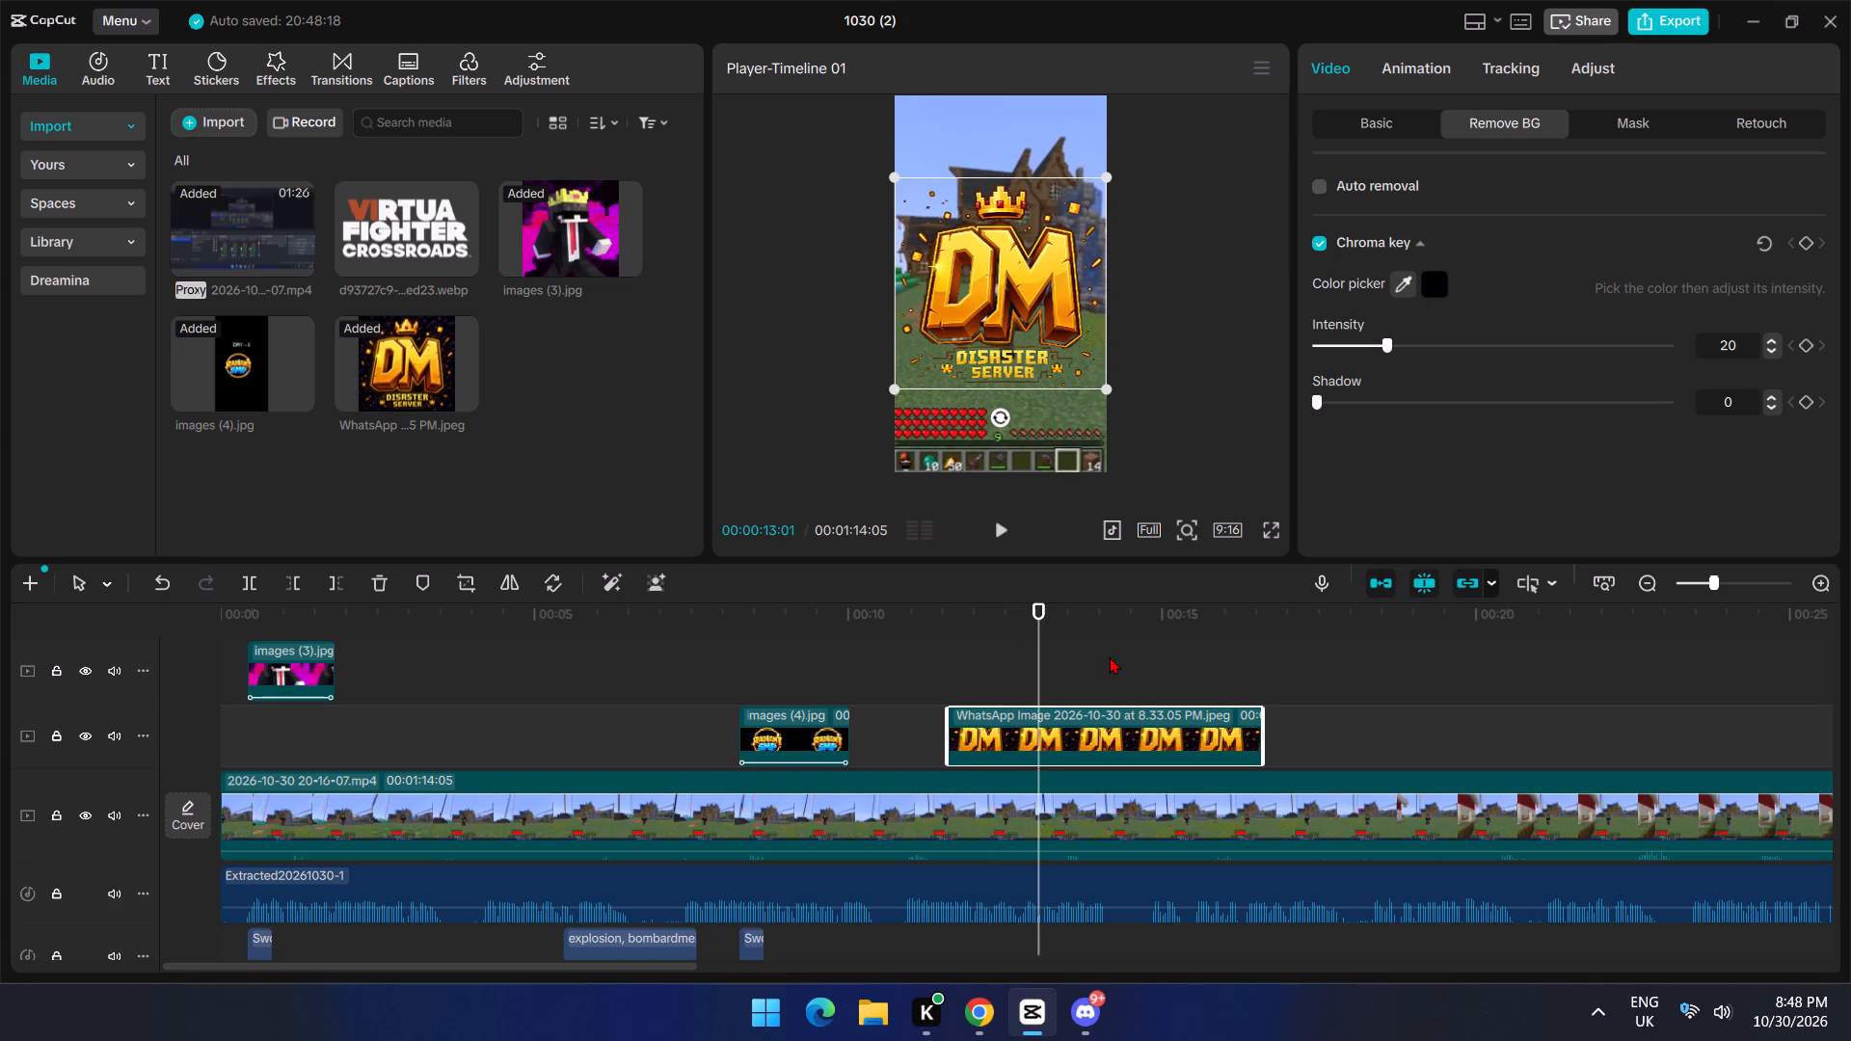
click(1109, 654)
click(906, 644)
drag(904, 643, 597, 649)
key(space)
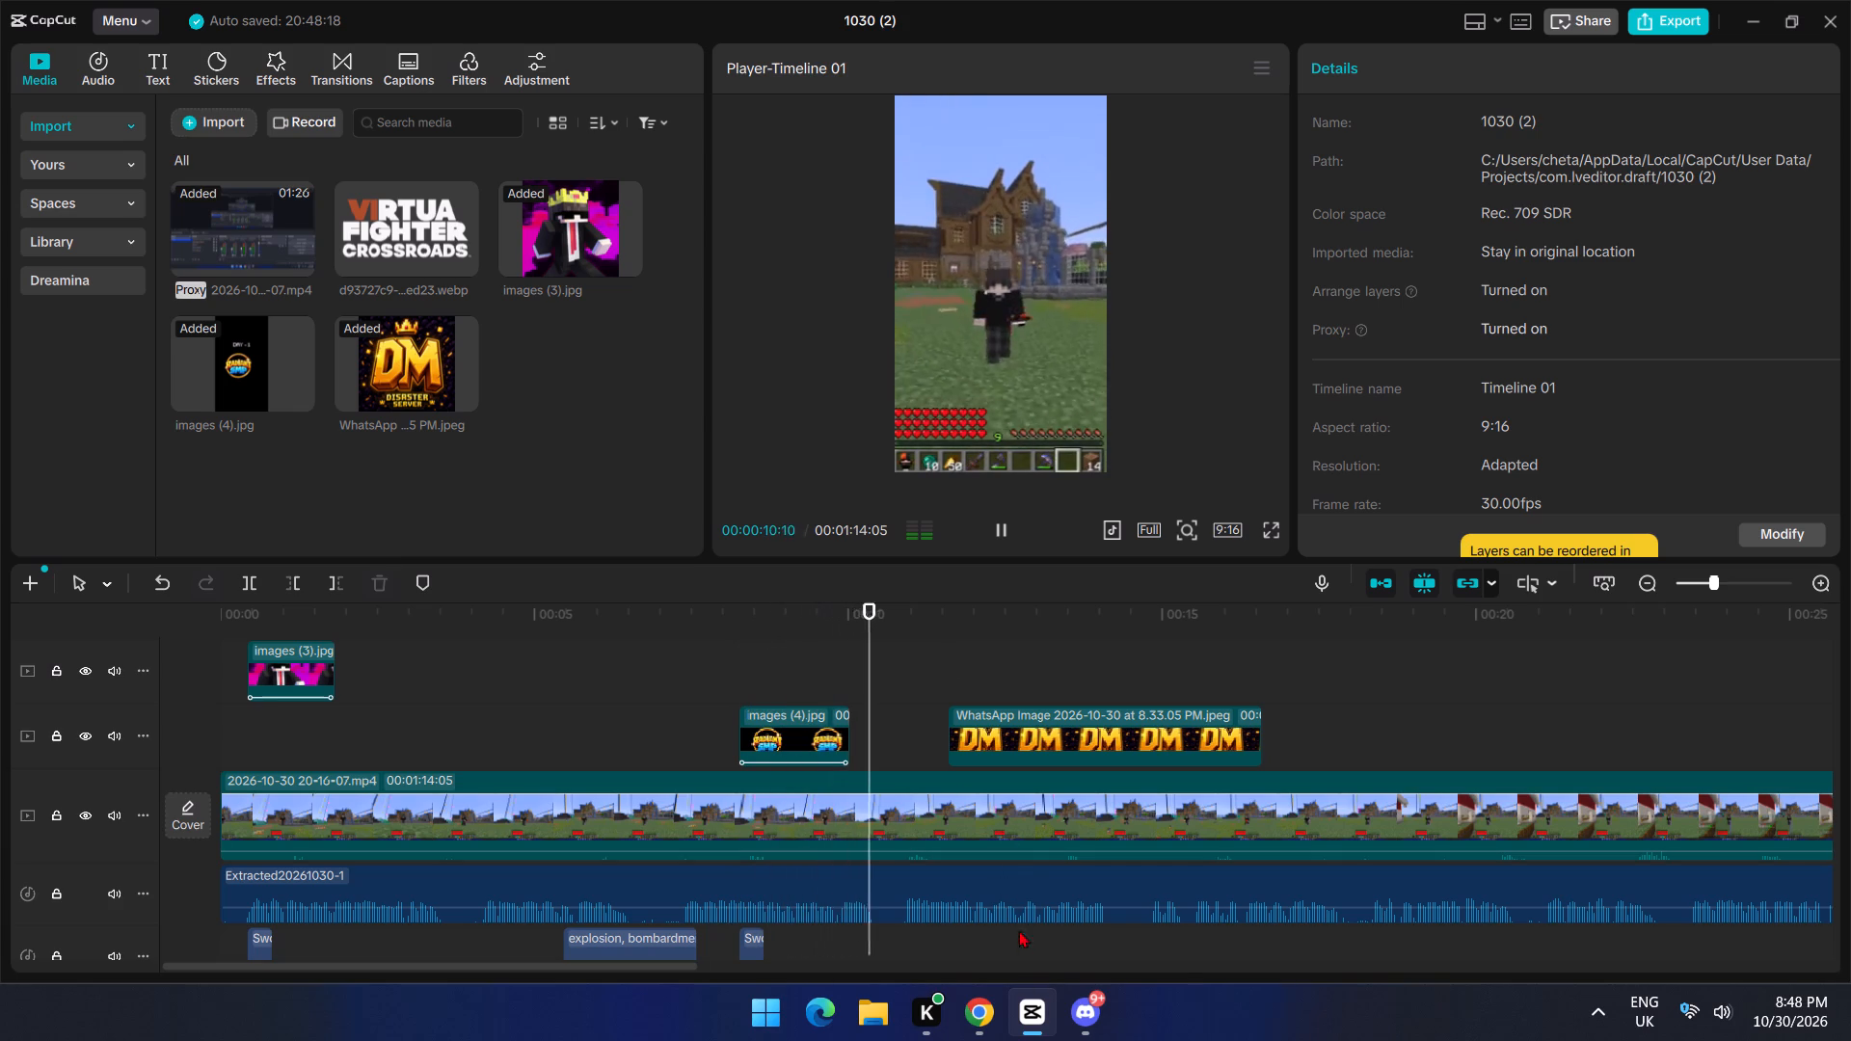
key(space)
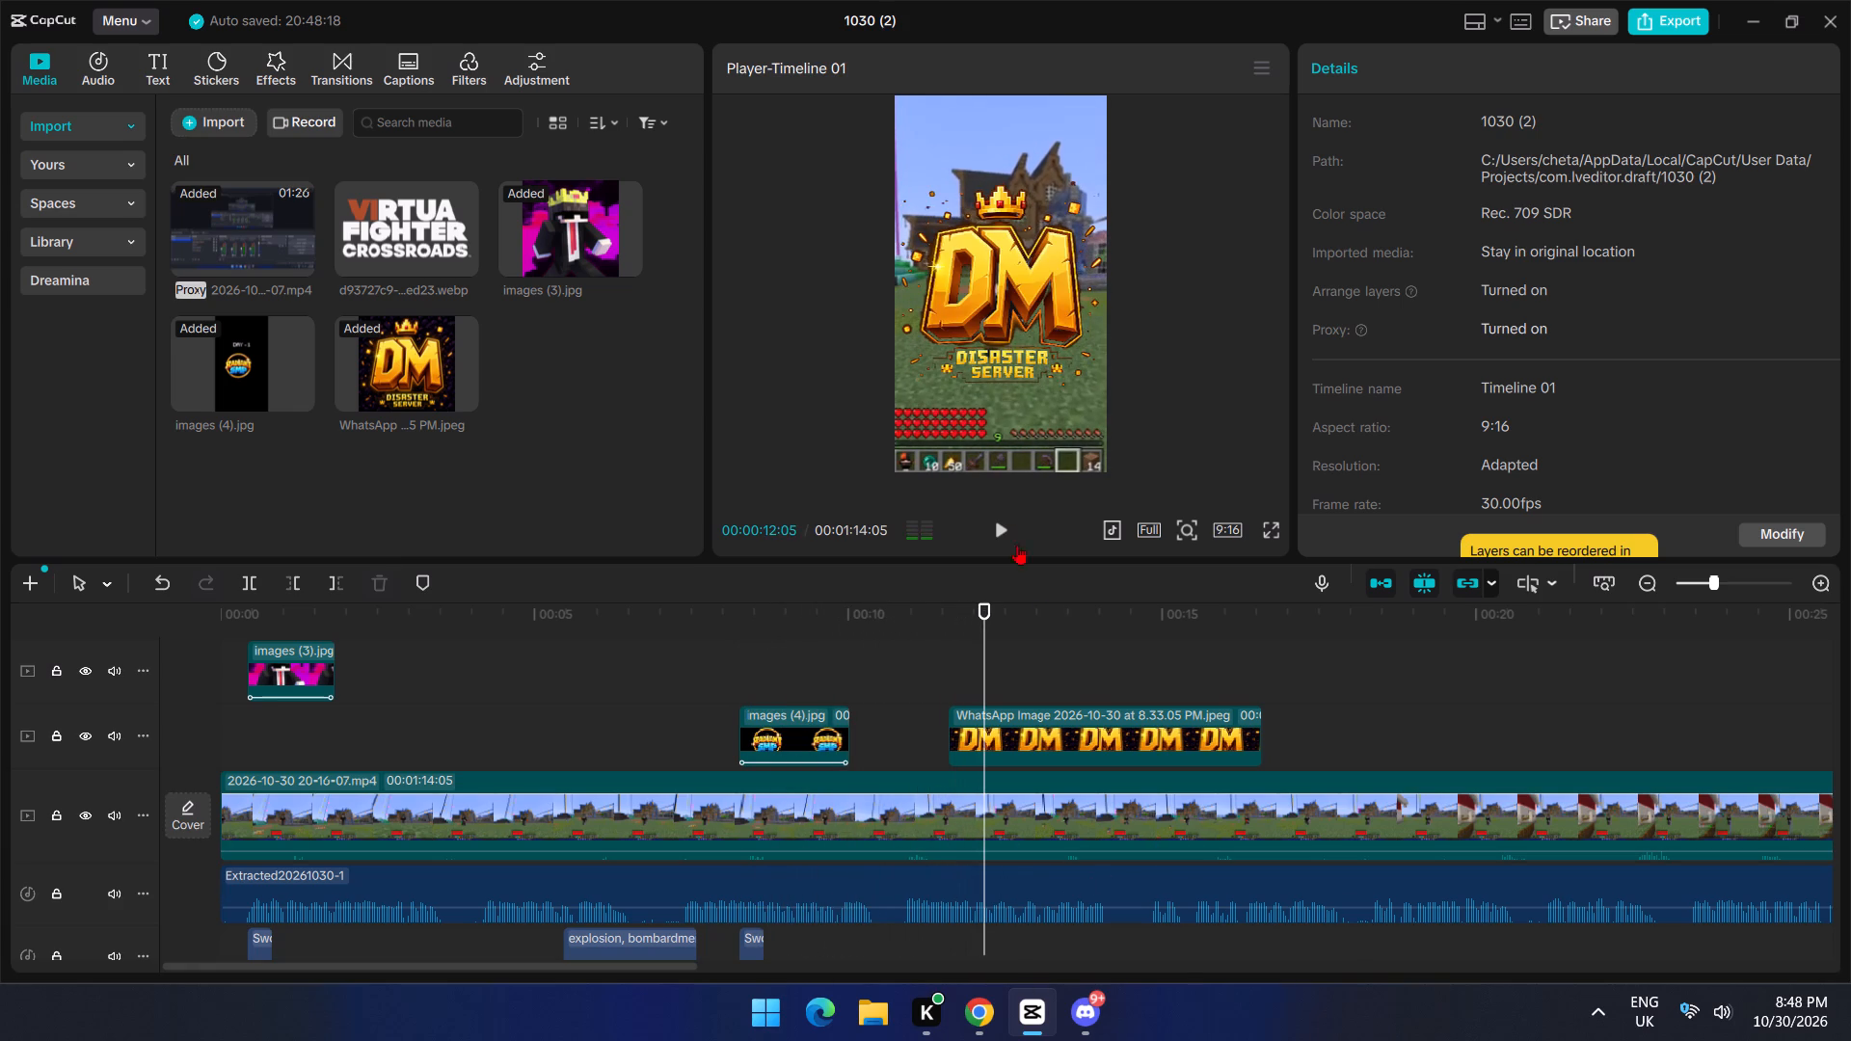
Apply the Zoom 1 combo animation to the DM Disaster Server logo.
click(1001, 330)
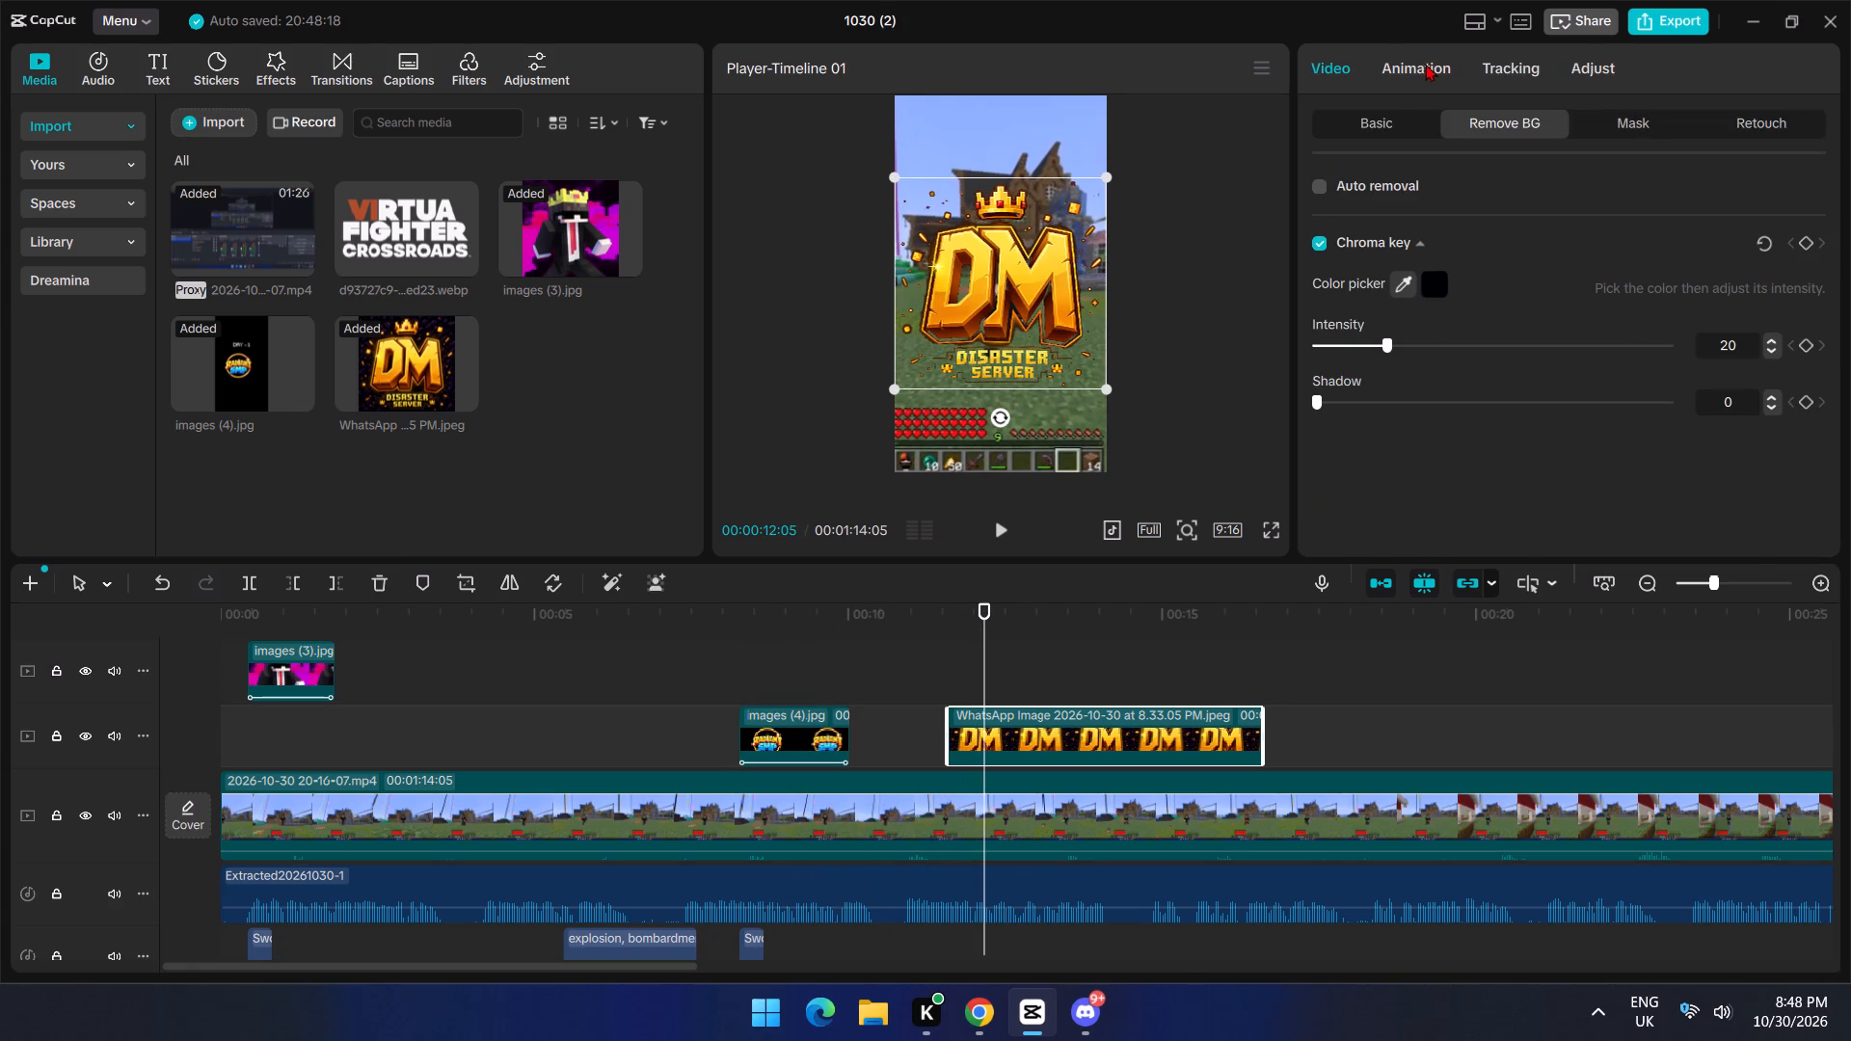
click(1425, 64)
click(1512, 306)
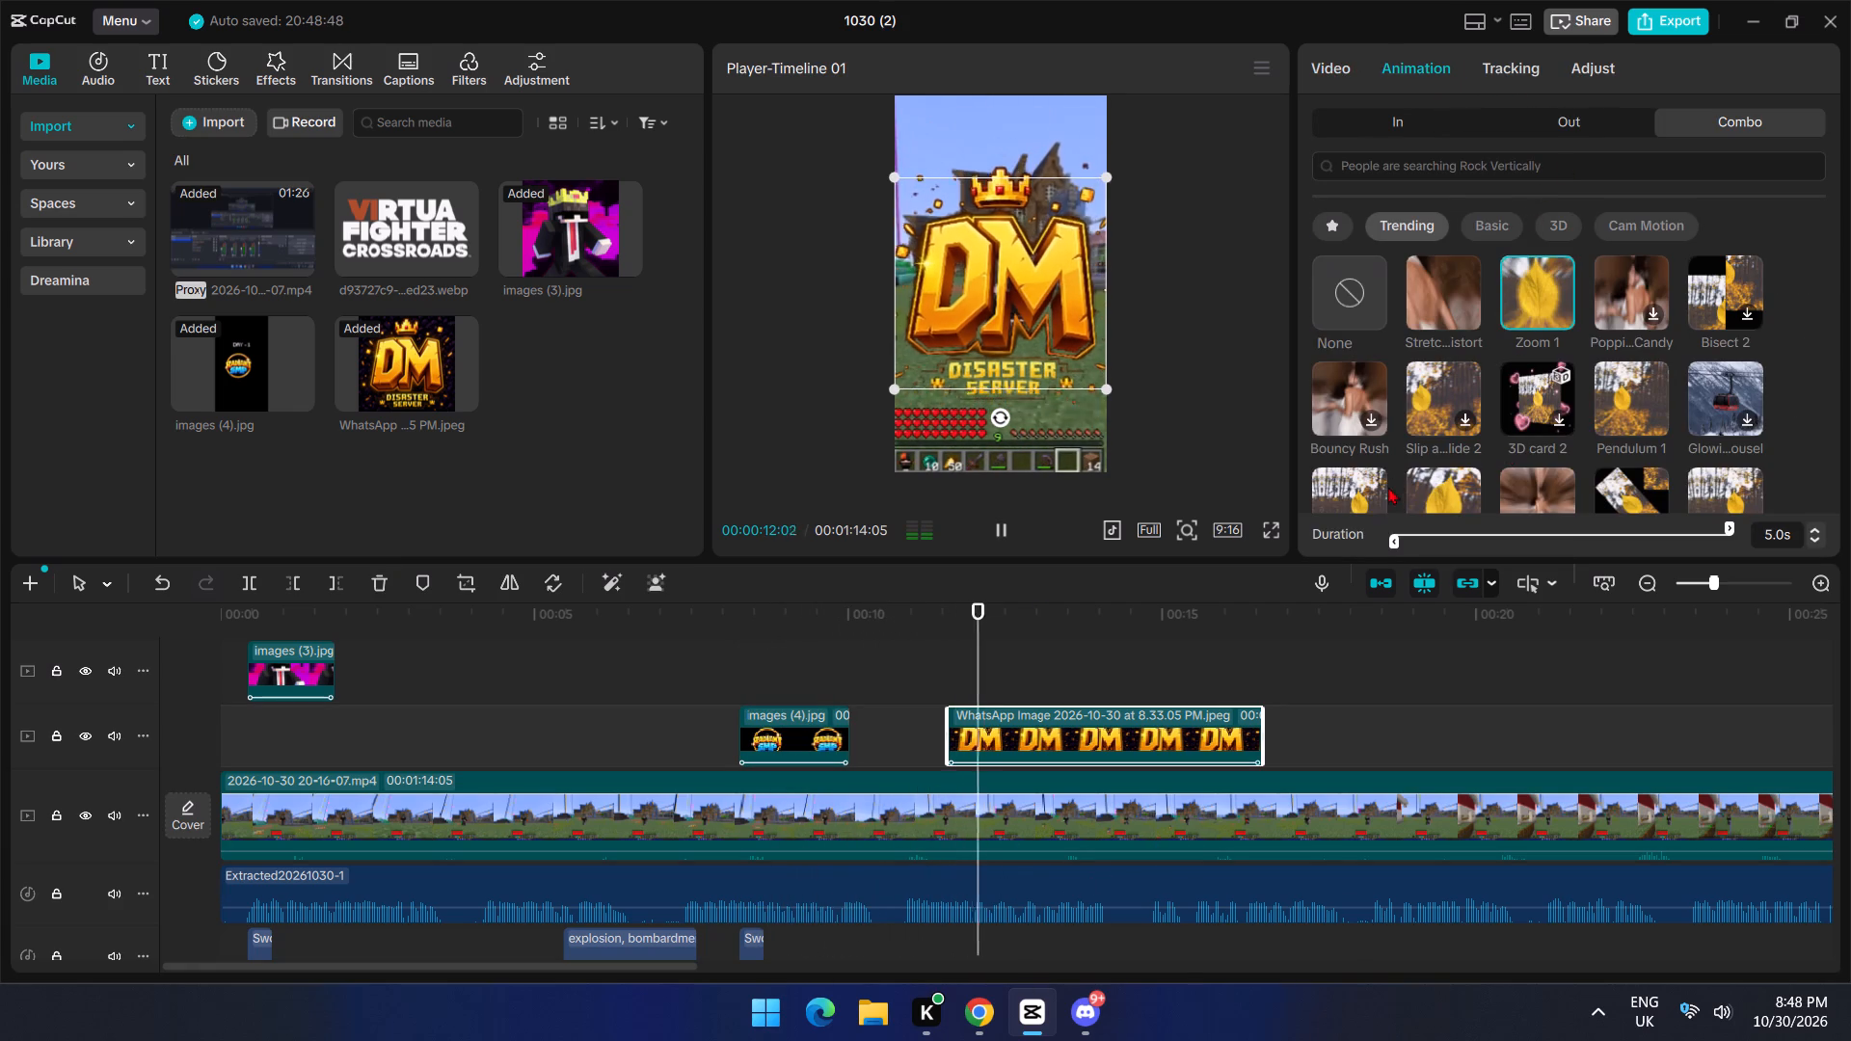
key(space)
Scale the DM Disaster Server logo down to about 60% of the frame width.
click(1091, 376)
drag(1103, 387, 1058, 323)
Trim the end of the DM Disaster Server logo clip back to about 00:00:13:14.
click(845, 654)
key(space)
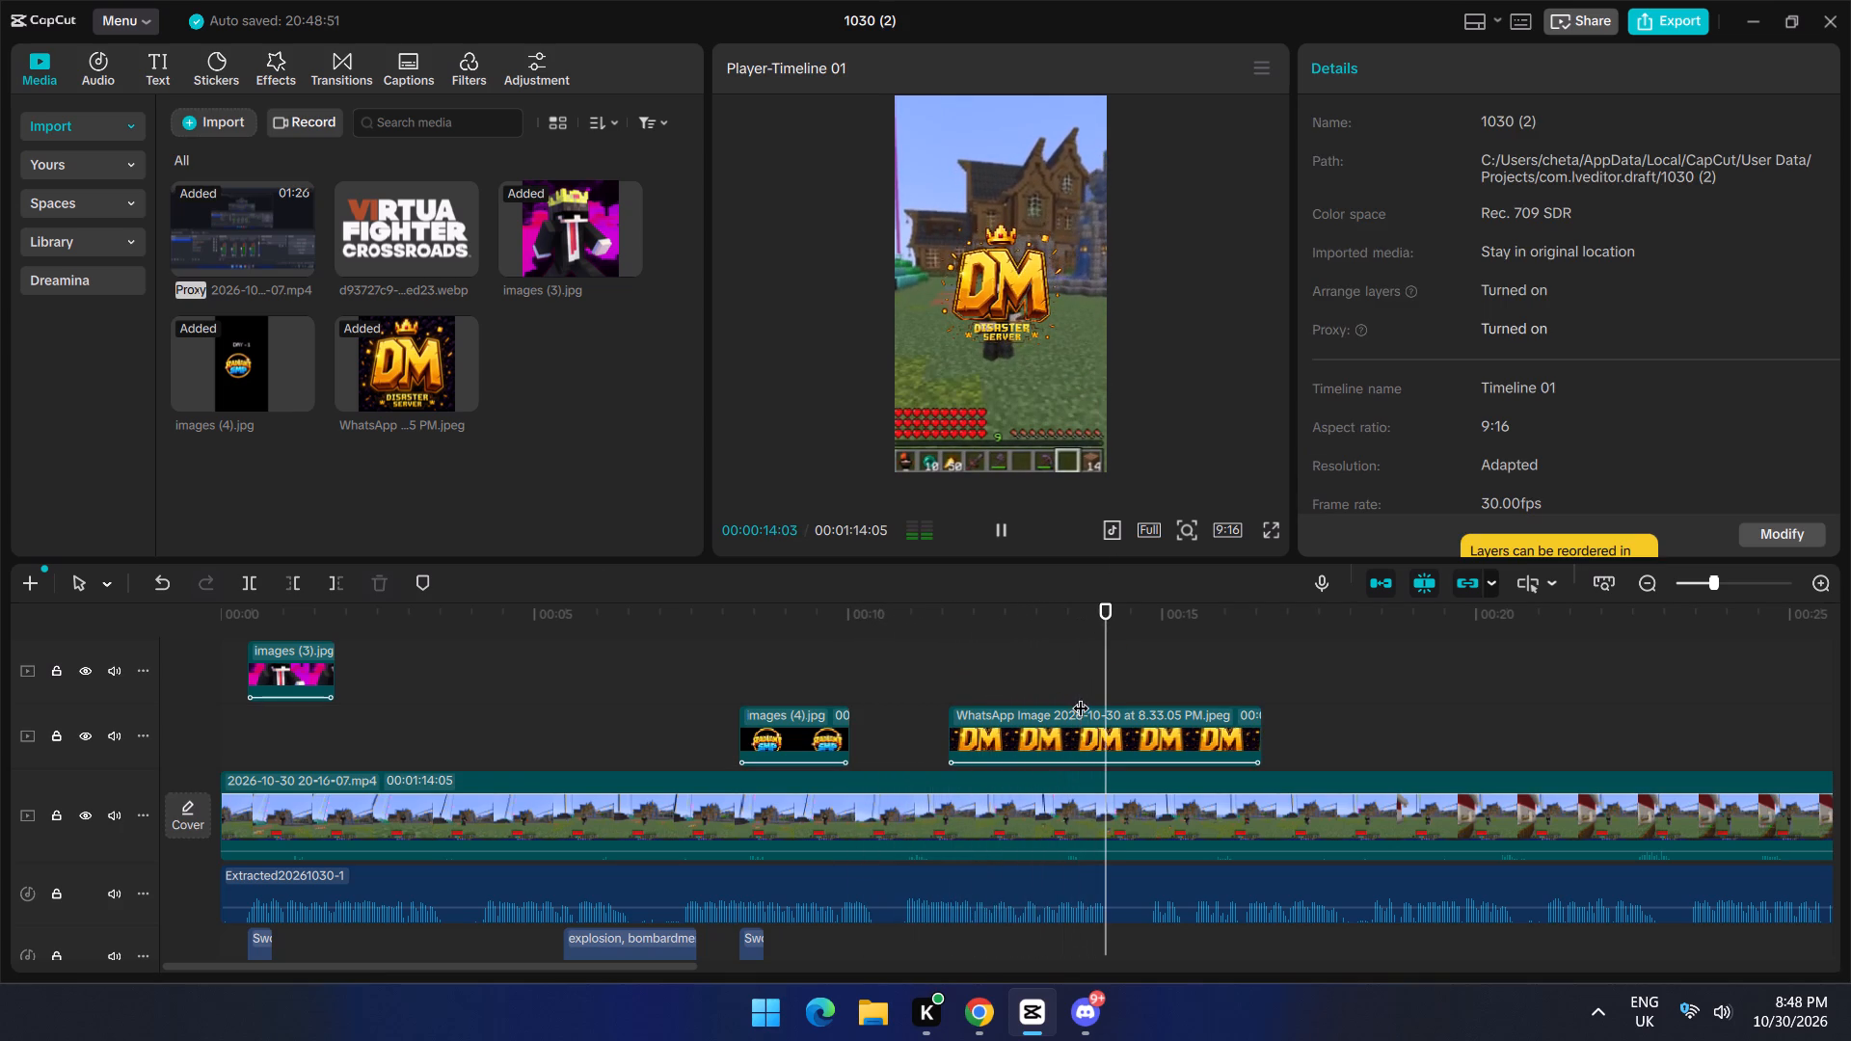
key(space)
click(1093, 717)
drag(1259, 730, 1100, 734)
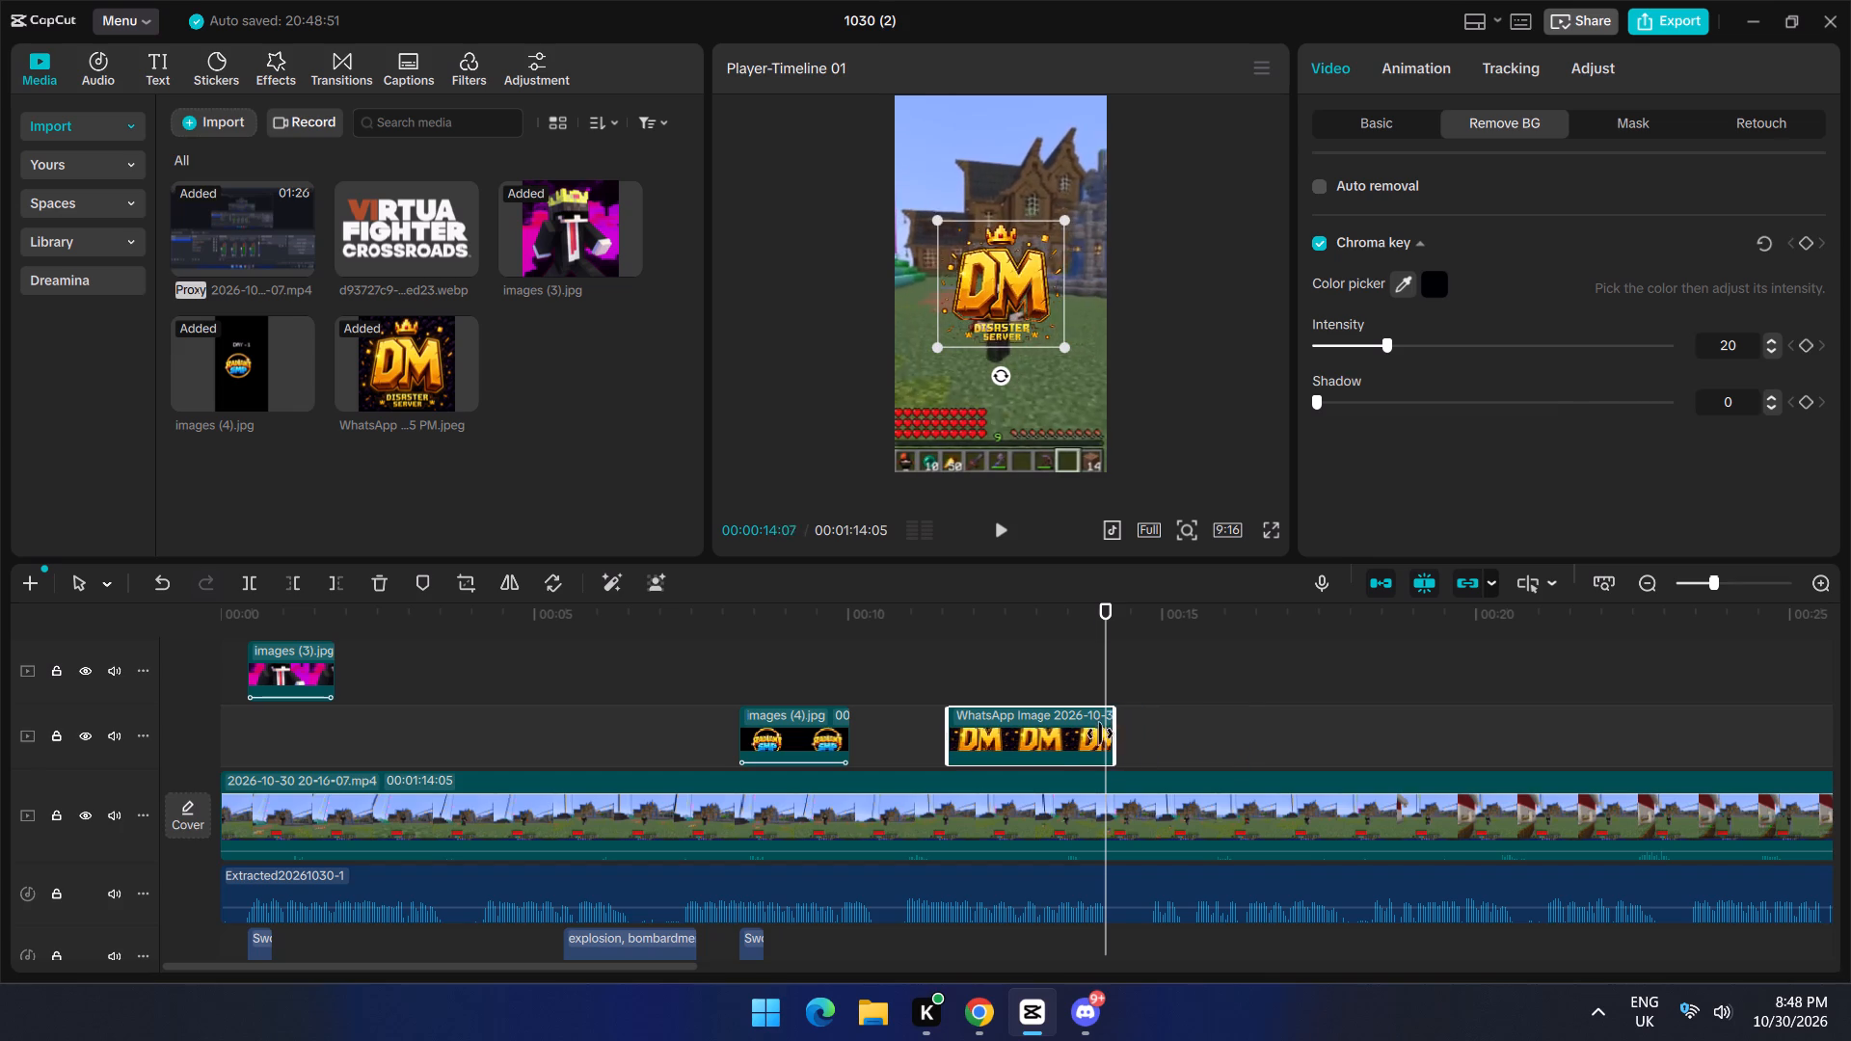
drag(1100, 734, 1062, 734)
Play back the trimmed DM Disaster Server logo section to check its animation and timing against the narration.
click(937, 654)
key(space)
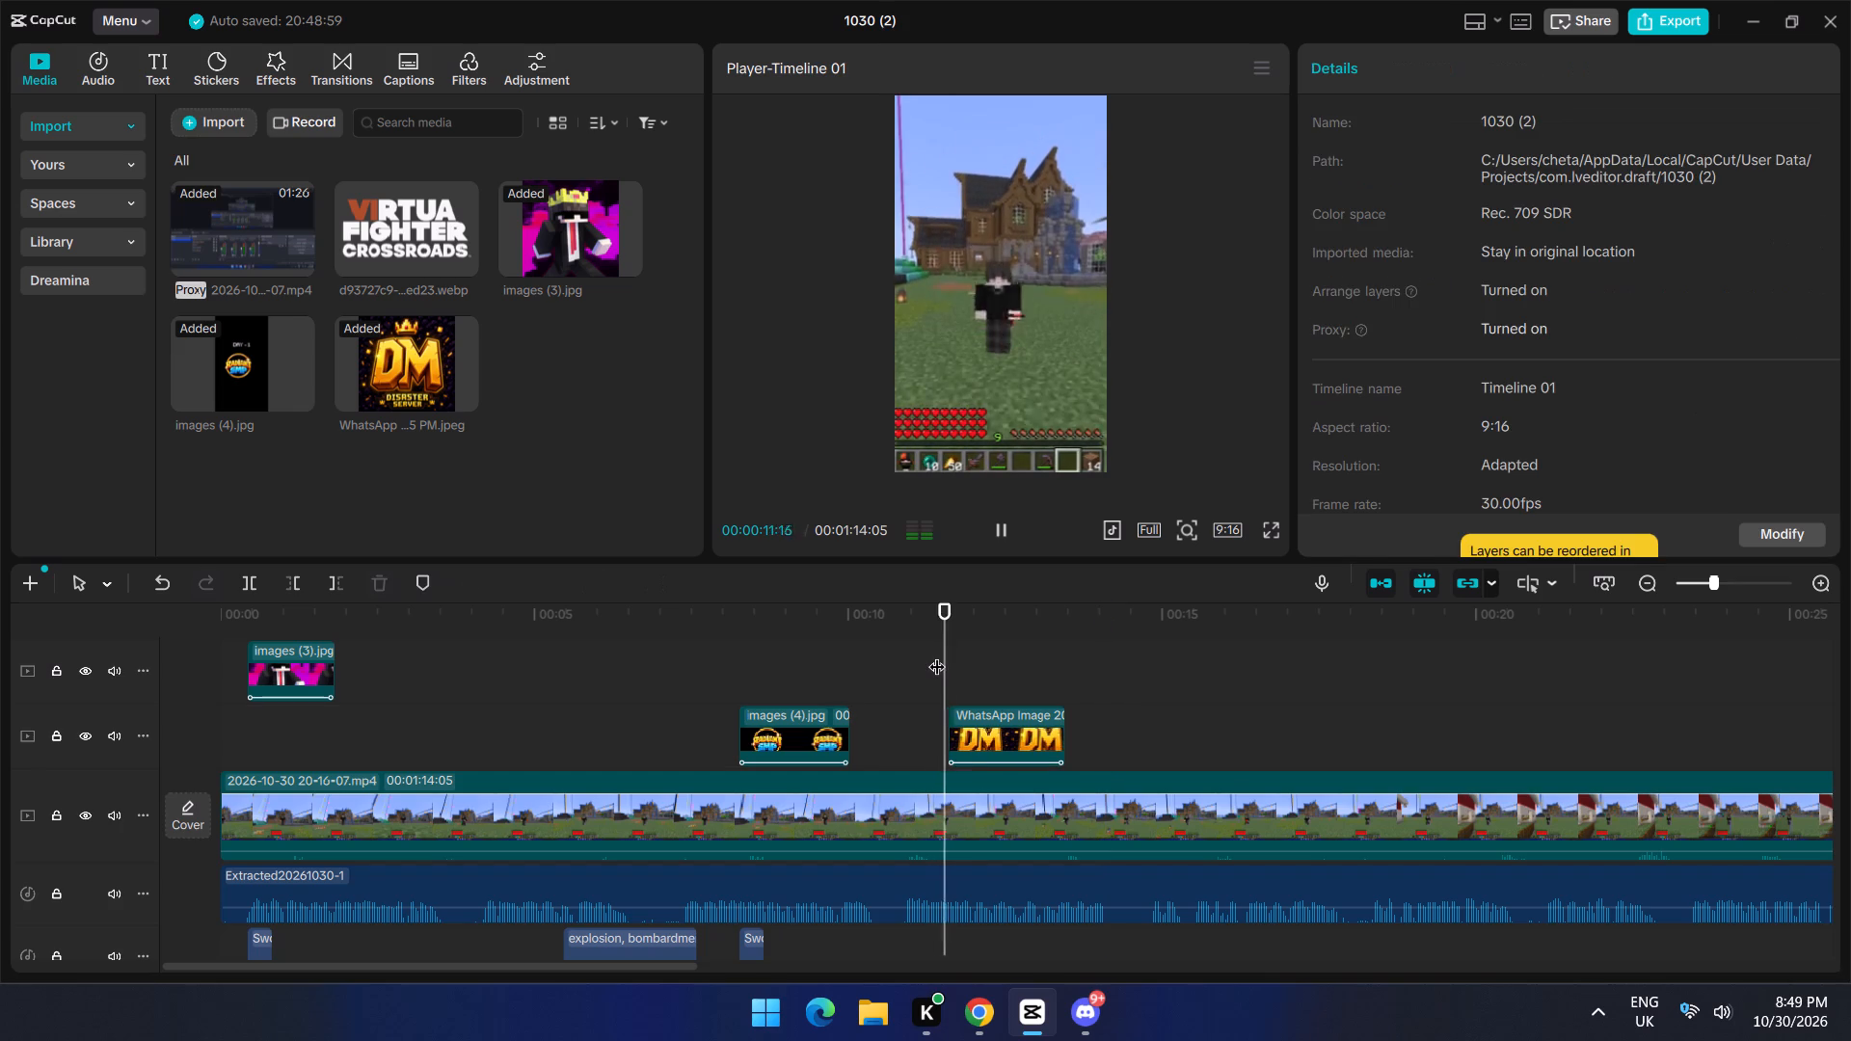
key(space)
key(space)
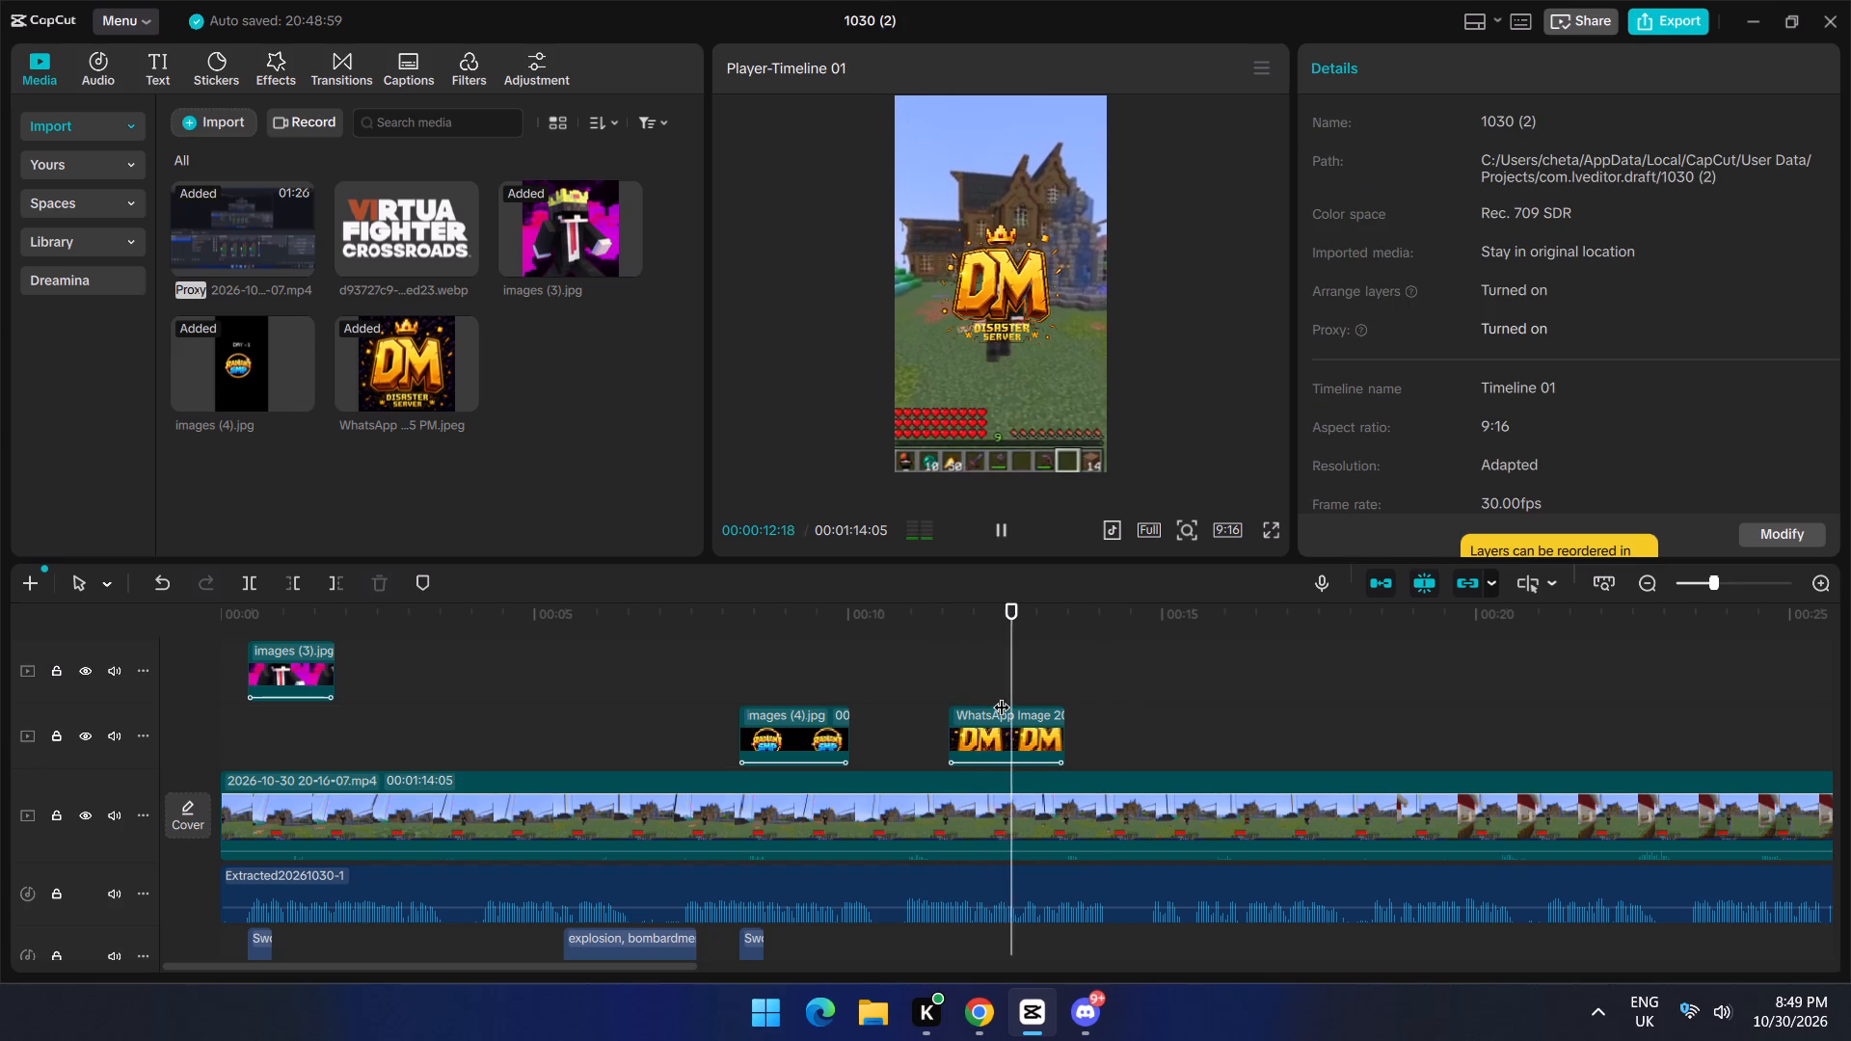
key(space)
click(1010, 712)
click(972, 659)
drag(965, 658, 931, 659)
key(space)
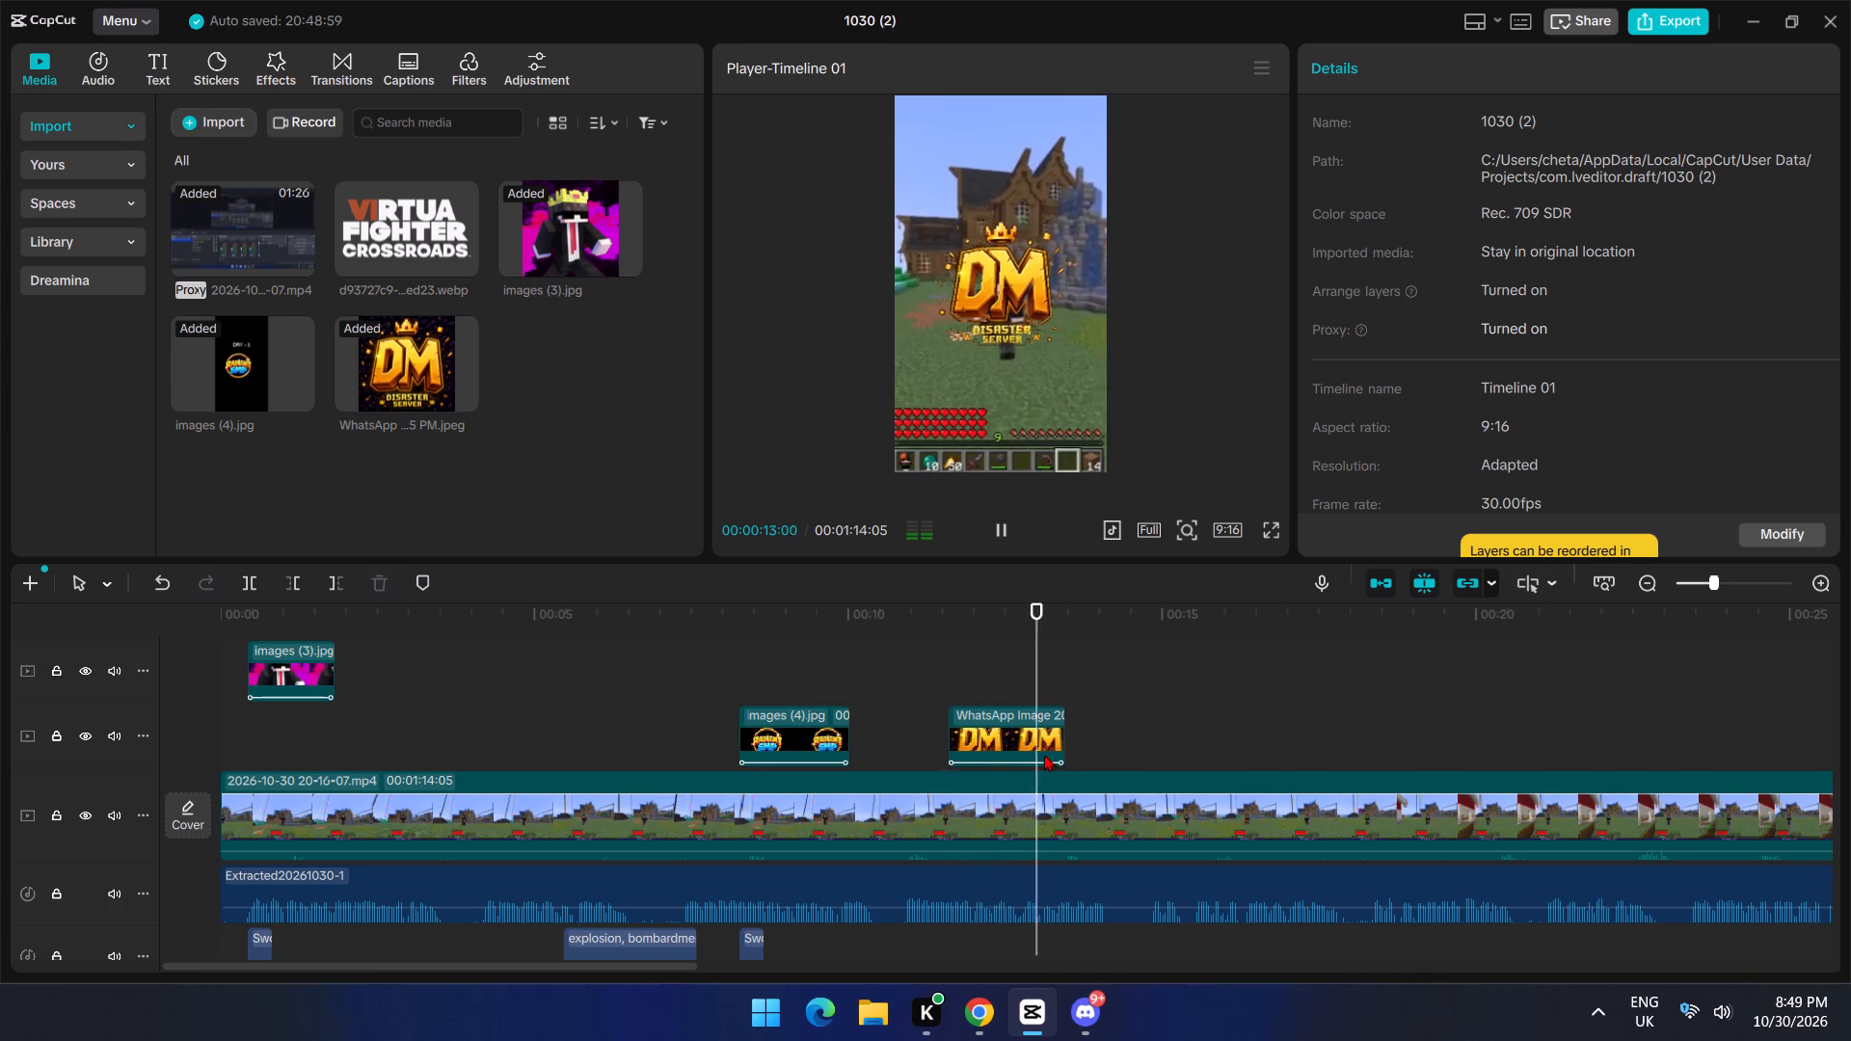
key(space)
click(1032, 736)
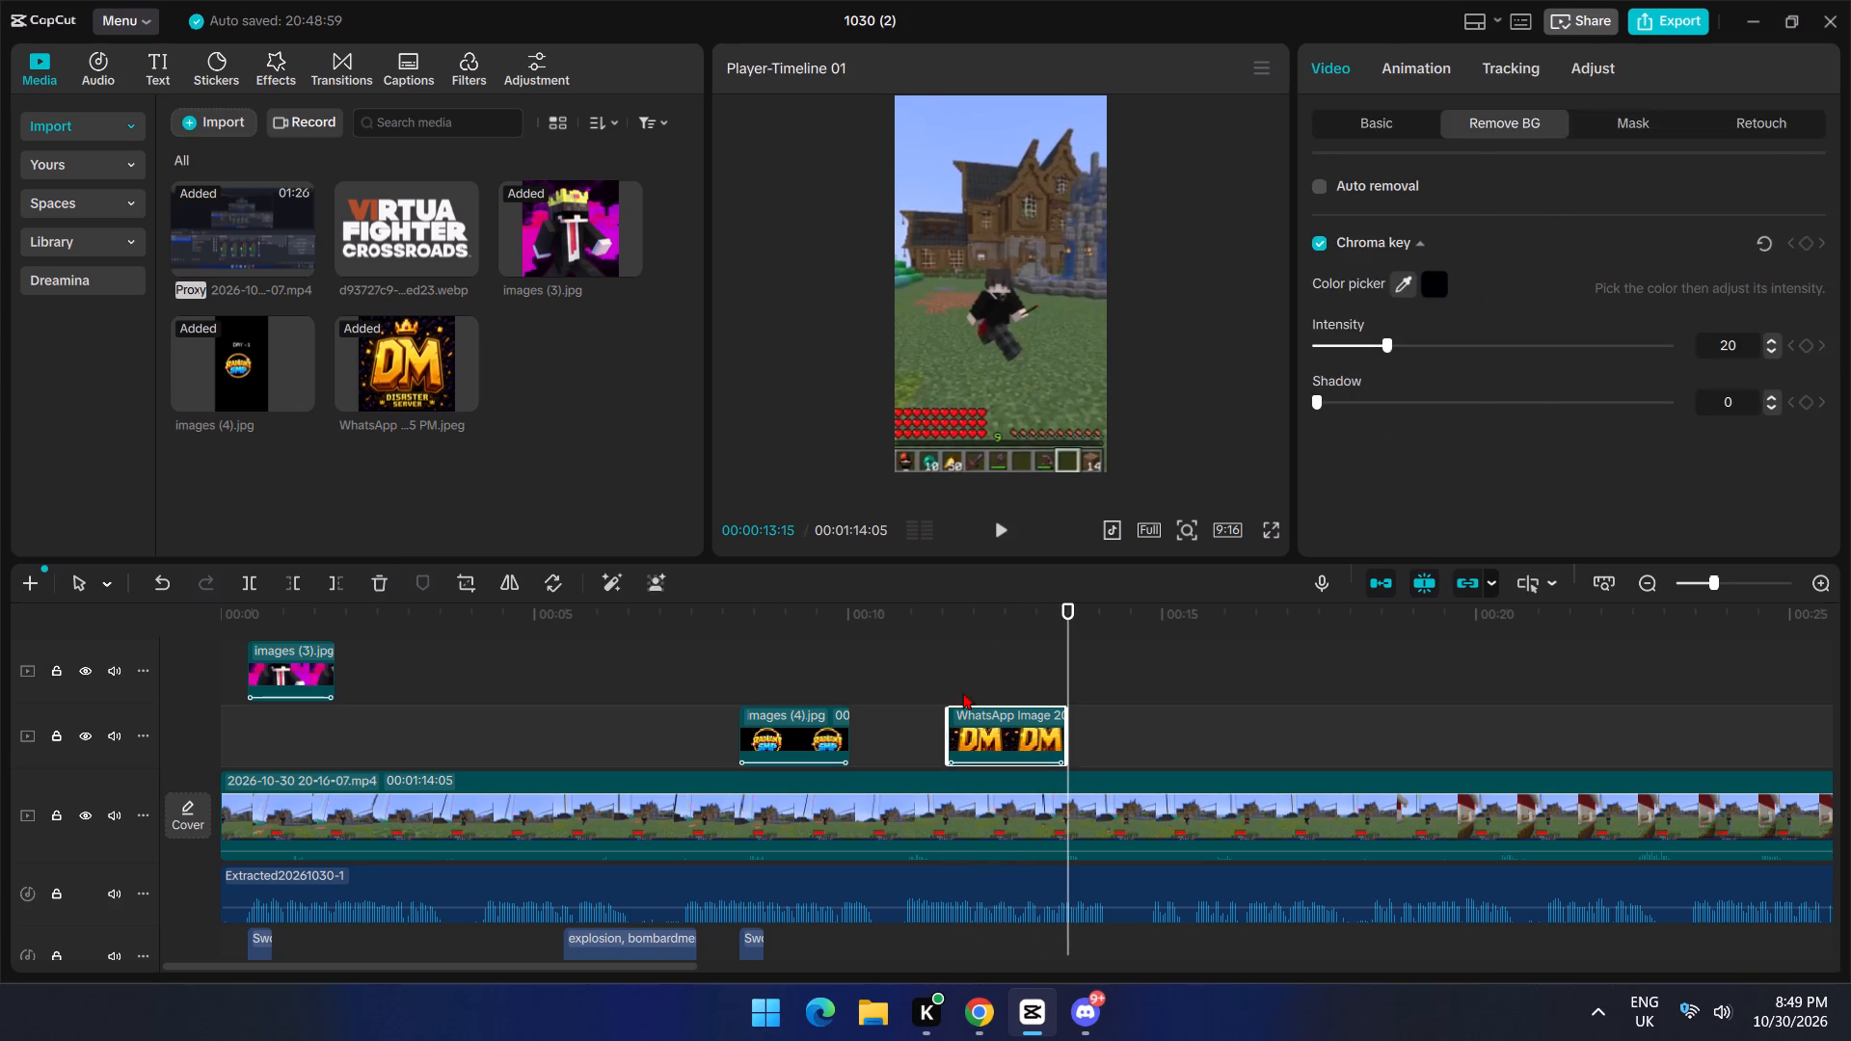
Search the sticker library for "join" and look through the results for a sticker suiting the DM logo section.
click(957, 671)
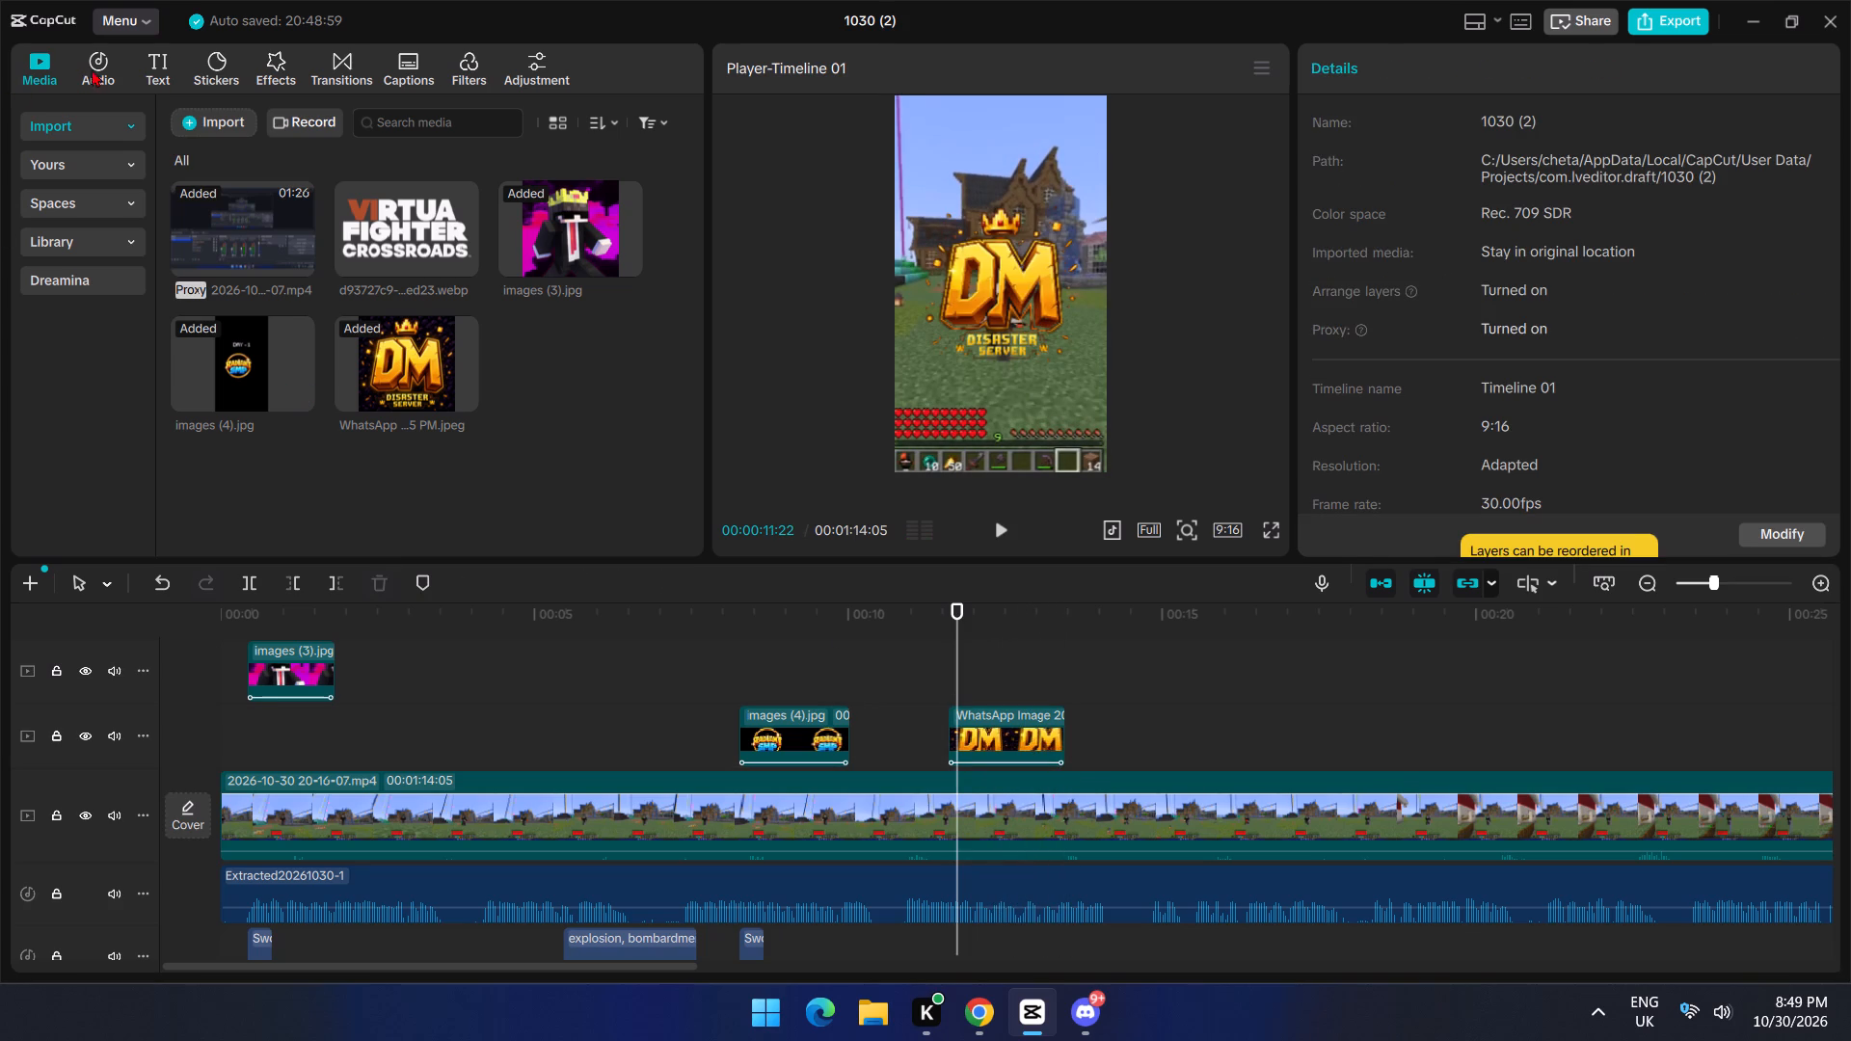
click(228, 65)
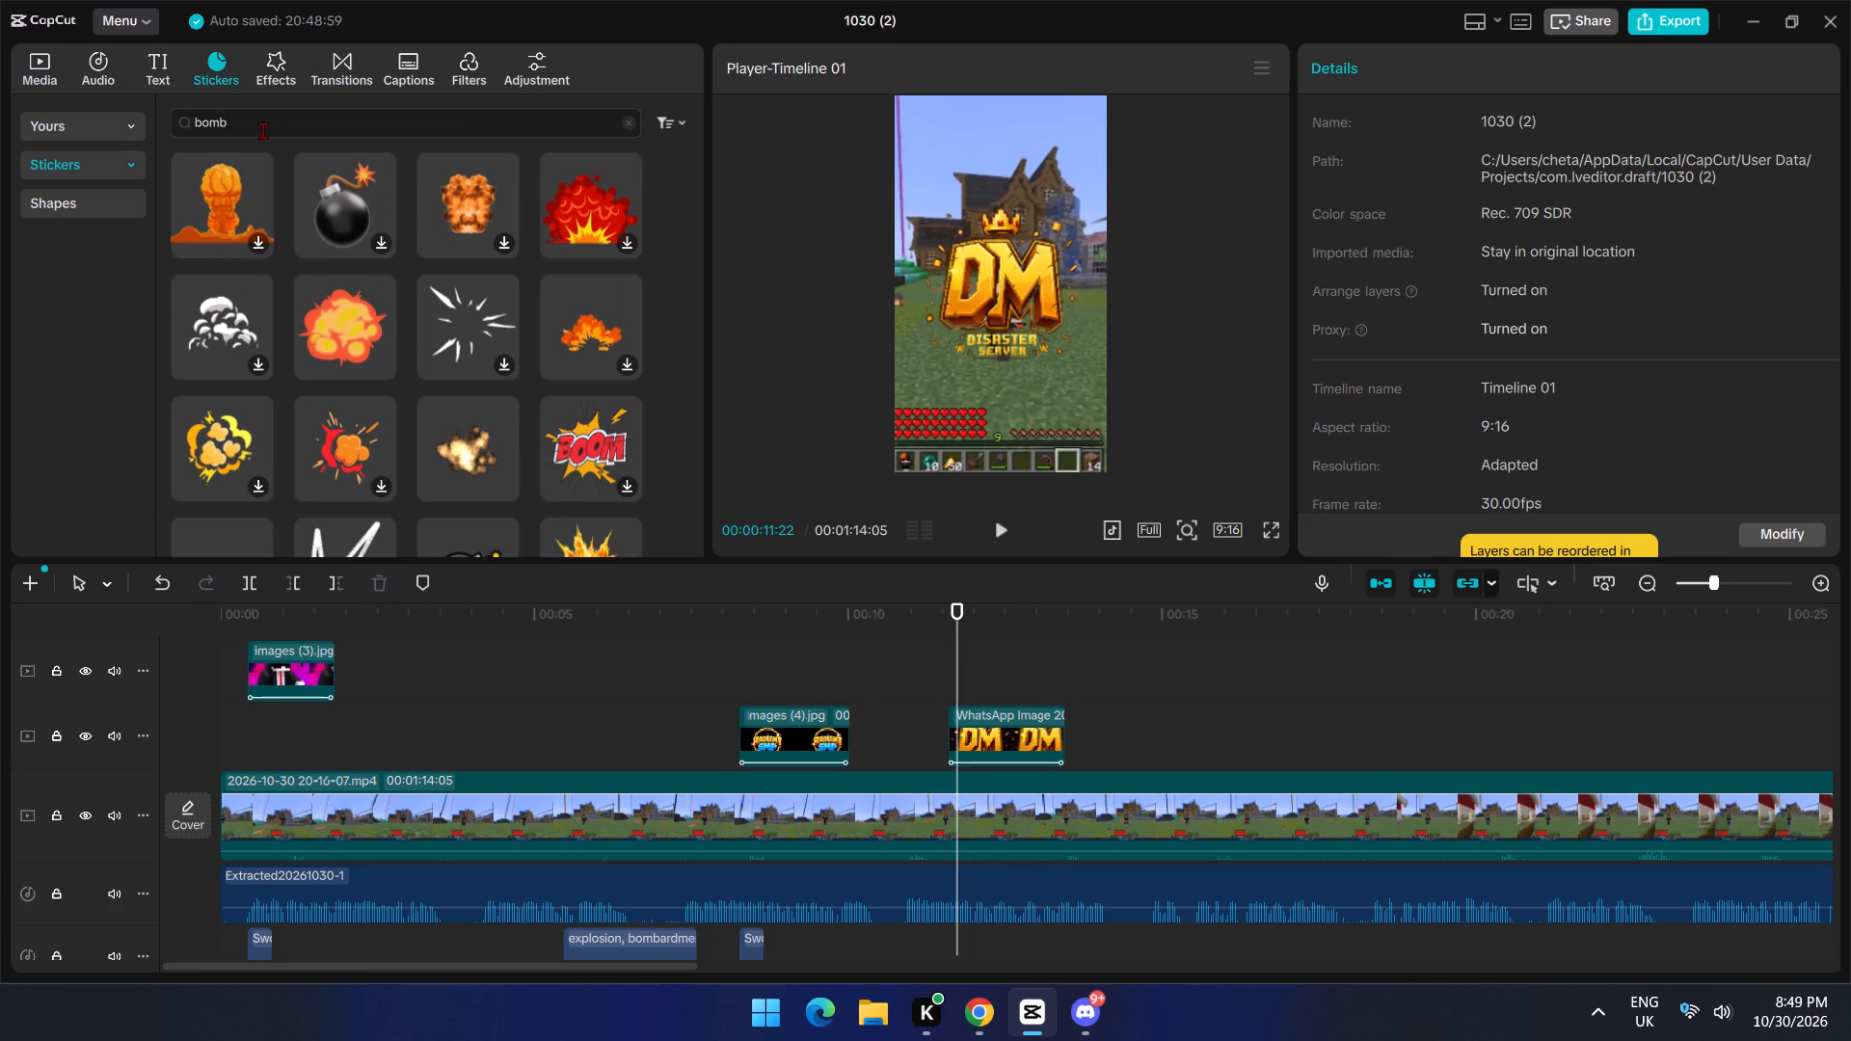
click(263, 129)
key(BackSpace)
key(BackSpace)
key(BackSpace)
key(BackSpace)
key(BackSpace)
key(BackSpace)
key(BackSpace)
key(BackSpace)
key(BackSpace)
key(BackSpace)
key(BackSpace)
key(BackSpace)
key(BackSpace)
key(BackSpace)
key(BackSpace)
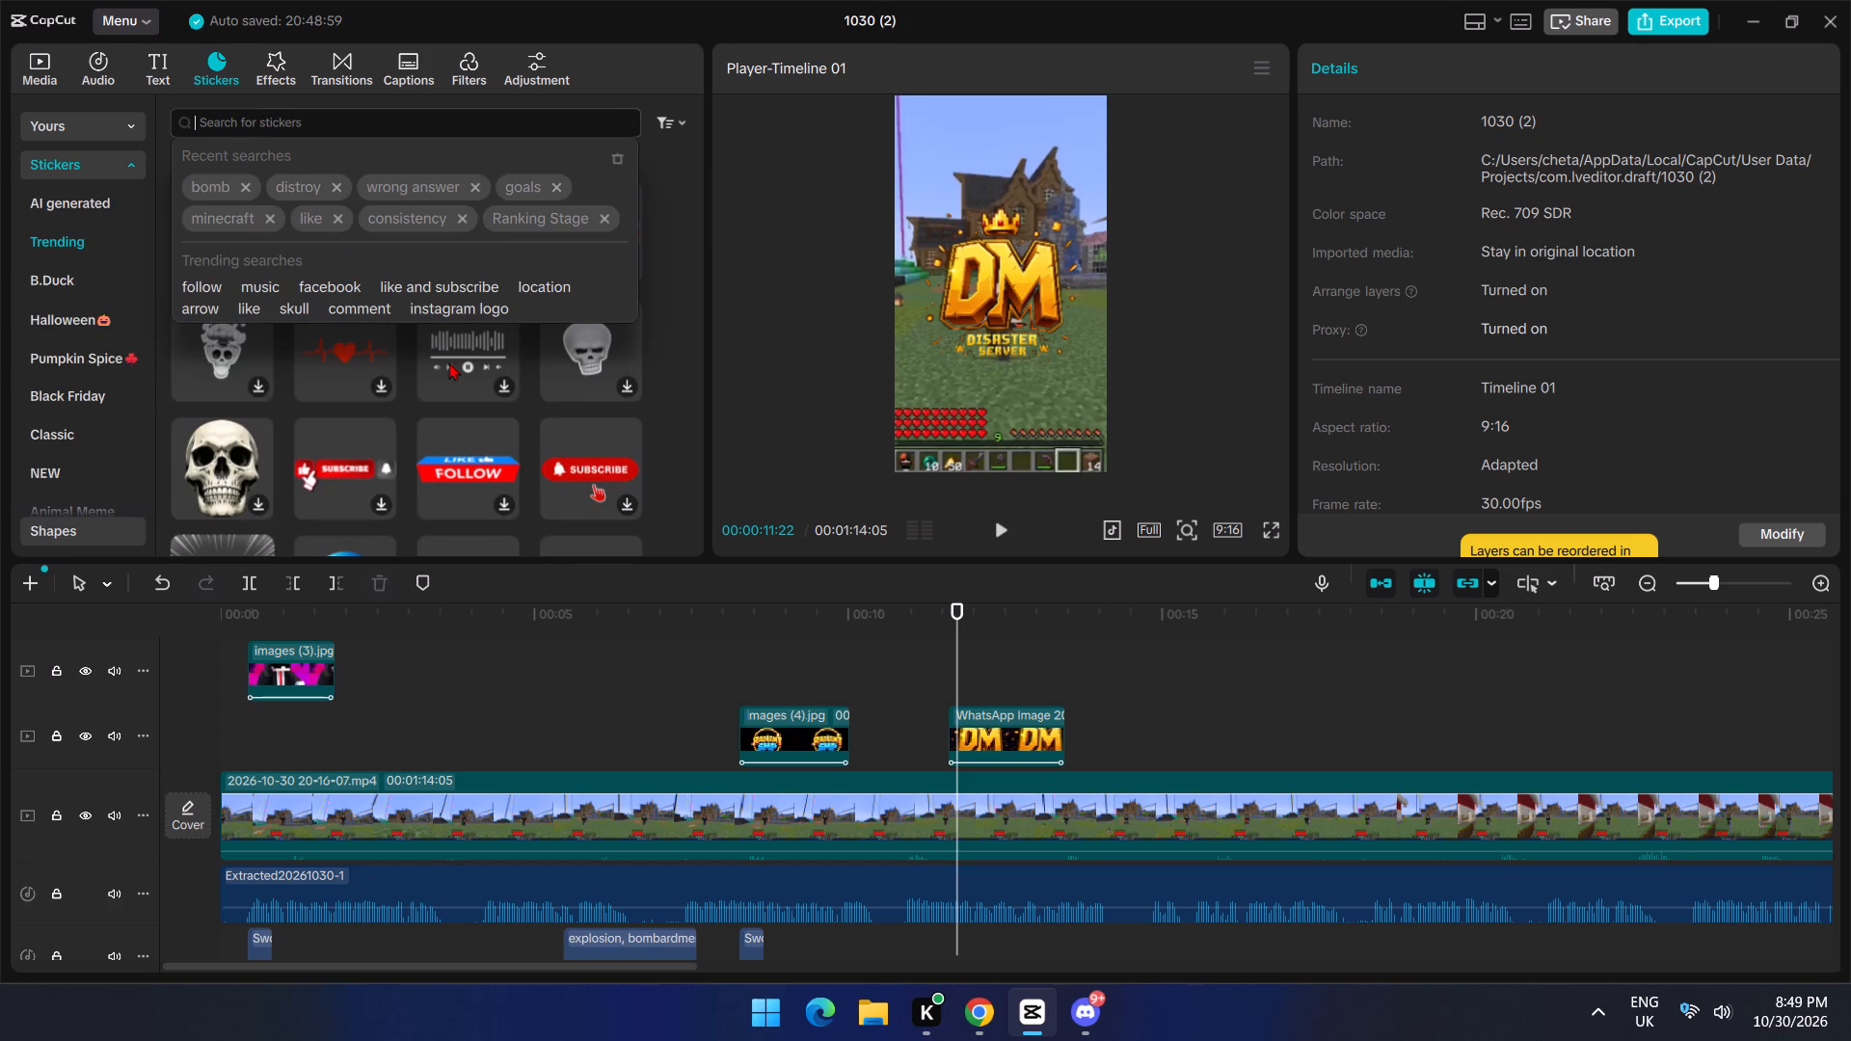
text(join)
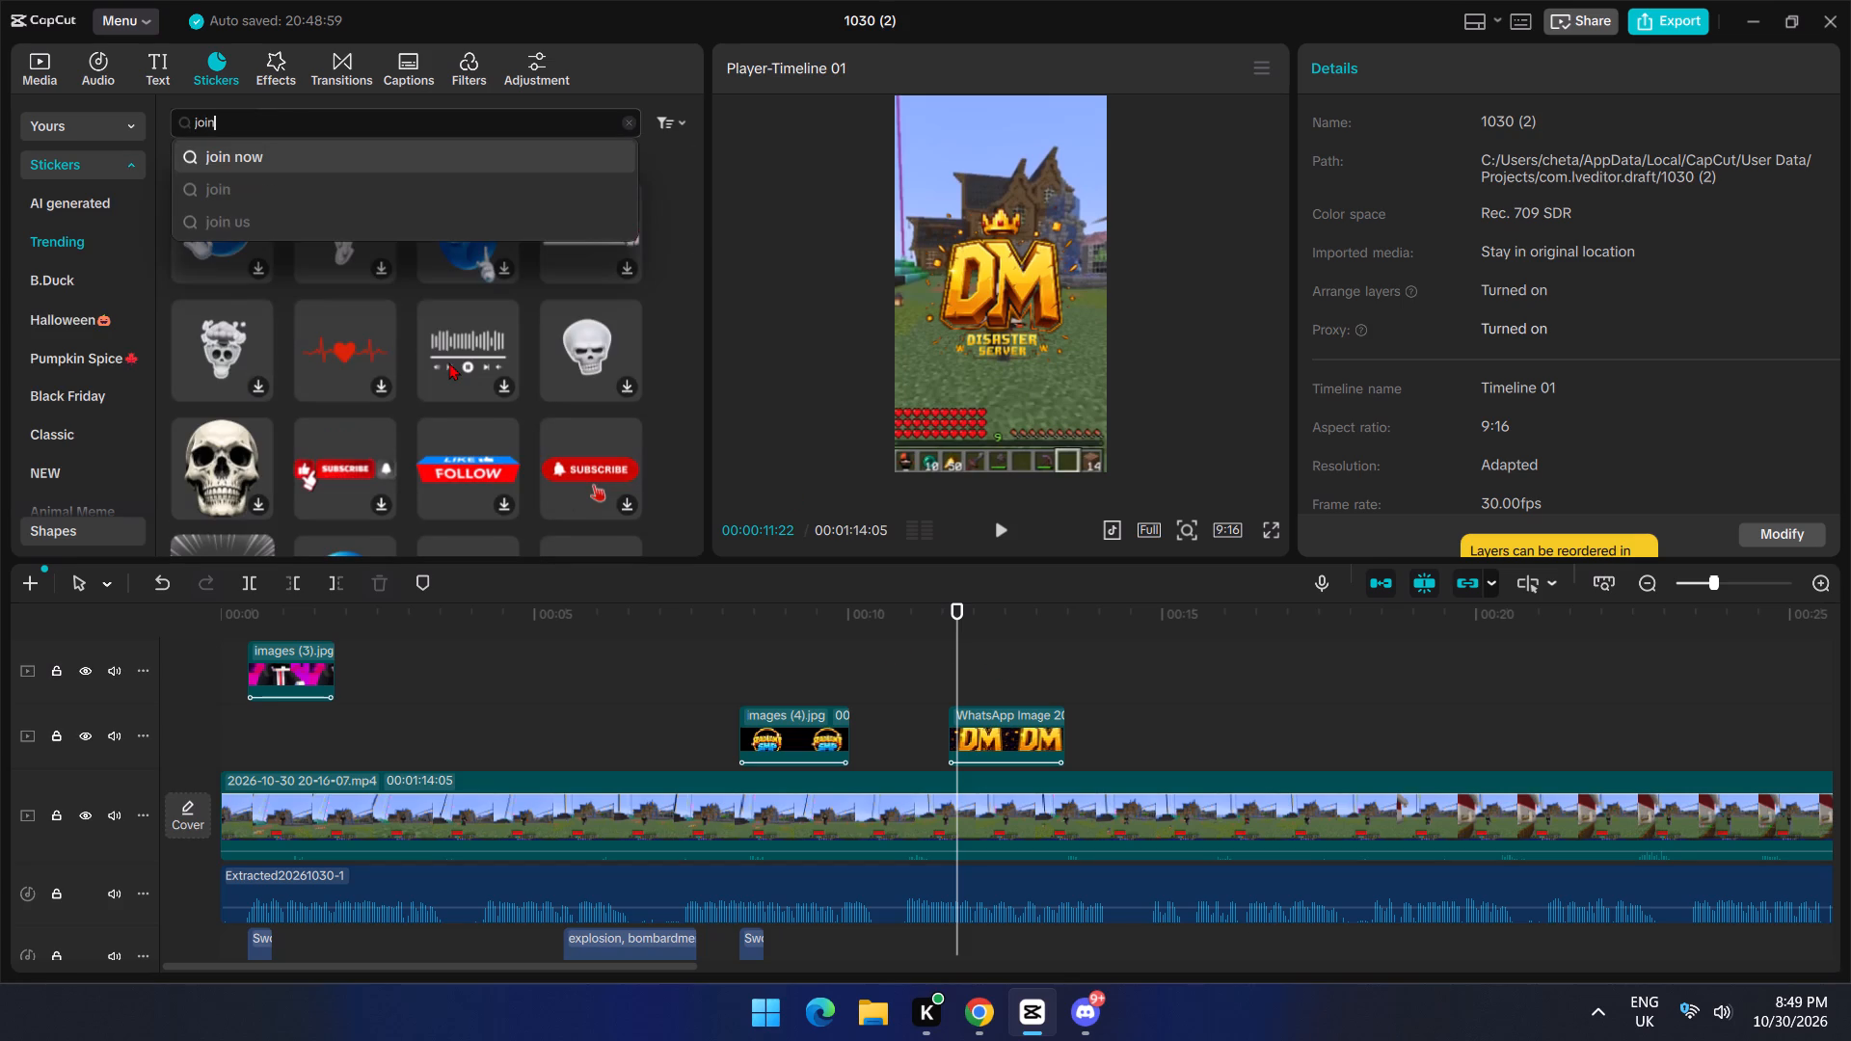
key(Return)
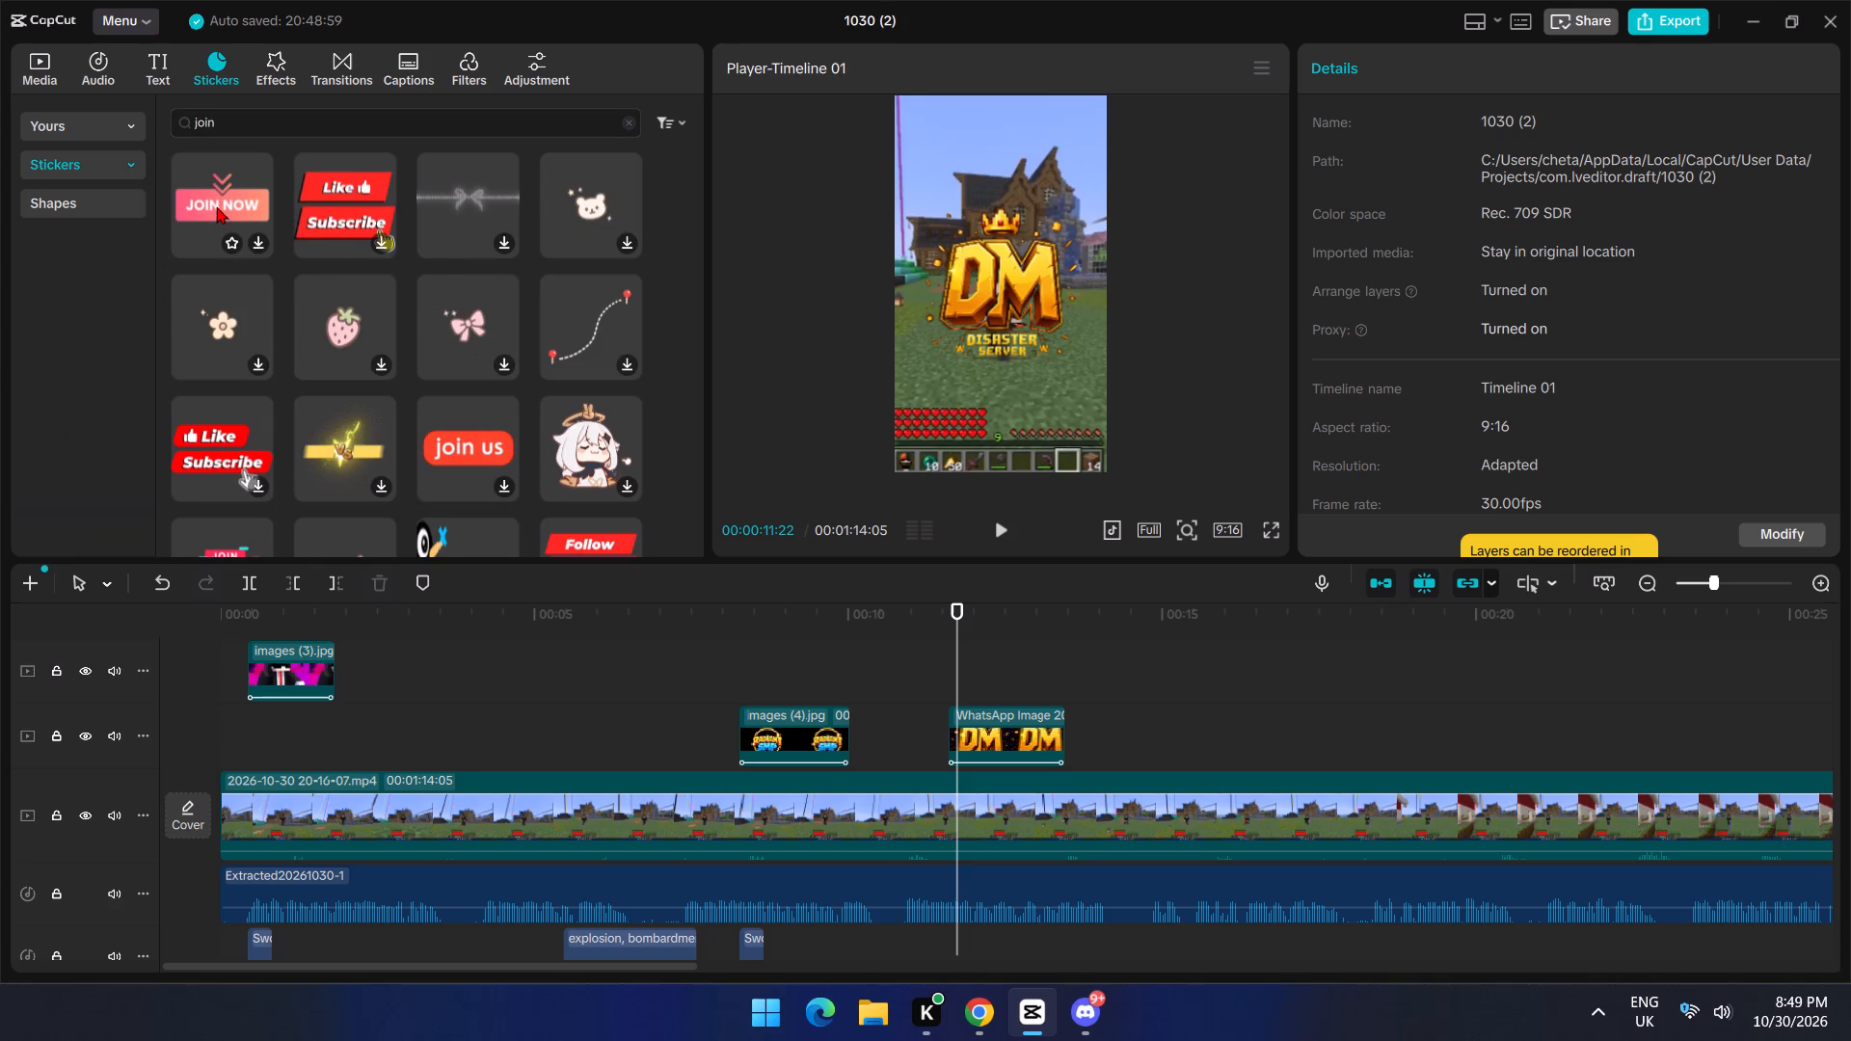
scroll(252, 333, down, 1)
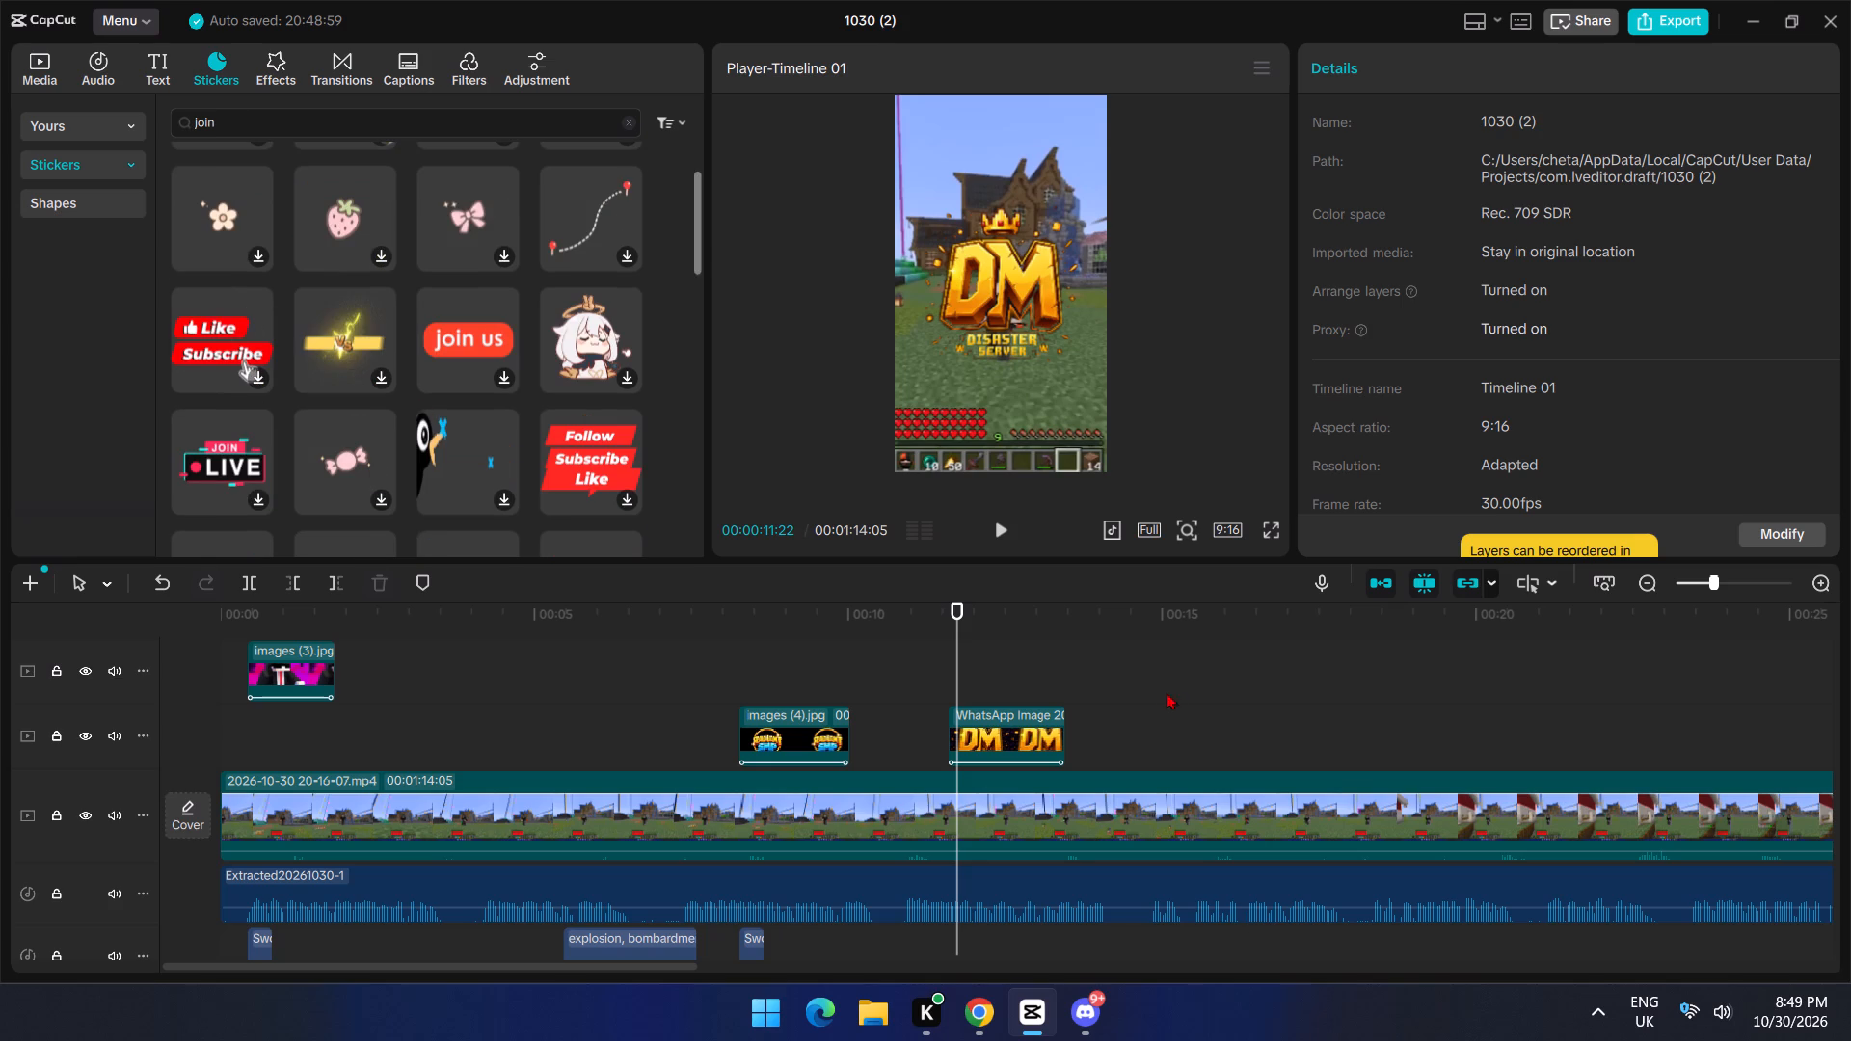
Listen to the narration after the DM logo and split the extracted audio at 00:00:15:15, where the speech resumes.
key(space)
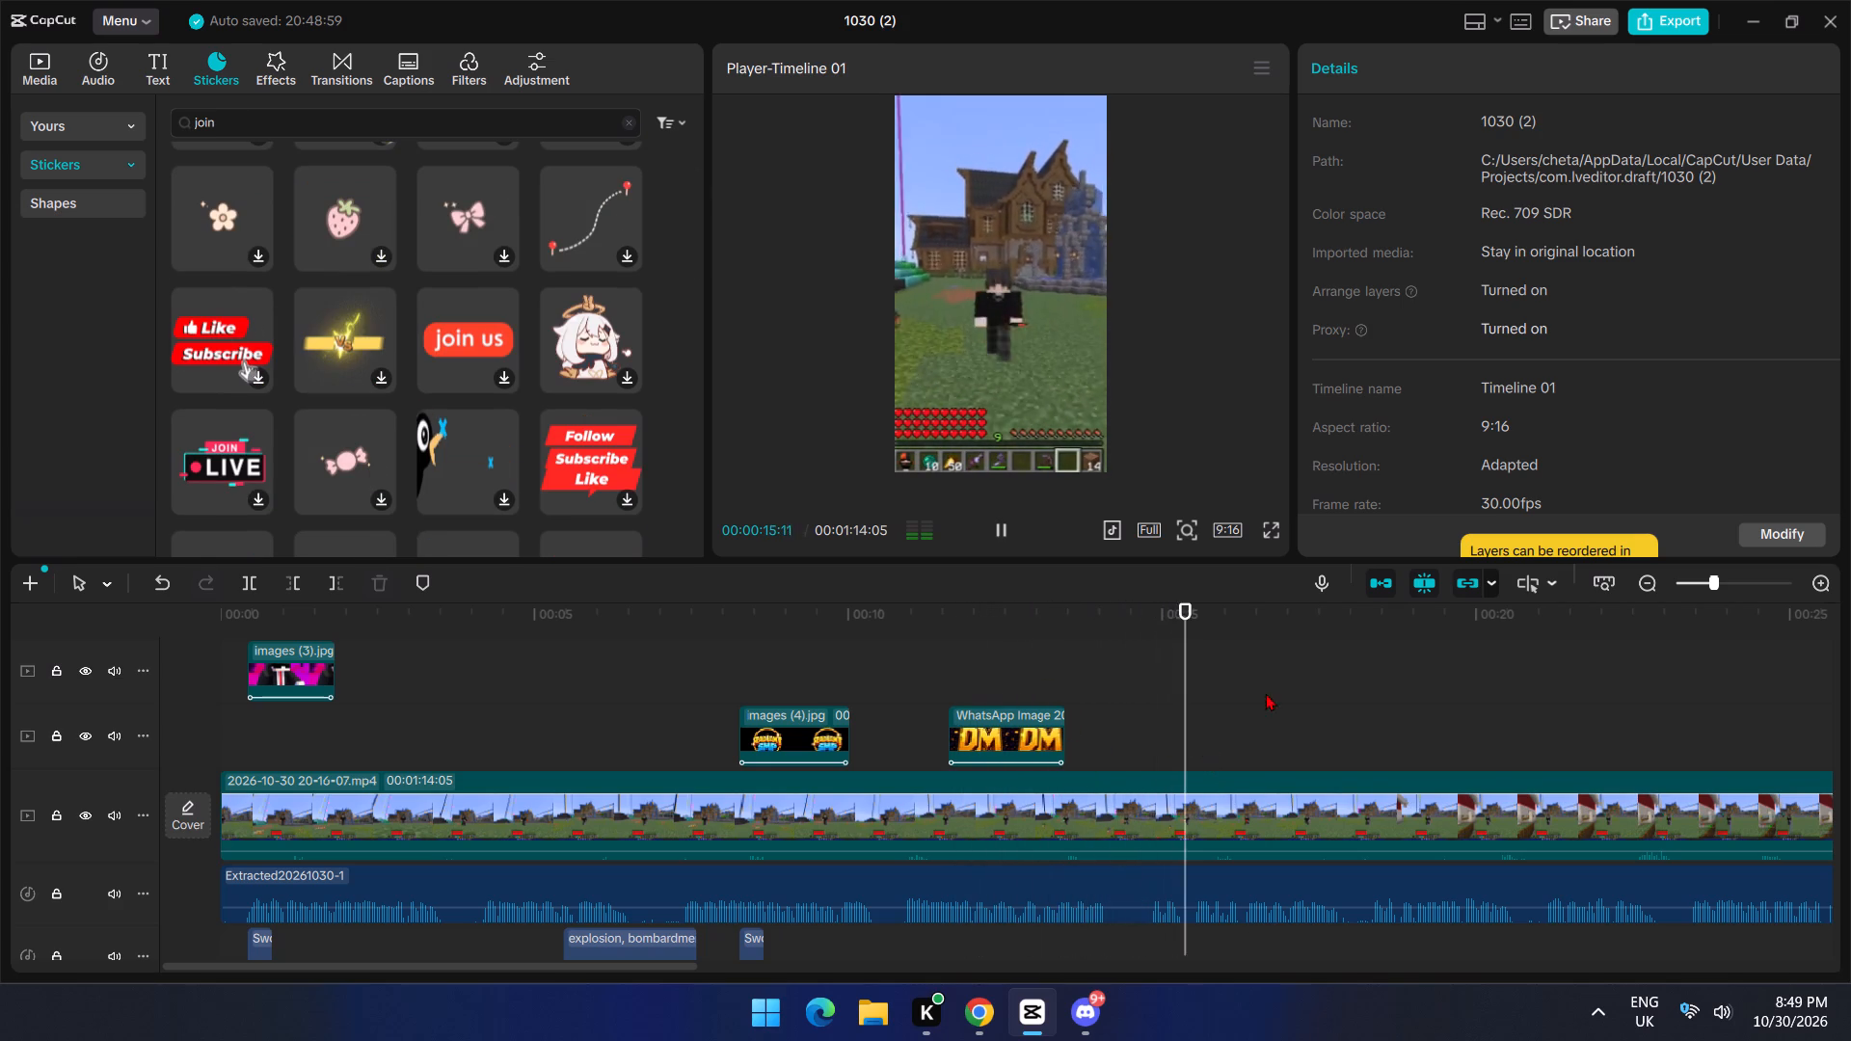
key(space)
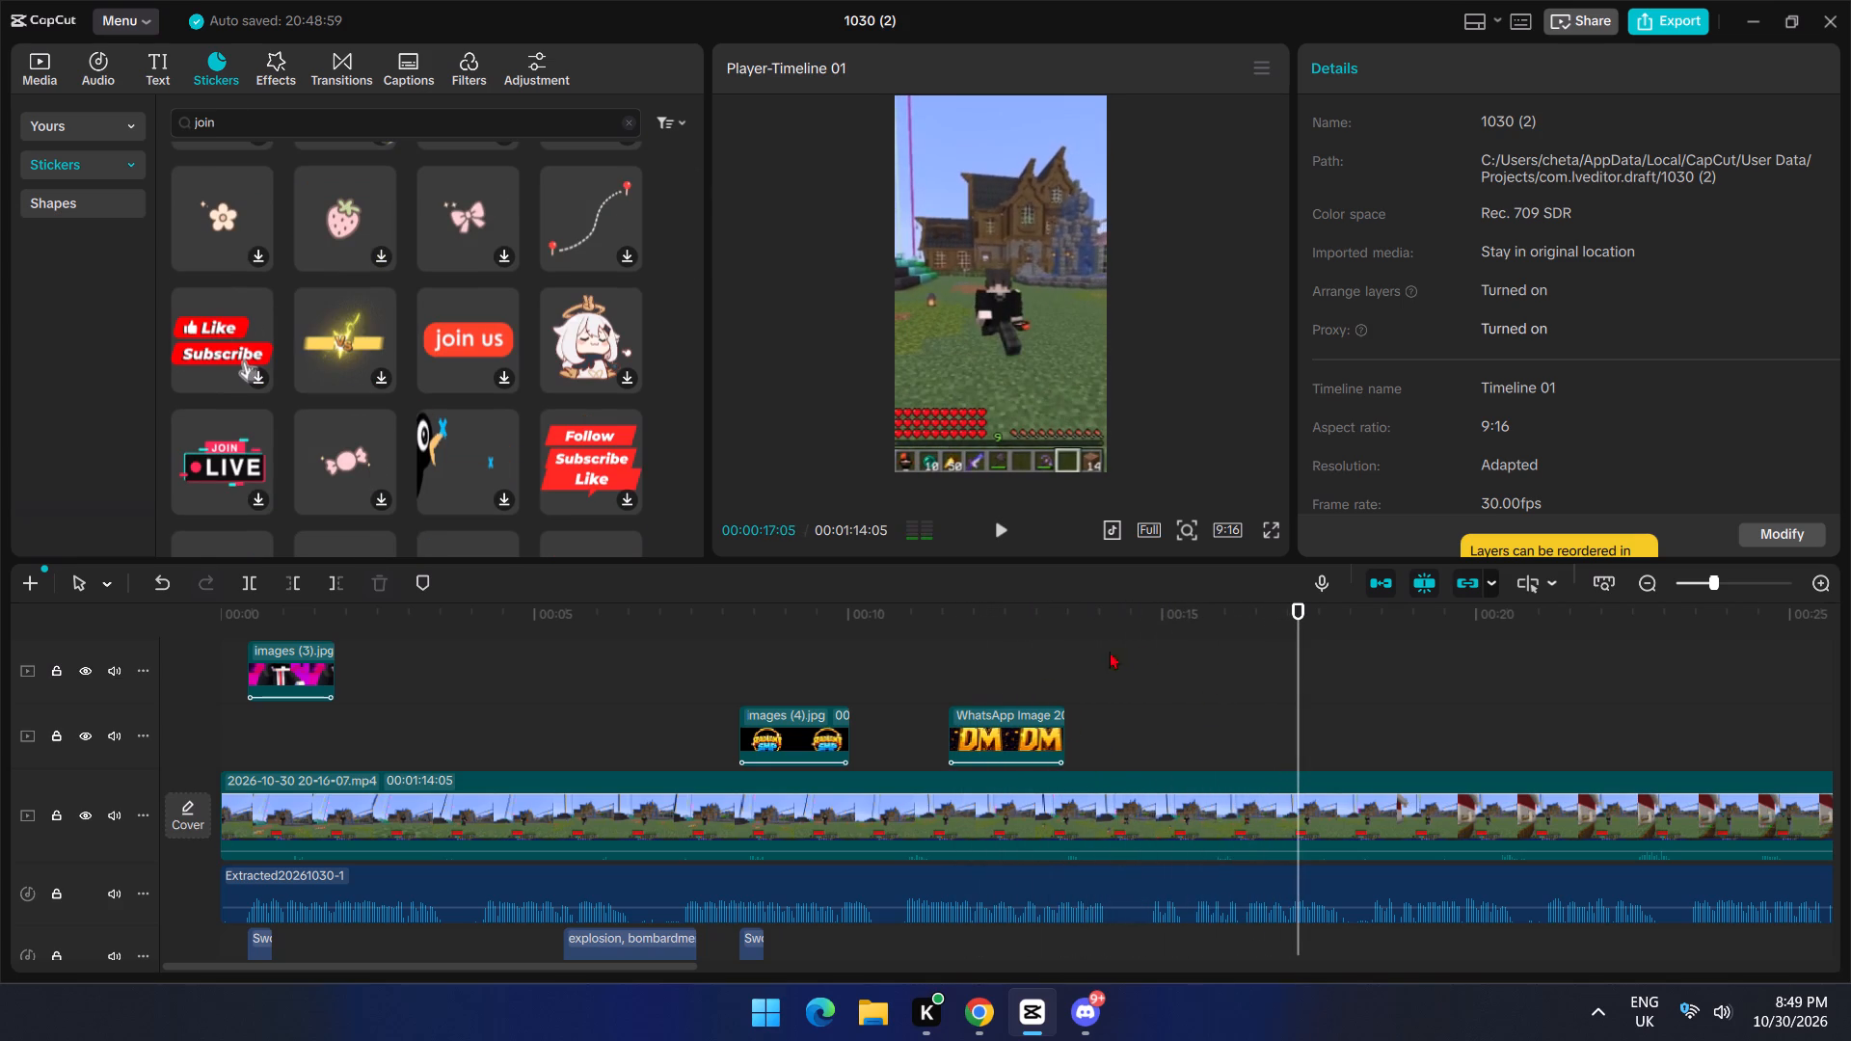
click(1071, 645)
scroll(1088, 666, down, 2)
click(1063, 601)
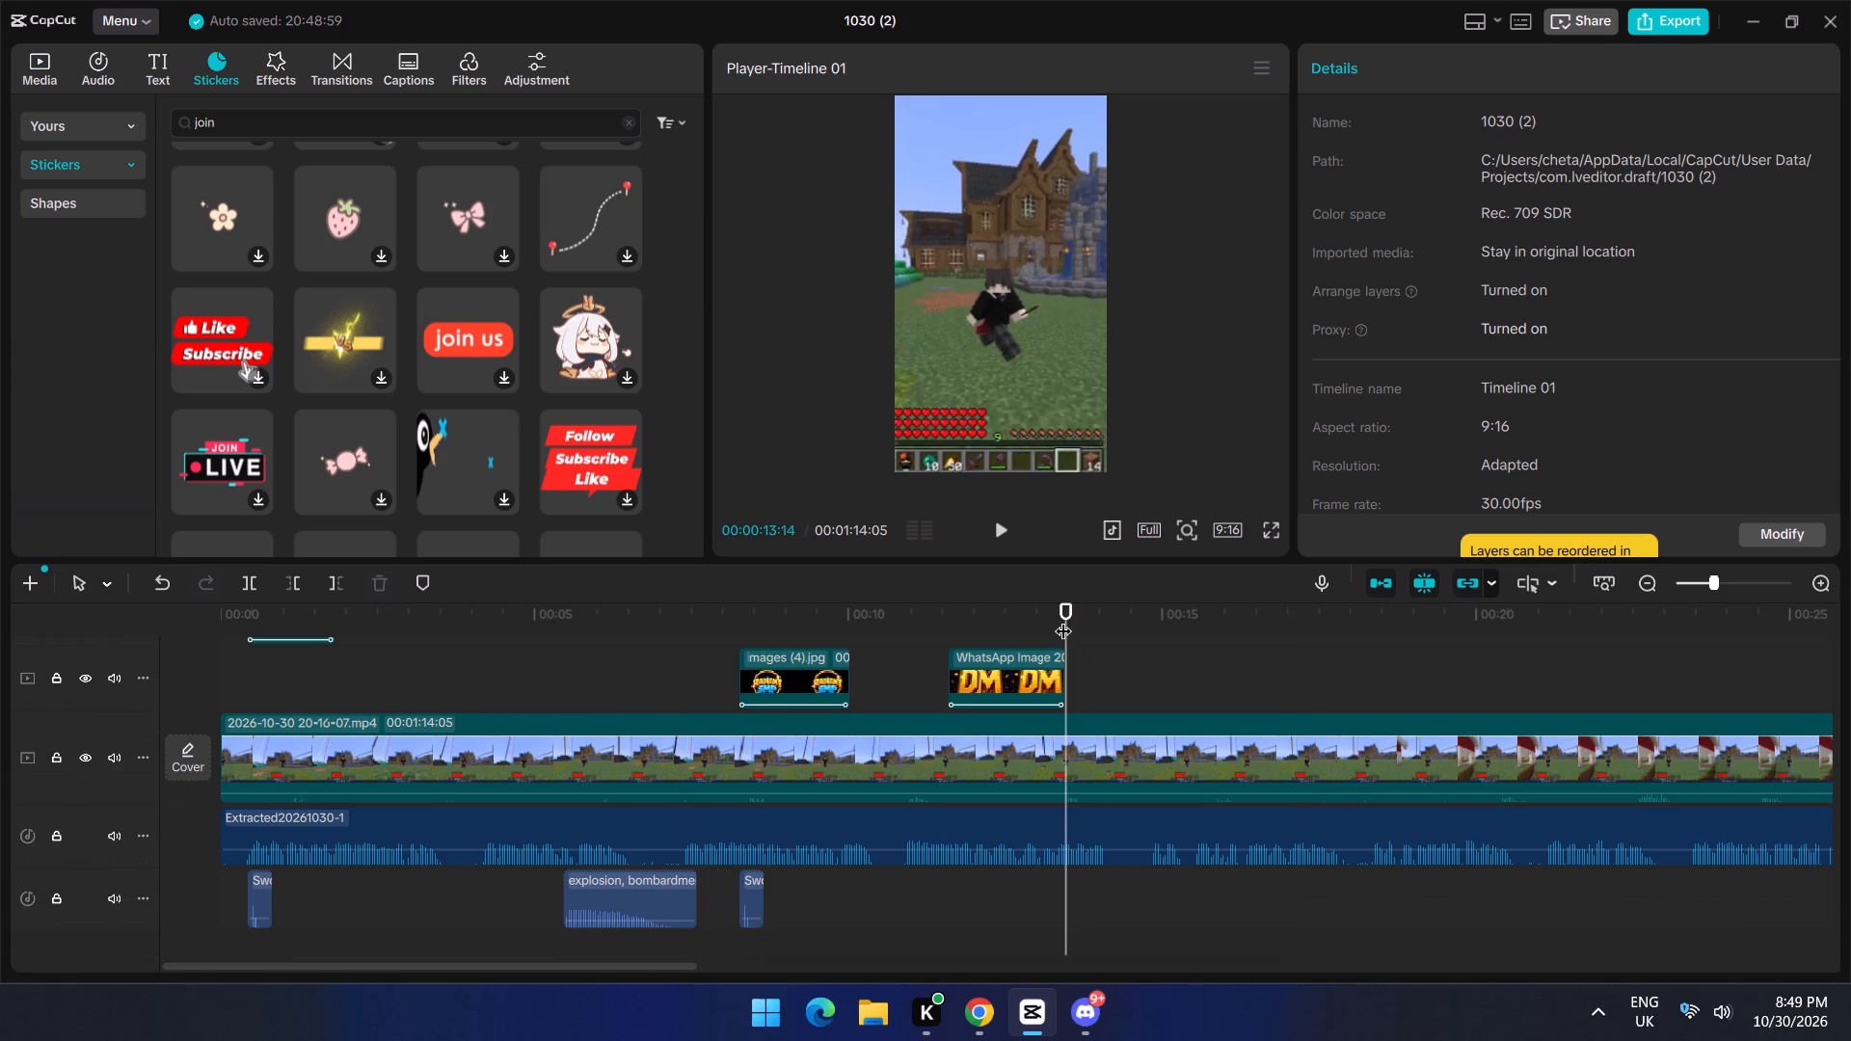
key(space)
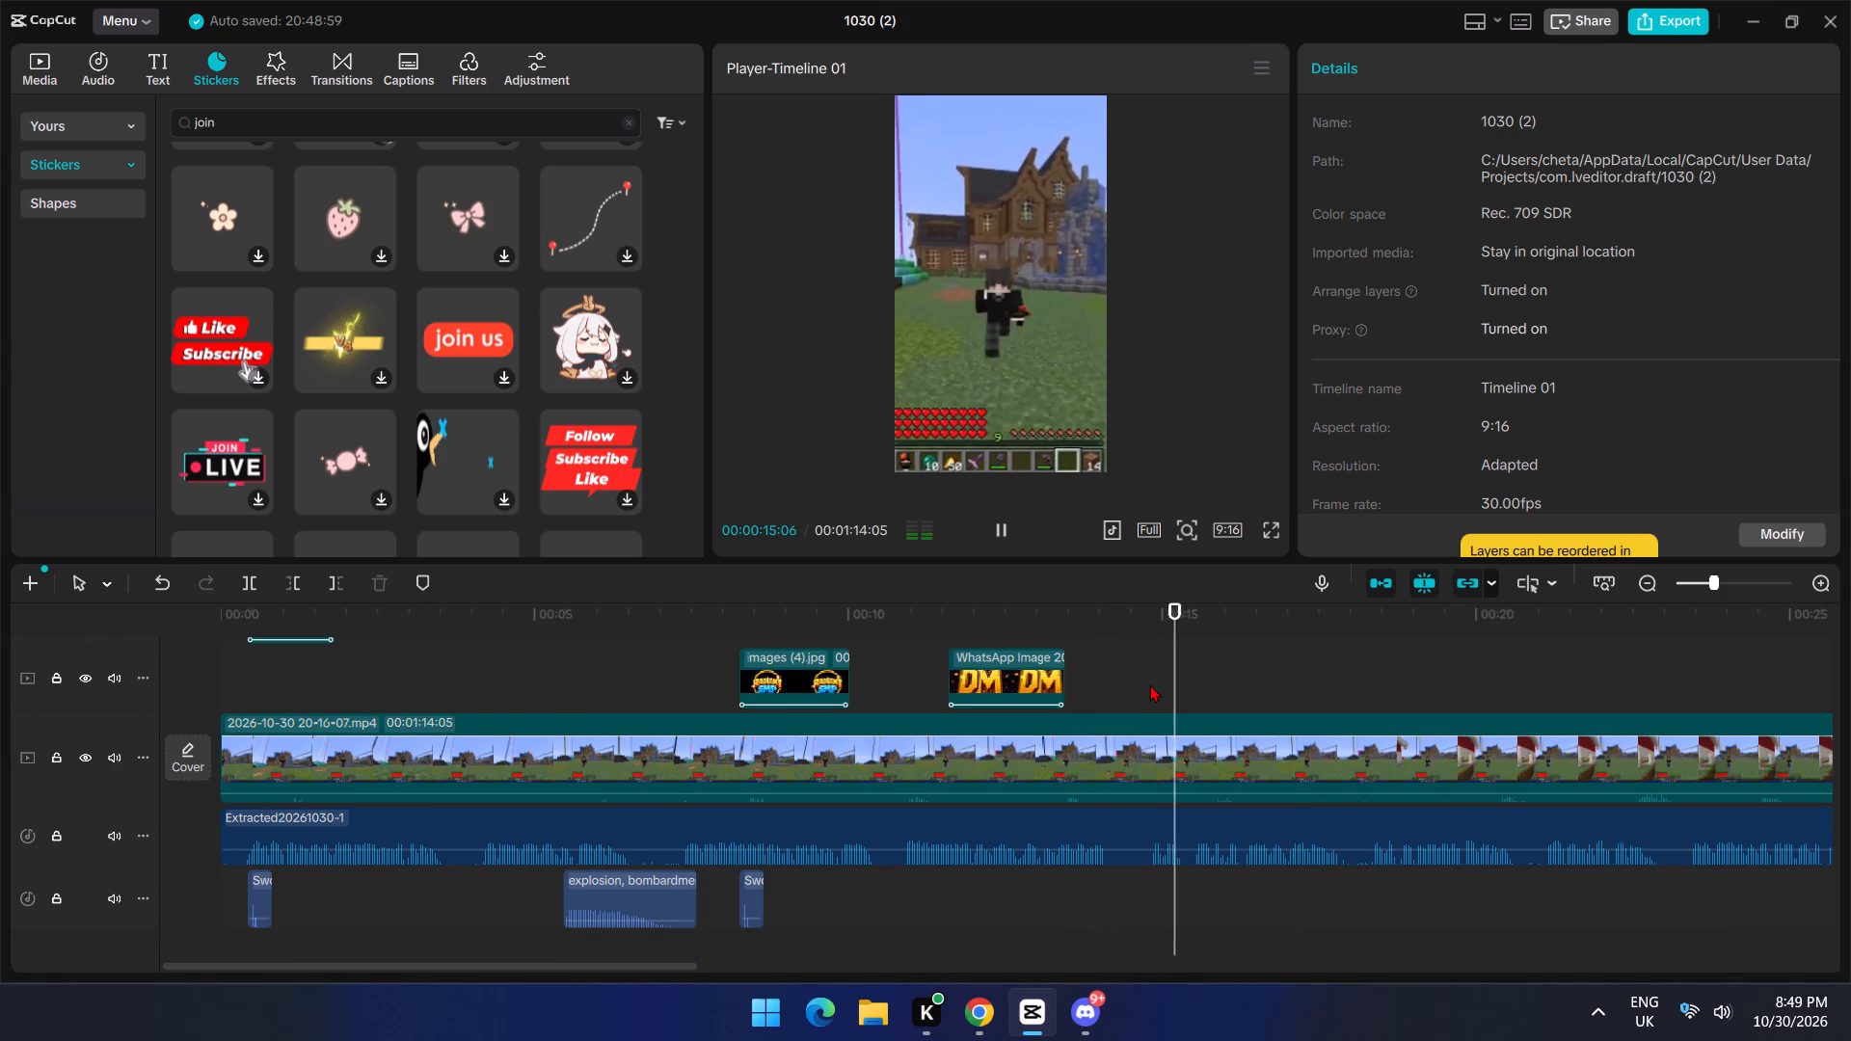
key(space)
drag(1217, 764, 1205, 764)
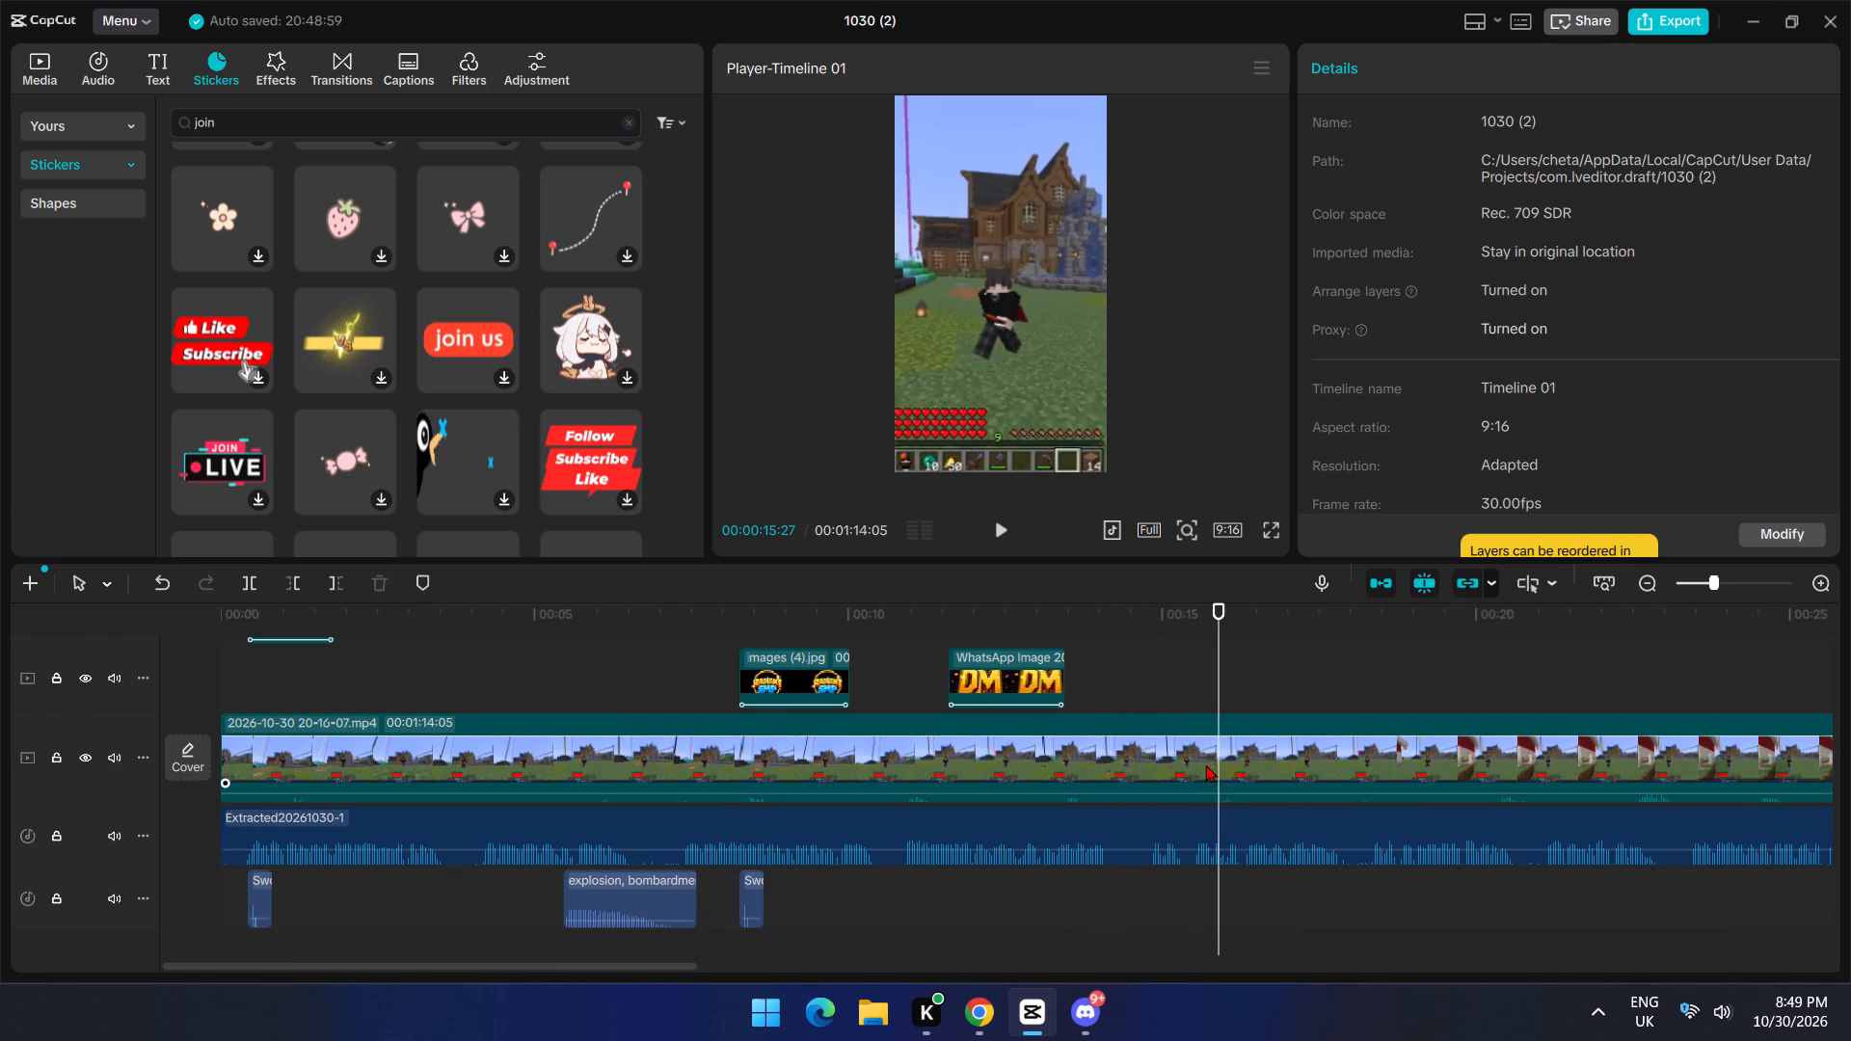
drag(1205, 764, 1193, 768)
drag(1218, 657, 1202, 662)
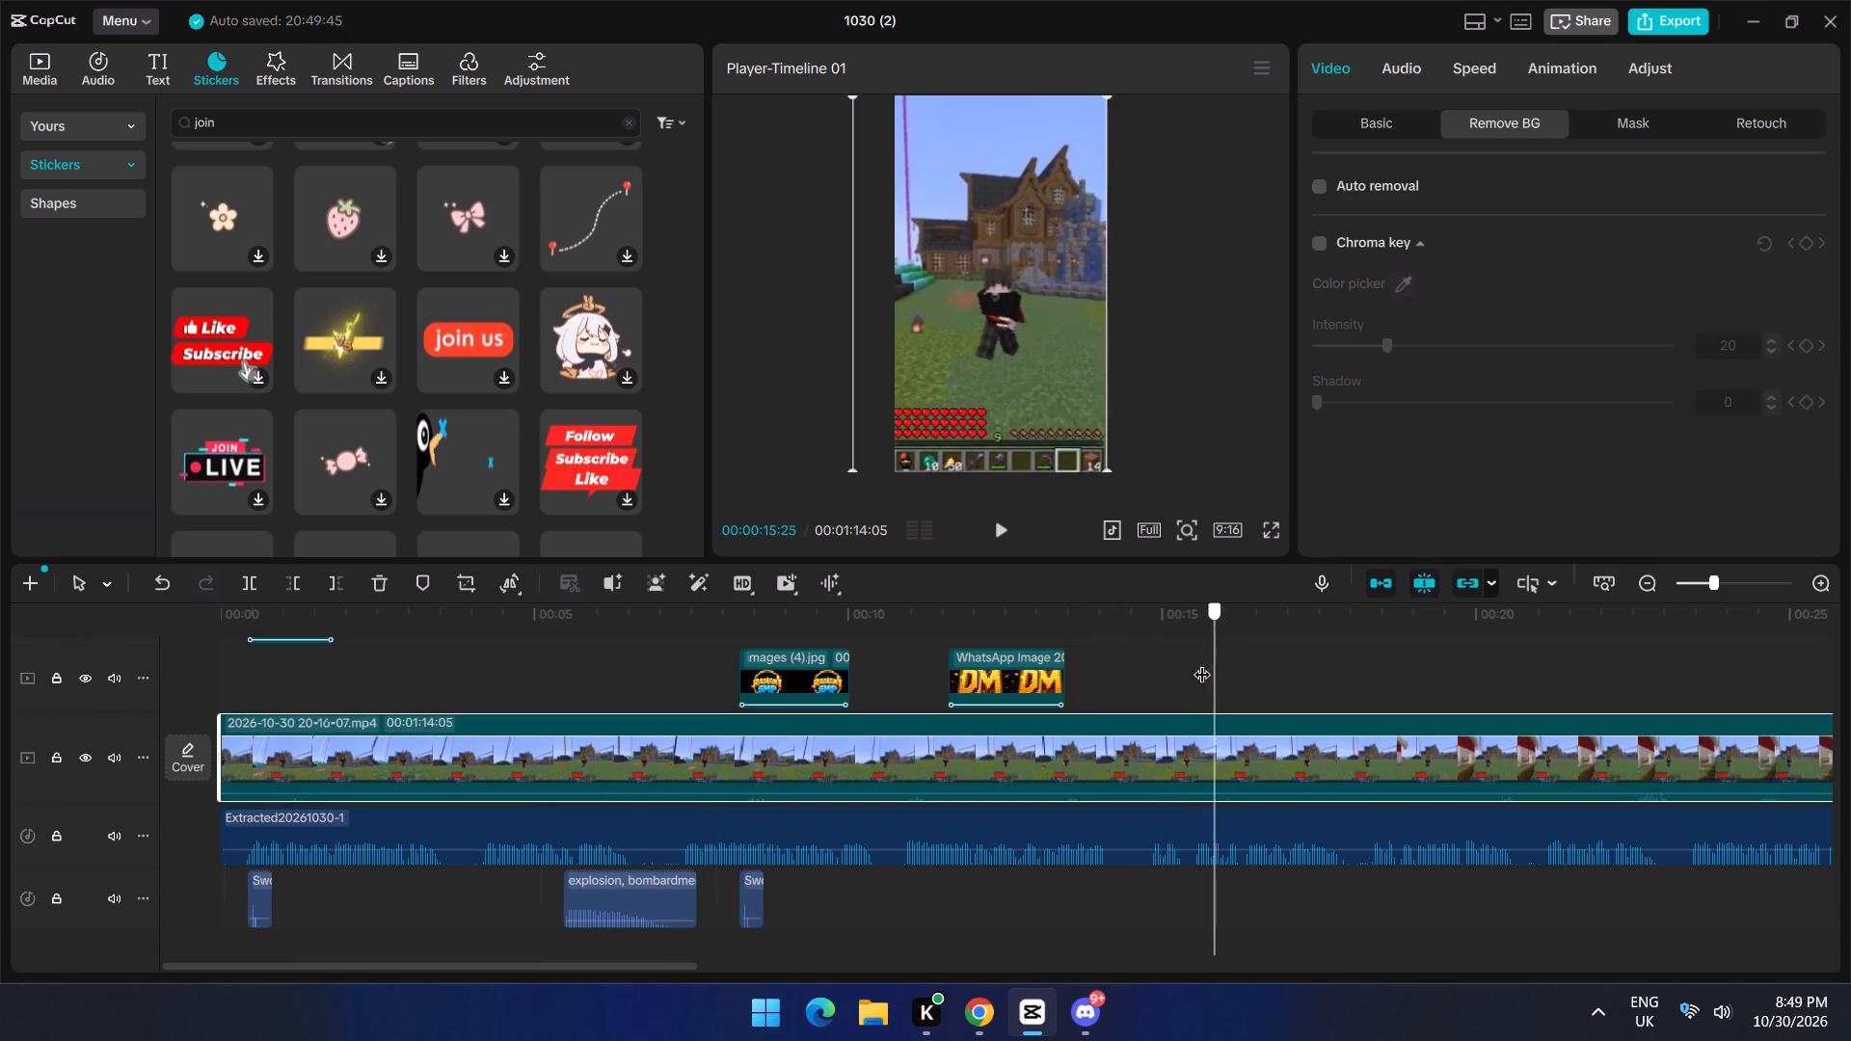
drag(1202, 662, 1194, 663)
key(b)
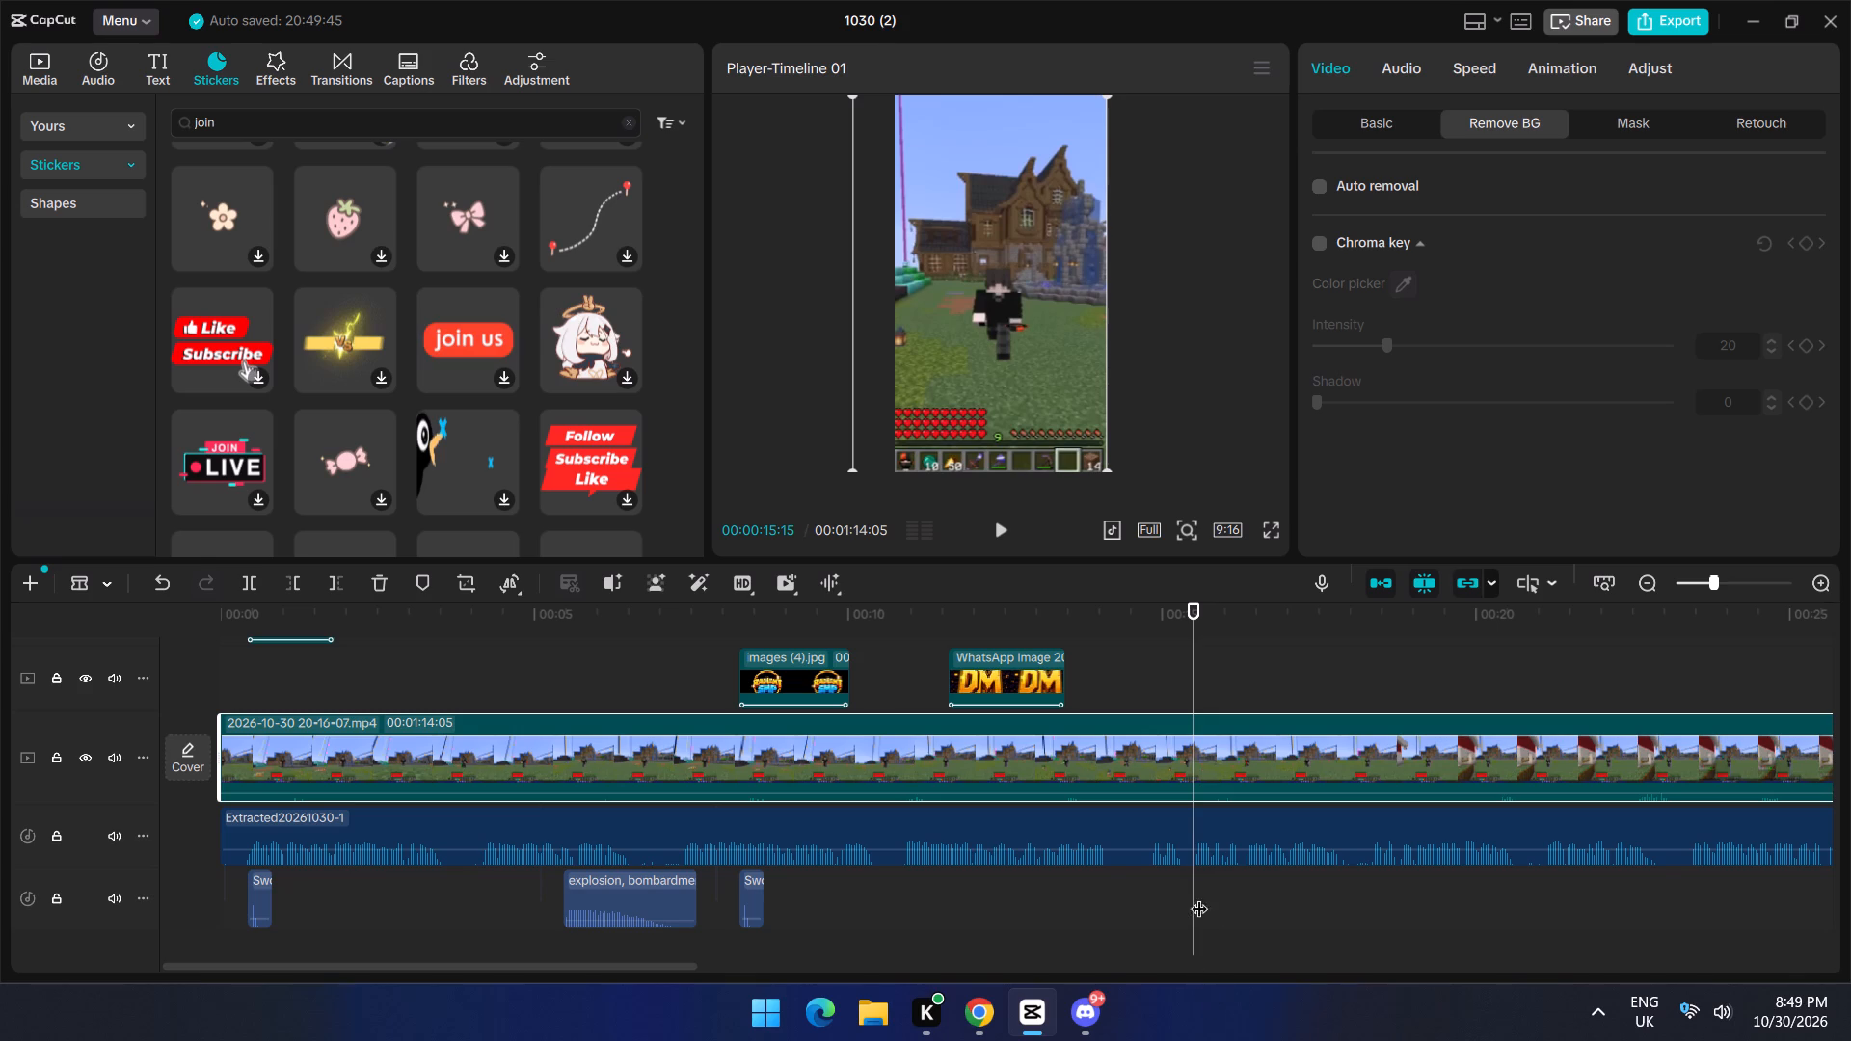
click(1195, 853)
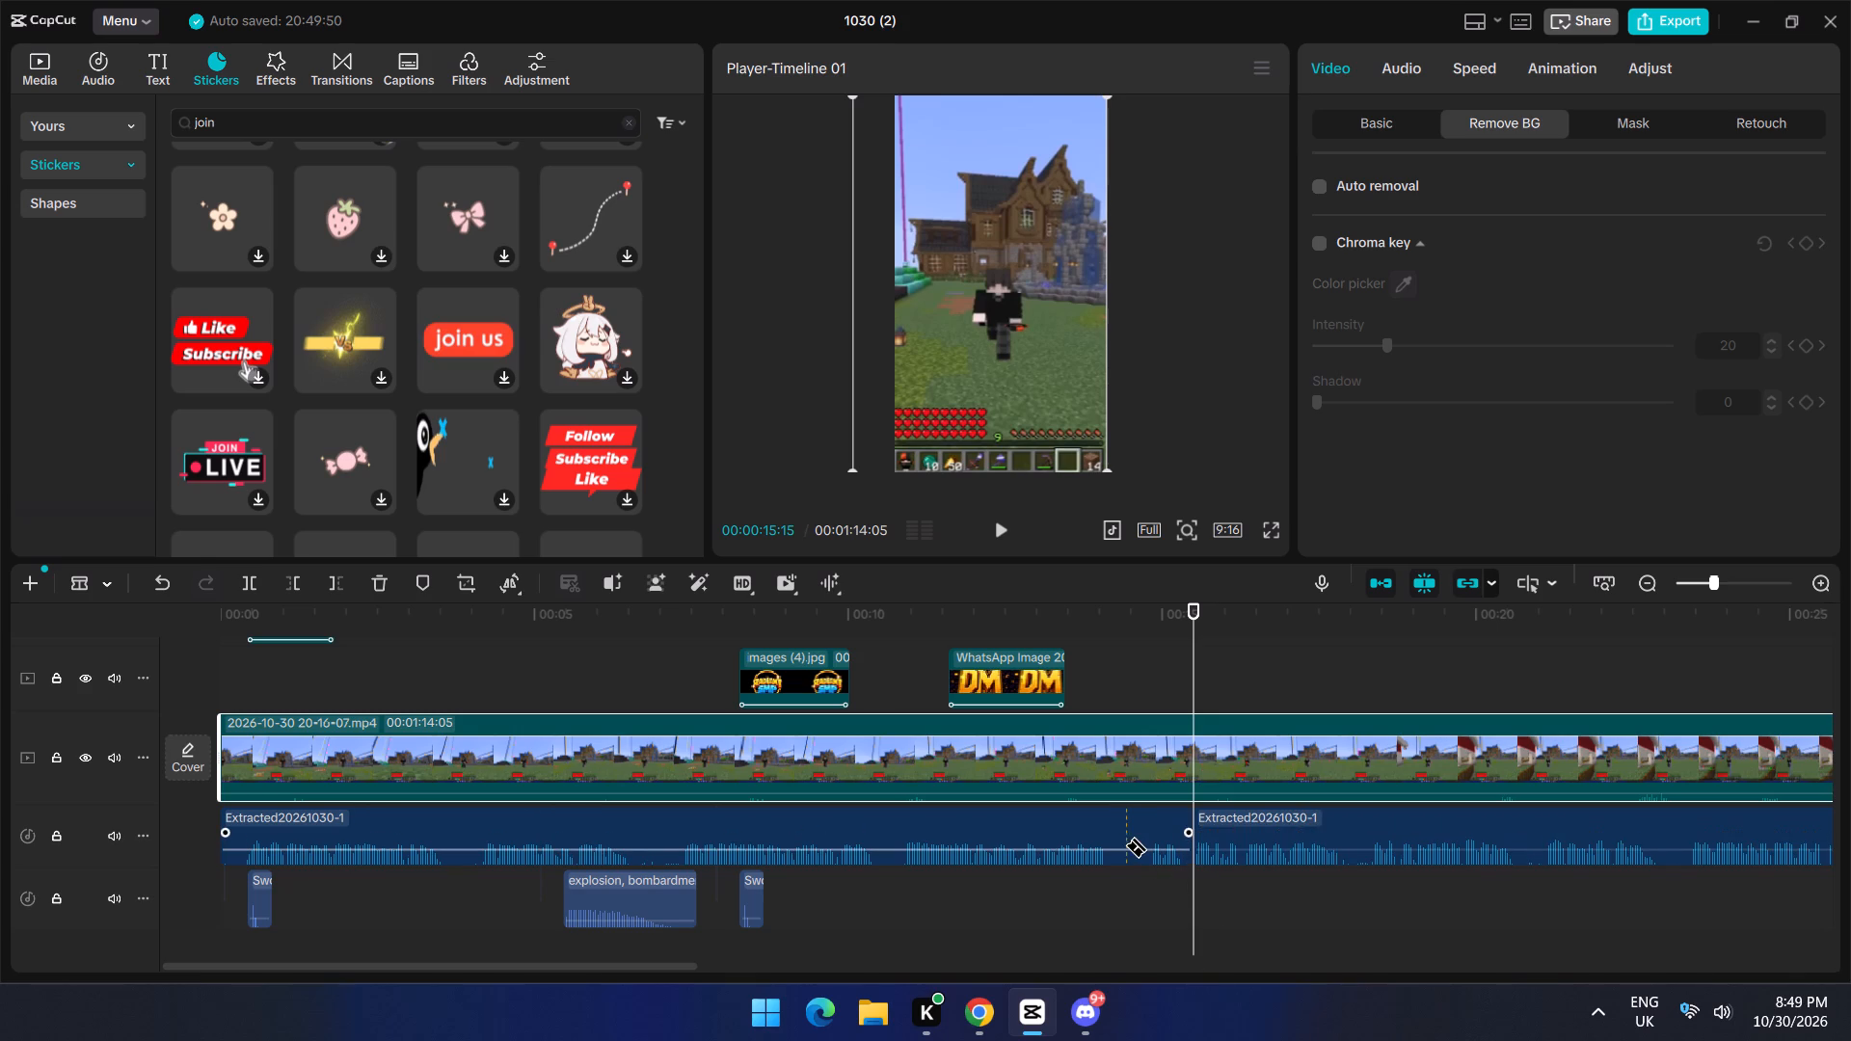
Cut out the extracted audio between about 00:00:14:07 and 00:00:15:15 and move the remaining audio back to close the gap.
click(1115, 844)
key(a)
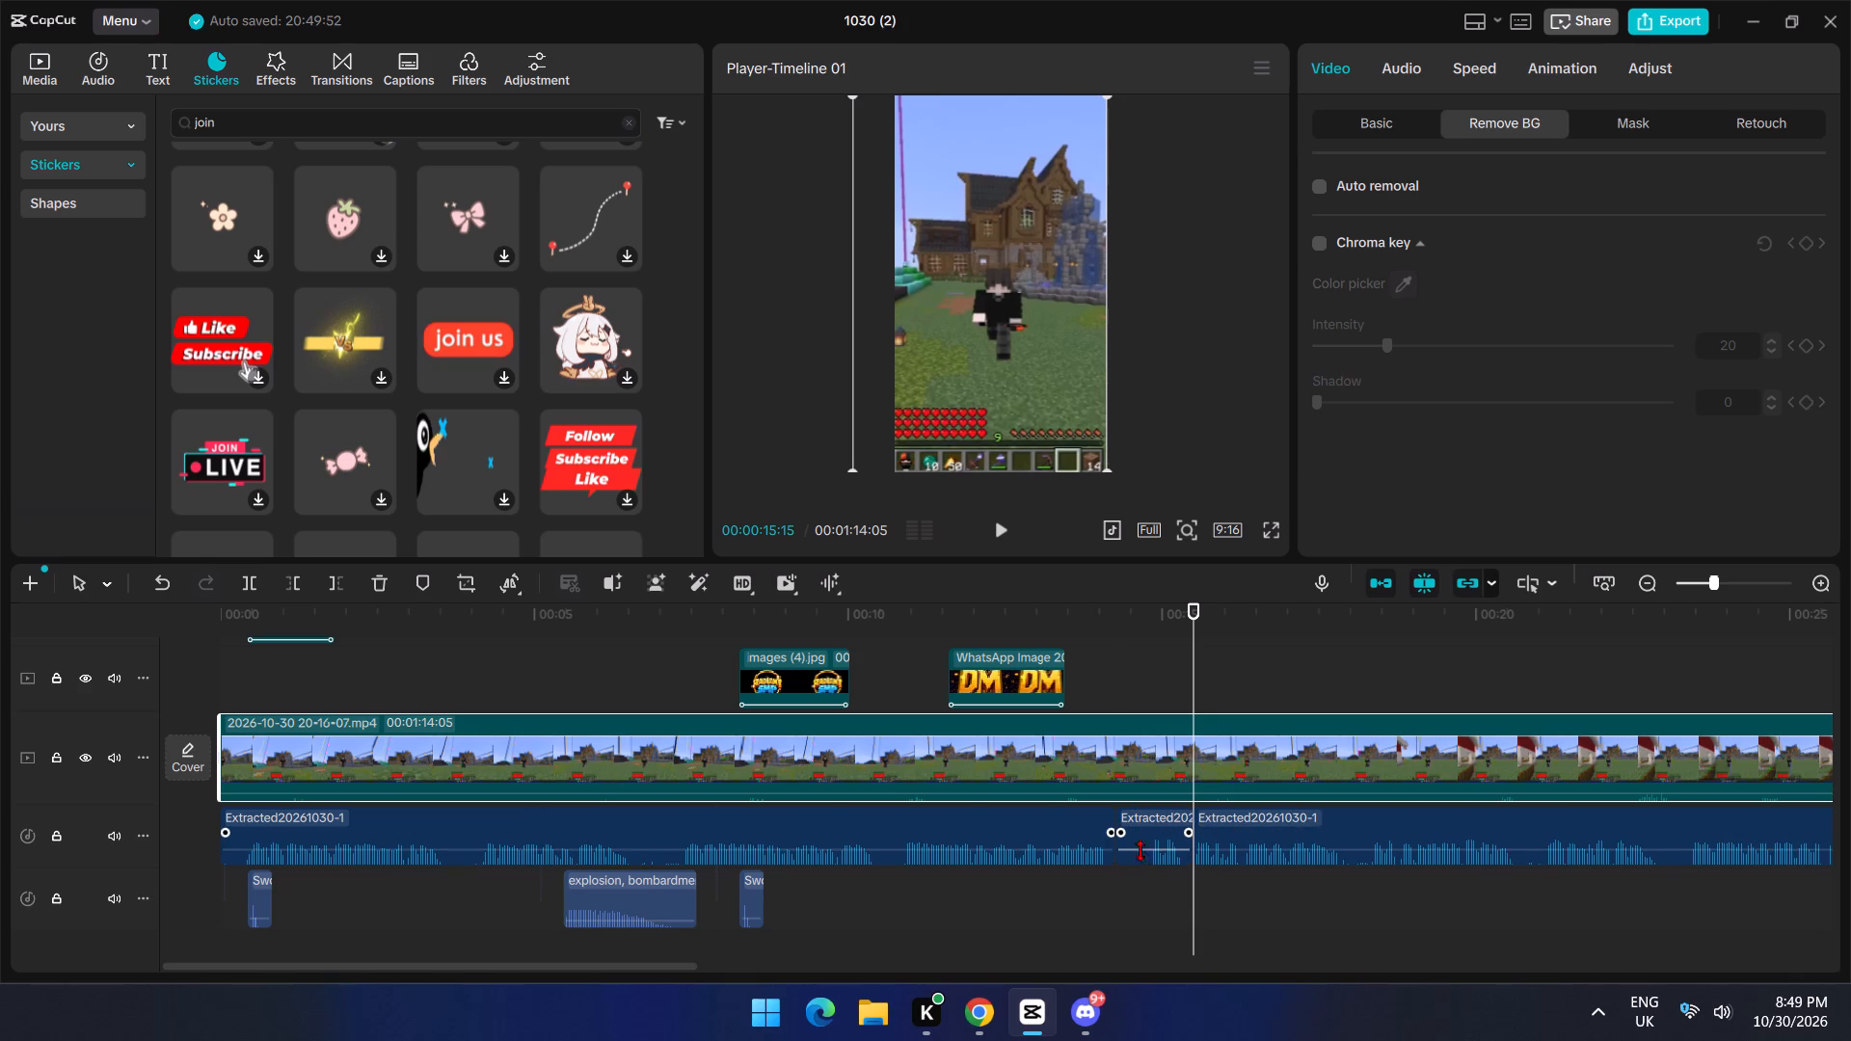
click(1140, 842)
key(BackSpace)
drag(1266, 829, 1214, 827)
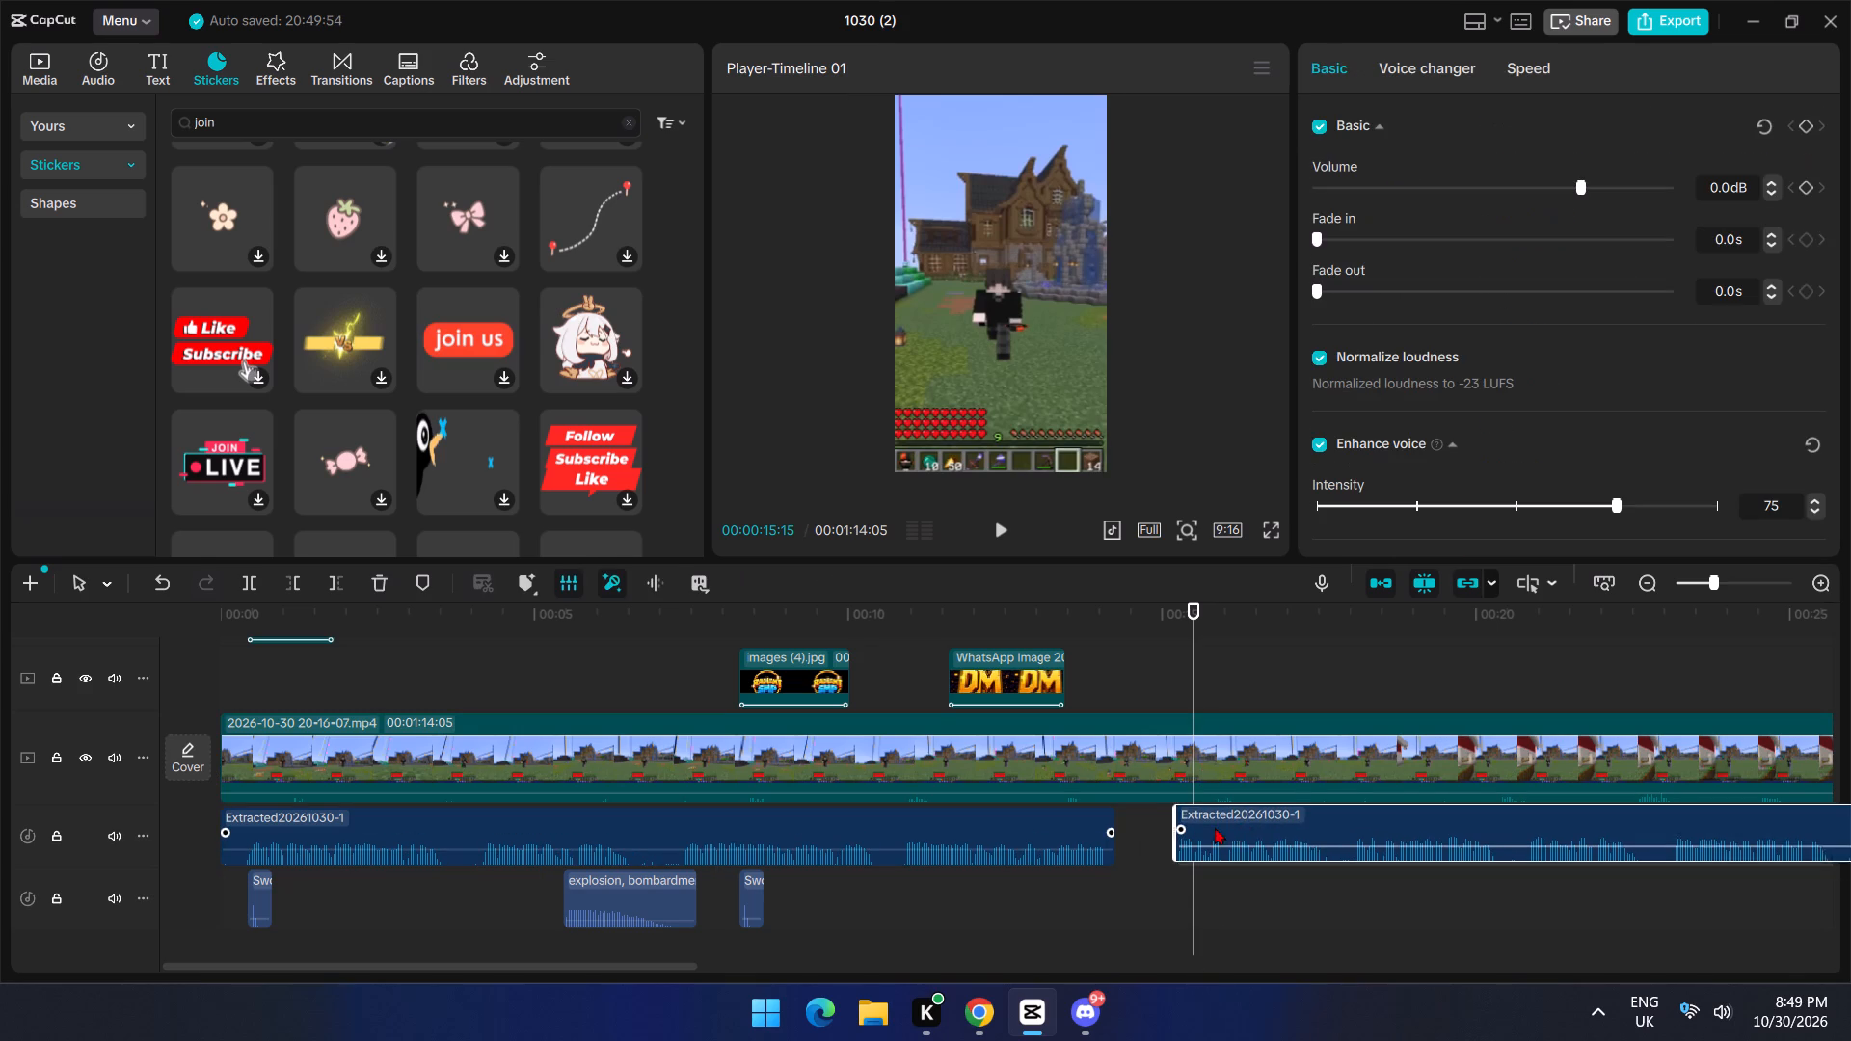
drag(1214, 827, 1194, 827)
Play back the timeline from about 00:00:12 to check the closed narration gap and the audio around 00:00:30.
click(979, 611)
key(space)
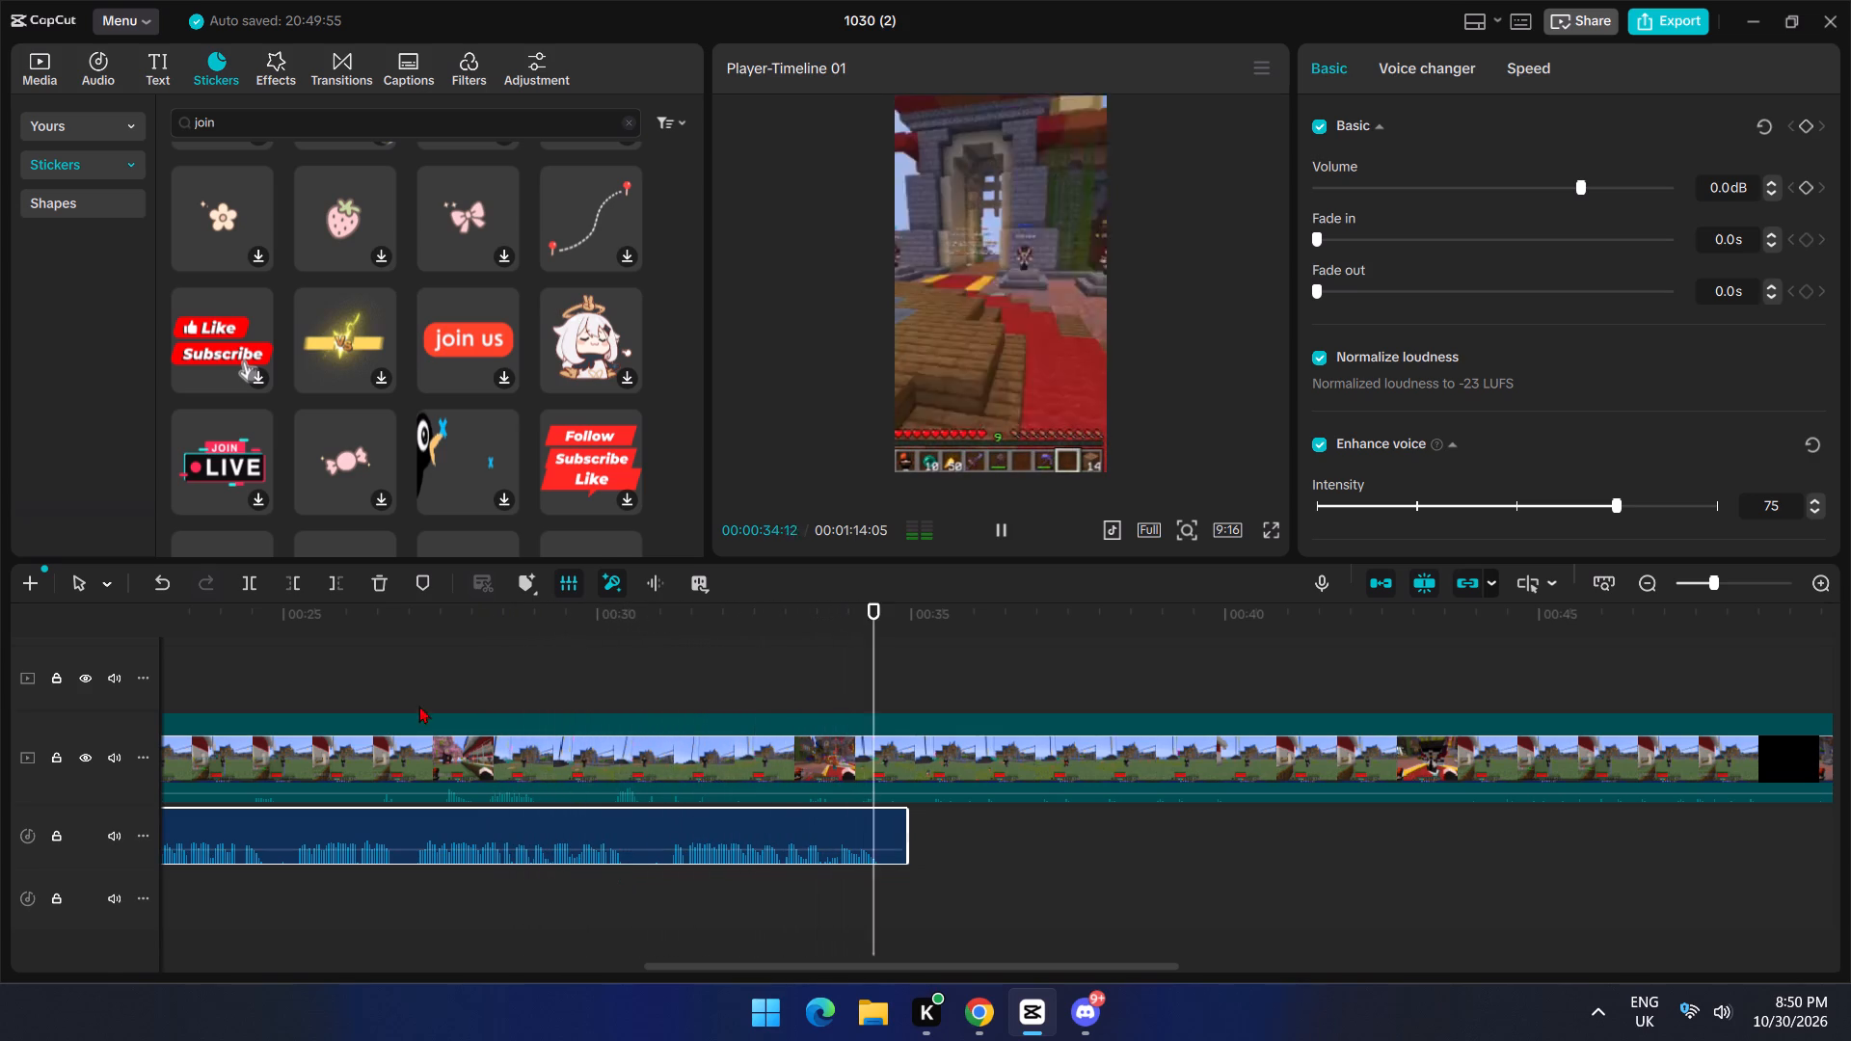
key(space)
click(382, 662)
drag(382, 662, 350, 661)
key(space)
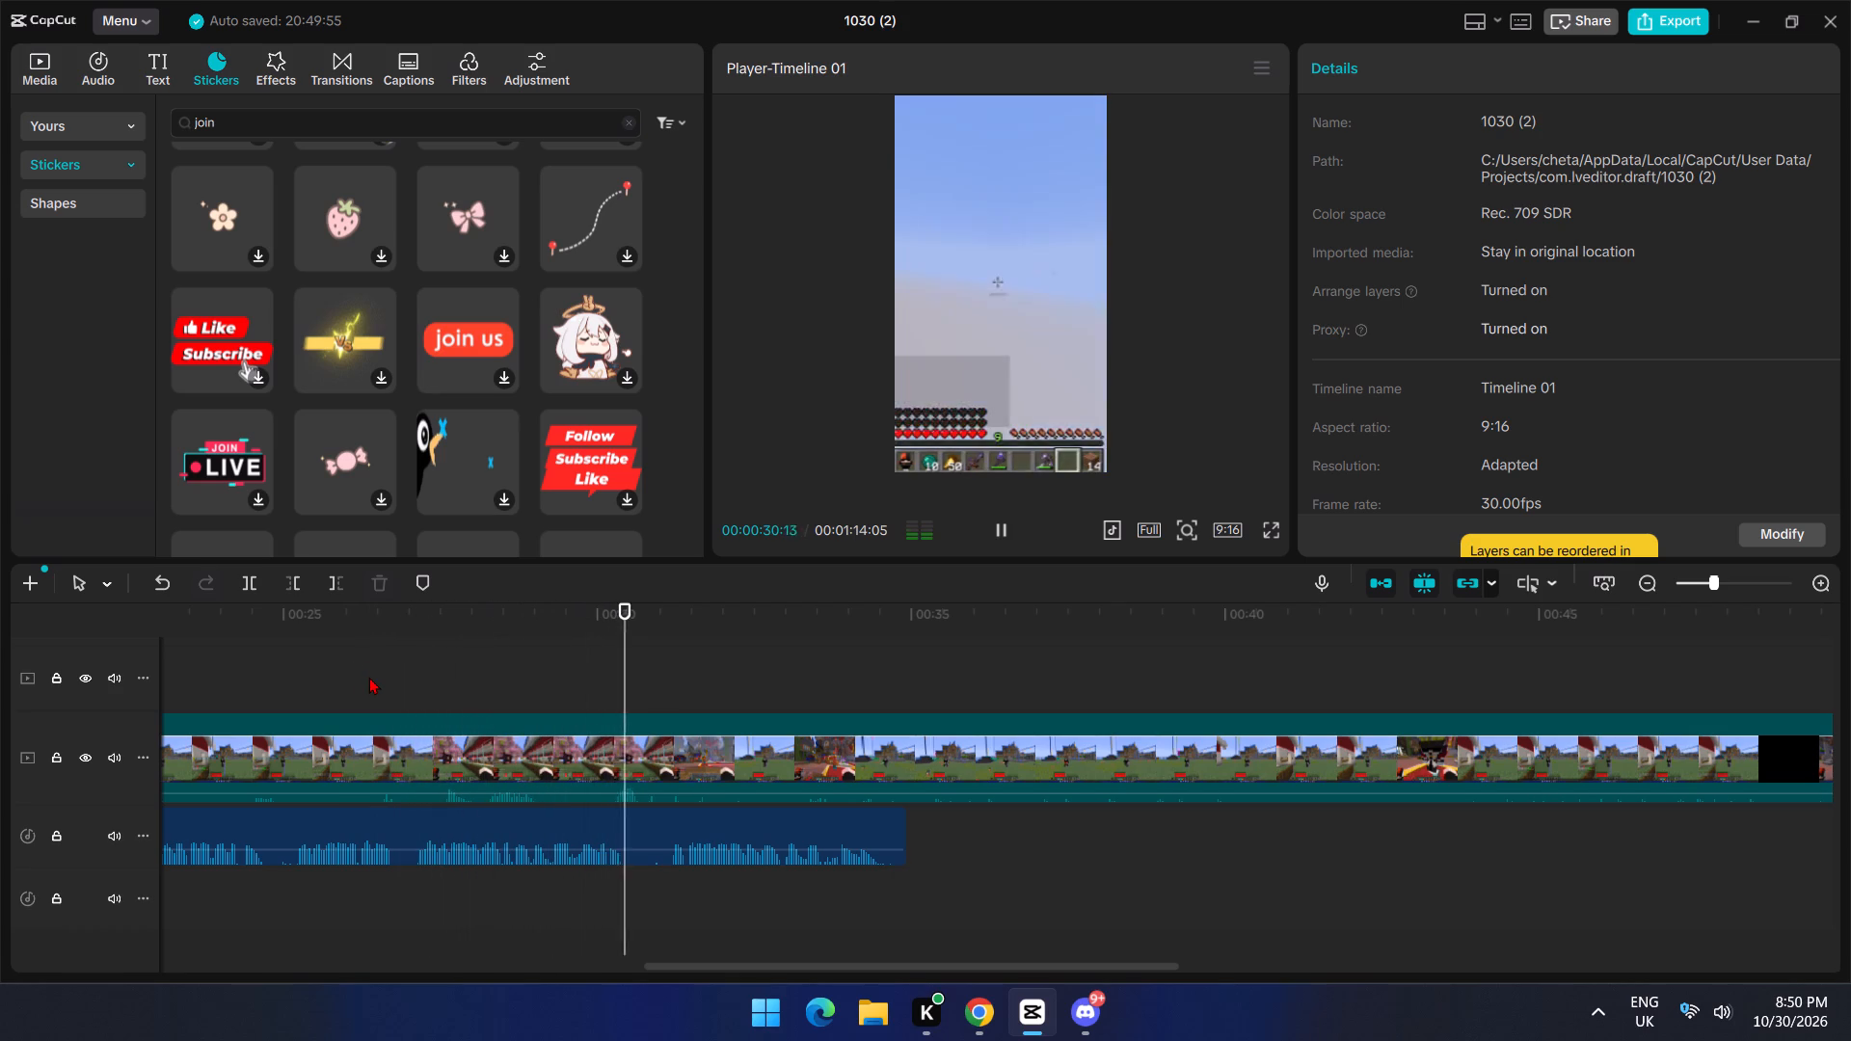
key(space)
Mute the main gameplay video track and replay from about 00:00:23 to check the narration on its own.
click(112, 757)
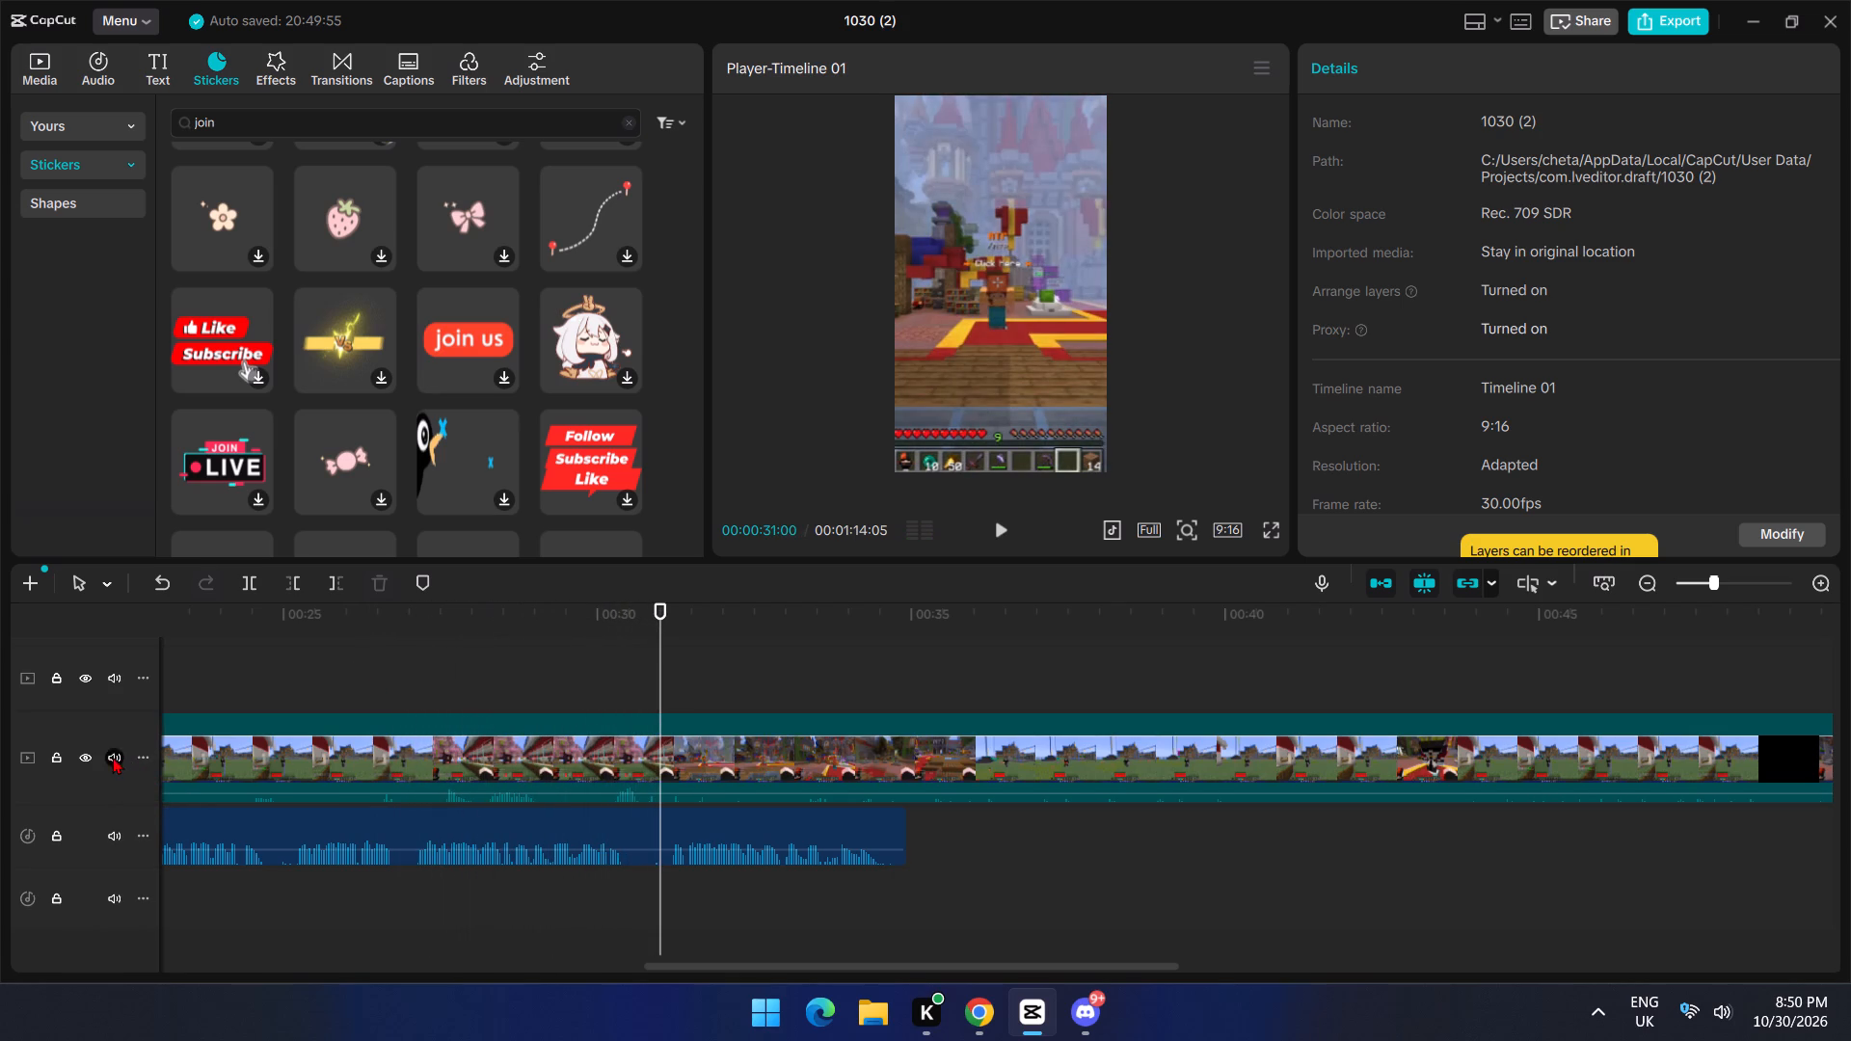
click(193, 671)
key(space)
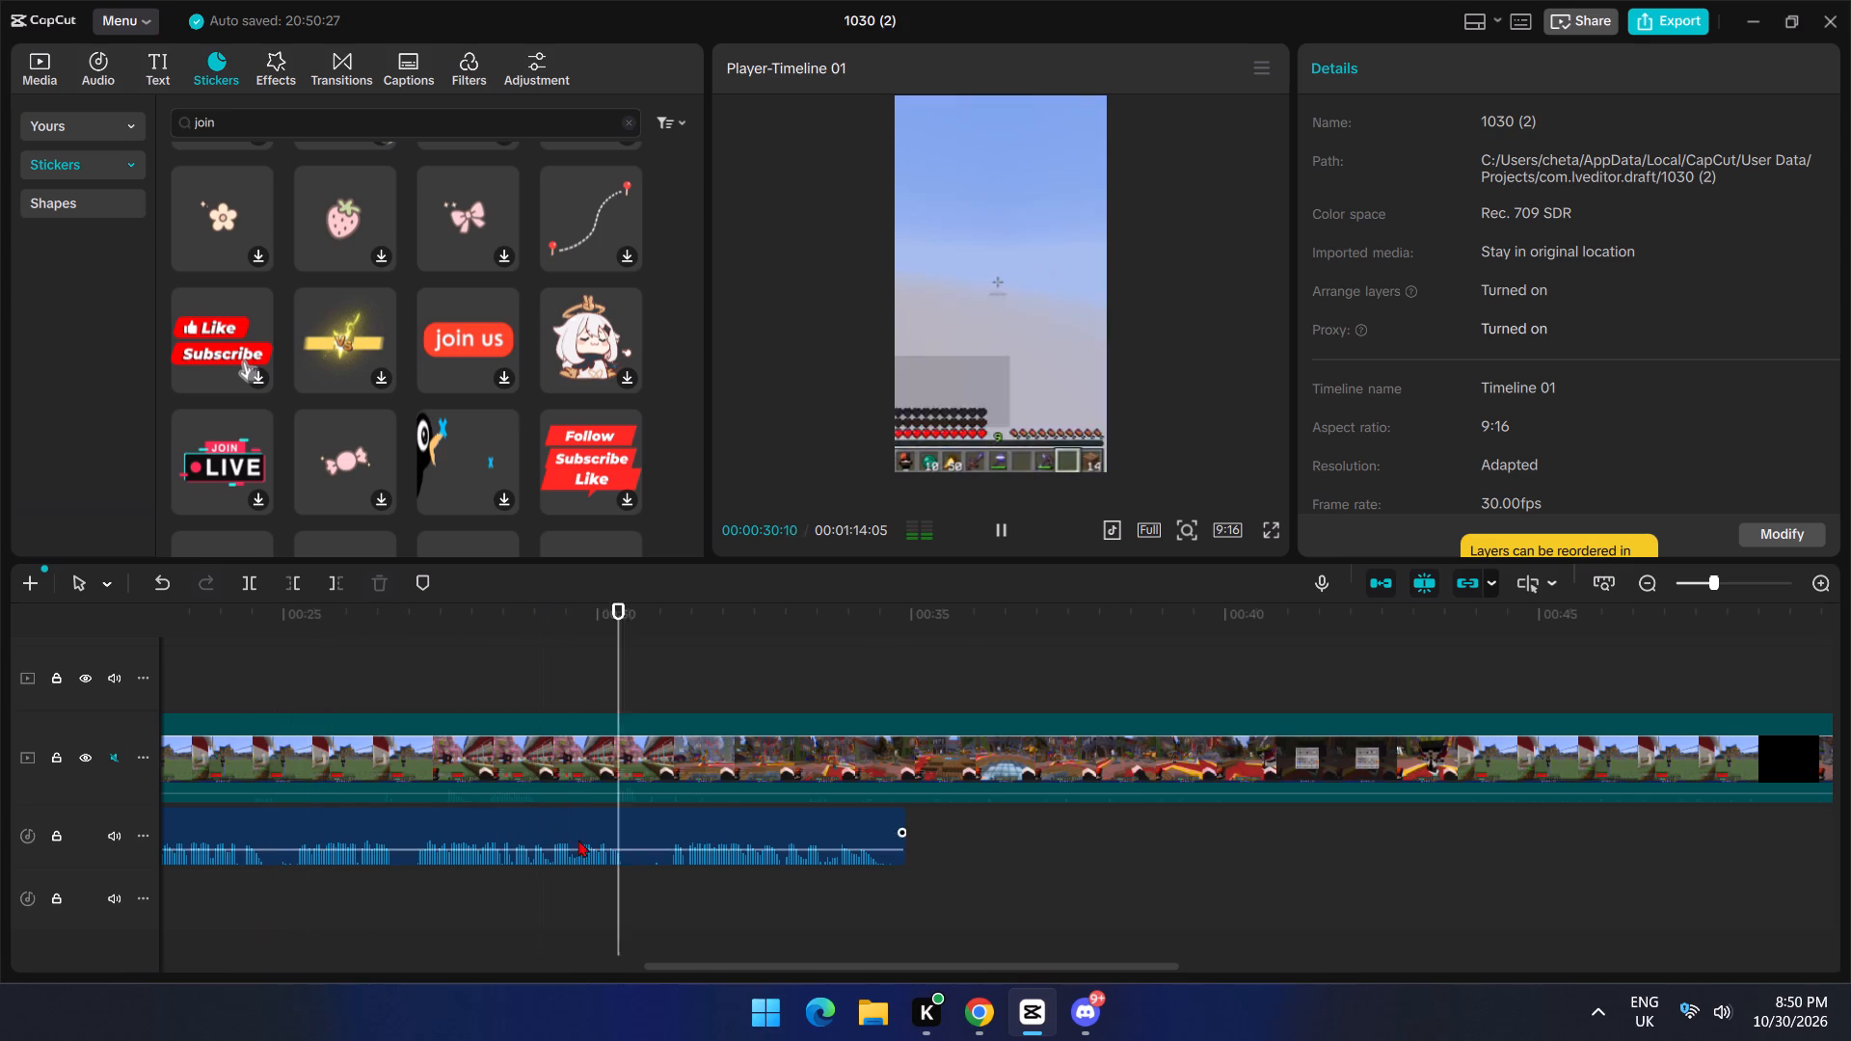
key(space)
Play back the opening of the timeline up to the explosion section while browsing further through the "join" stickers.
click(266, 626)
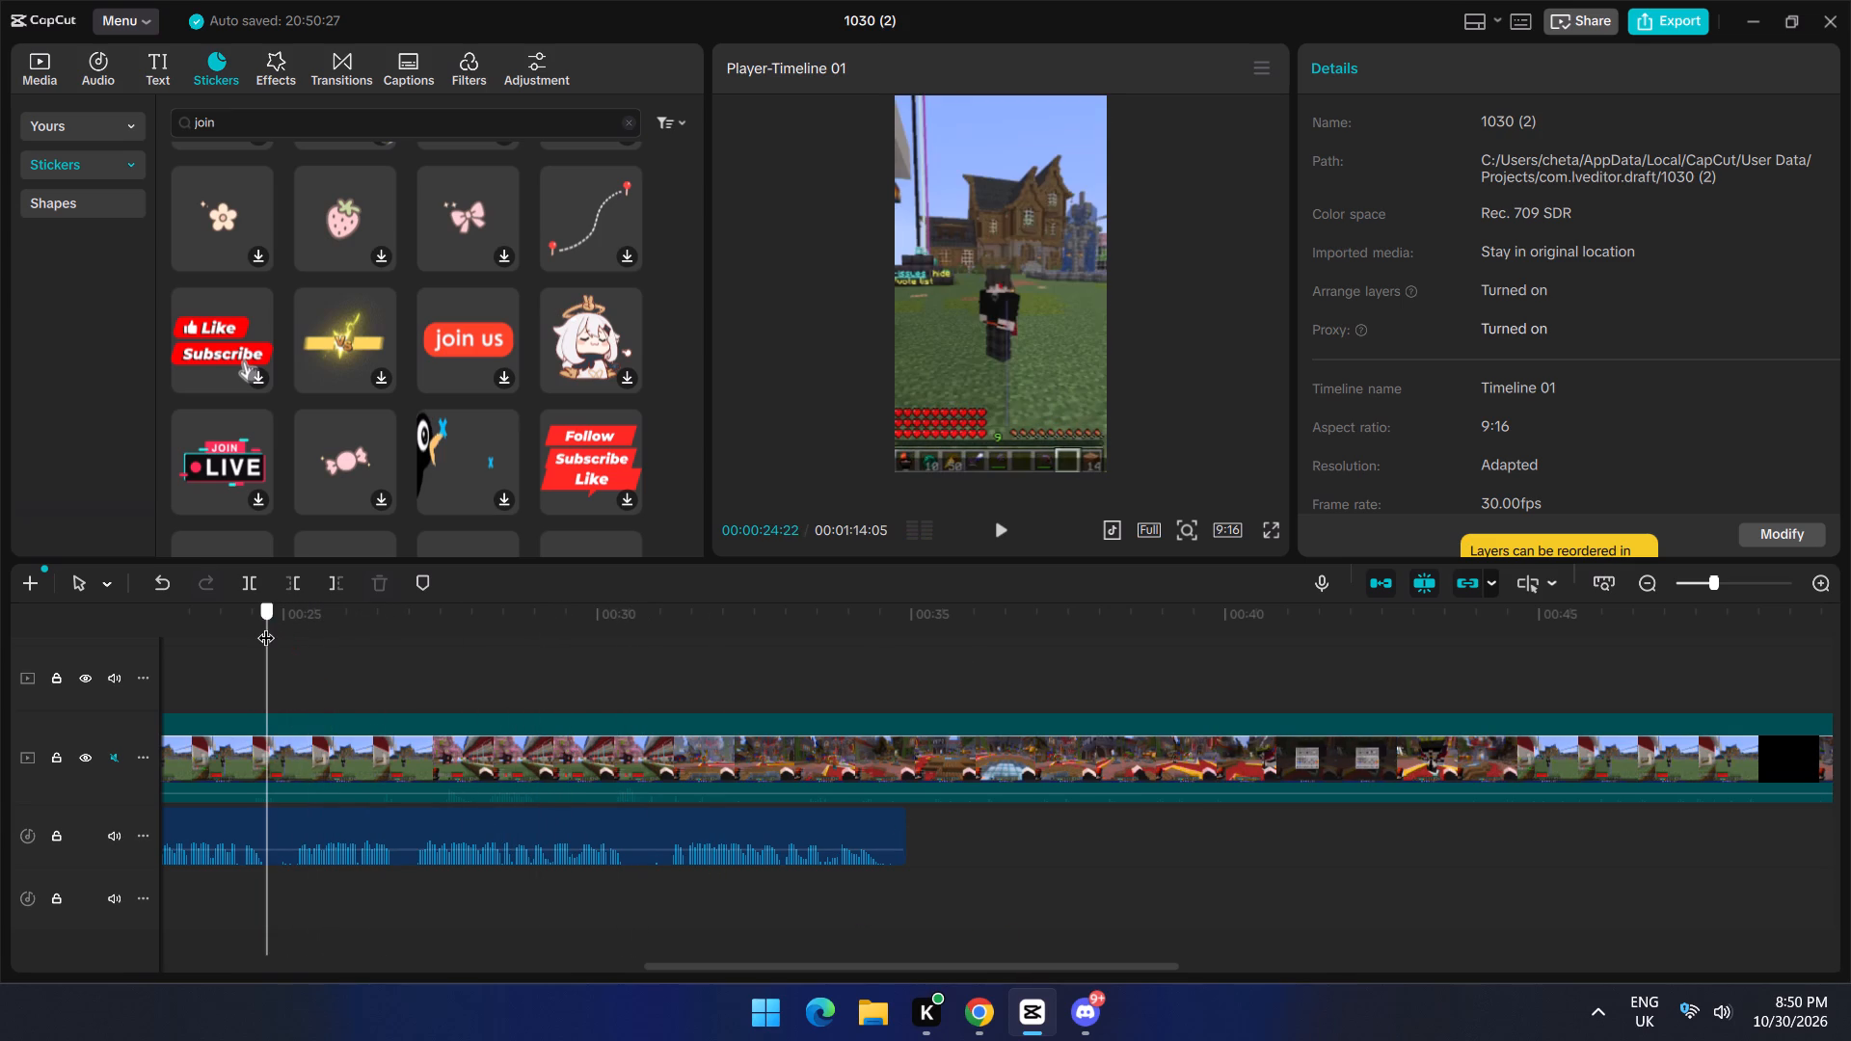
drag(263, 626, 61, 632)
click(188, 623)
drag(188, 623, 172, 624)
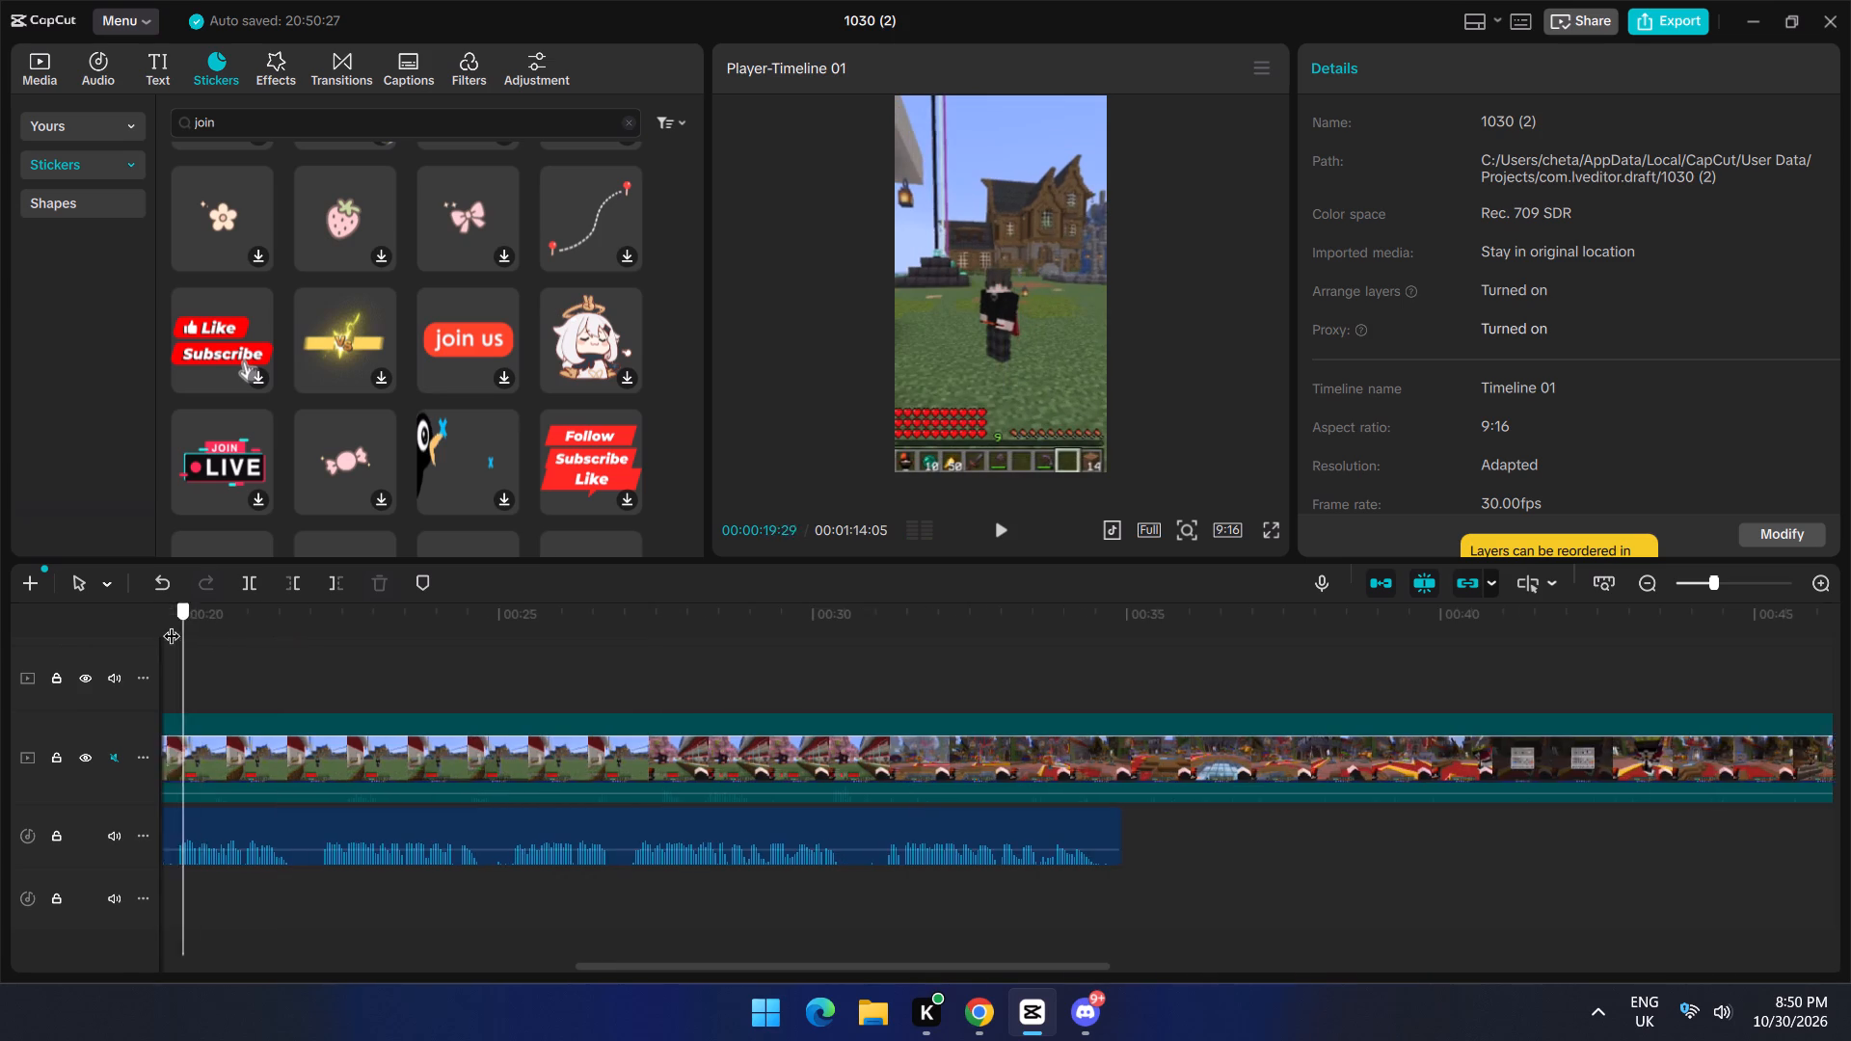
drag(172, 624, 155, 627)
key(space)
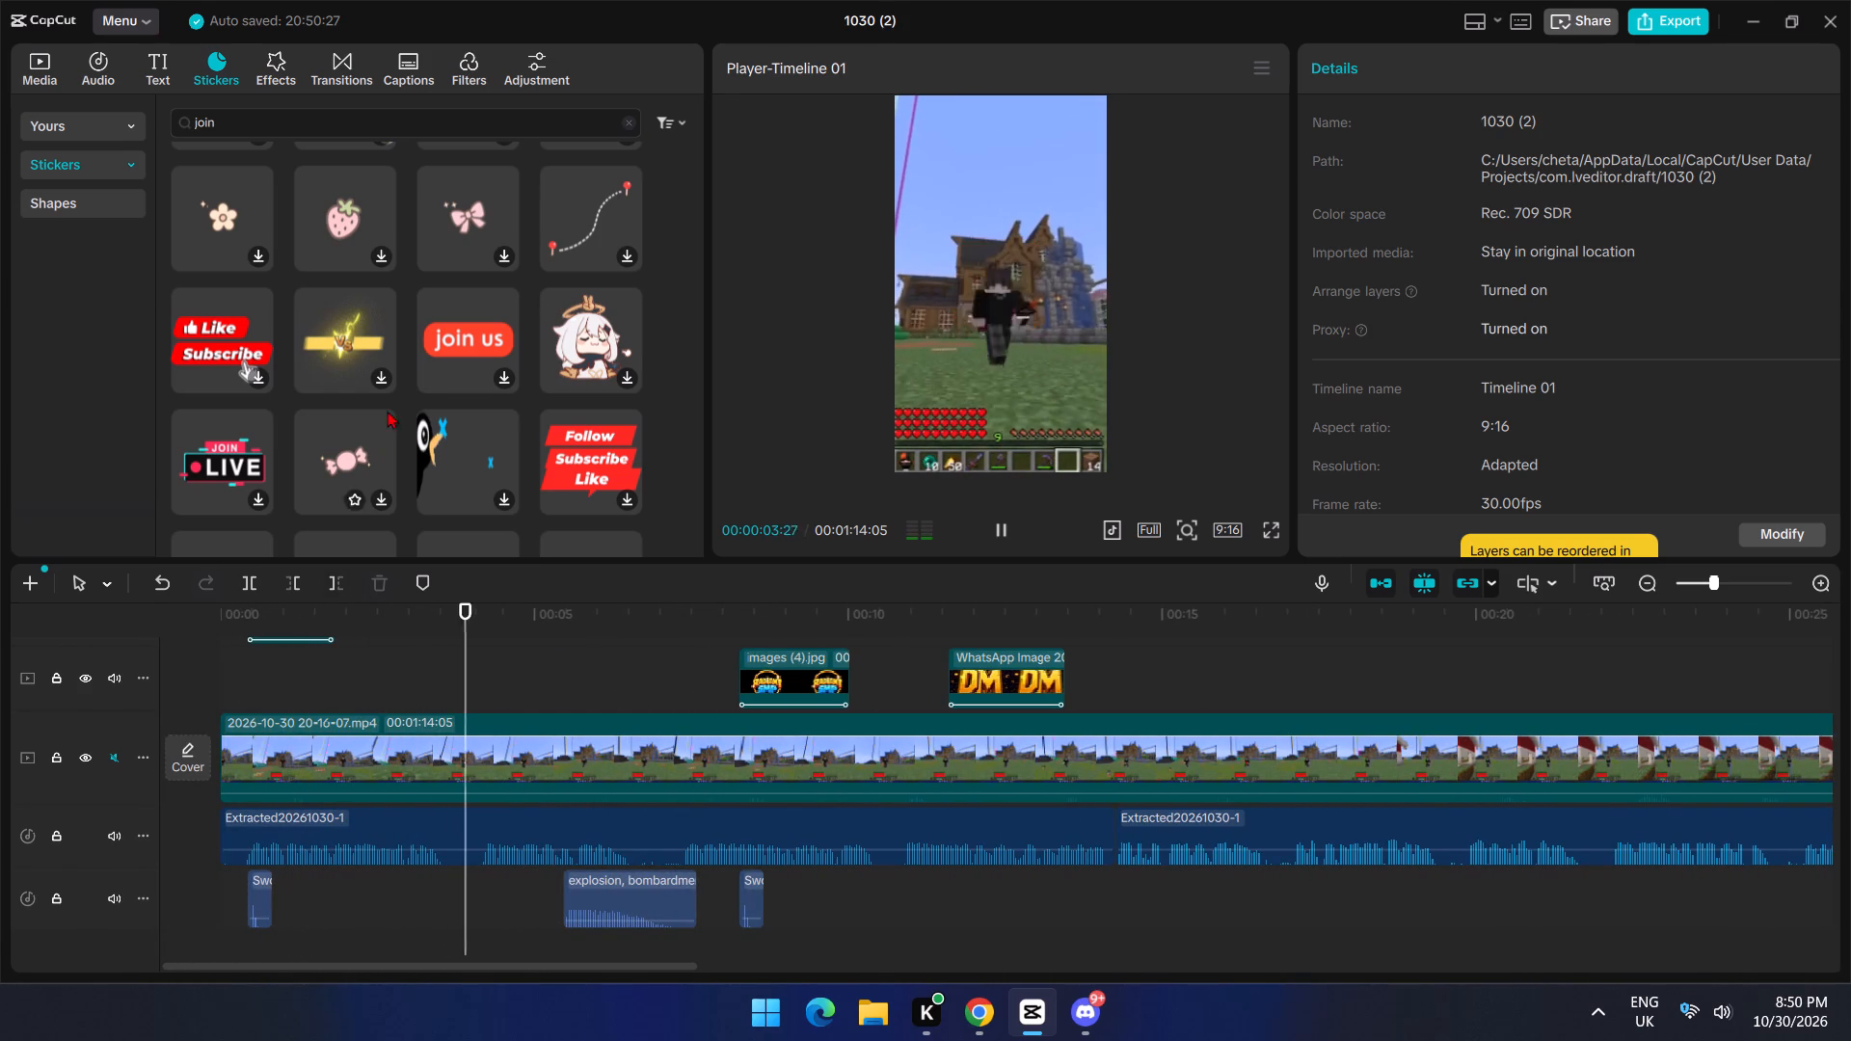
scroll(413, 387, down, 3)
key(space)
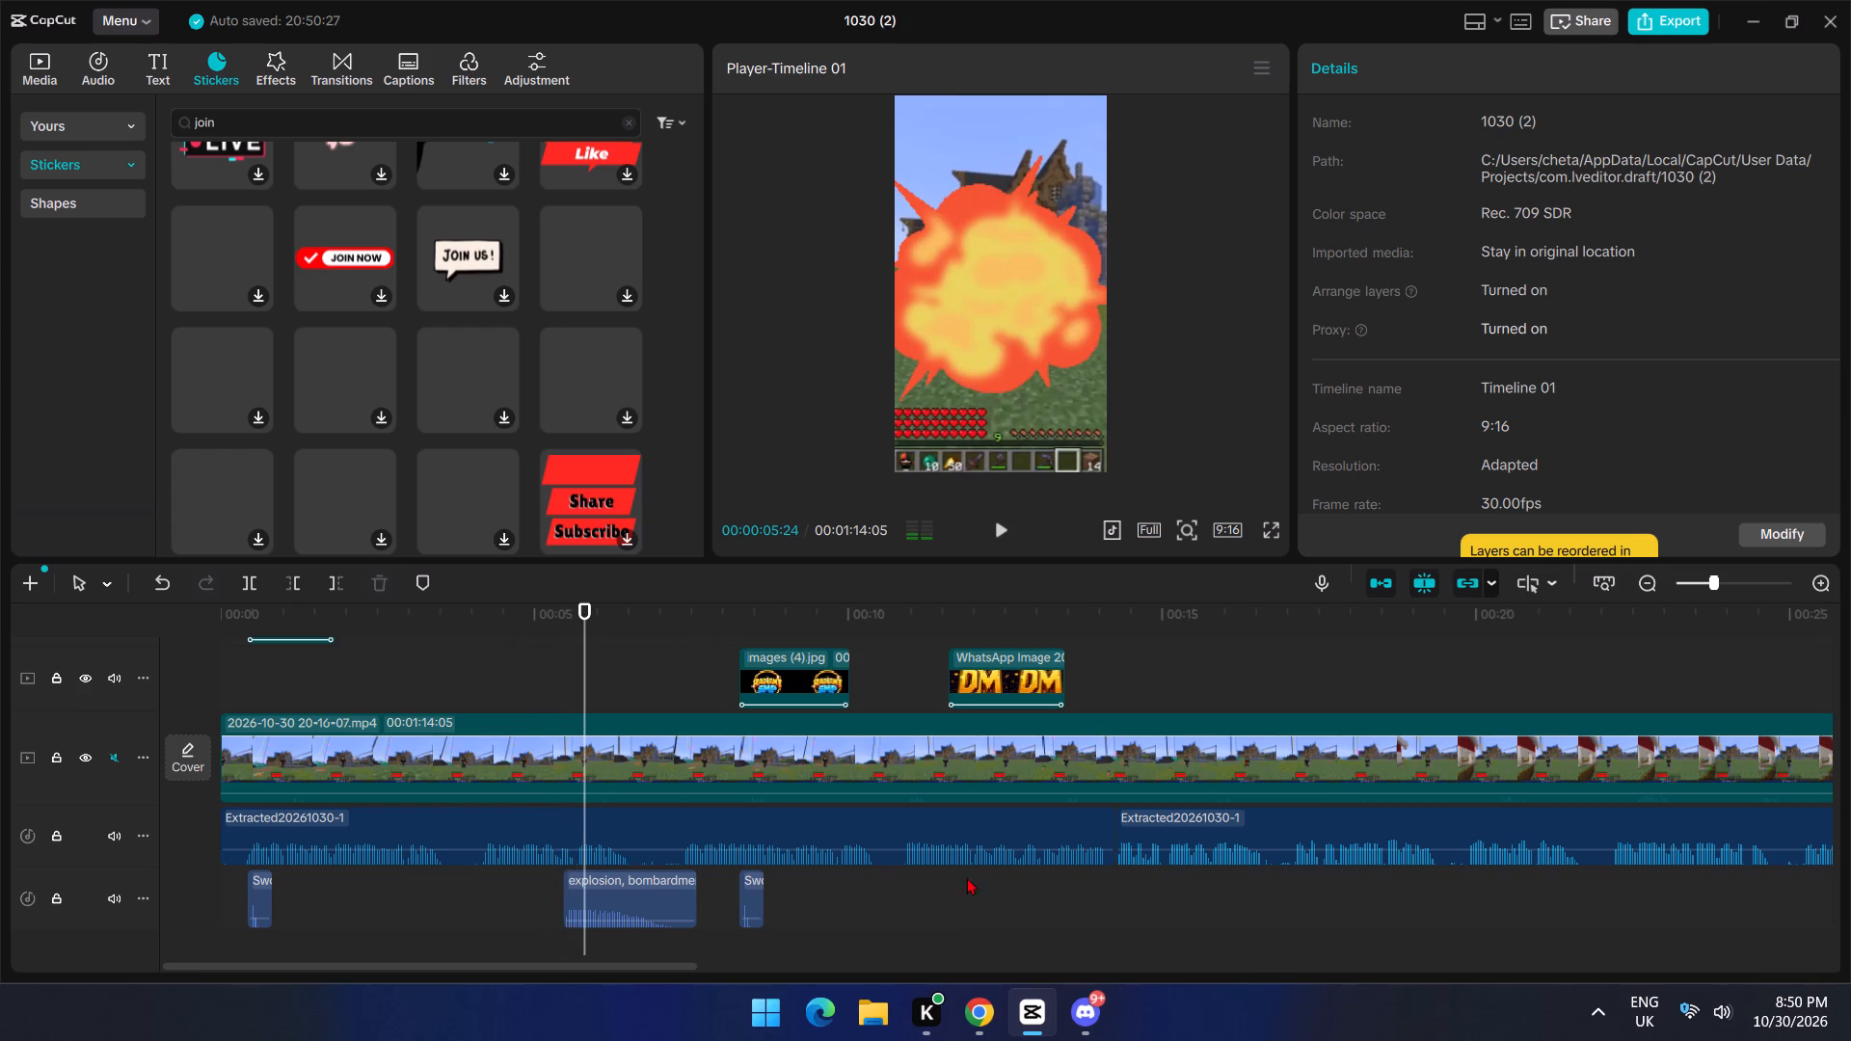